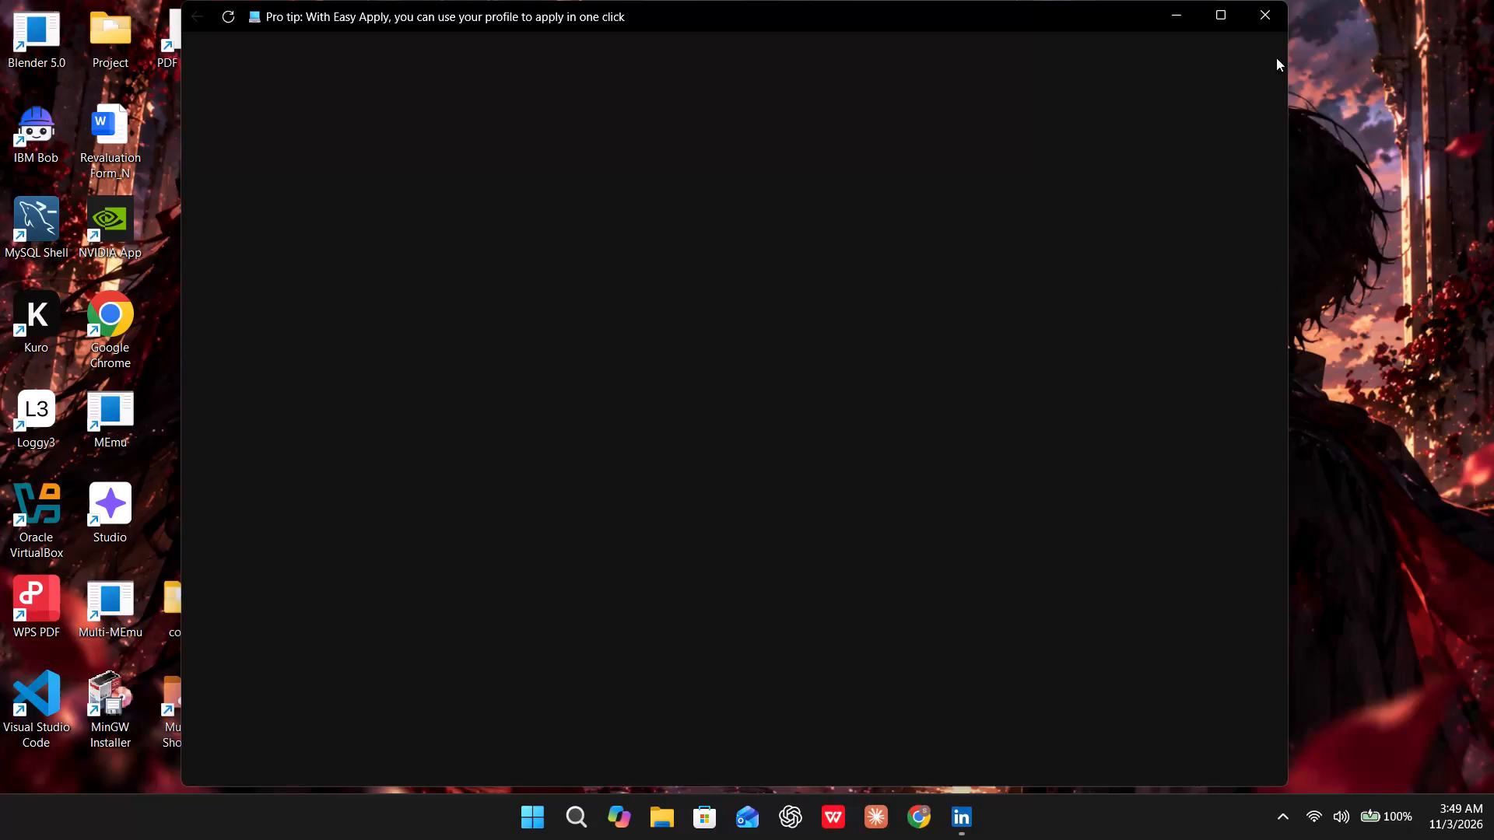
Close the blank LinkedIn window to return to the desktop.
left_click(1268, 5)
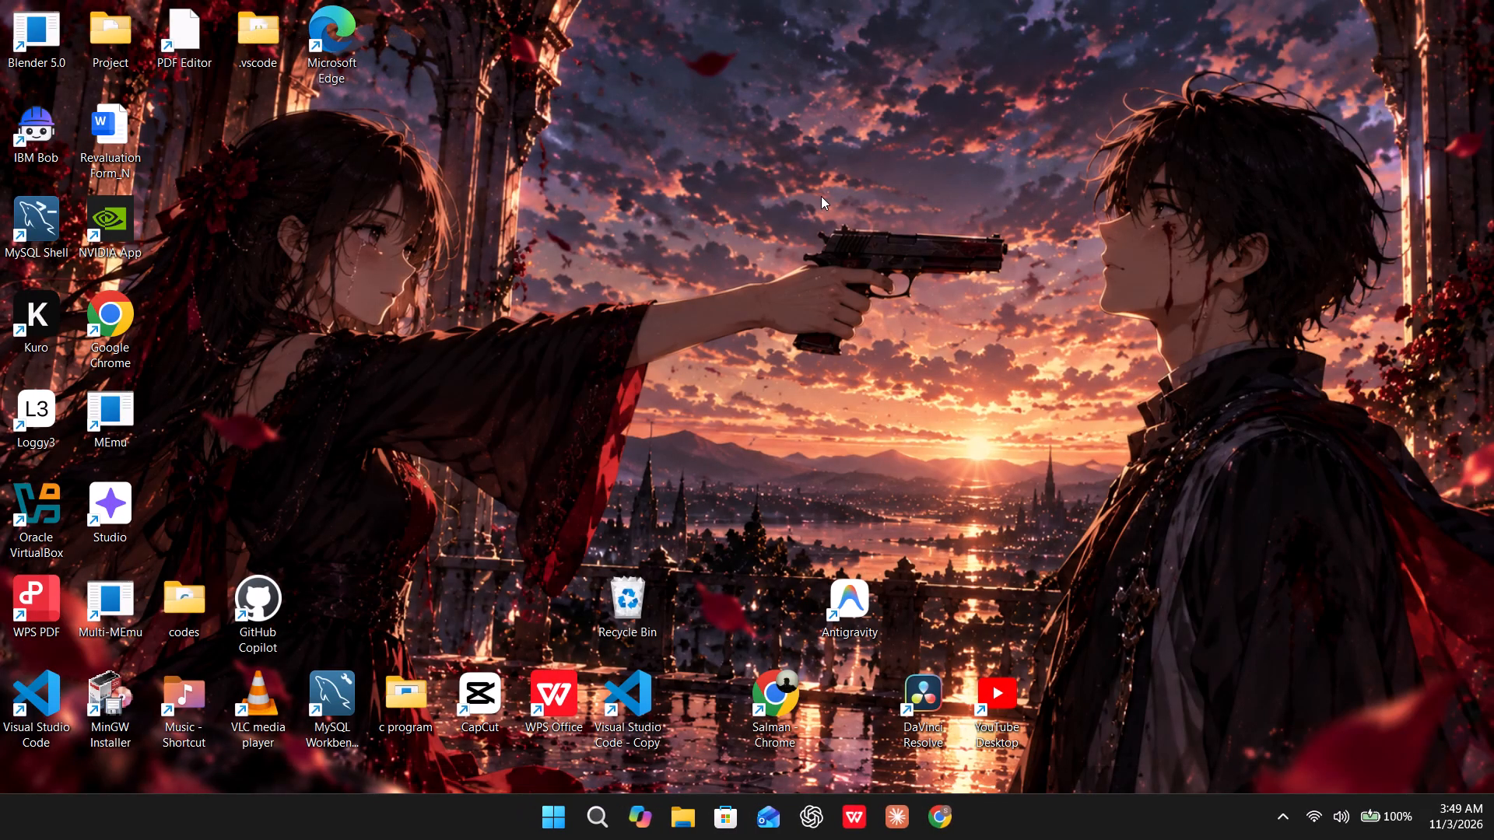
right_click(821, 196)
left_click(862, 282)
Launch DaVinci Resolve from its desktop shortcut.
double_click(903, 712)
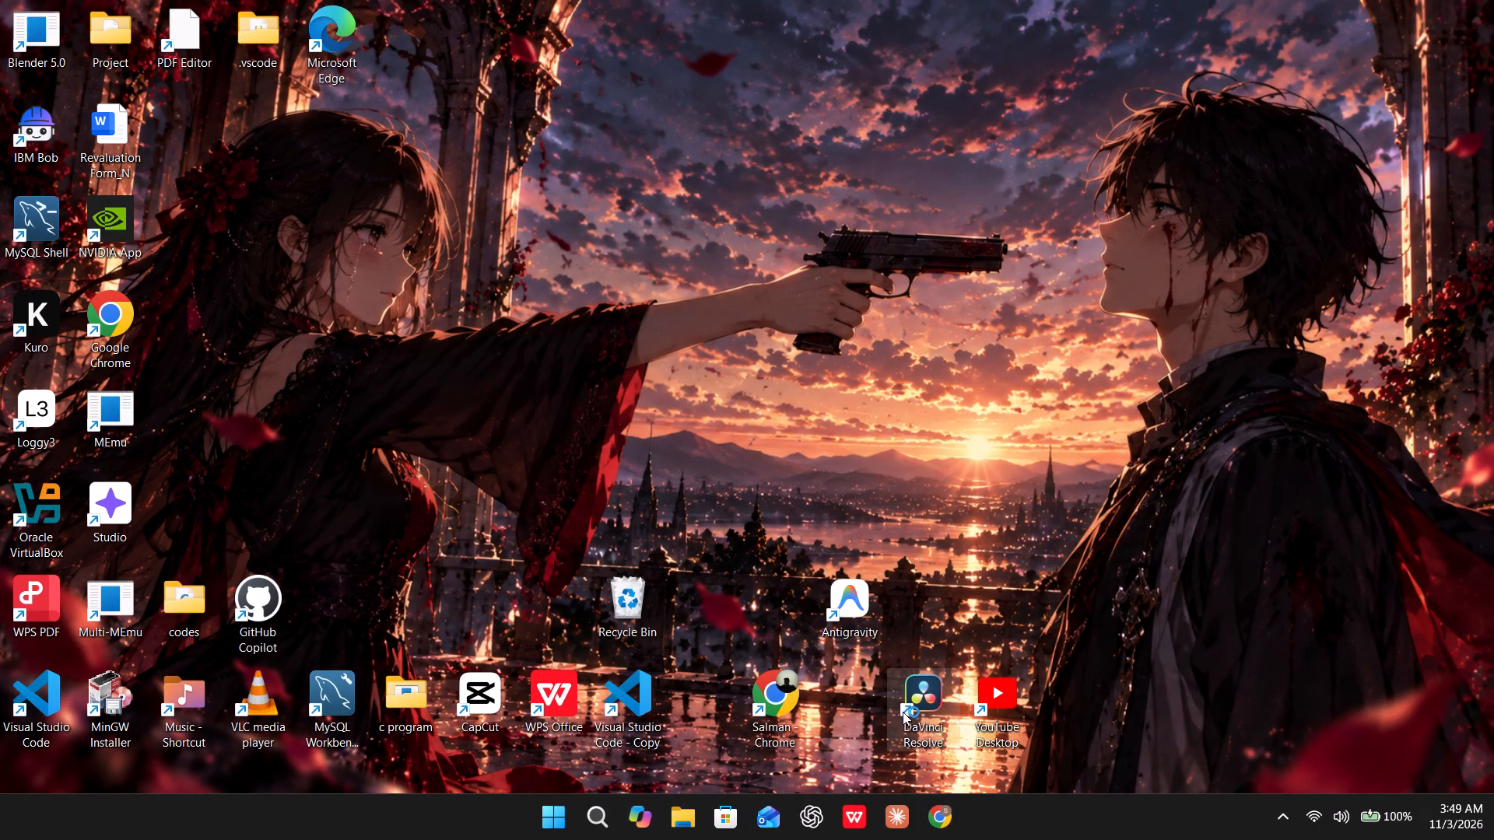
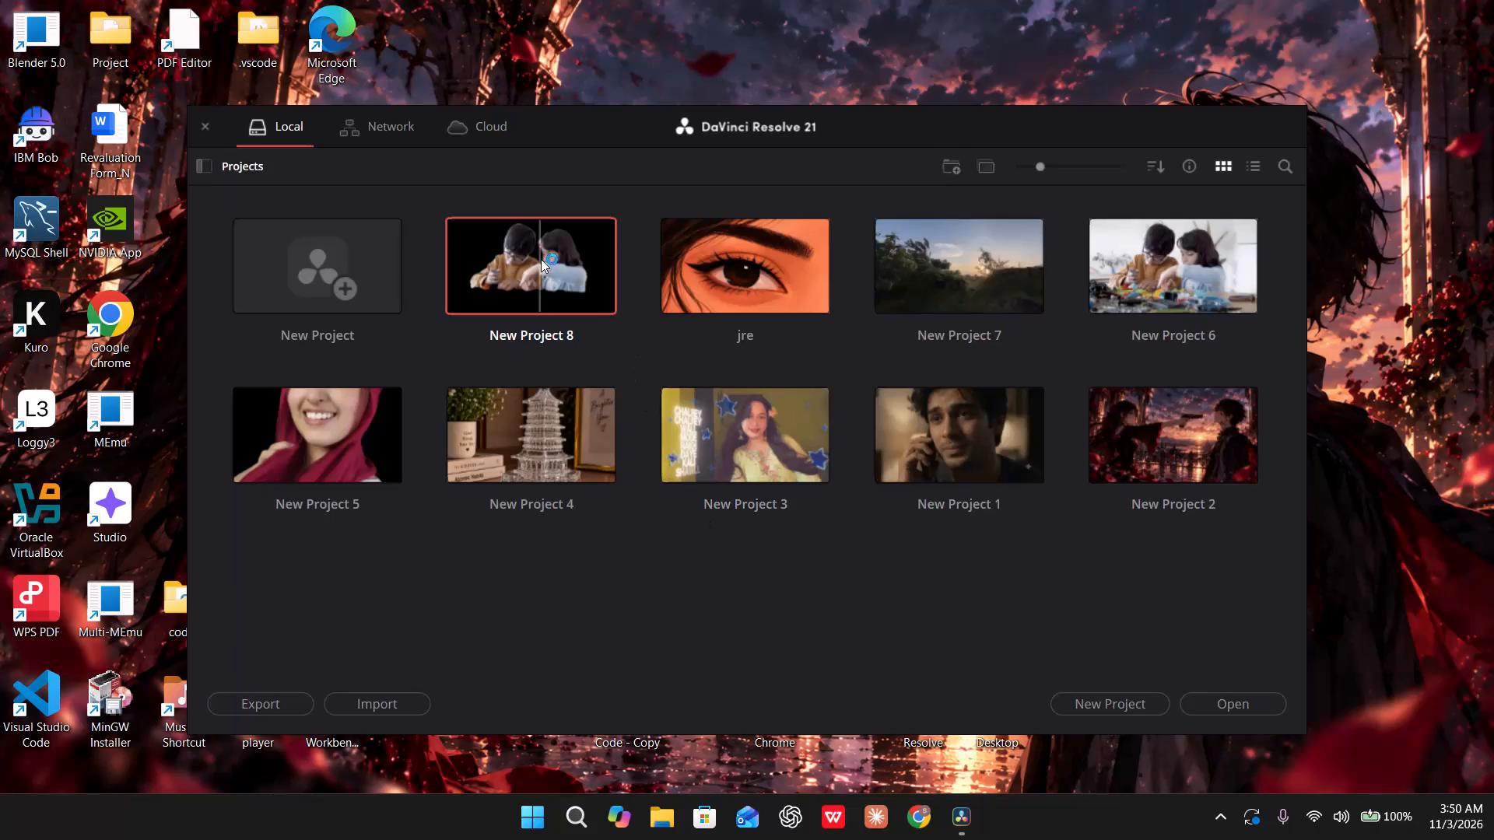
Open the project New Project 8 from the local project library.
double_click(541, 259)
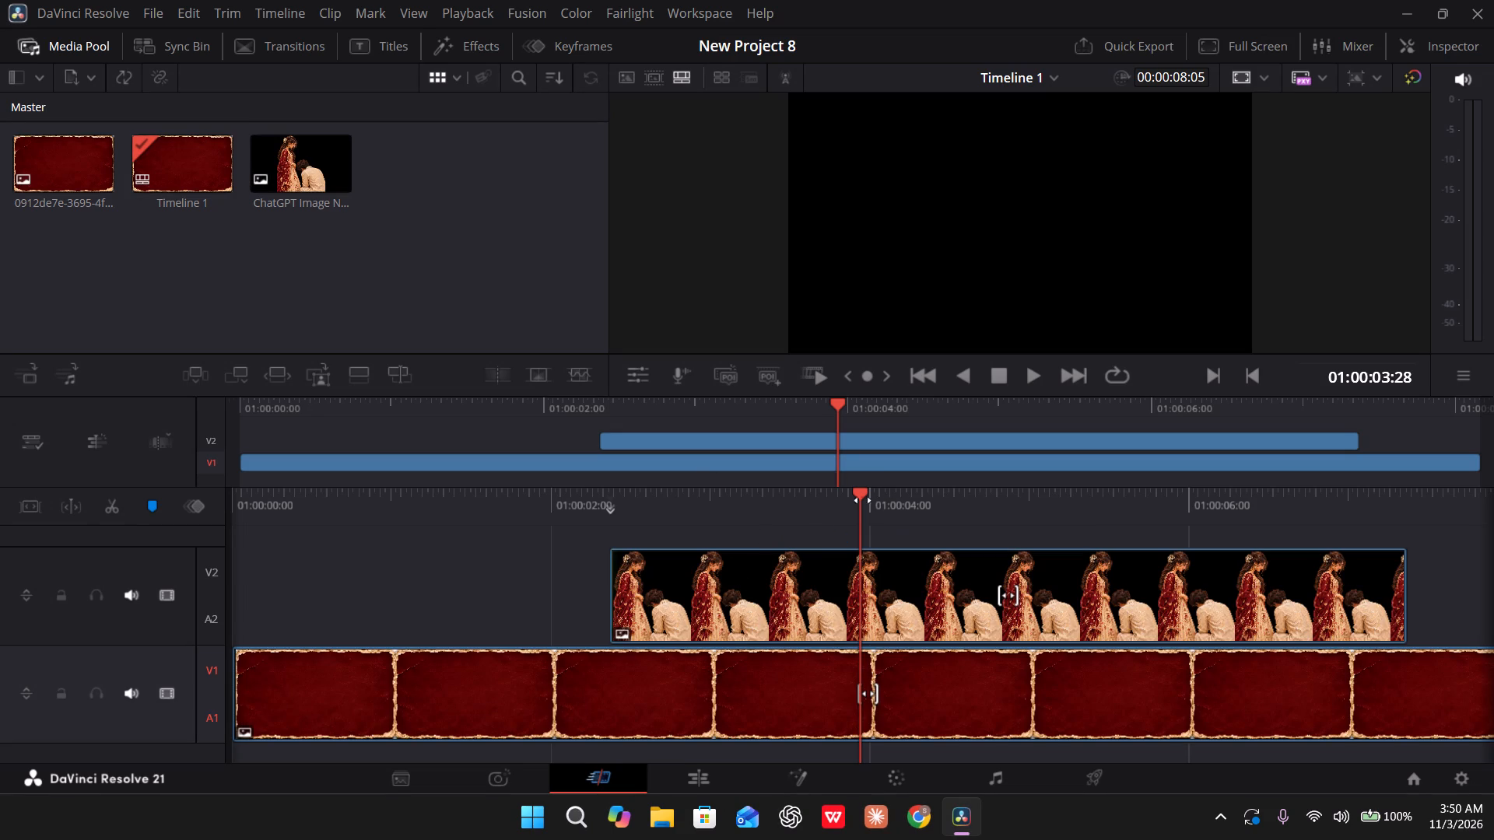
Place the playhead at 01:00:01:00 and switch to the Edit page.
left_click_drag(857, 503, 1322, 402)
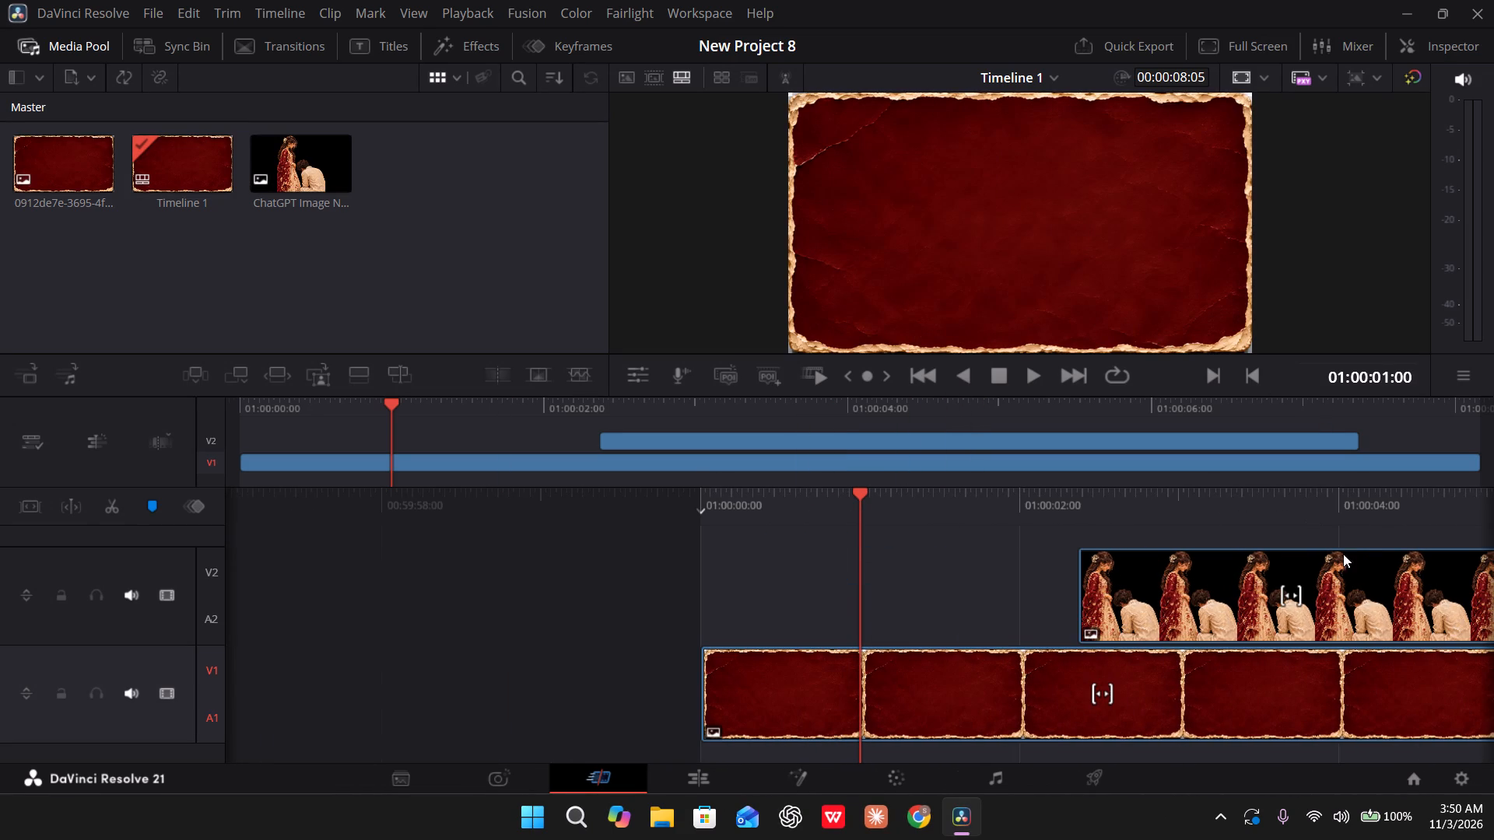
scroll(765, 564, "down", 1)
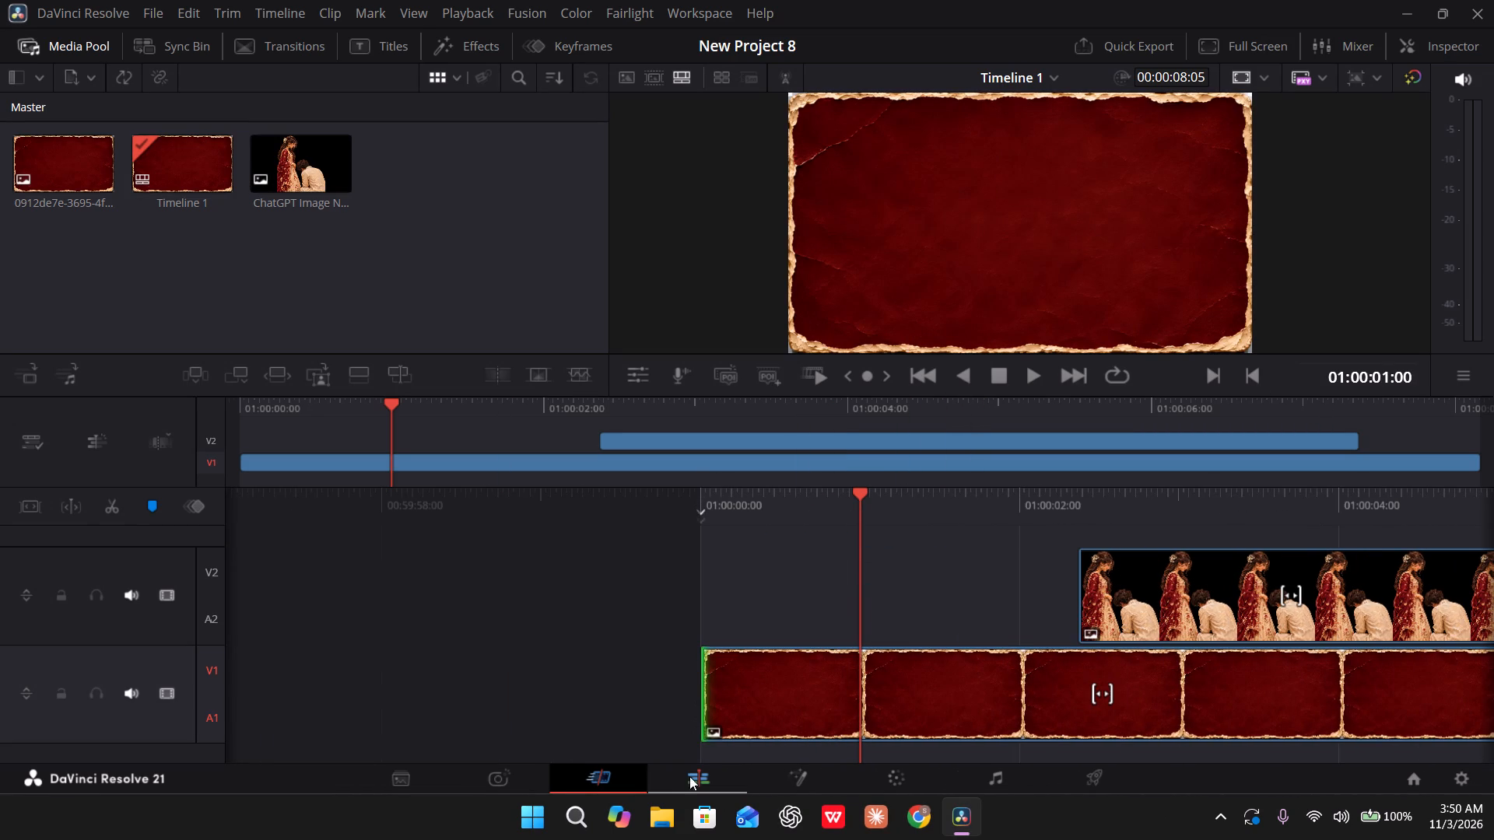
left_click(690, 782)
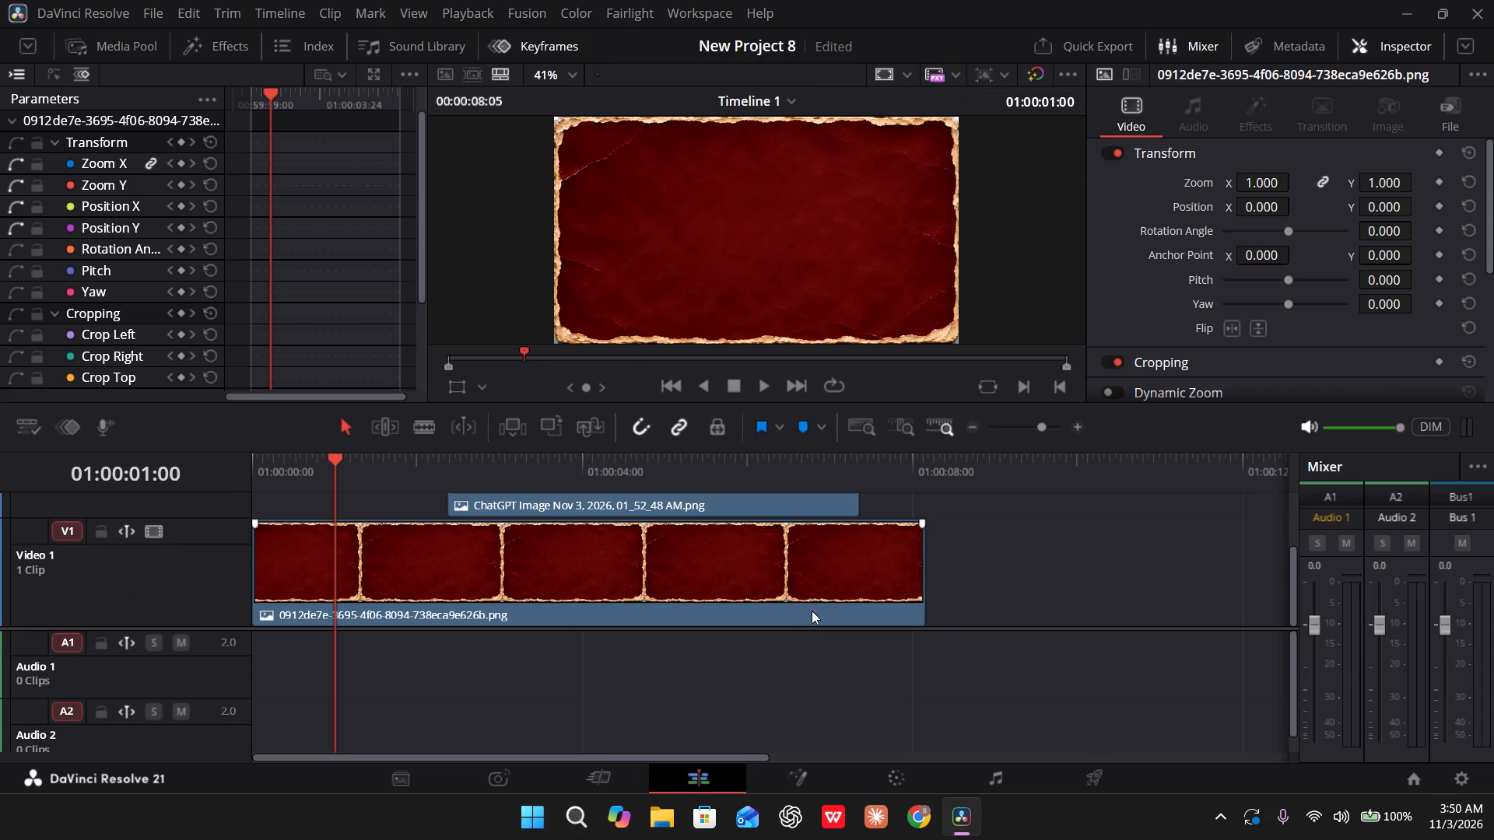
scroll(714, 613, "down", 2)
With the media pool shown, add Video-65468 from the Downloads folder to Video 1, just after the red background clip.
left_click(107, 32)
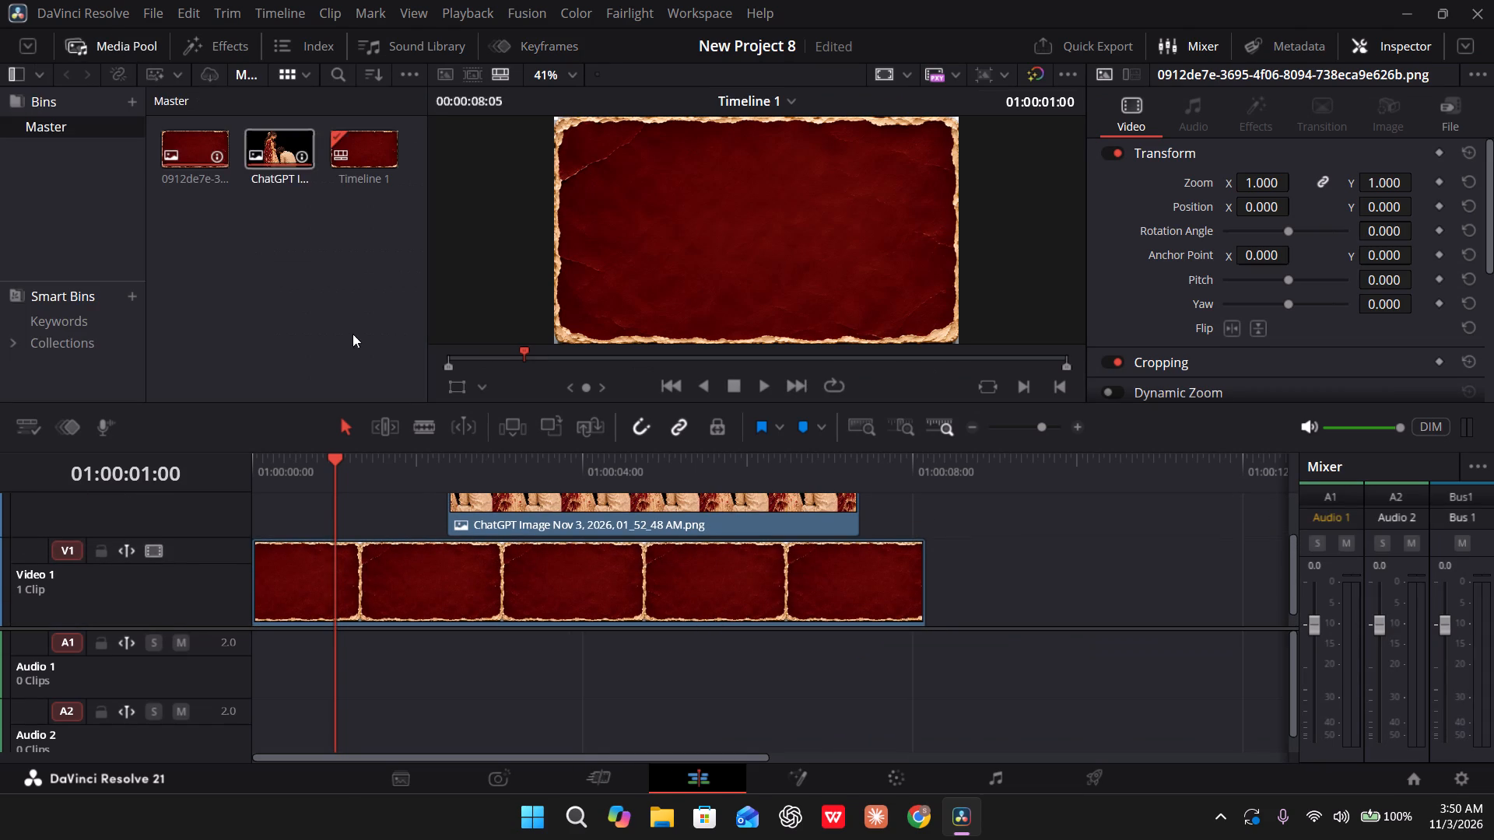
scroll(447, 583, "down", 3)
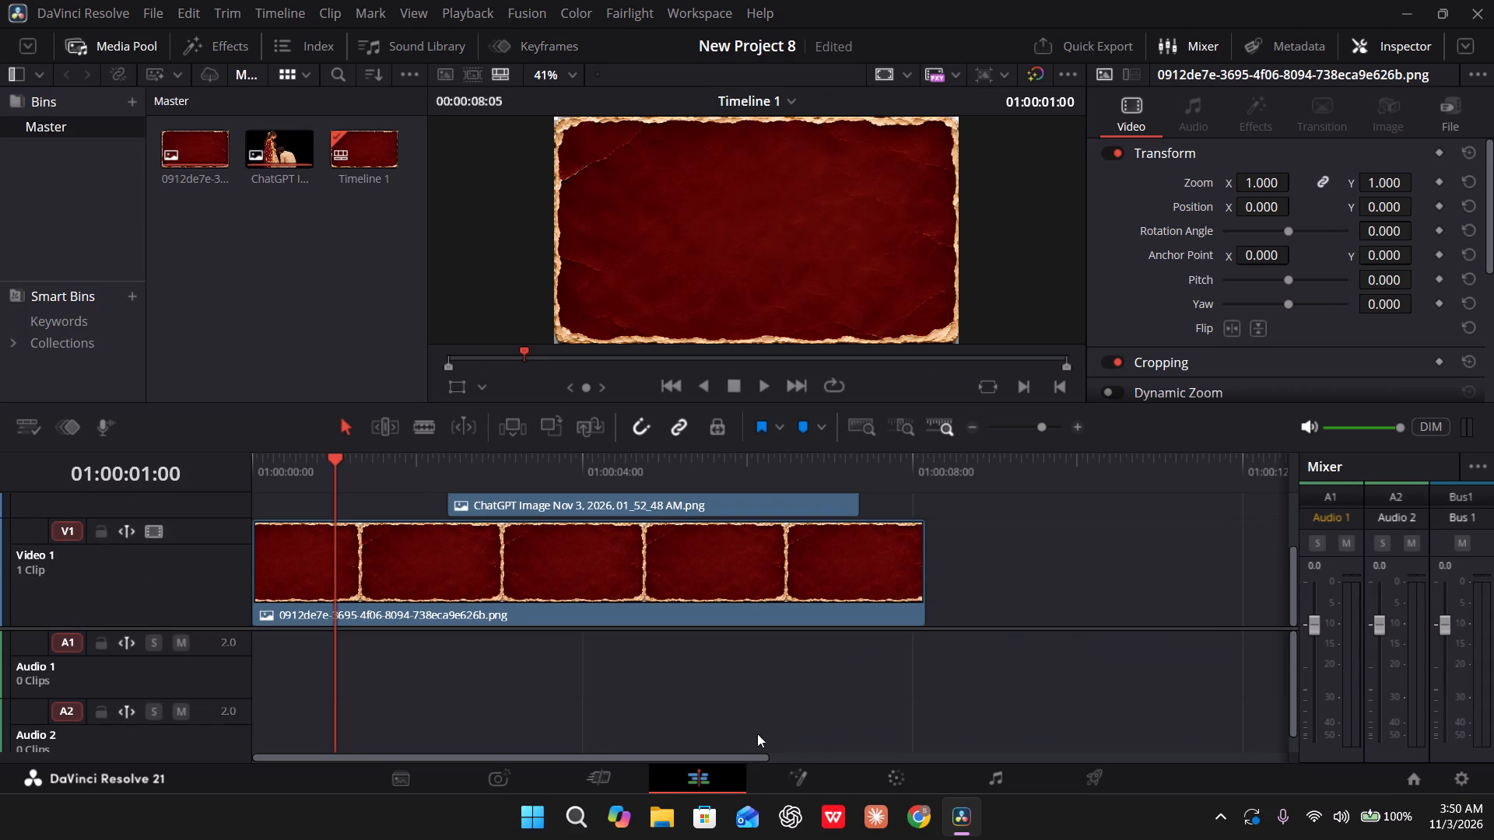
left_click(648, 838)
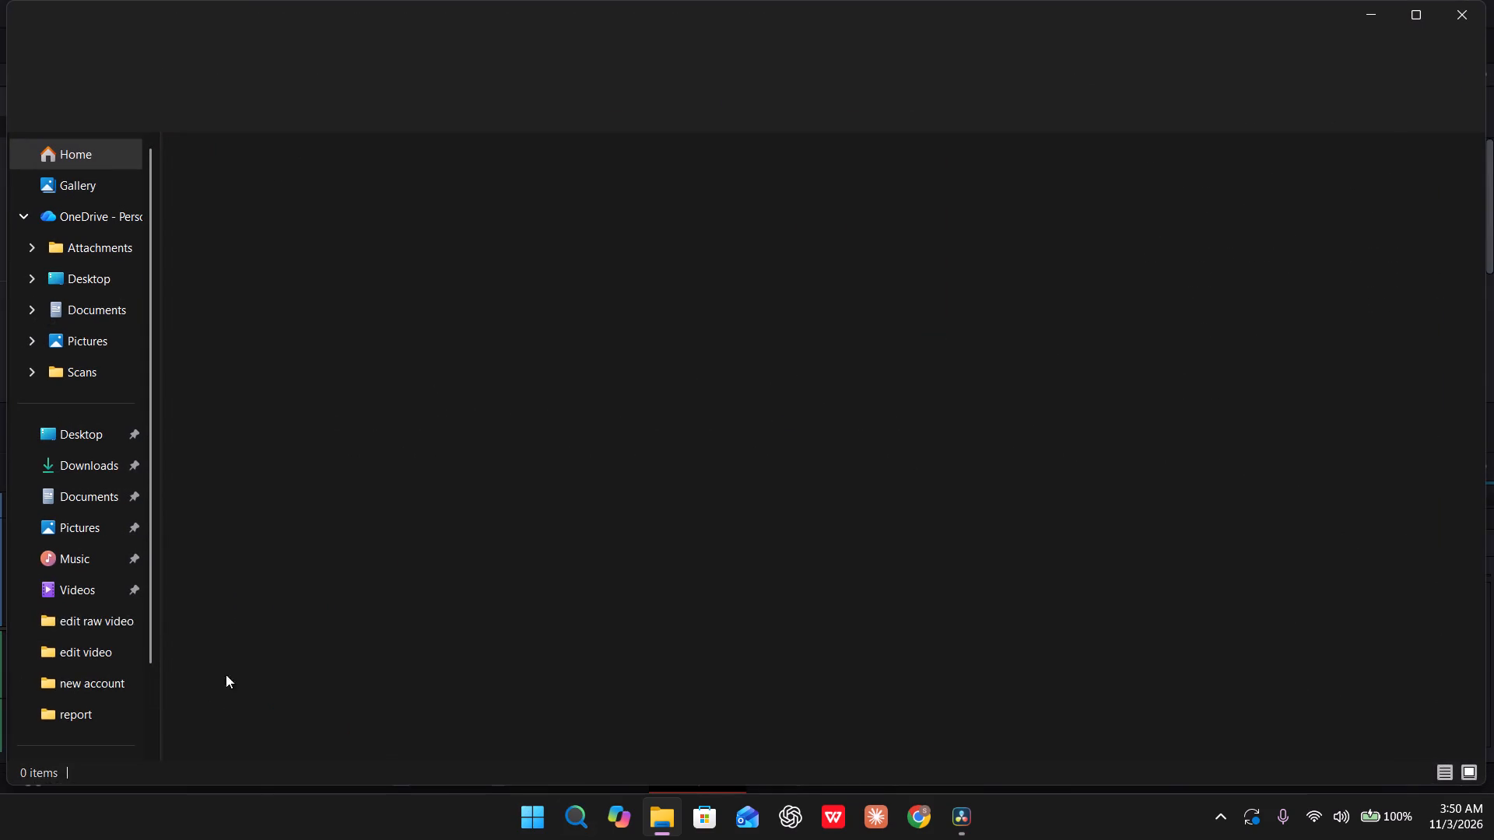
left_click(99, 609)
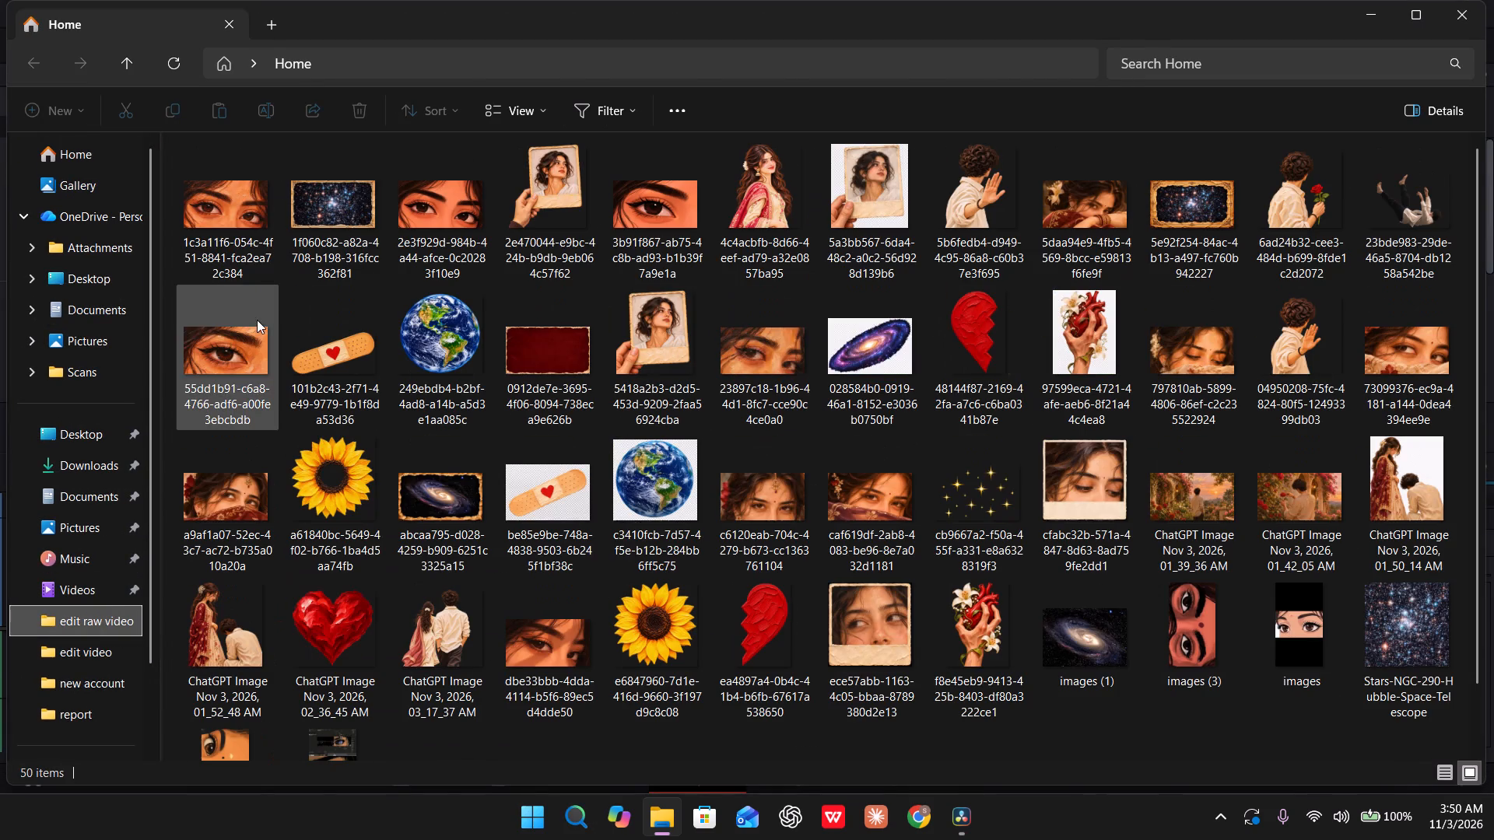
left_click(92, 184)
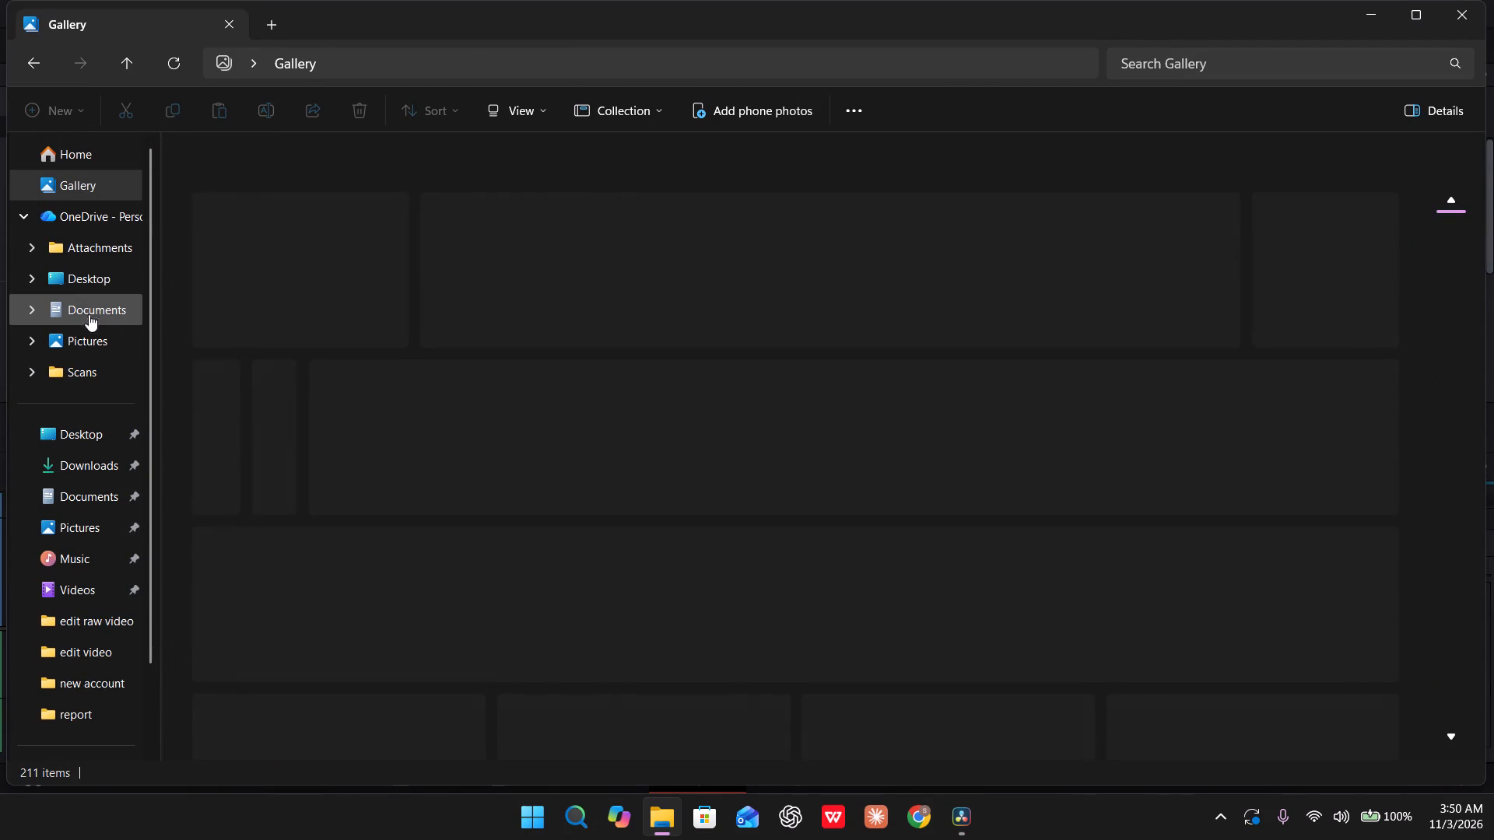
left_click(97, 463)
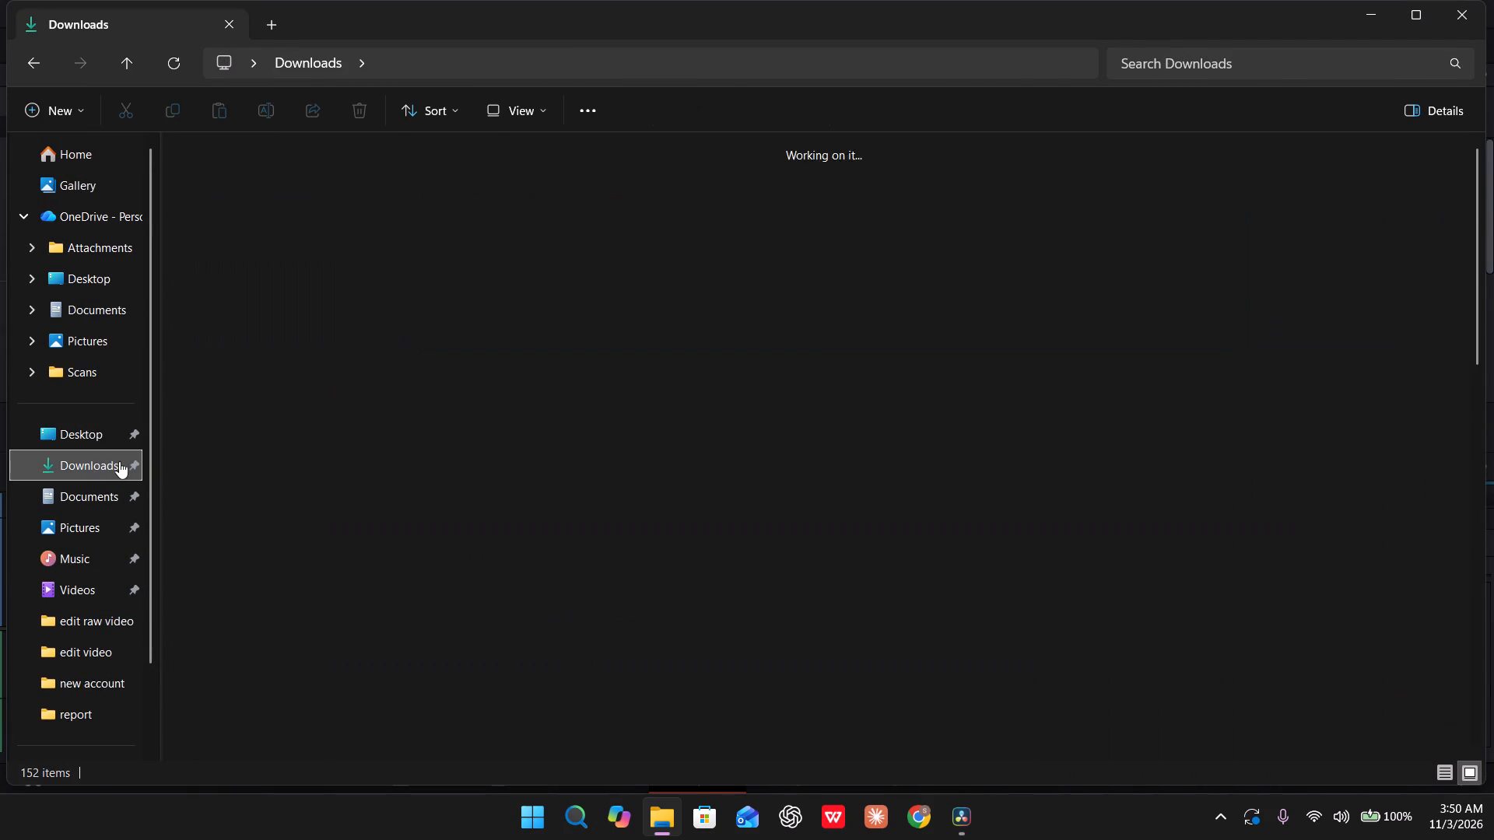
left_click_drag(254, 205, 936, 778)
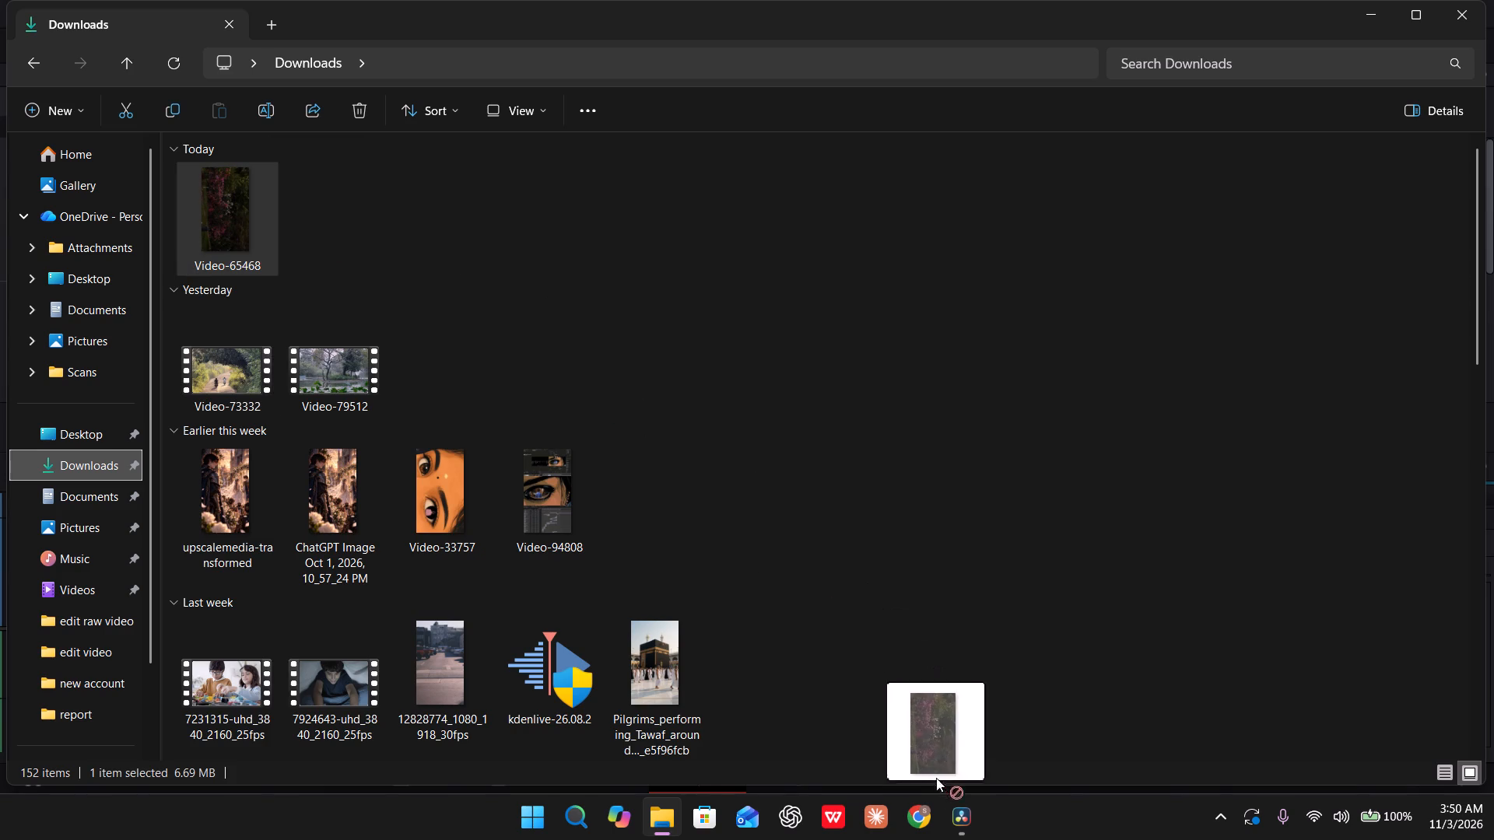
left_click_drag(936, 778, 587, 604)
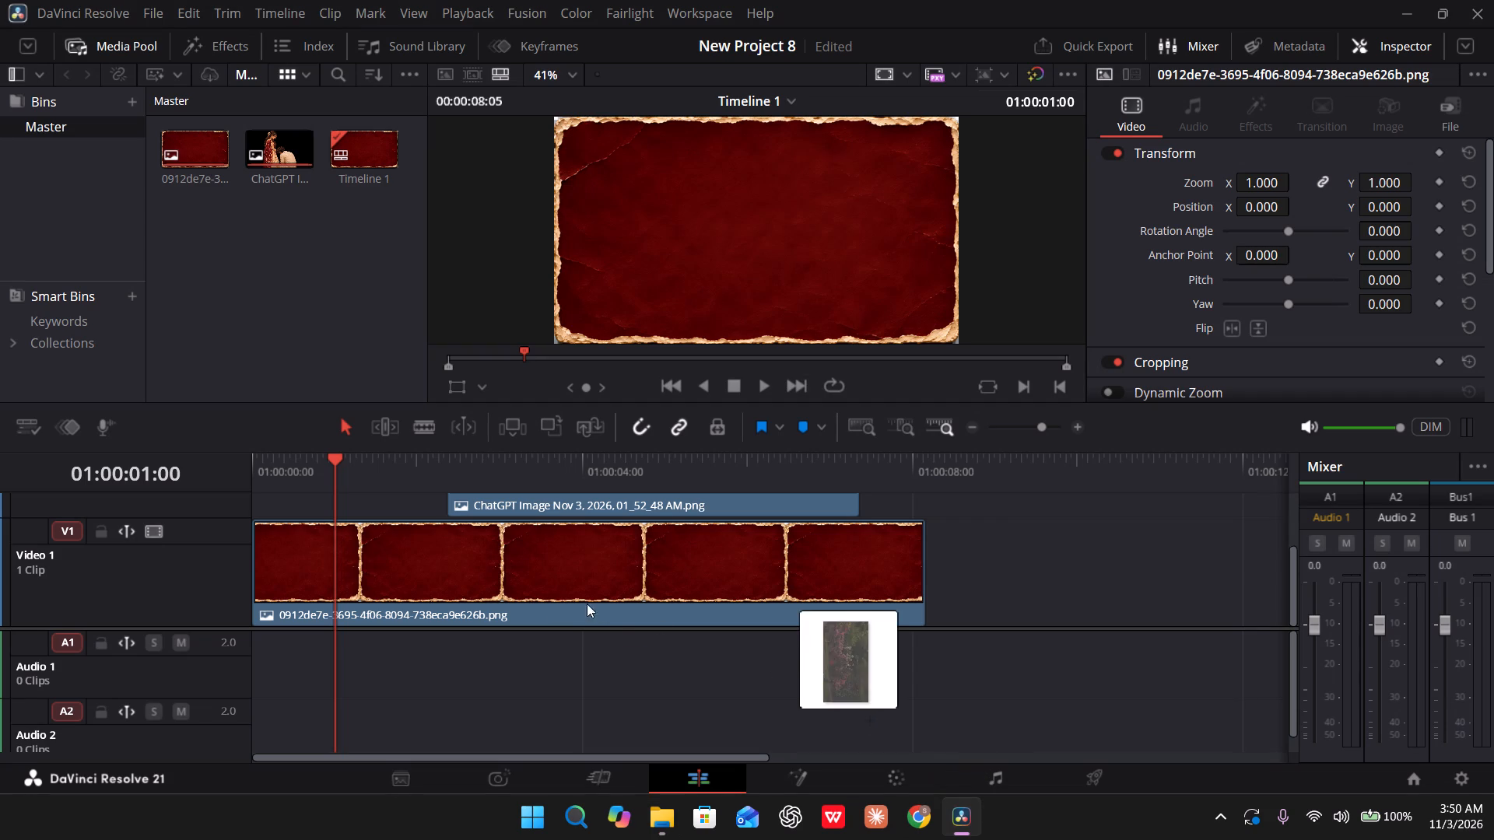
left_click_drag(587, 604, 314, 471)
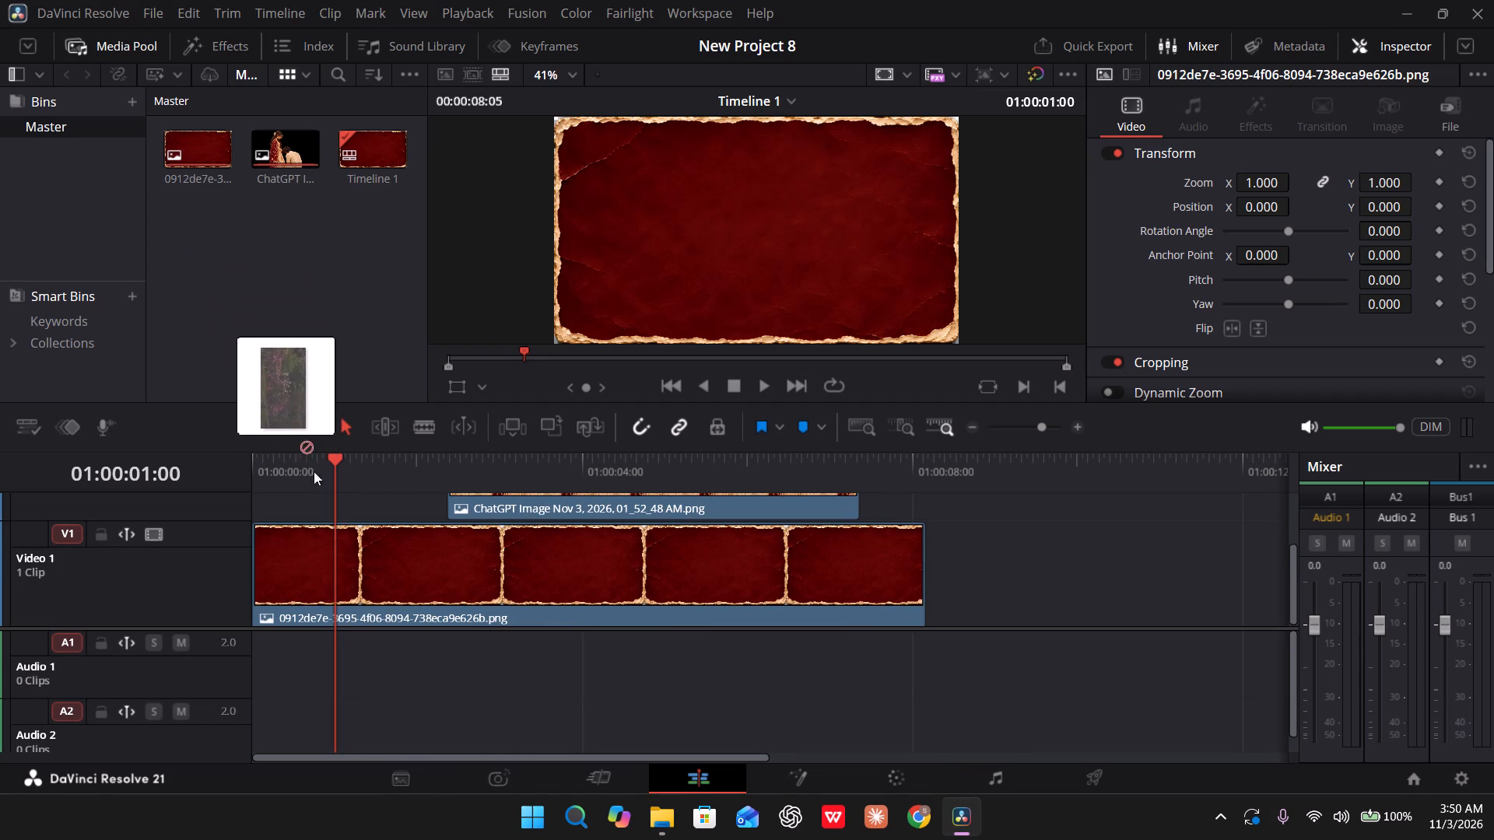
left_click_drag(314, 471, 945, 597)
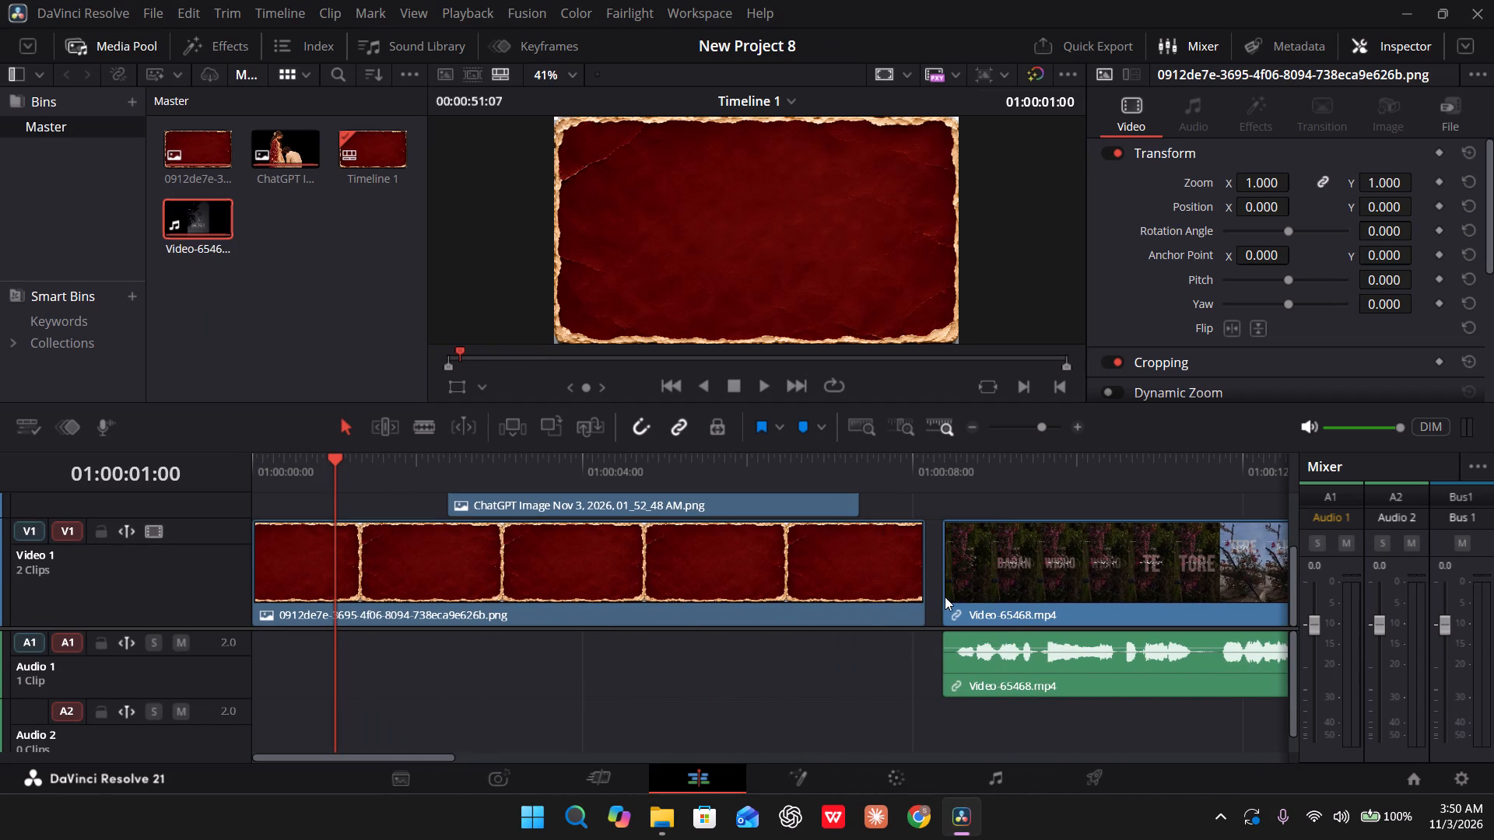
Move the ChatGPT Image clip of the couple from Video 2 up to a new Video 3 track, keeping its timing.
scroll(676, 605, "right", 1)
scroll(676, 605, "up", 2)
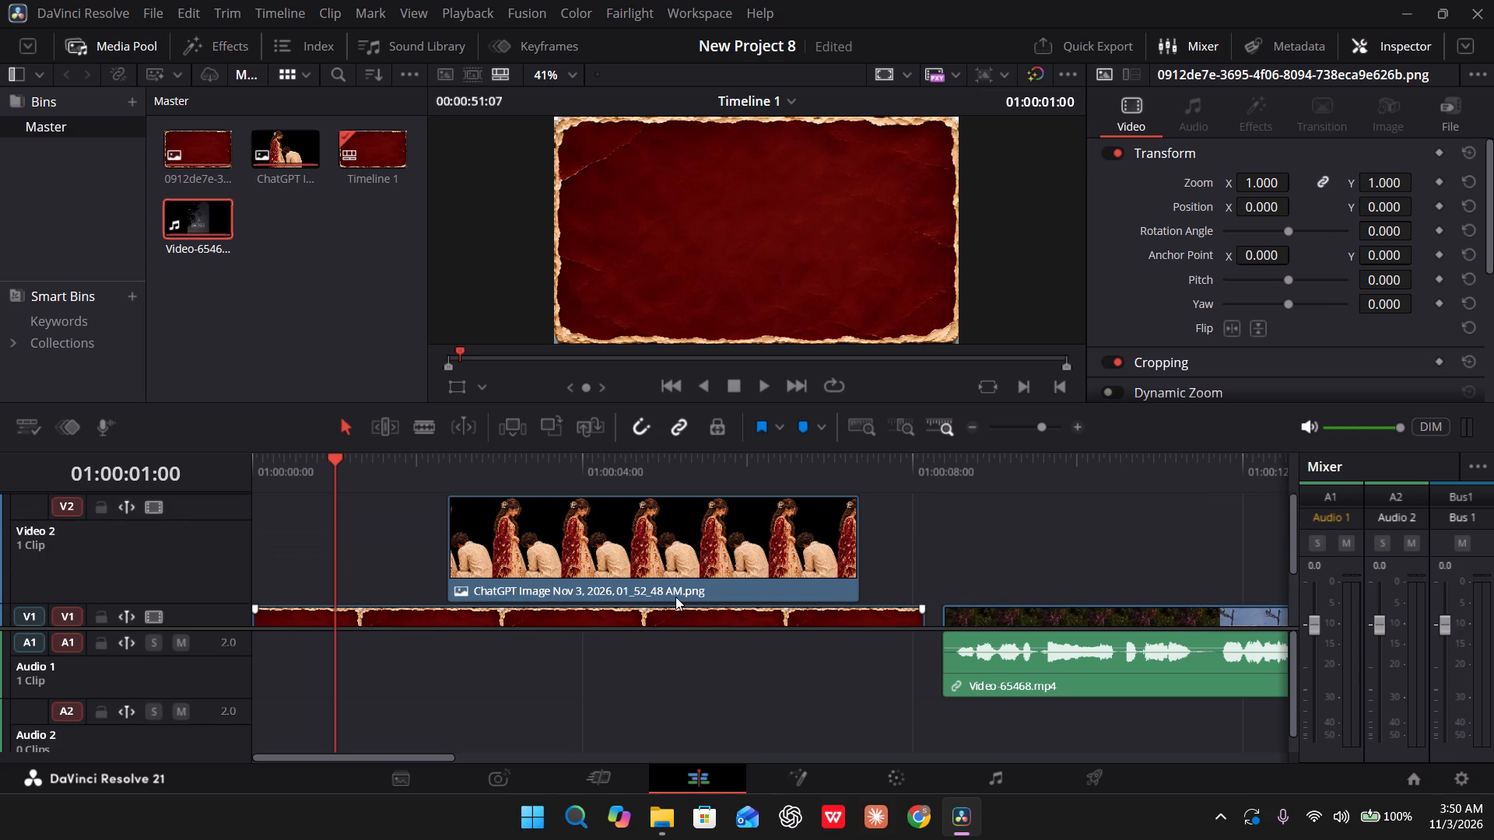
left_click_drag(663, 535, 659, 438)
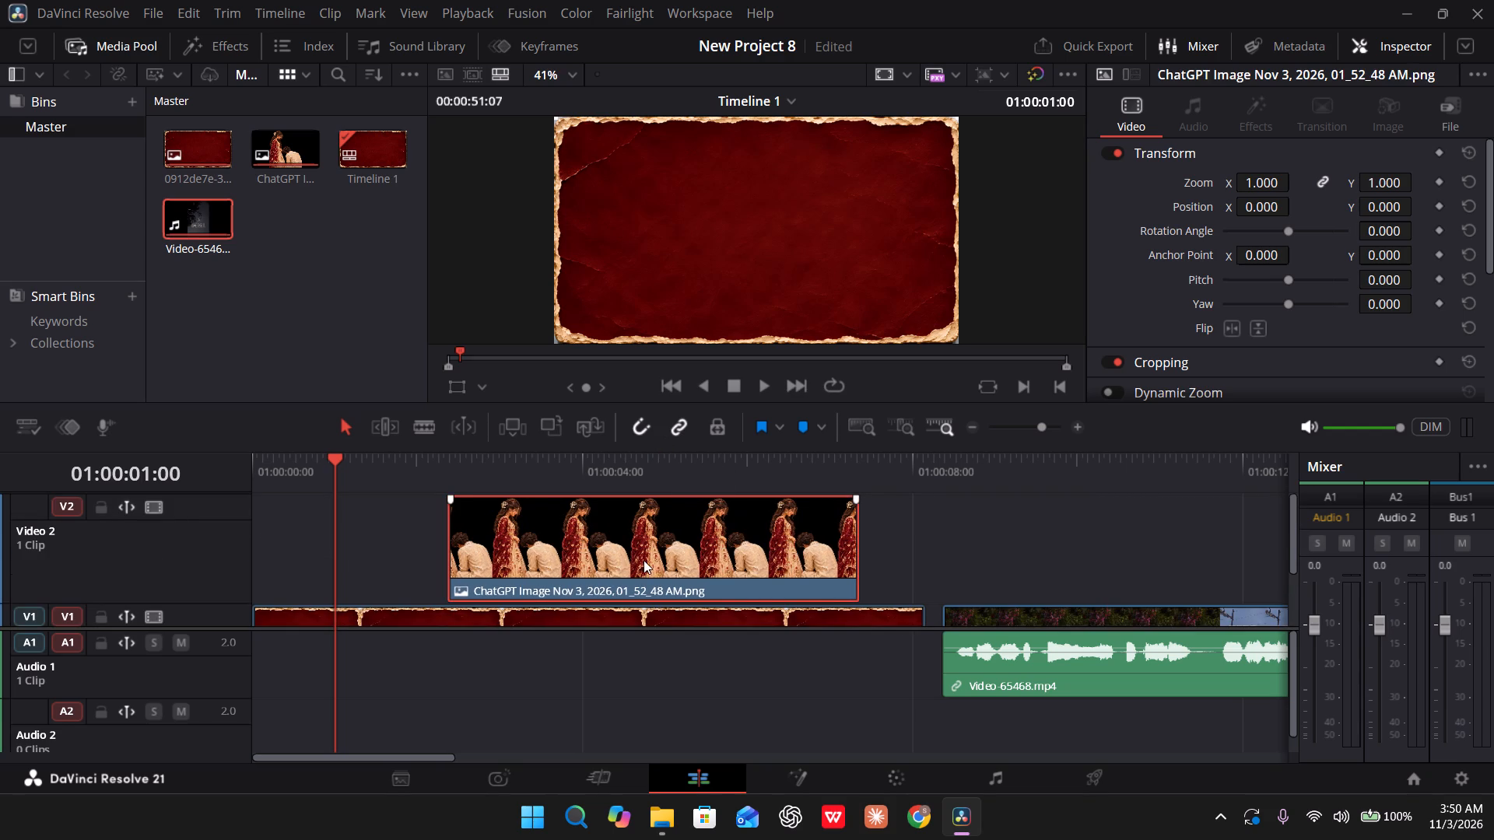
left_click_drag(640, 506, 639, 475)
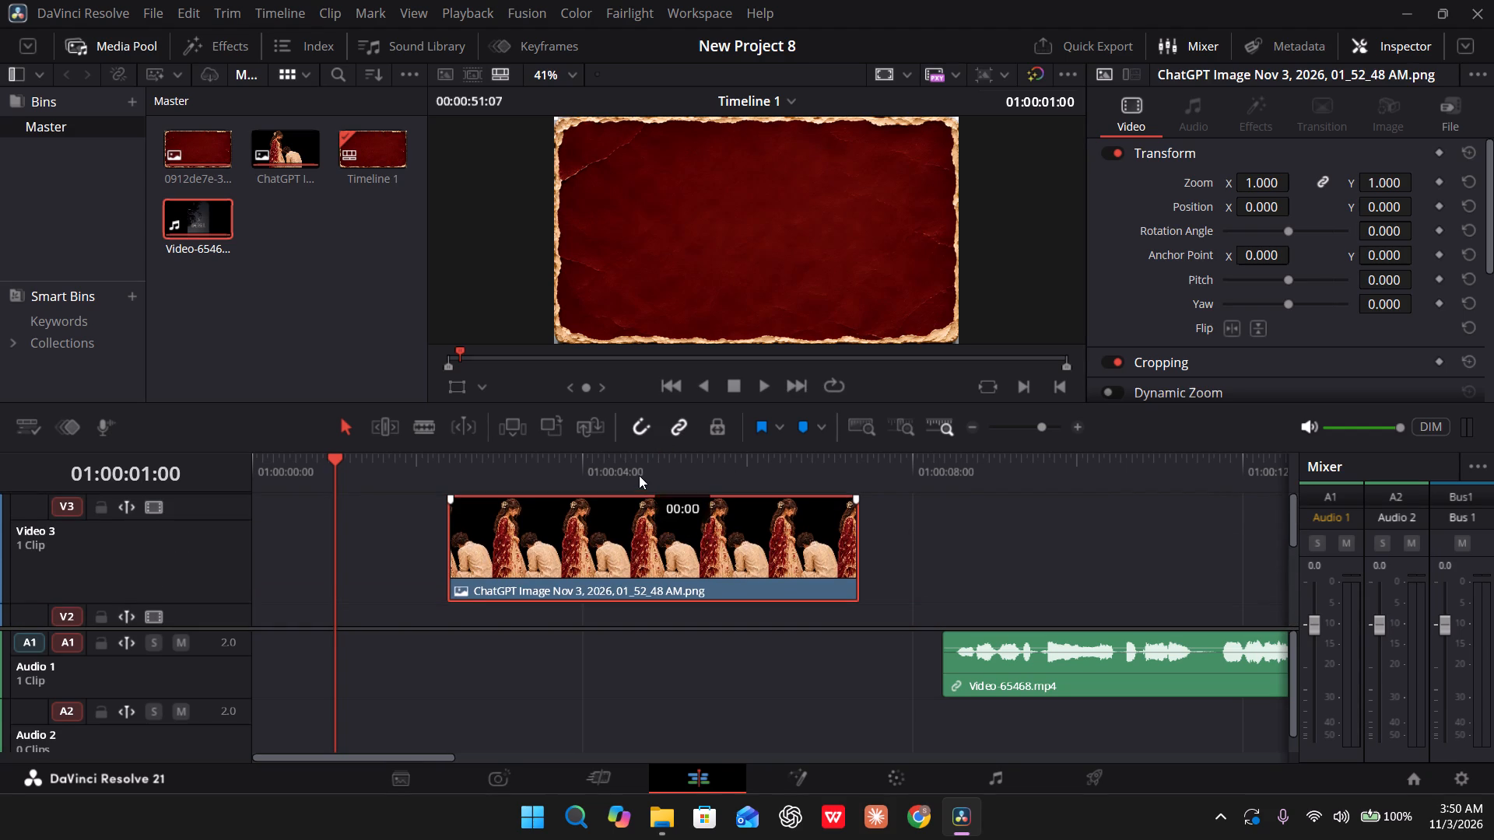
left_click_drag(639, 475, 640, 474)
Move the red background image clip from Video 1 up to Video 2, keeping its start time.
scroll(634, 521, "down", 1)
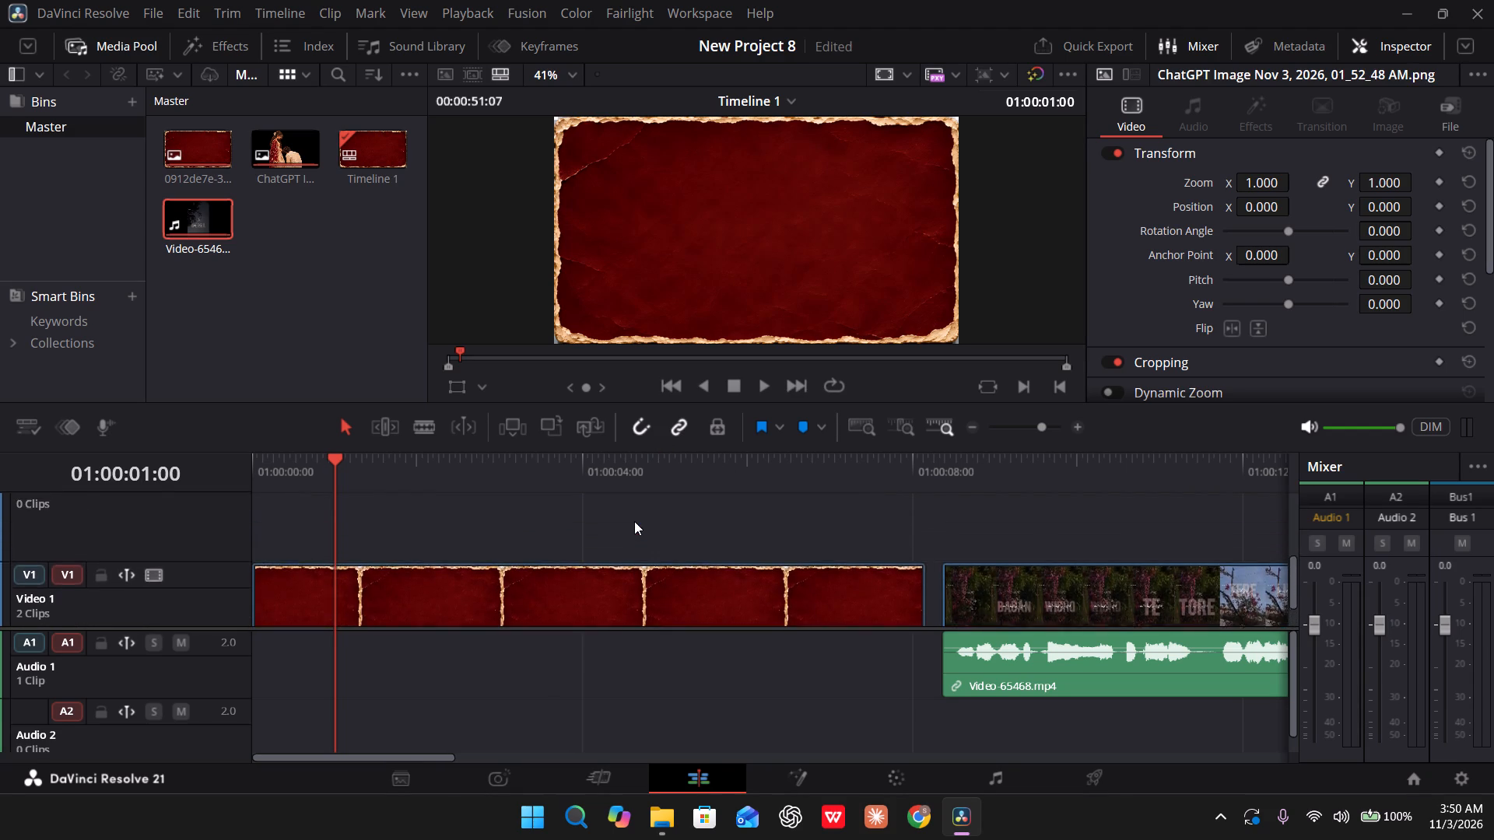
scroll(634, 521, "down", 1)
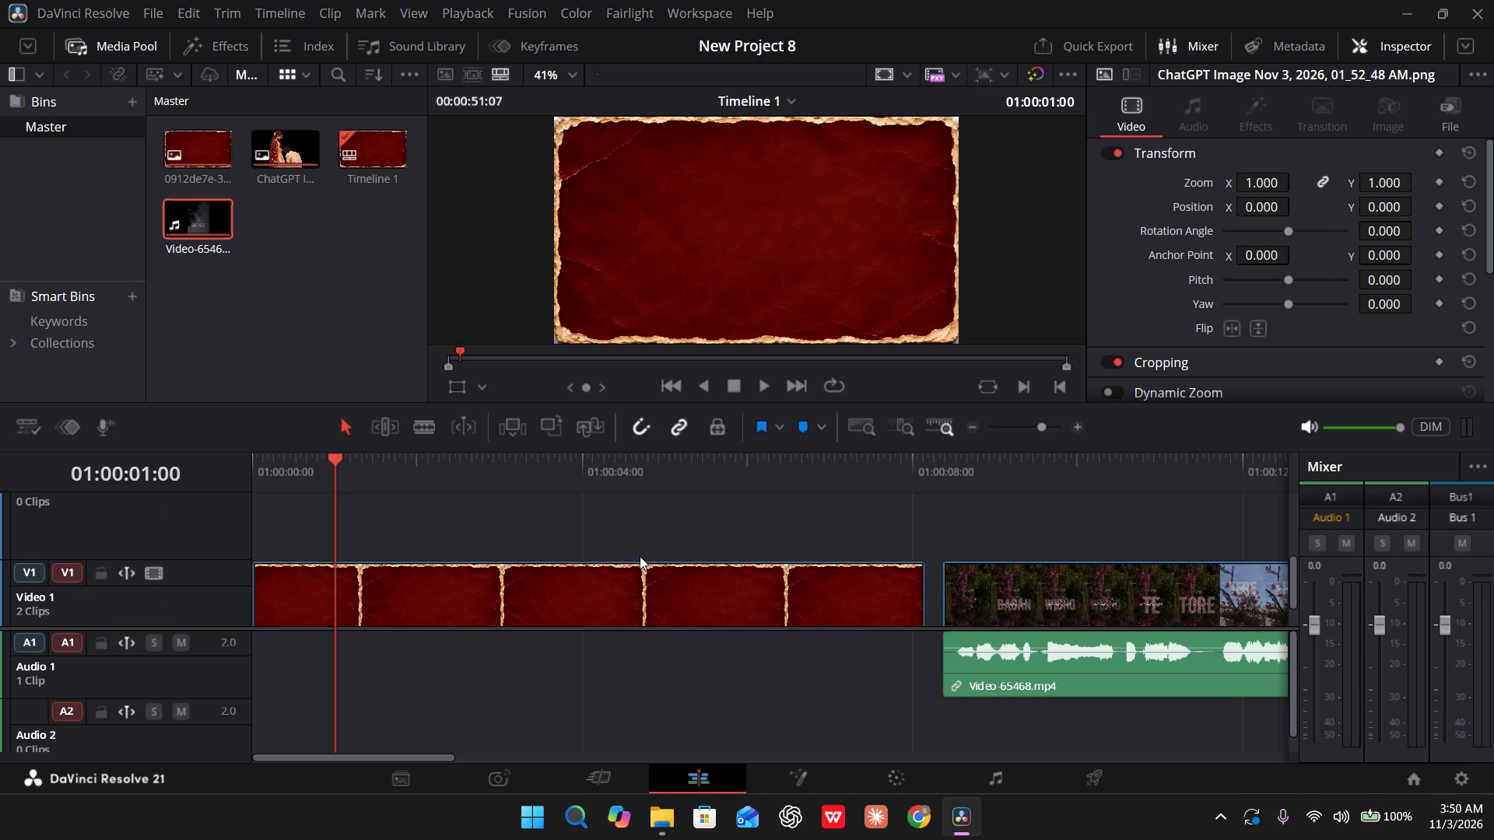
left_click_drag(645, 577, 651, 514)
Move the Video-65468 clip to the start of the timeline on Video 1 and Audio 1.
left_click_drag(1026, 601, 130, 518)
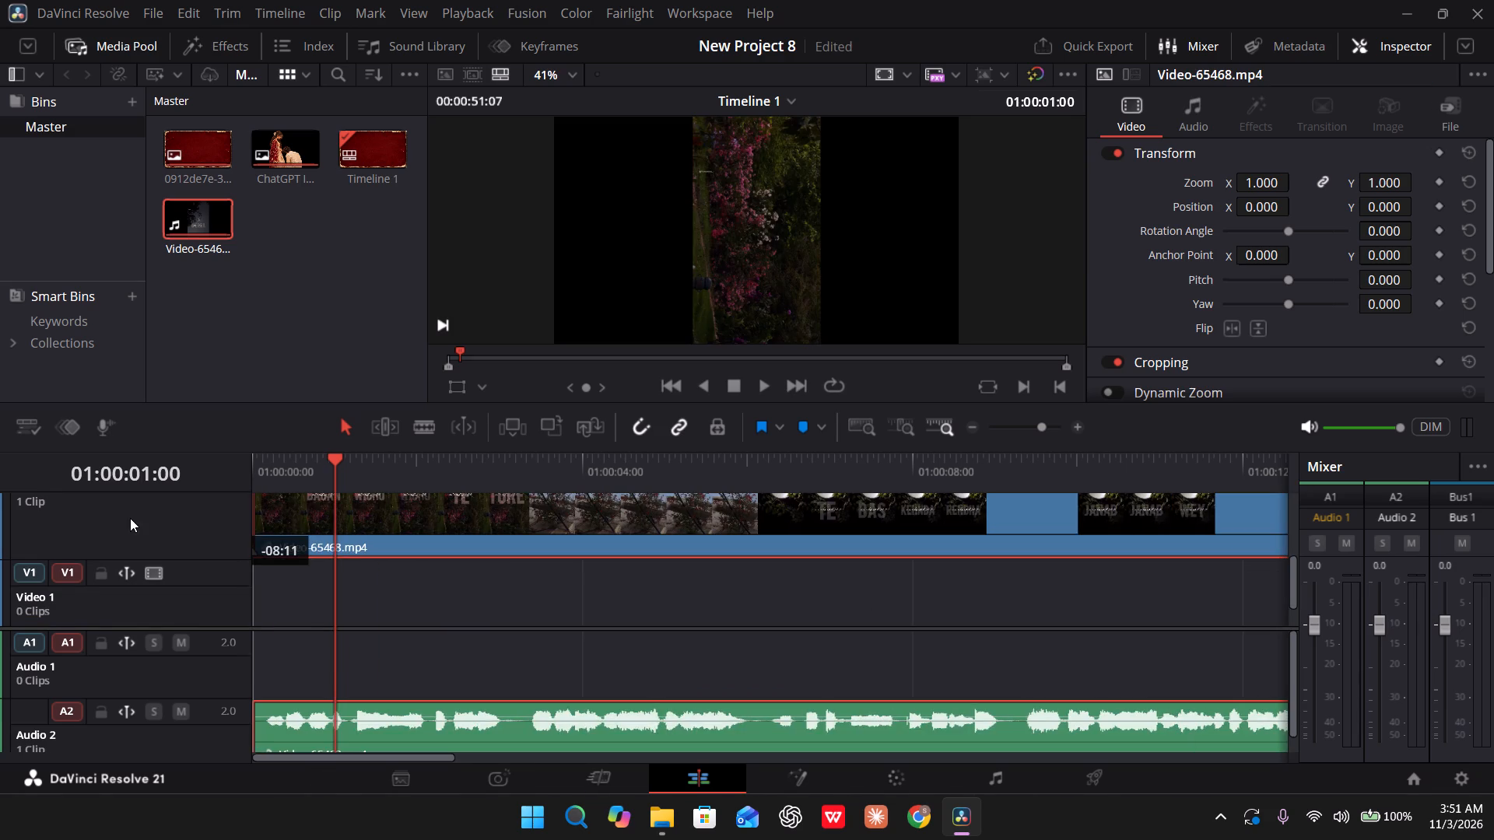
left_click_drag(130, 518, 220, 637)
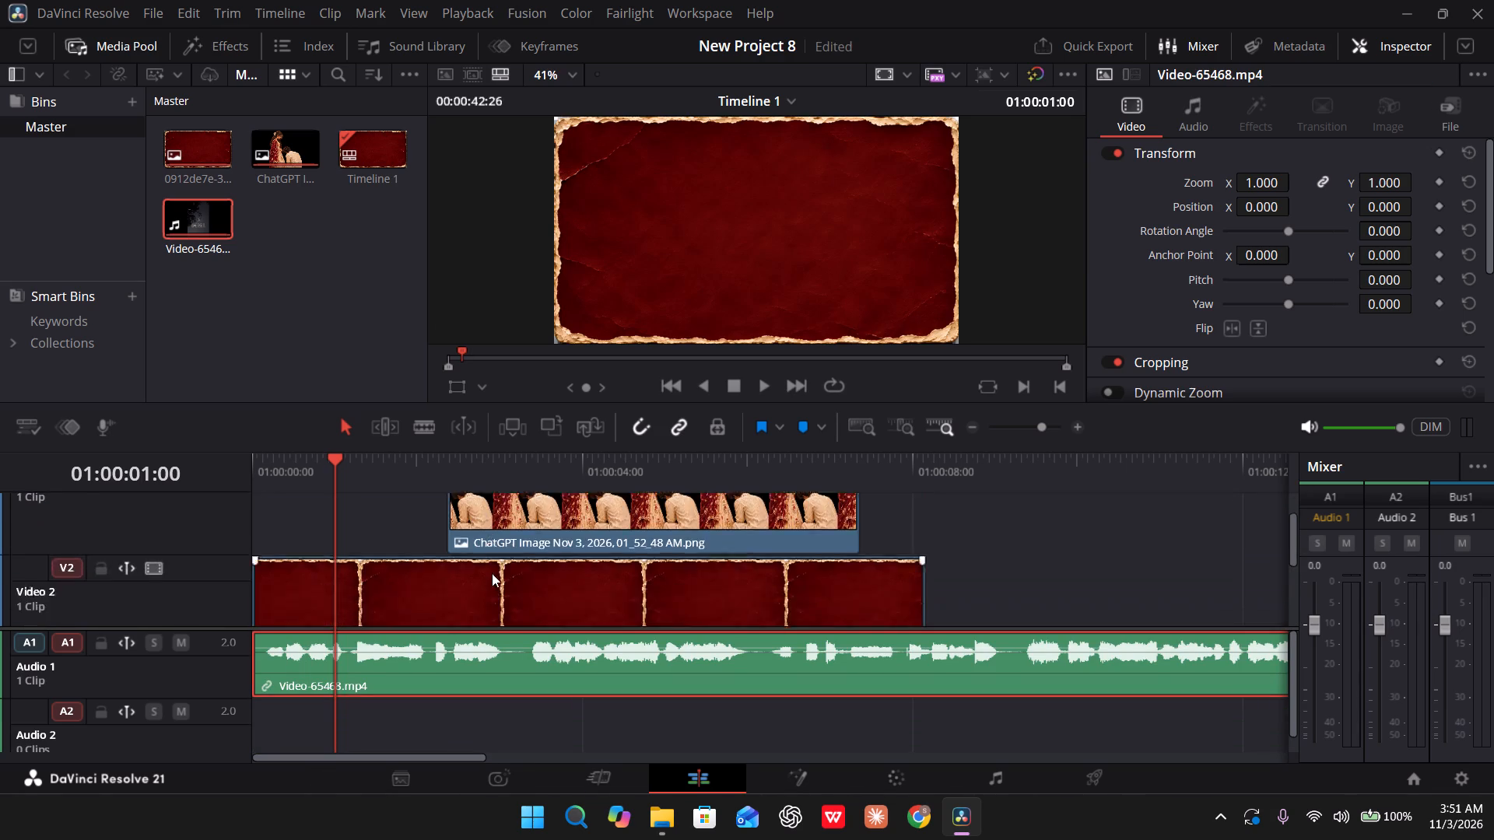
Extend the end of the red background clip on Video 2 to about 41 seconds, near the end of Video-65468.
scroll(492, 573, "left", 1)
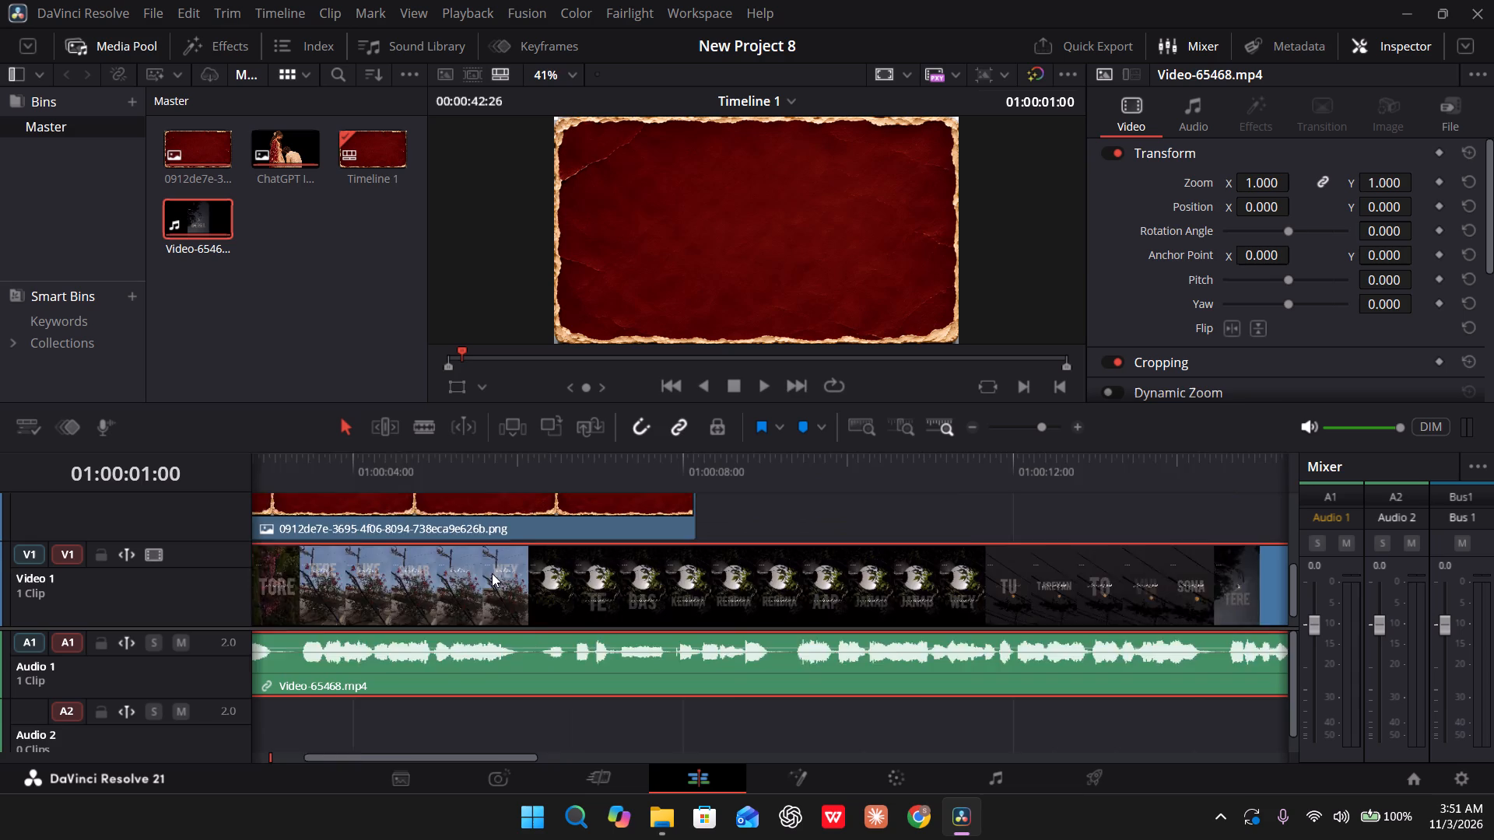
scroll(492, 573, "left", 1)
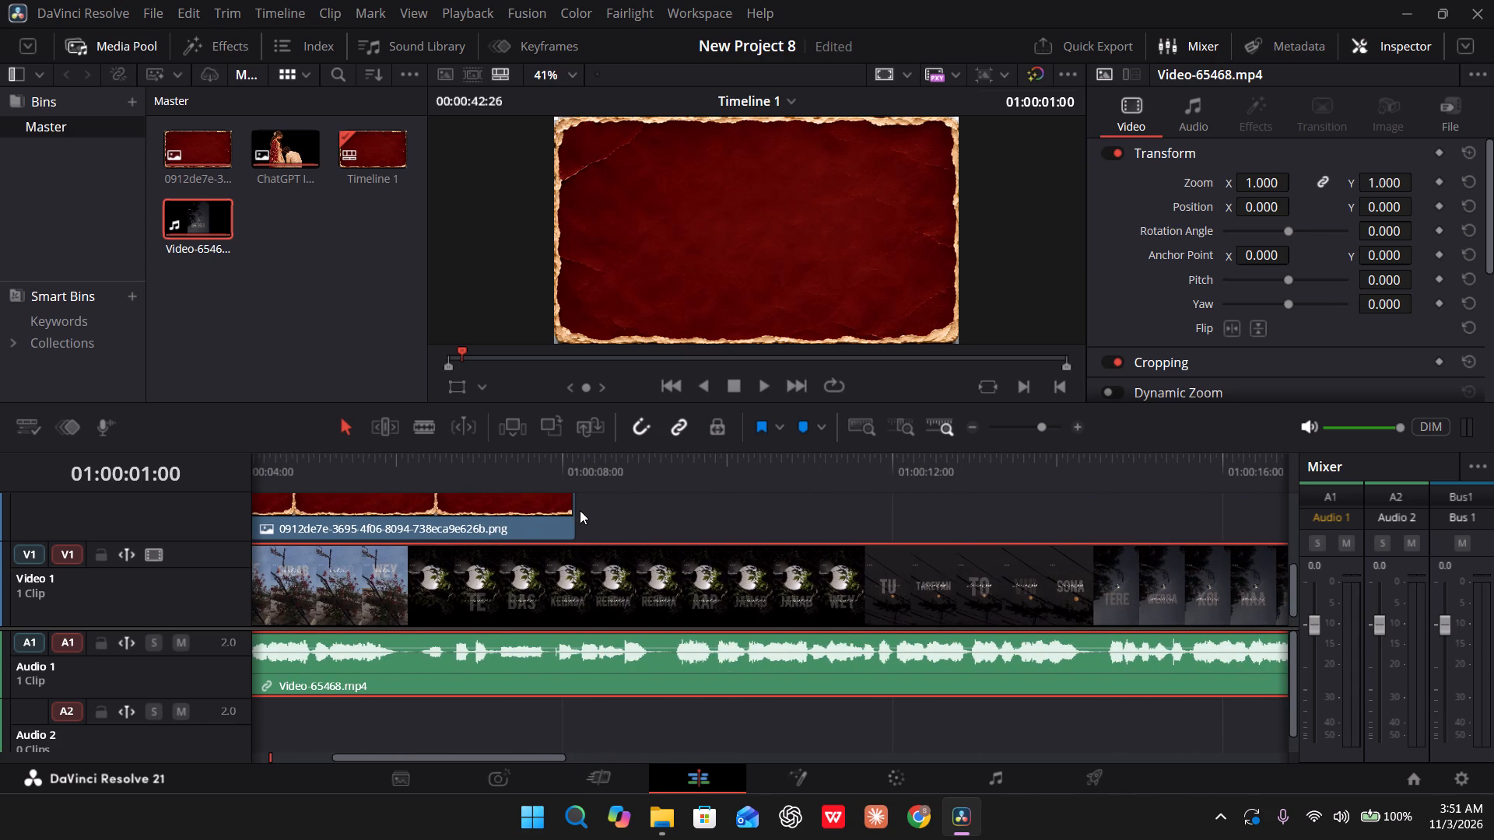
left_click_drag(572, 507, 1103, 569)
scroll(1103, 569, "left", 1)
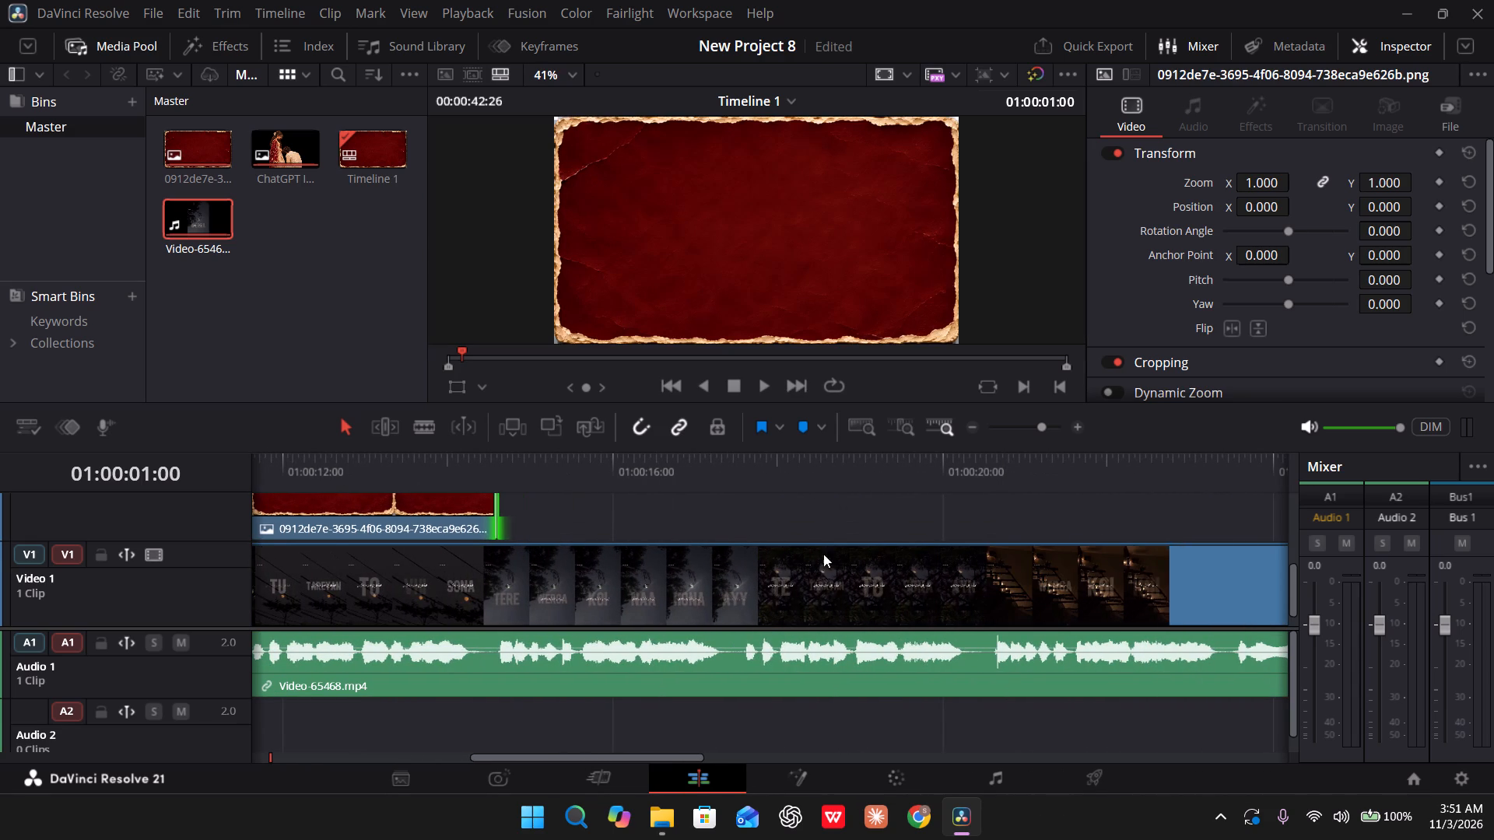
left_click_drag(499, 510, 571, 536)
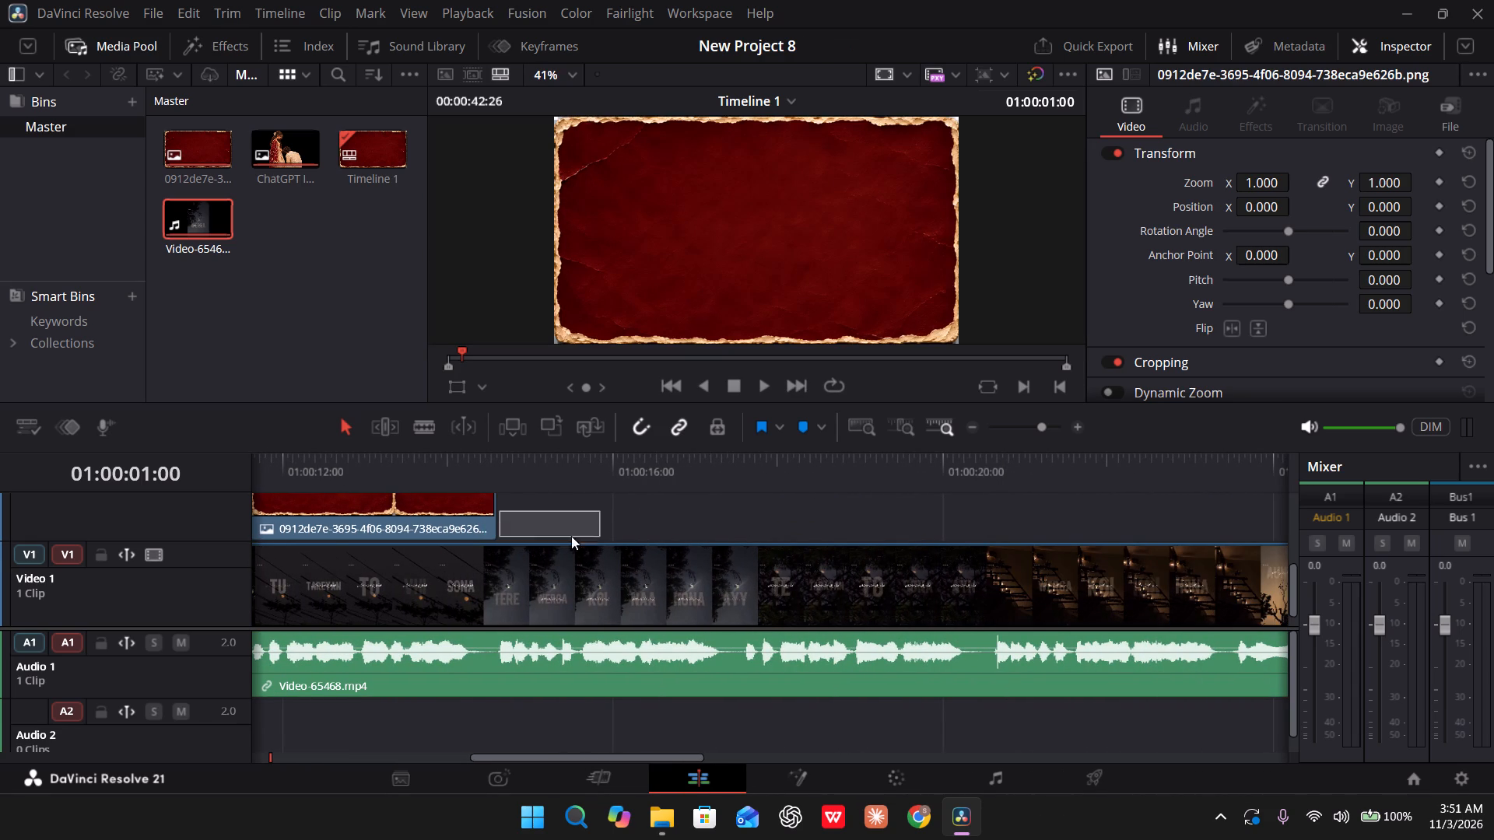
left_click_drag(571, 536, 535, 530)
left_click_drag(492, 504, 1124, 544)
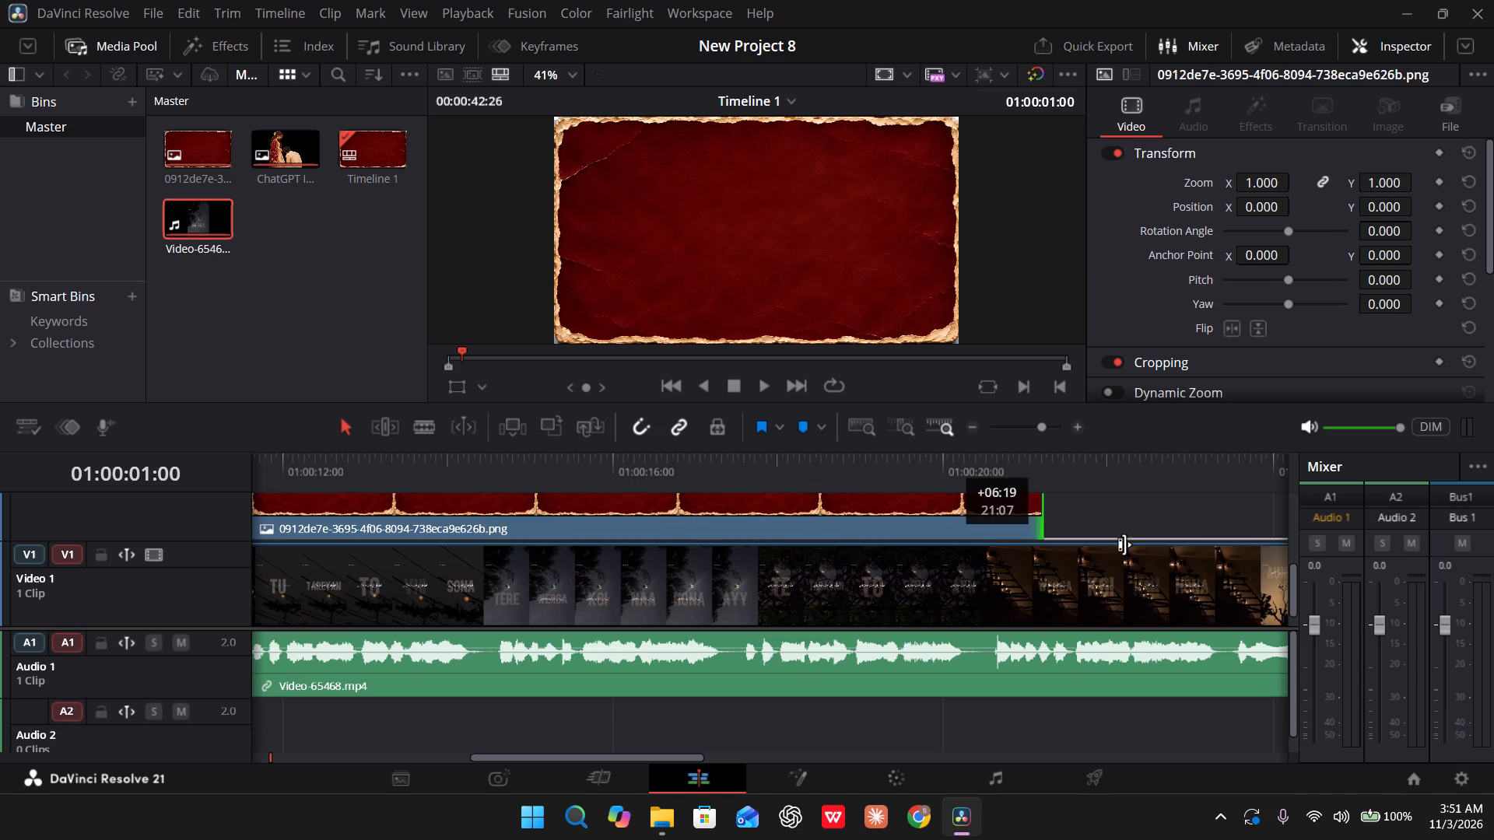
left_click_drag(1124, 544, 1220, 547)
scroll(1220, 547, "left", 3)
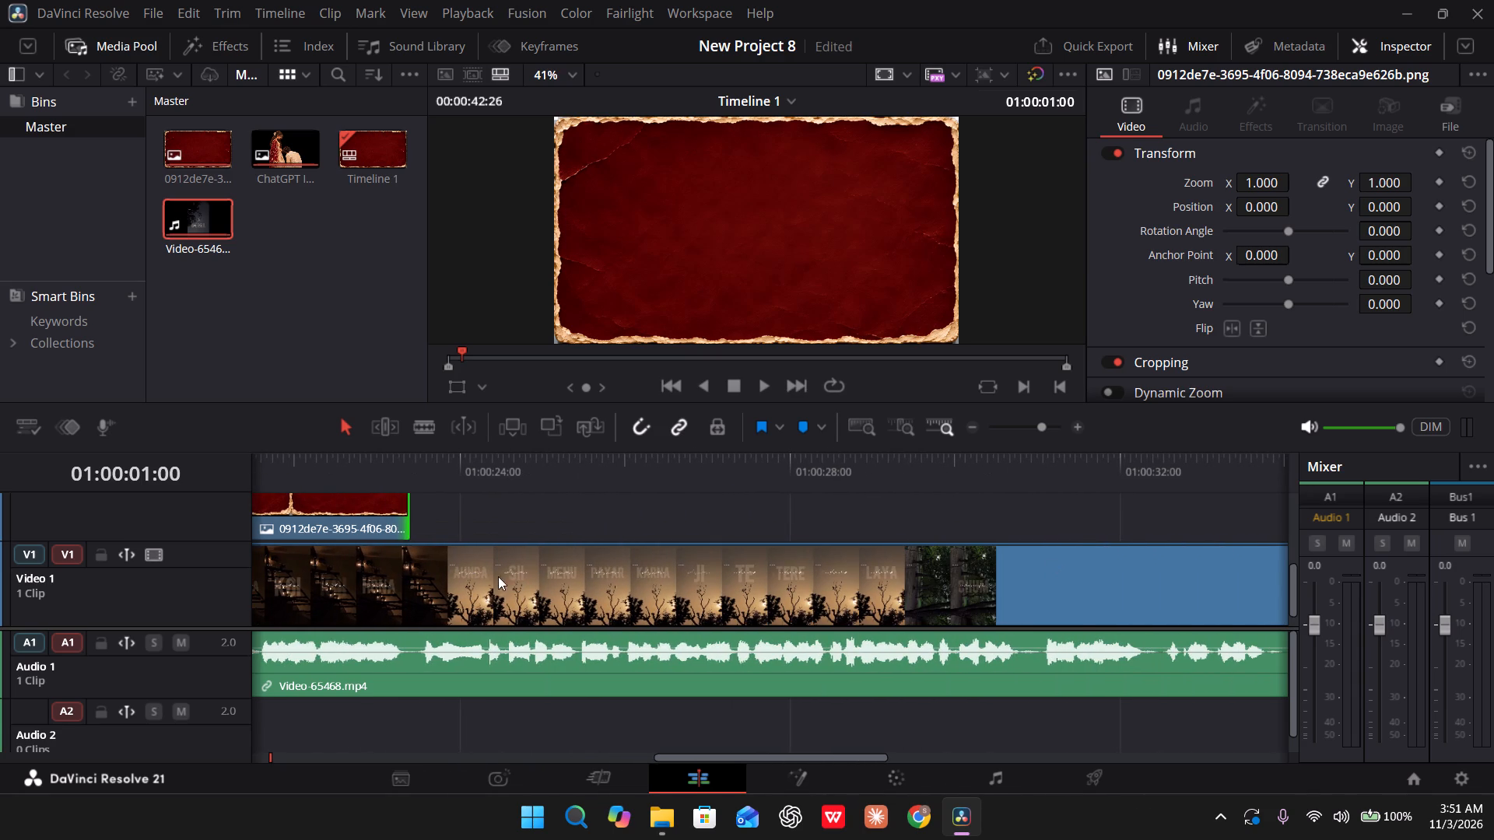
left_click_drag(405, 506, 1242, 526)
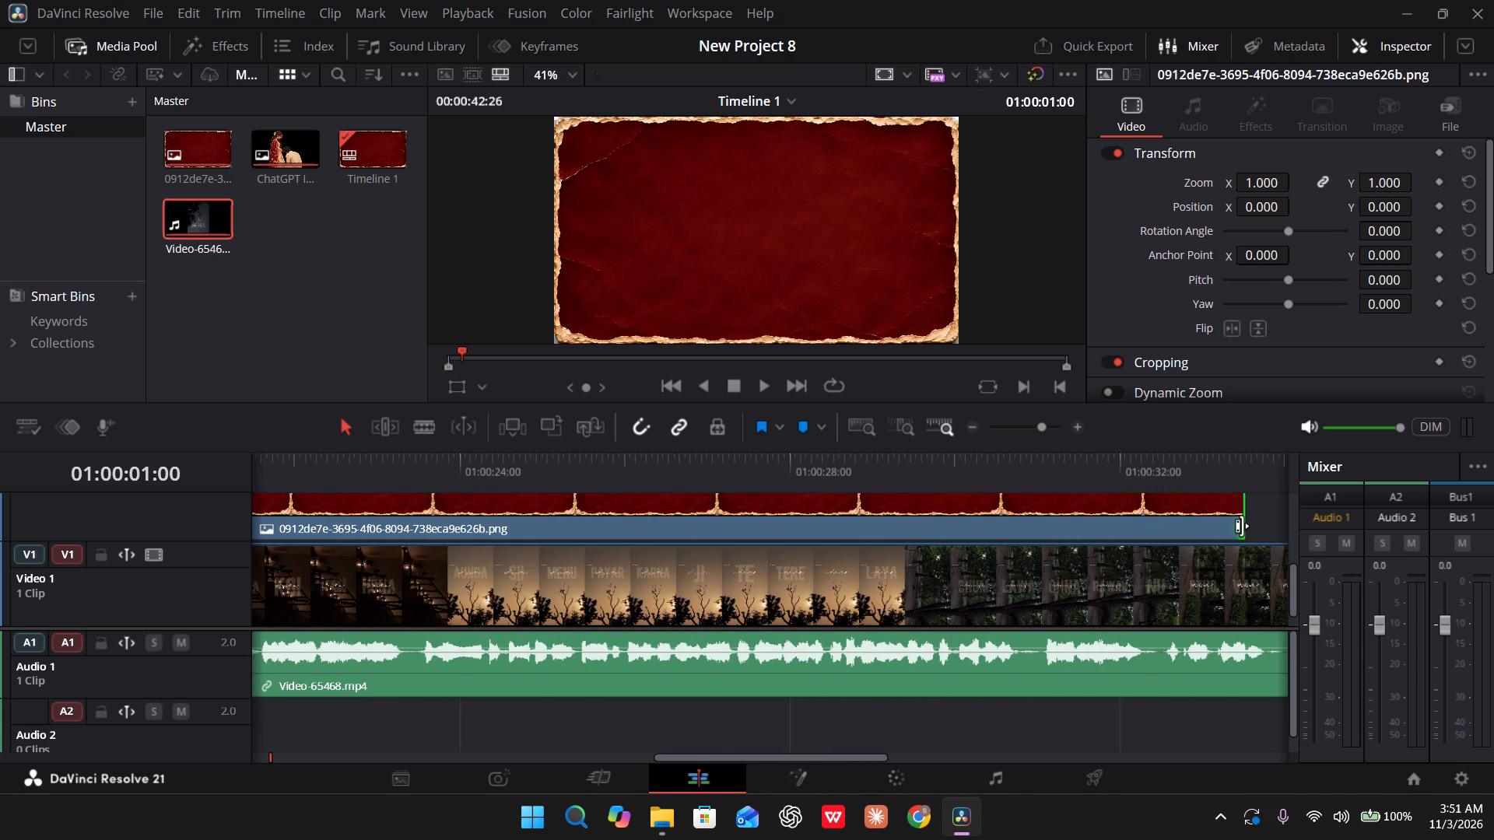
scroll(1242, 526, "left", 3)
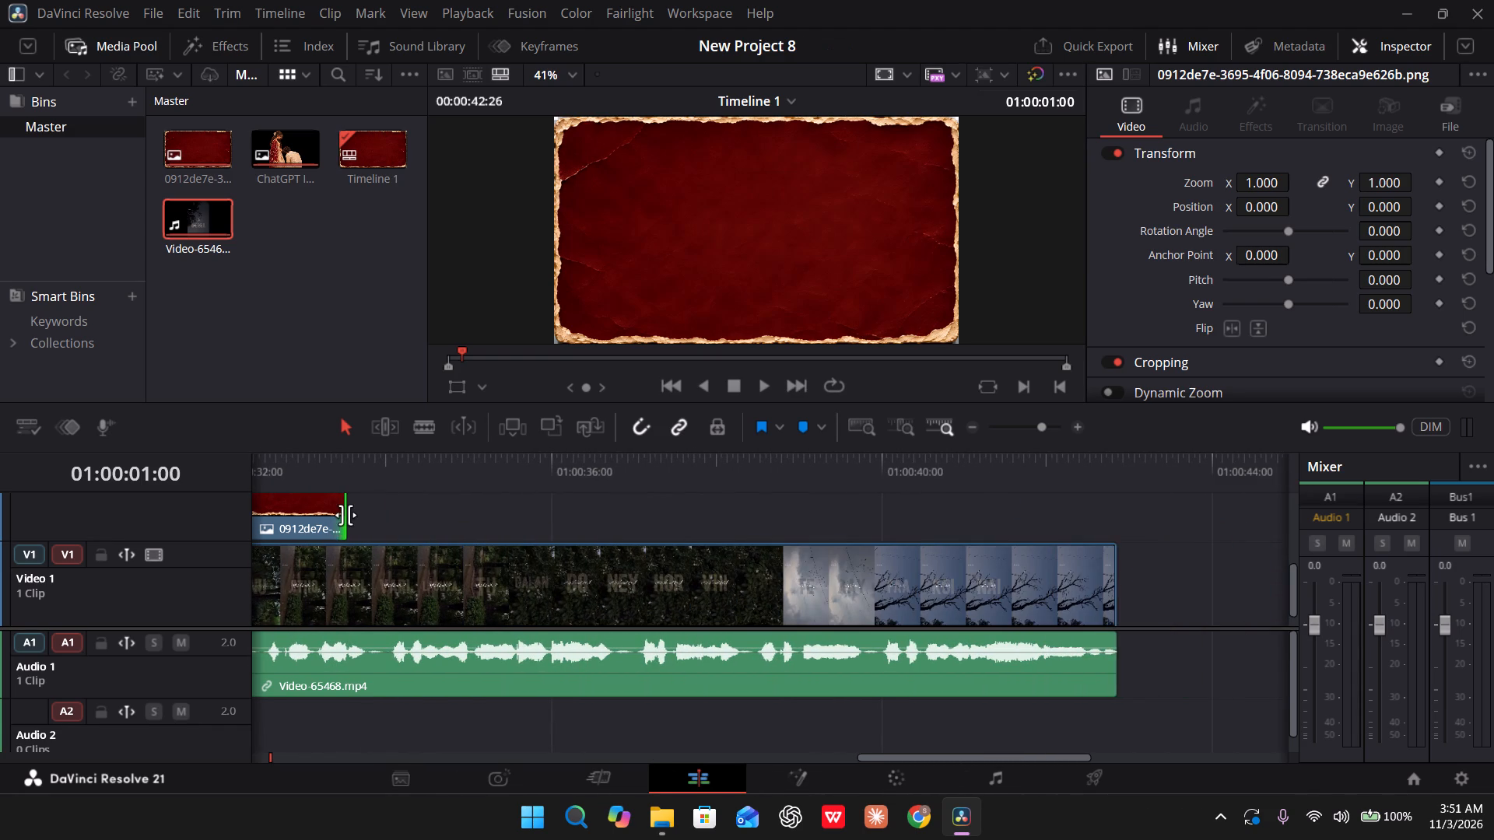
left_click_drag(345, 516, 955, 566)
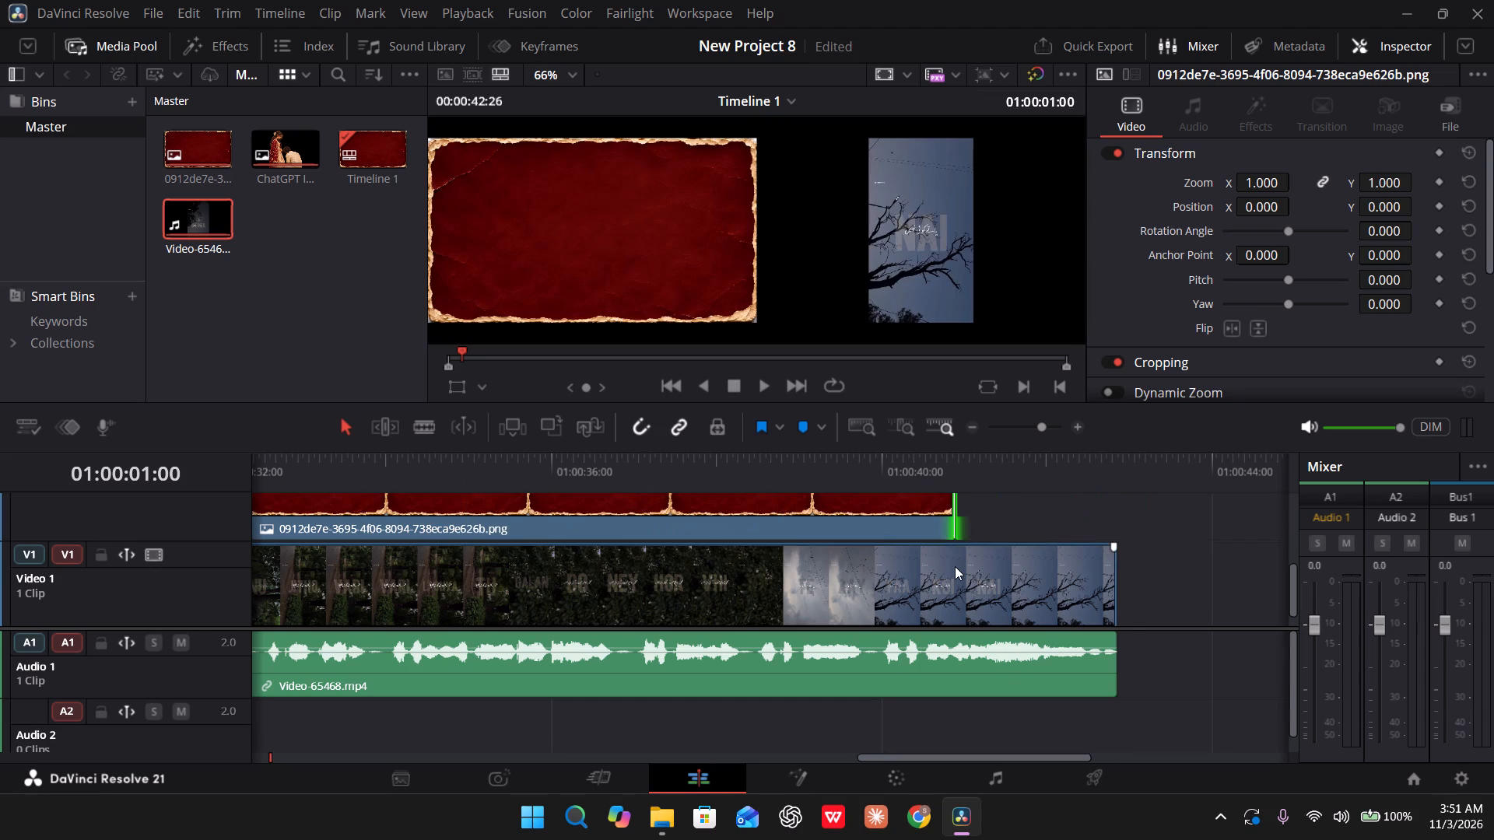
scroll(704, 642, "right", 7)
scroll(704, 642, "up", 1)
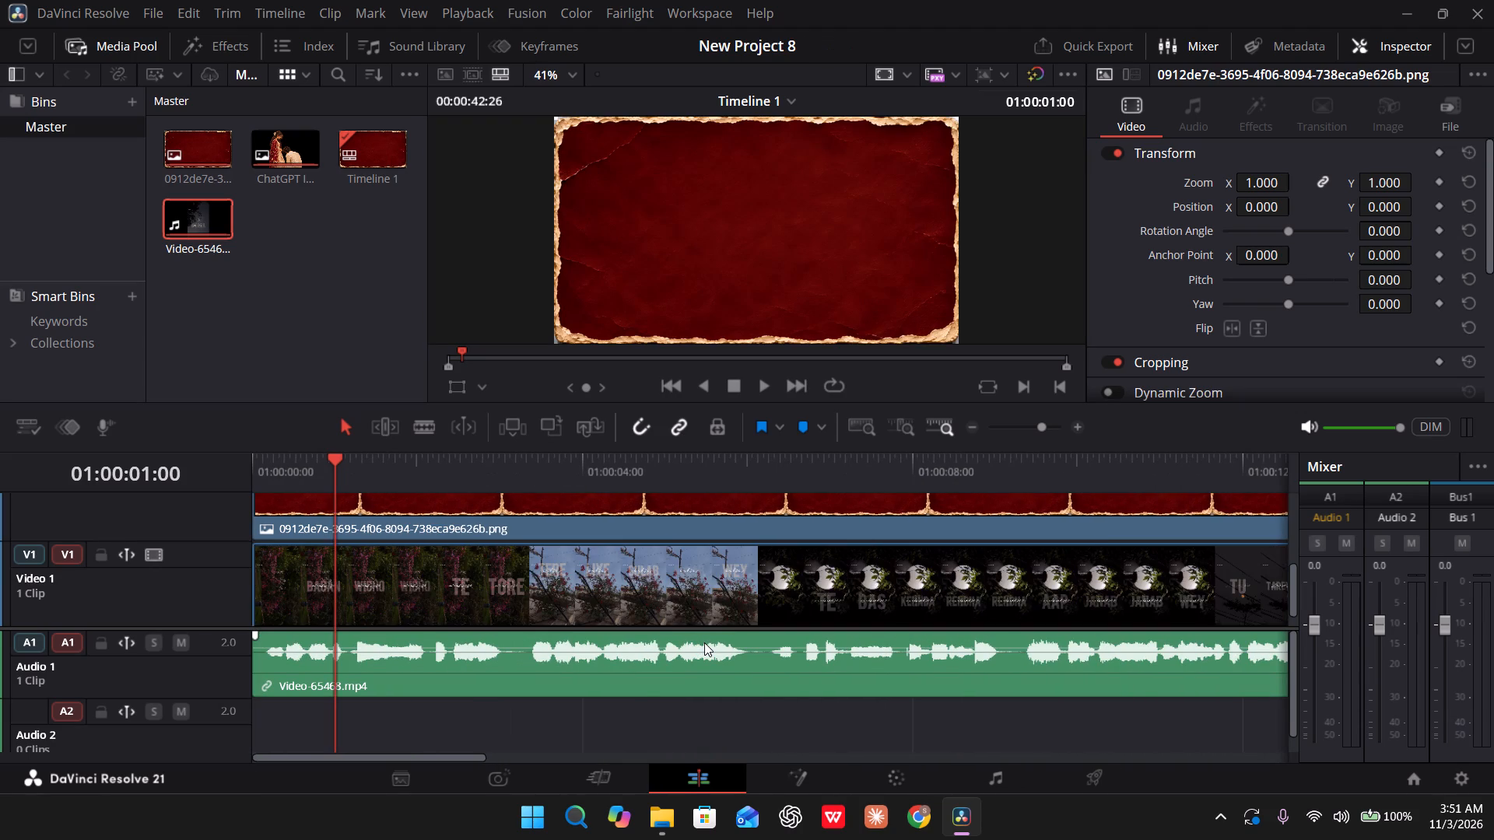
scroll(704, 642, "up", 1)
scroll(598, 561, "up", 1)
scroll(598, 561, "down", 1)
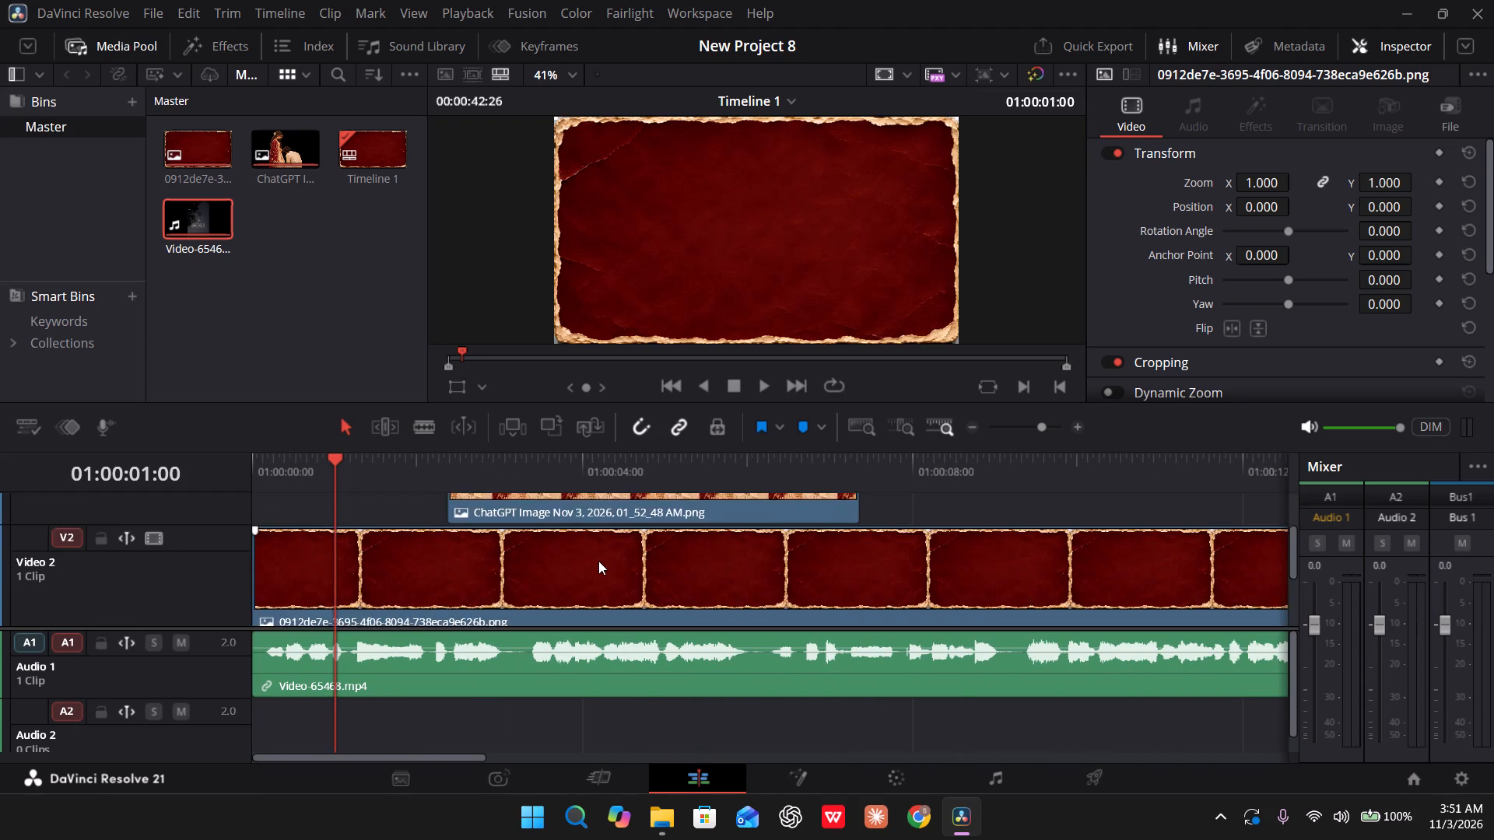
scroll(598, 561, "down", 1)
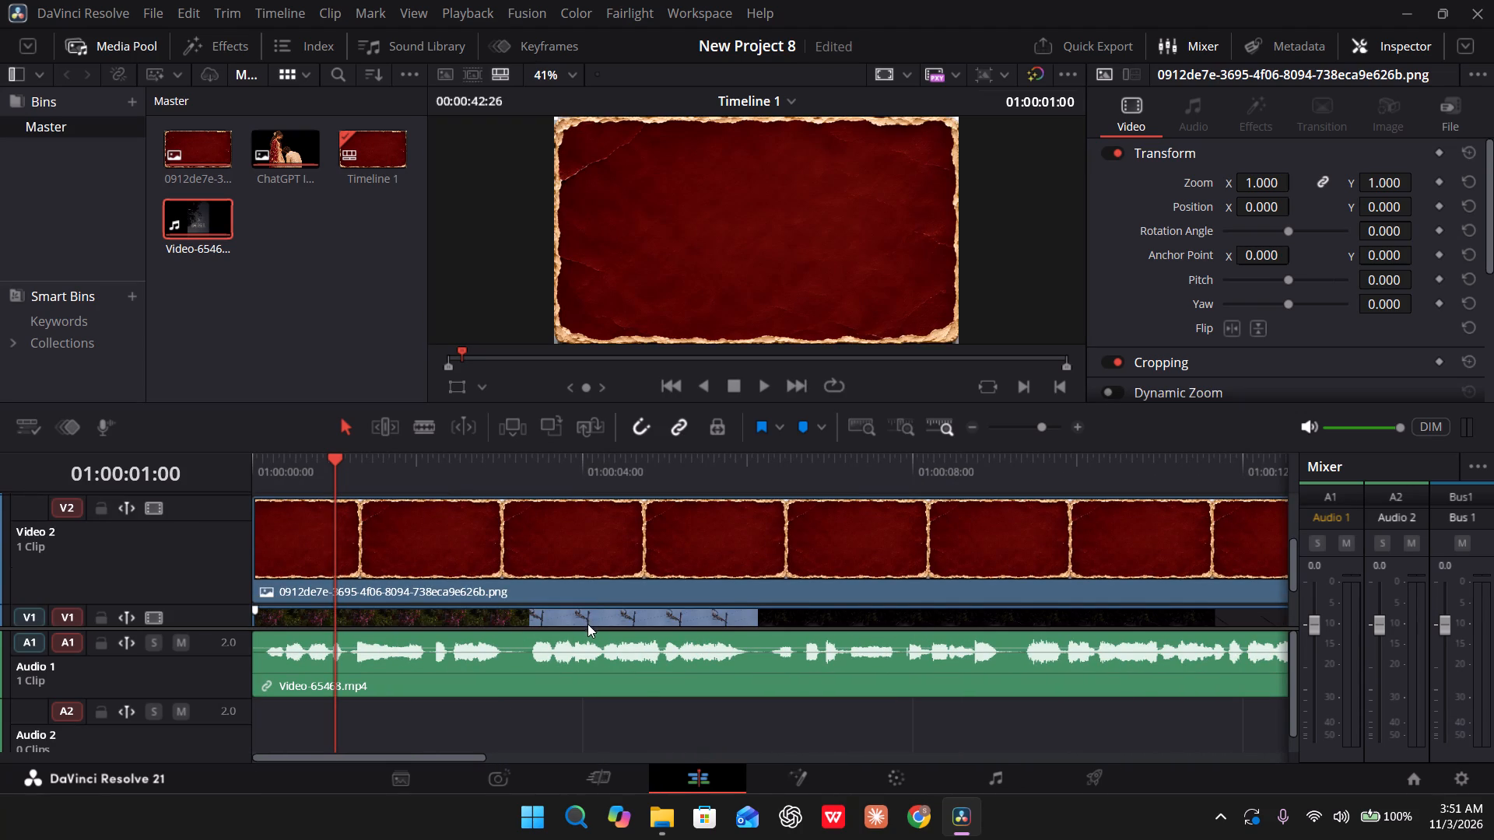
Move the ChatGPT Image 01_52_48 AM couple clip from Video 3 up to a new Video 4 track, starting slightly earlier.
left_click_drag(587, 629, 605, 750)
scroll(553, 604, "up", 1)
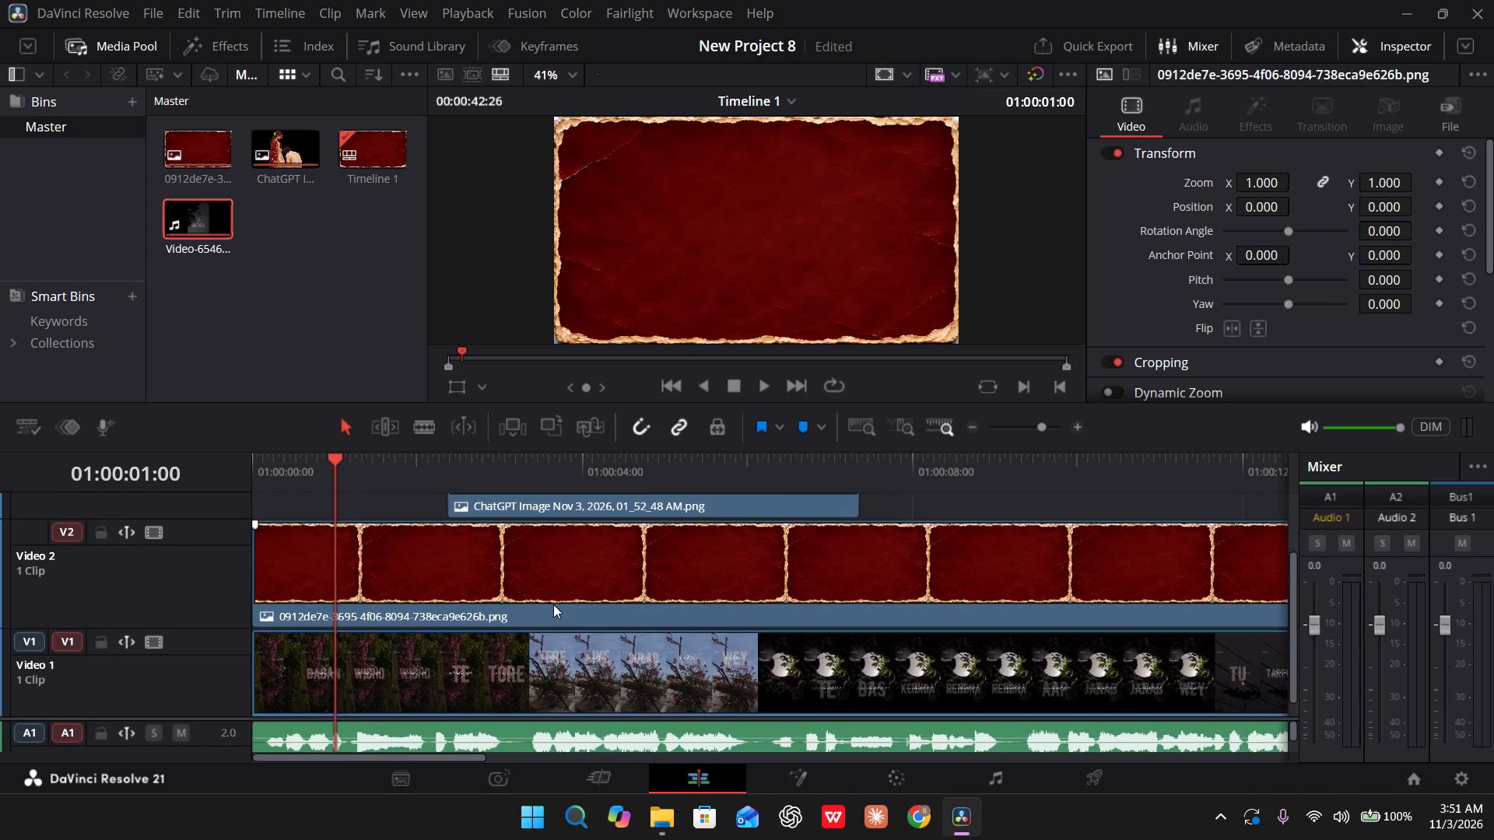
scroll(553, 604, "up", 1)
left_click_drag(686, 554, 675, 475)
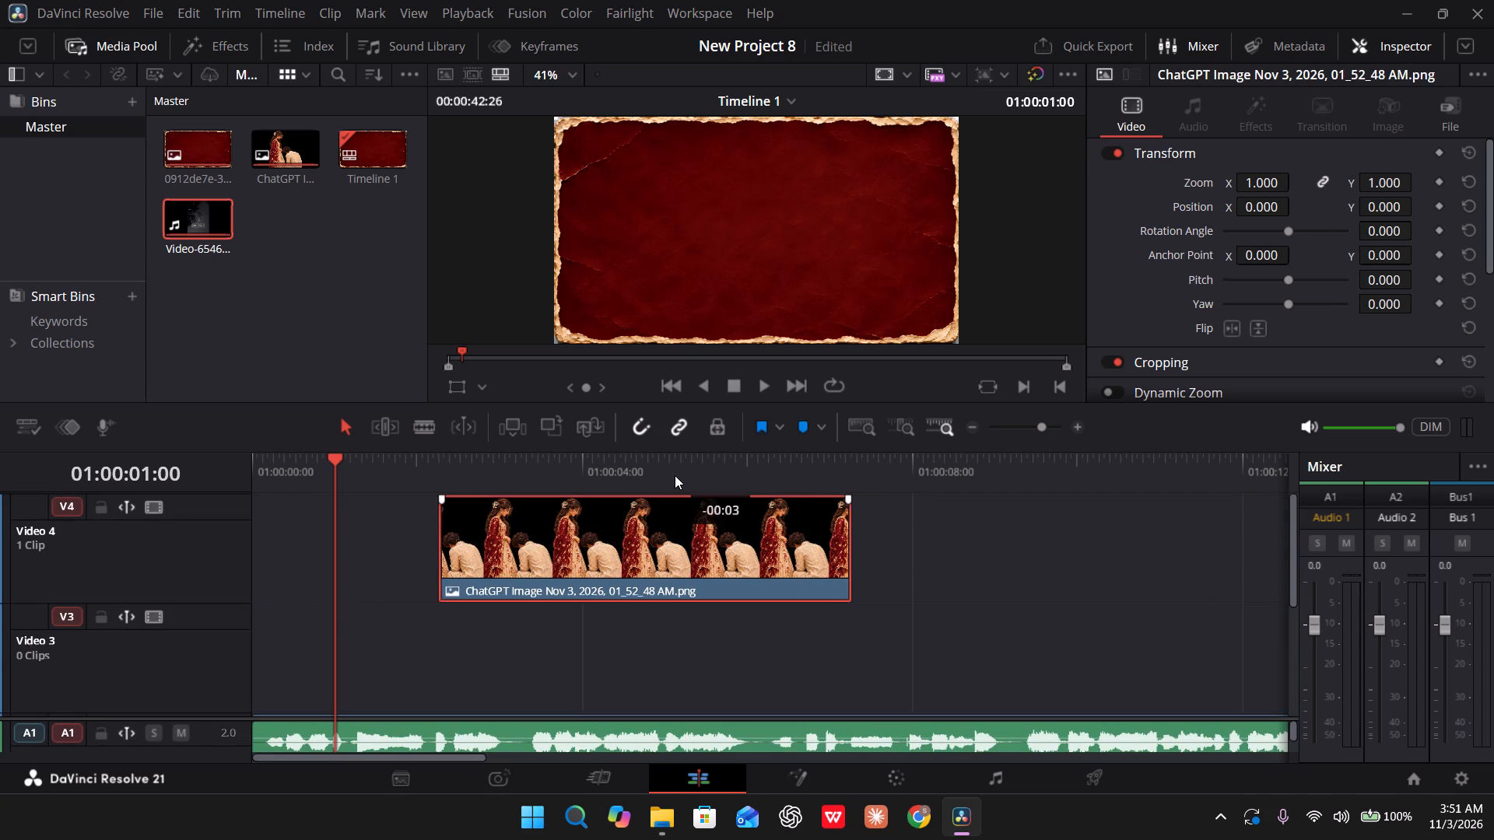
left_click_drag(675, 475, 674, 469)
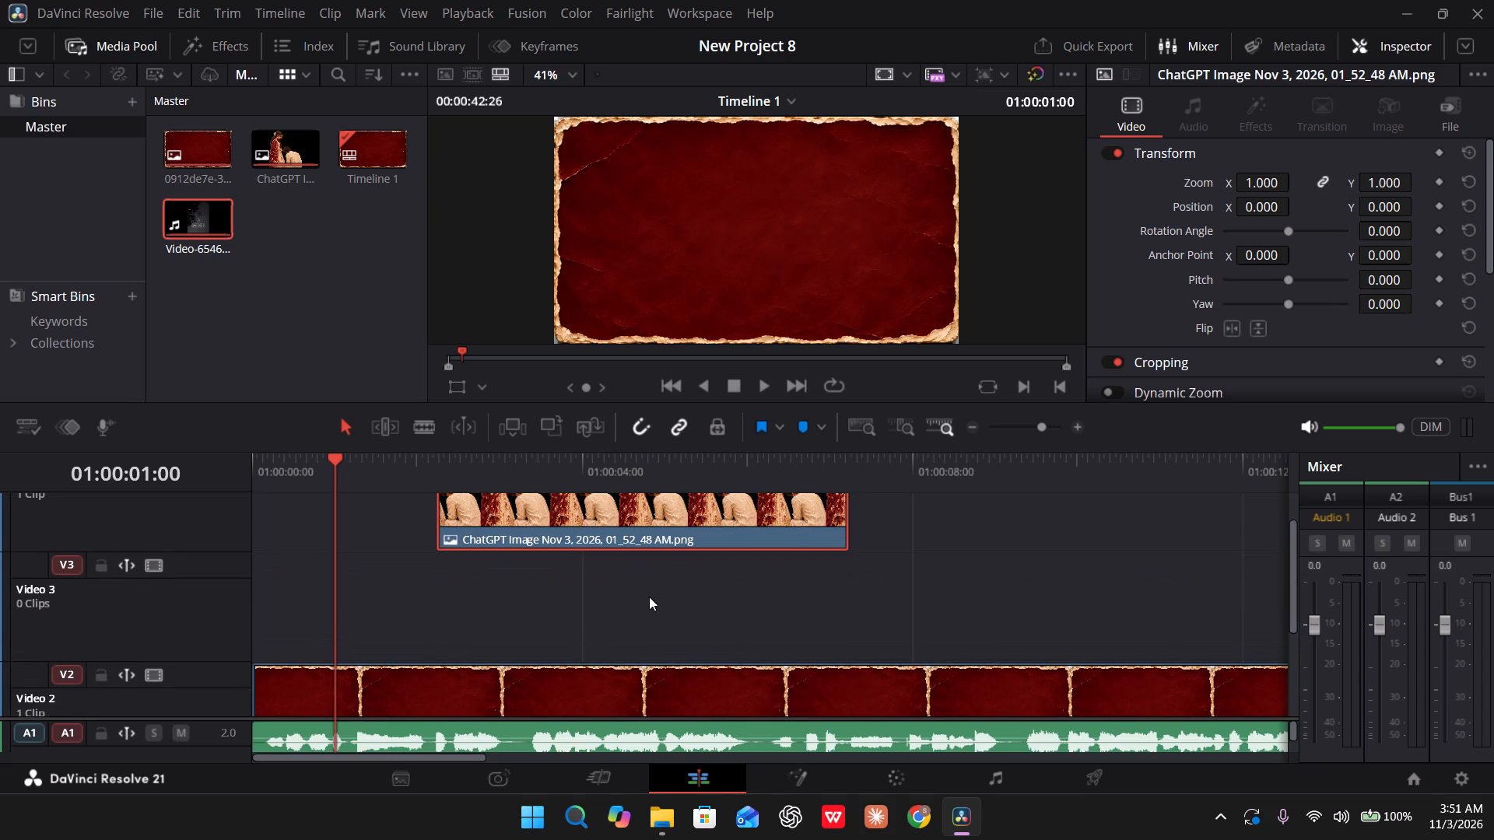
Add the 01_39_36 AM garden sunset image from the edit raw video folder to Video 3, starting at about 0.9 seconds.
left_click_drag(329, 467, 998, 523)
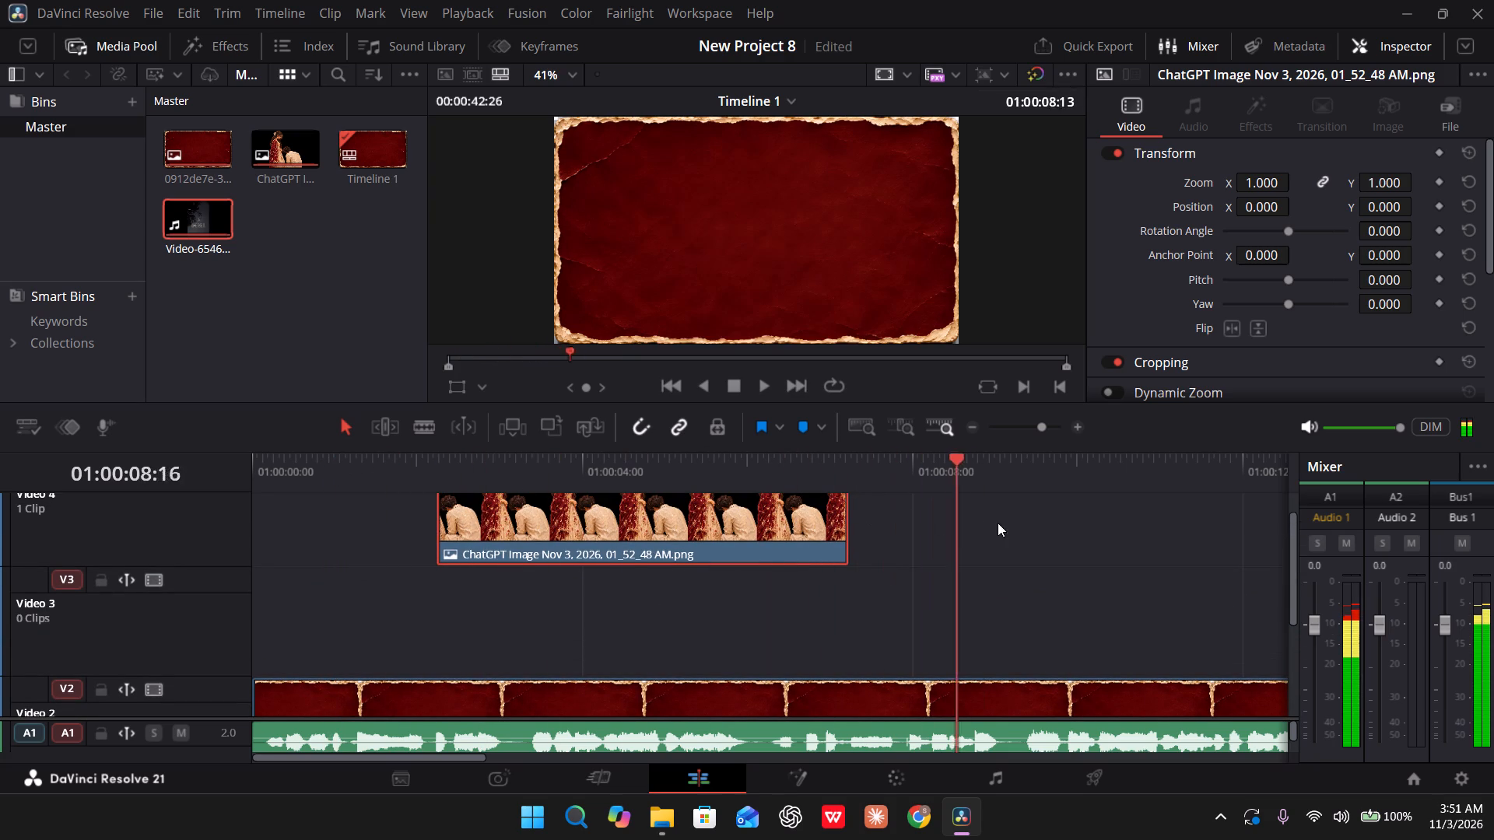
left_click_drag(998, 523, 0, 467)
key("space")
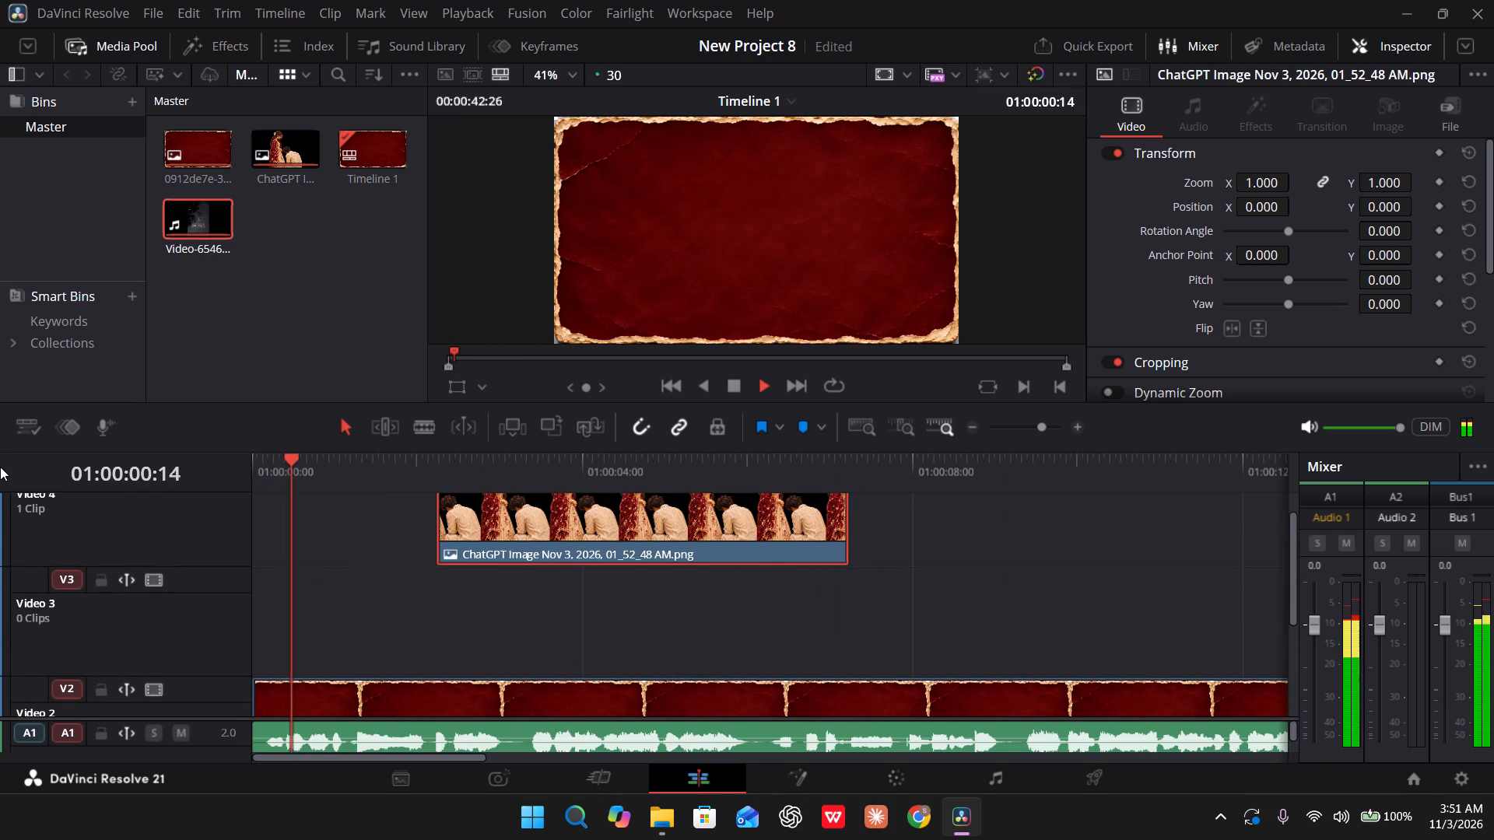
key("space")
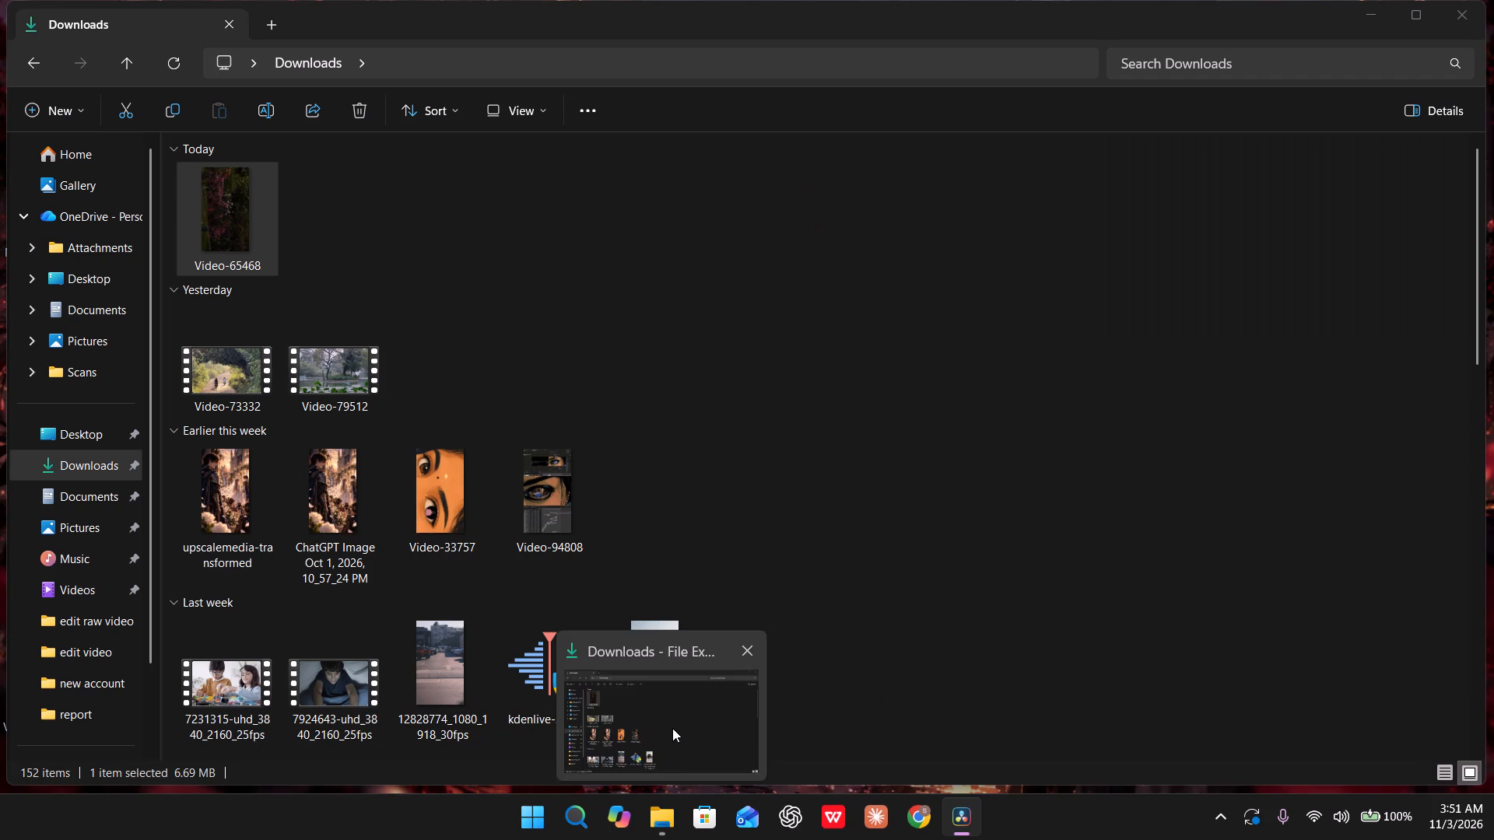
left_click(672, 728)
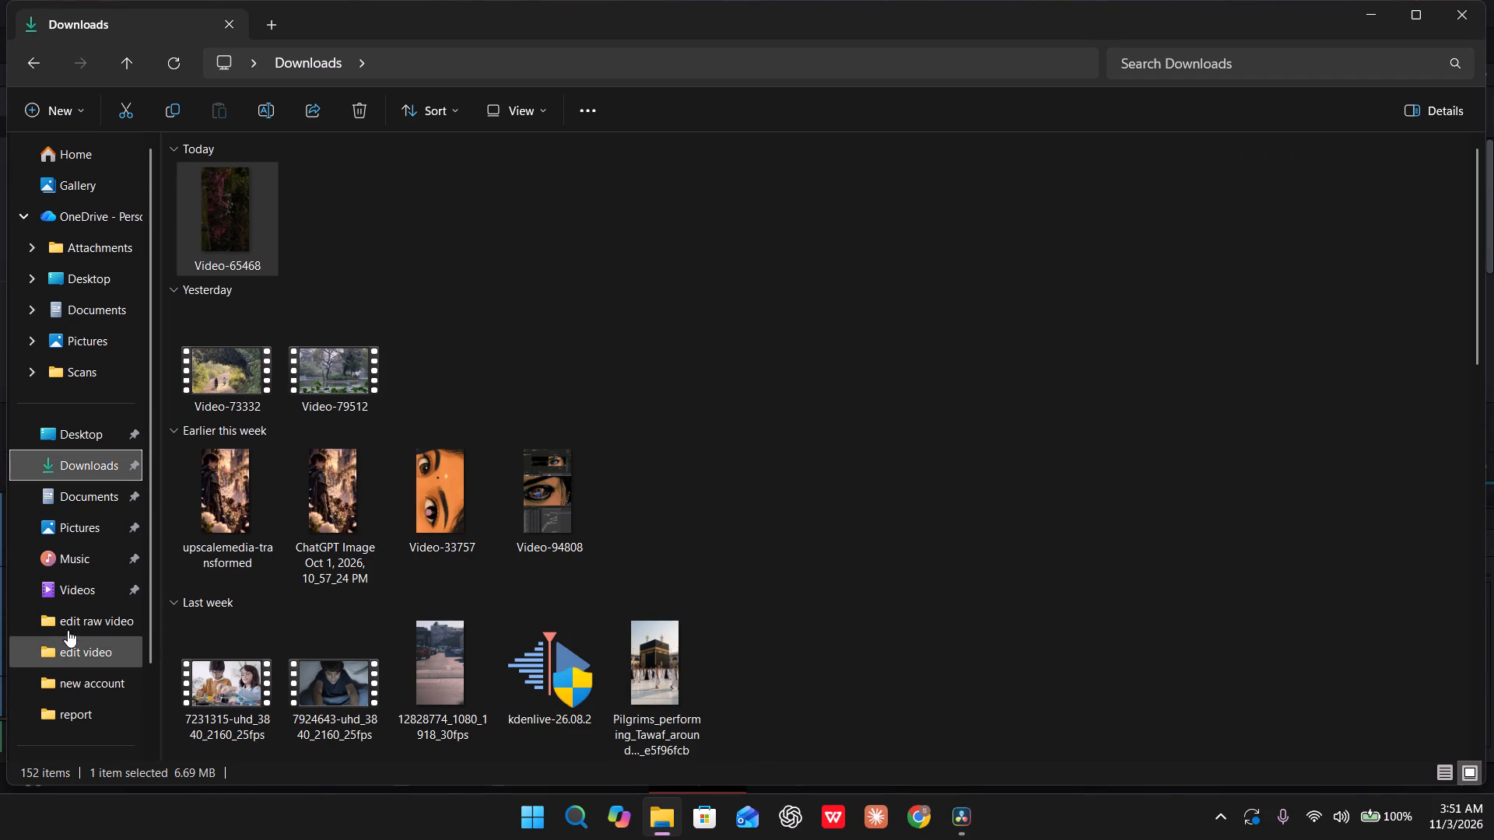
left_click(70, 624)
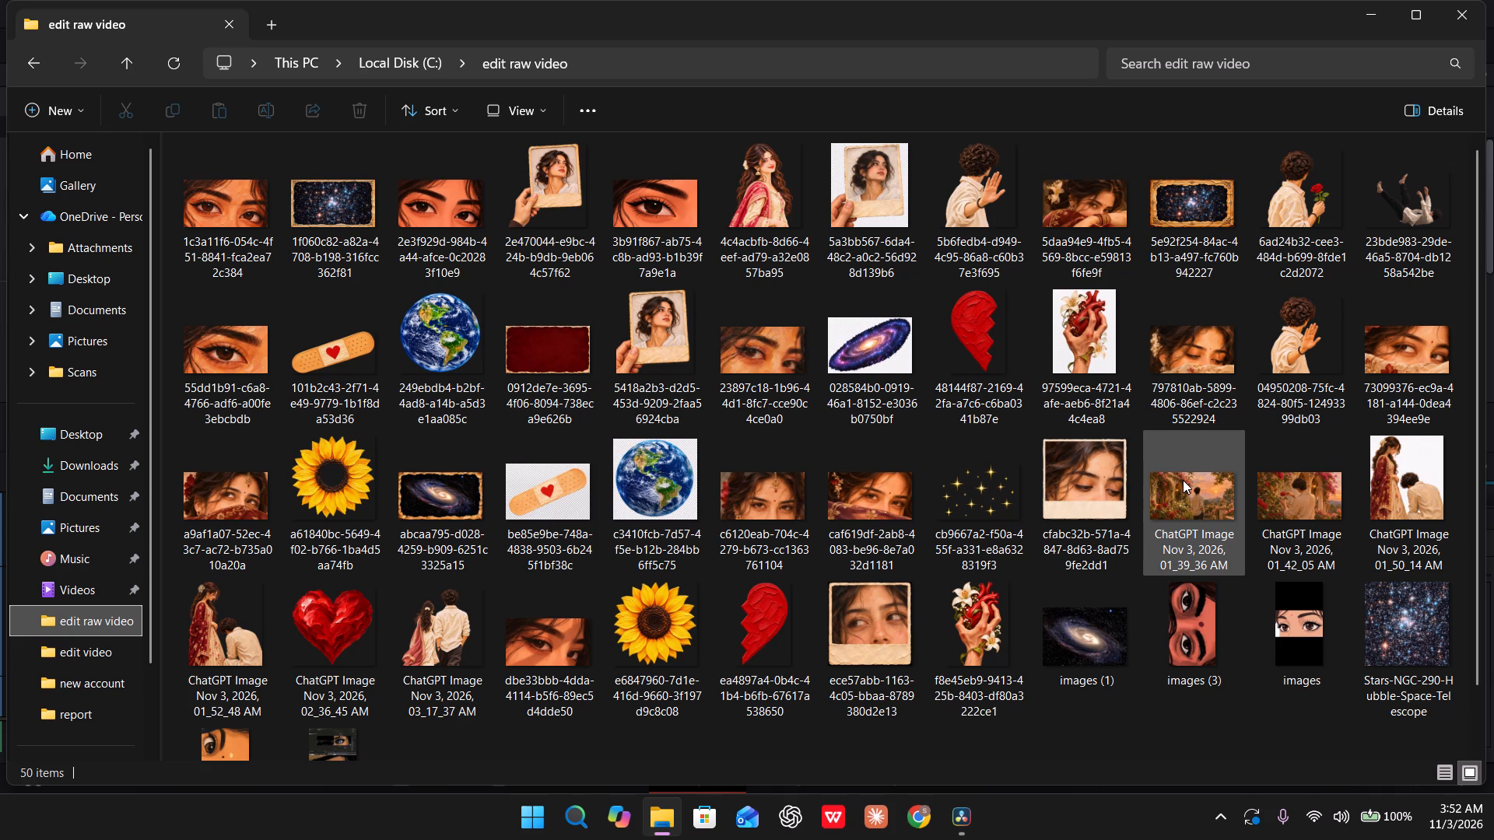
left_click_drag(1183, 480, 952, 797)
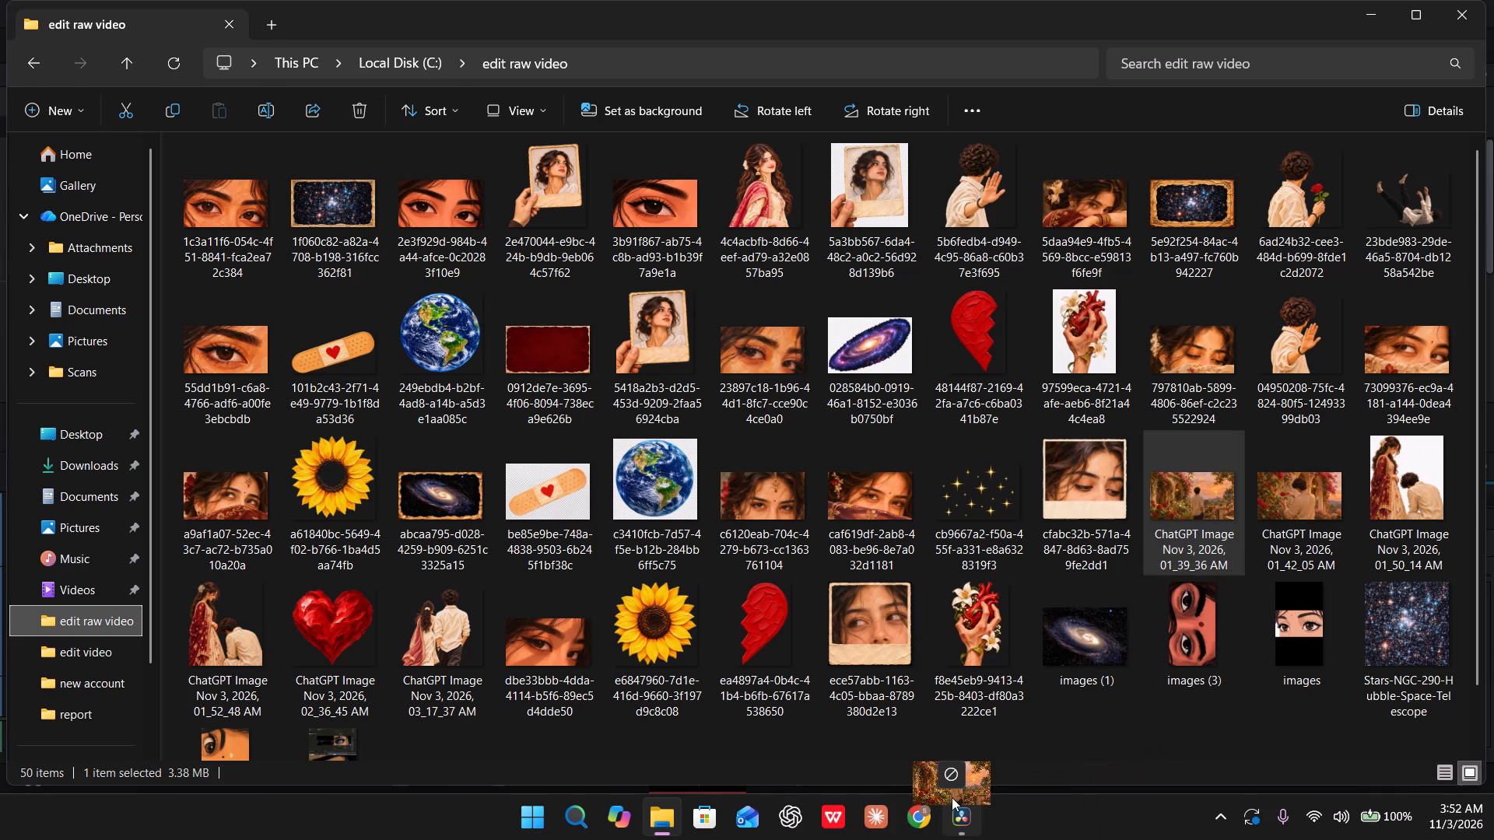
left_click_drag(952, 797, 321, 609)
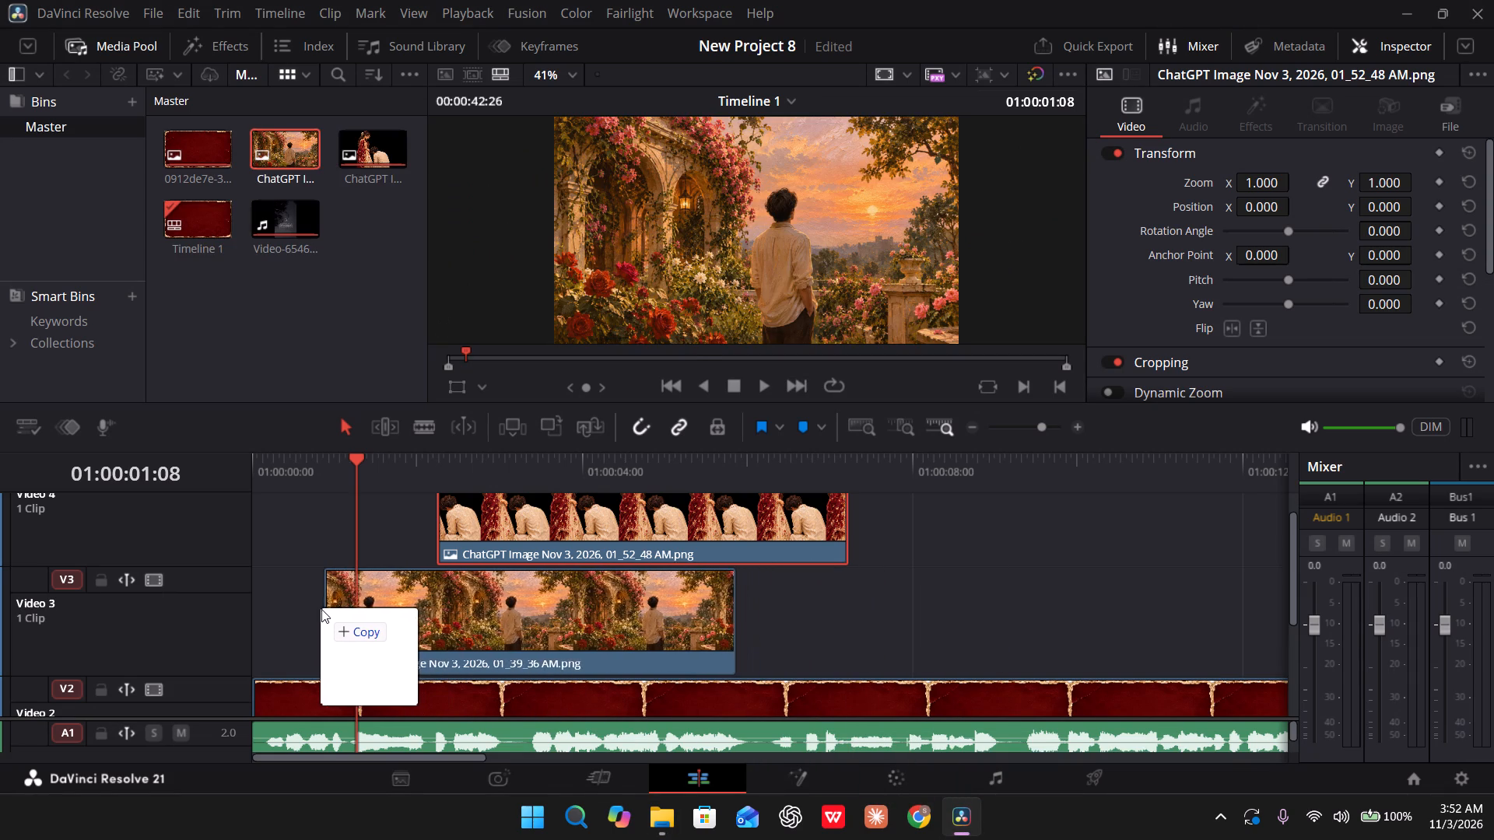
left_click_drag(321, 609, 322, 607)
Delete the ChatGPT Image 01_52_48 AM couple clip from Video 4.
left_click_drag(353, 475, 418, 486)
left_click(553, 505)
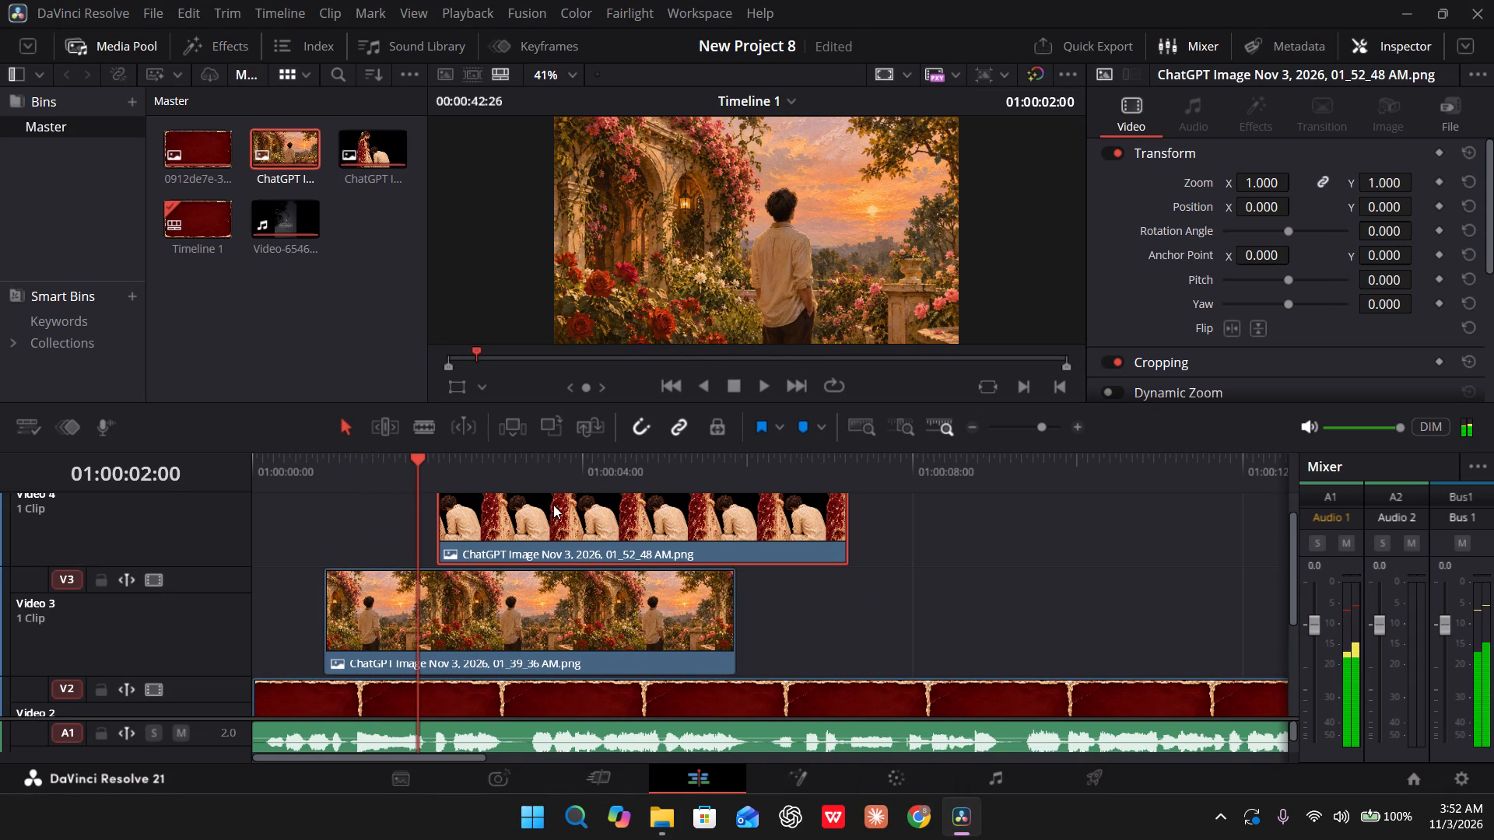
key("BackSpace")
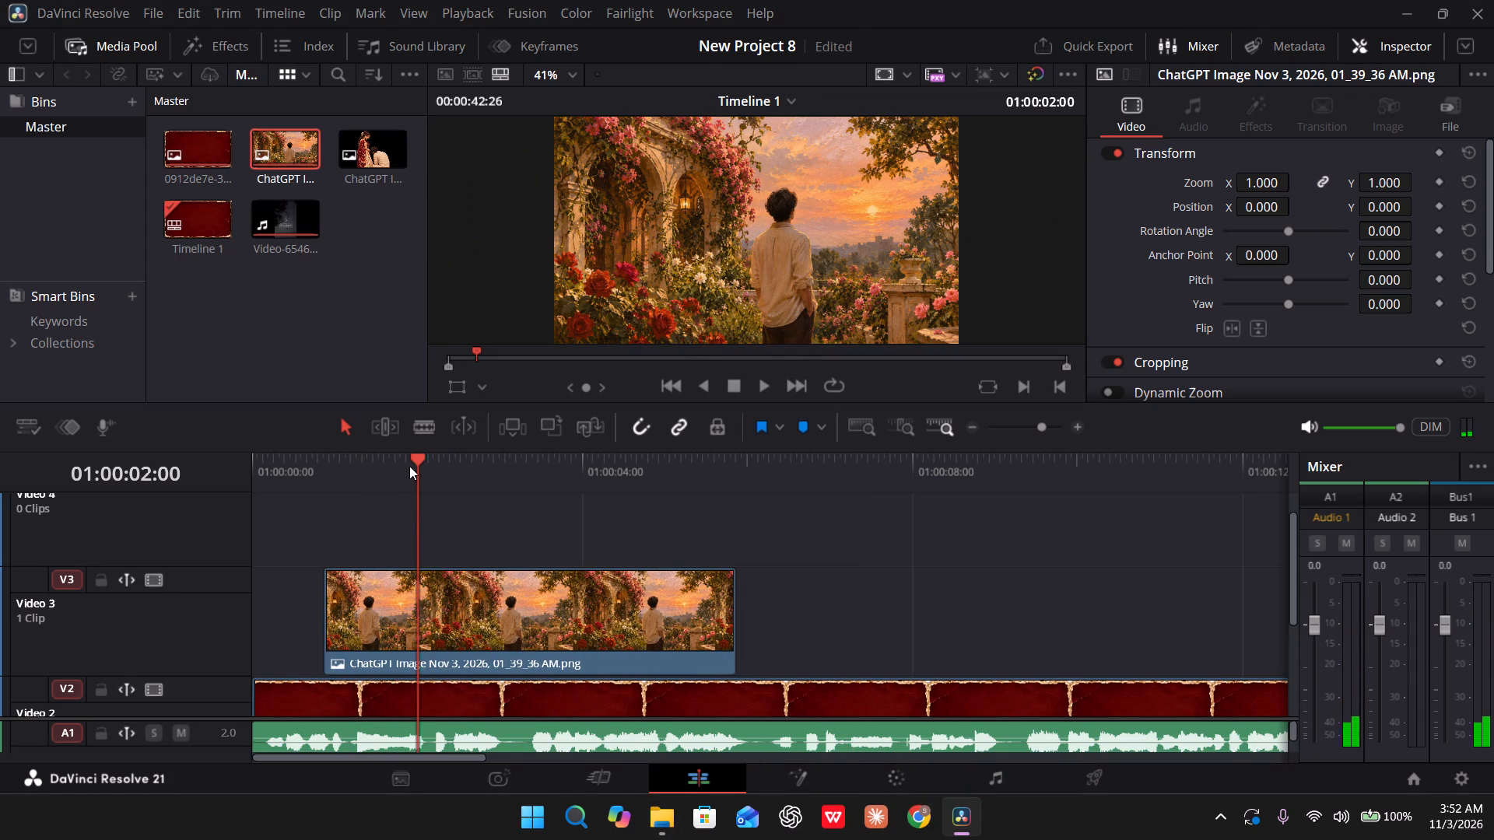
Add the 01_42_05 AM image of the man picking a rose to Video 4, starting at about 3.3 seconds.
left_click_drag(409, 465, 349, 470)
key("space")
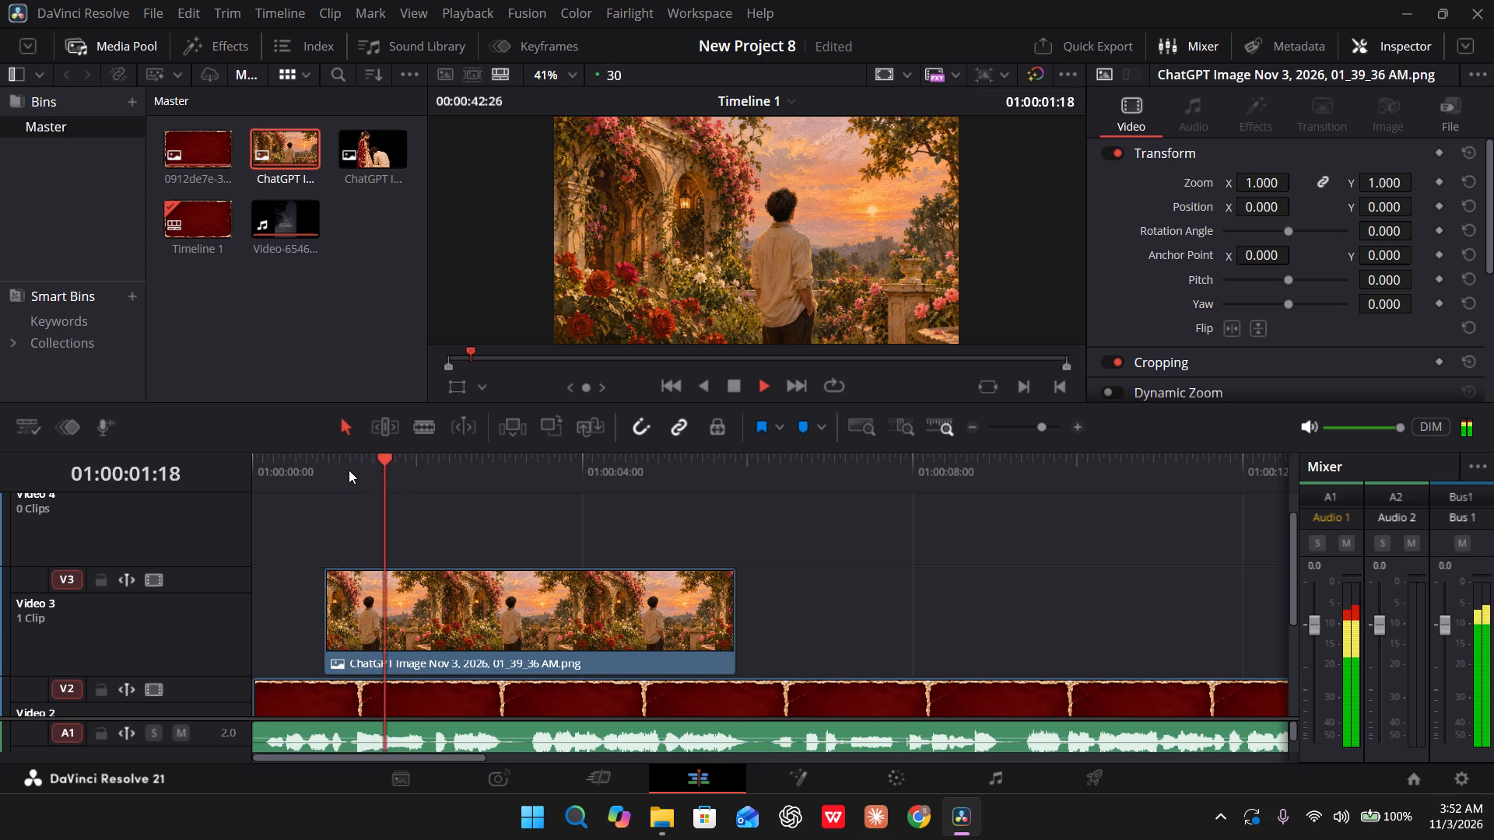
key("space")
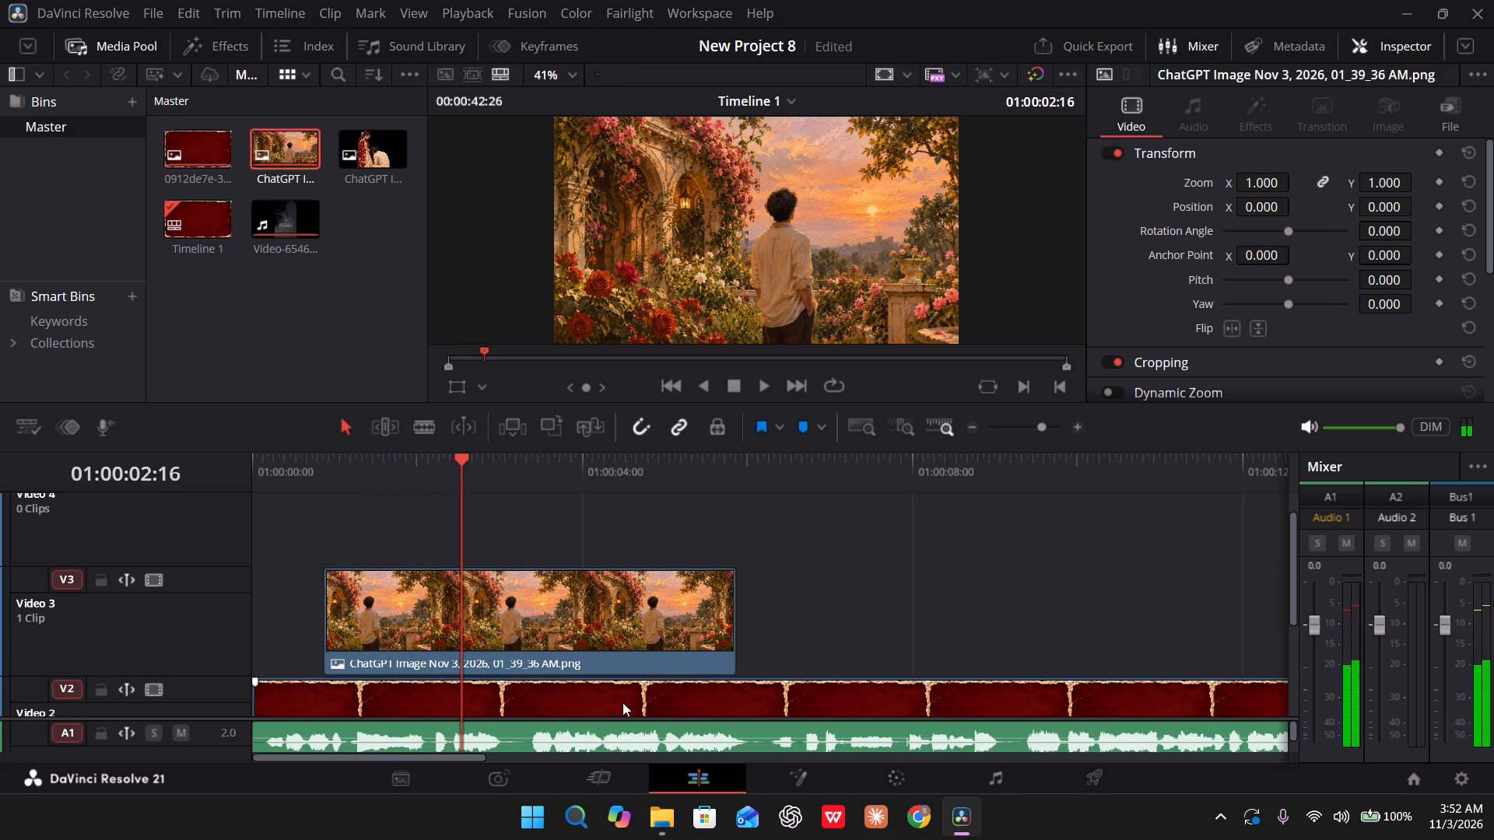
left_click(671, 748)
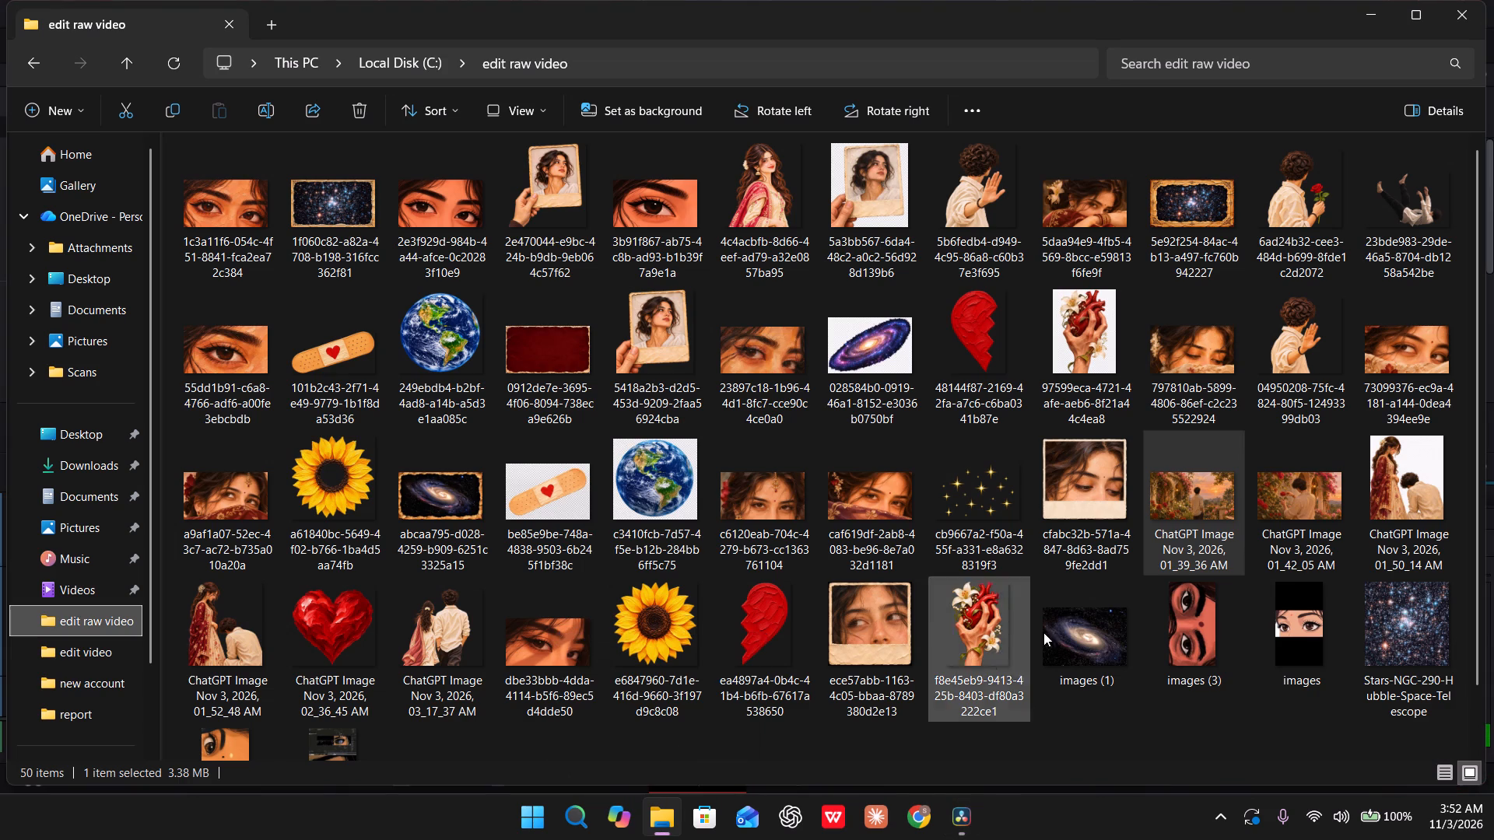
left_click_drag(1276, 507, 963, 828)
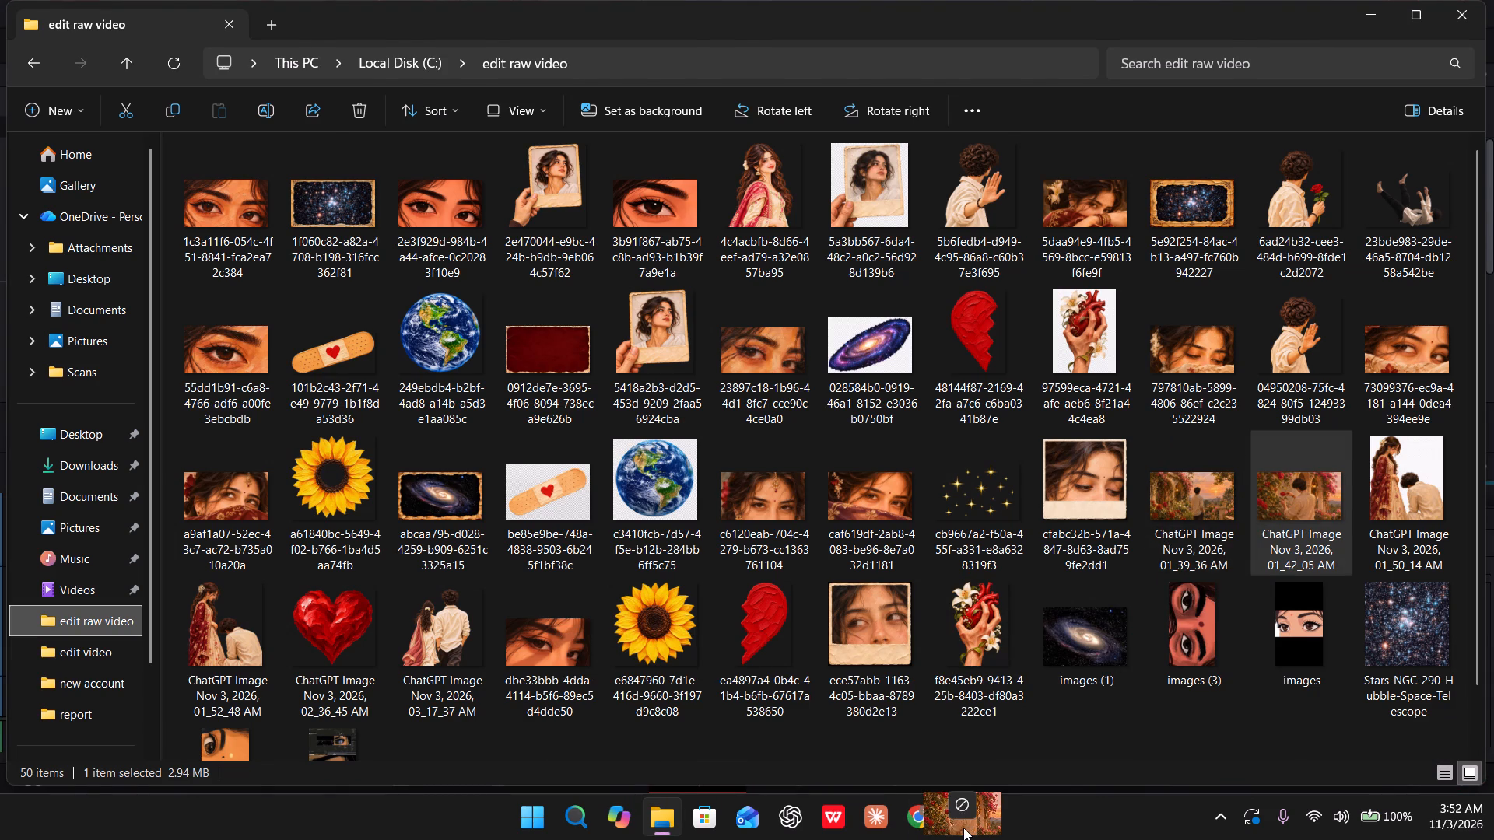
left_click_drag(963, 828, 542, 530)
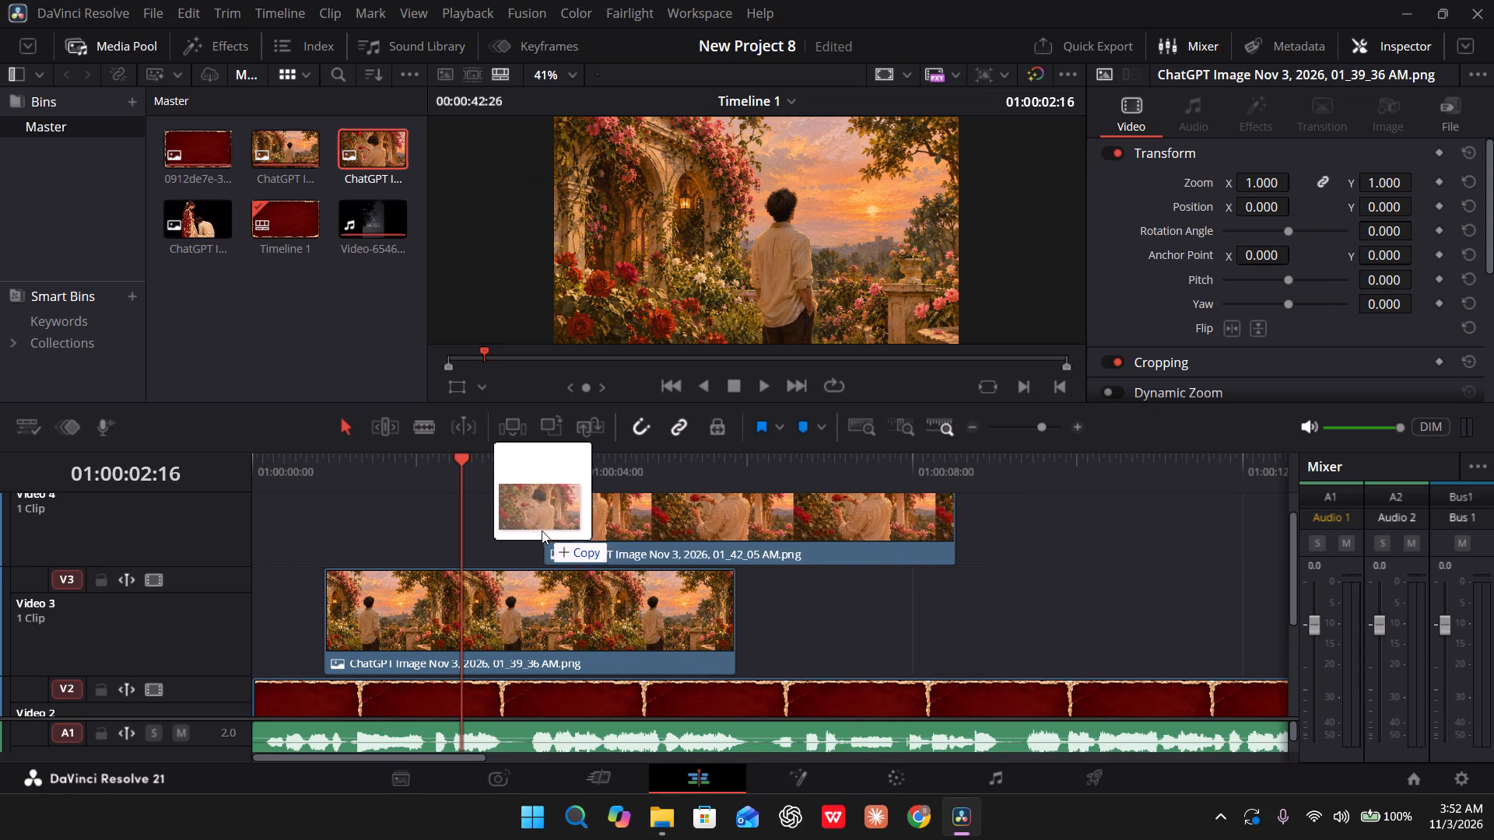
left_click_drag(542, 530, 521, 534)
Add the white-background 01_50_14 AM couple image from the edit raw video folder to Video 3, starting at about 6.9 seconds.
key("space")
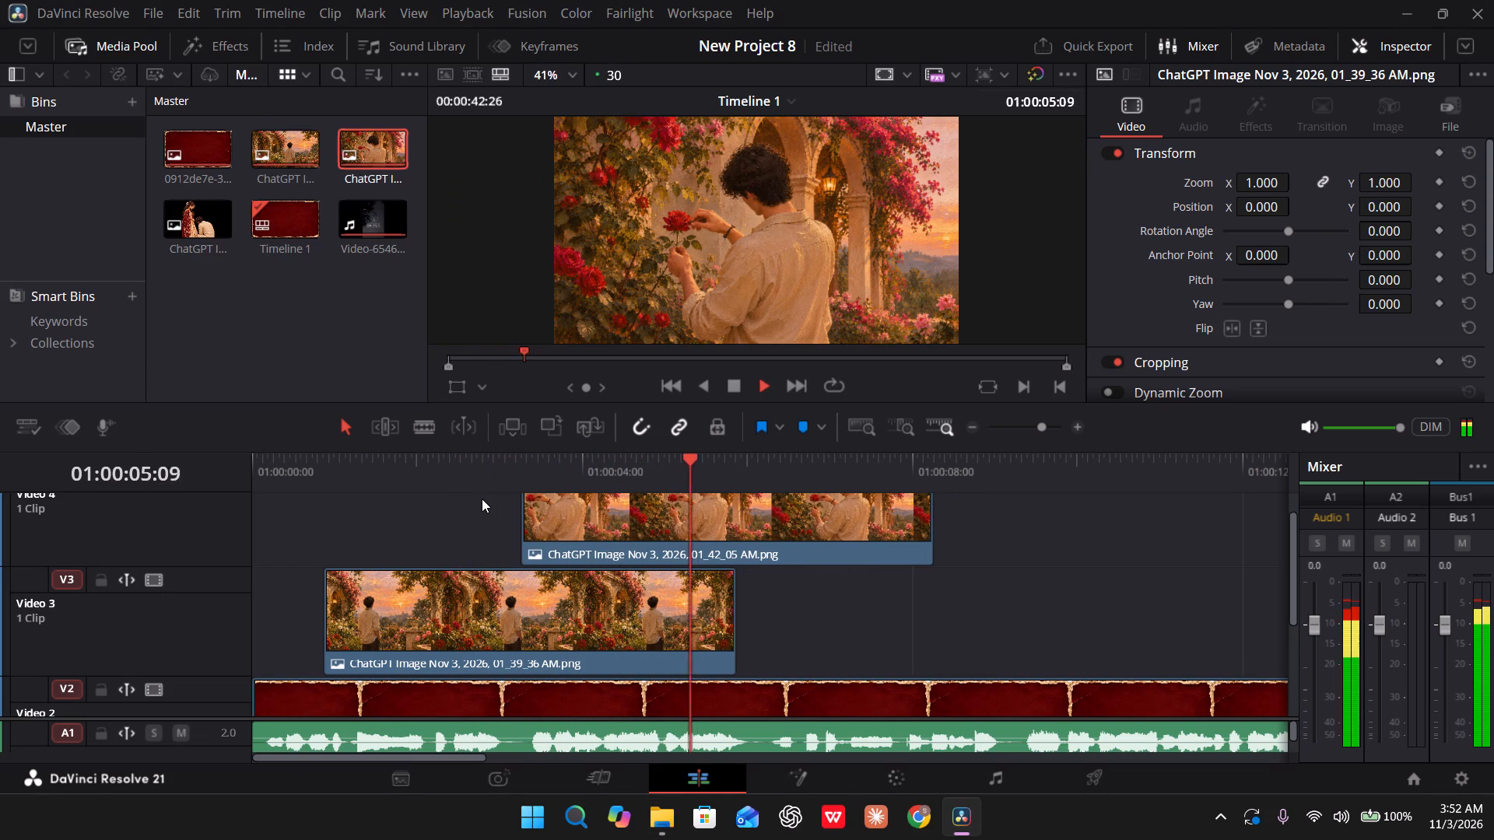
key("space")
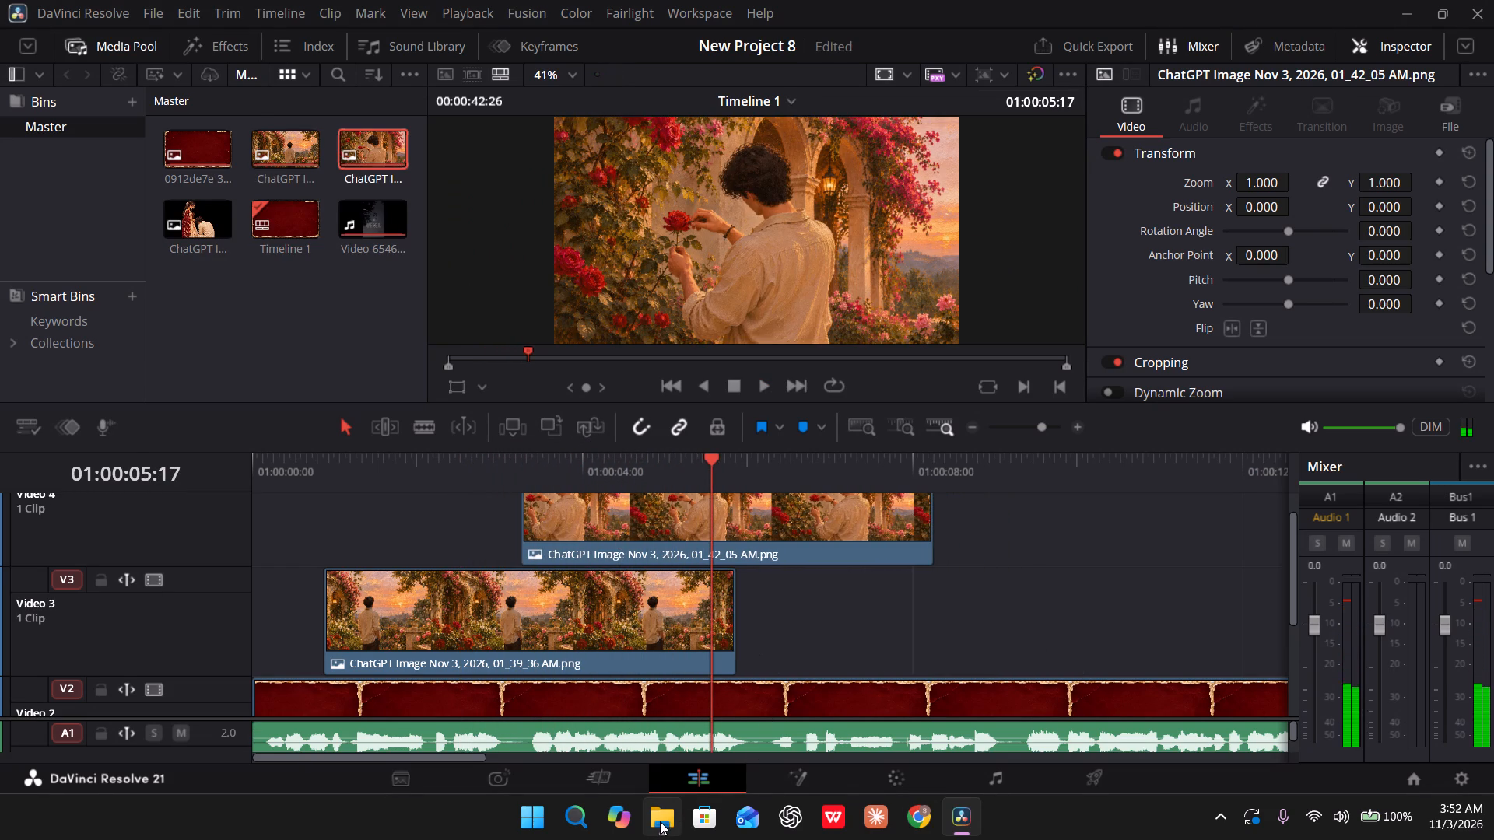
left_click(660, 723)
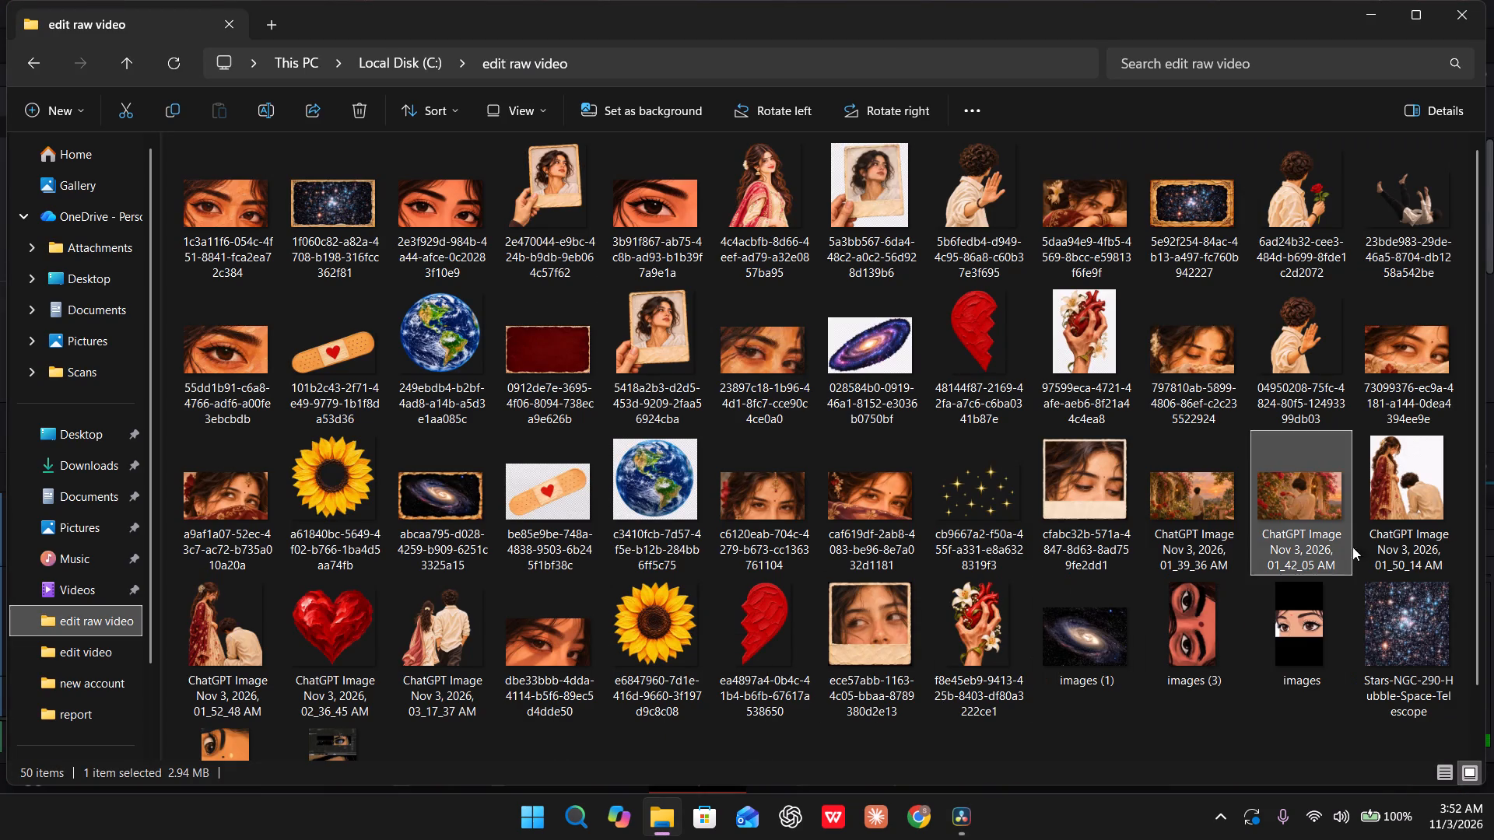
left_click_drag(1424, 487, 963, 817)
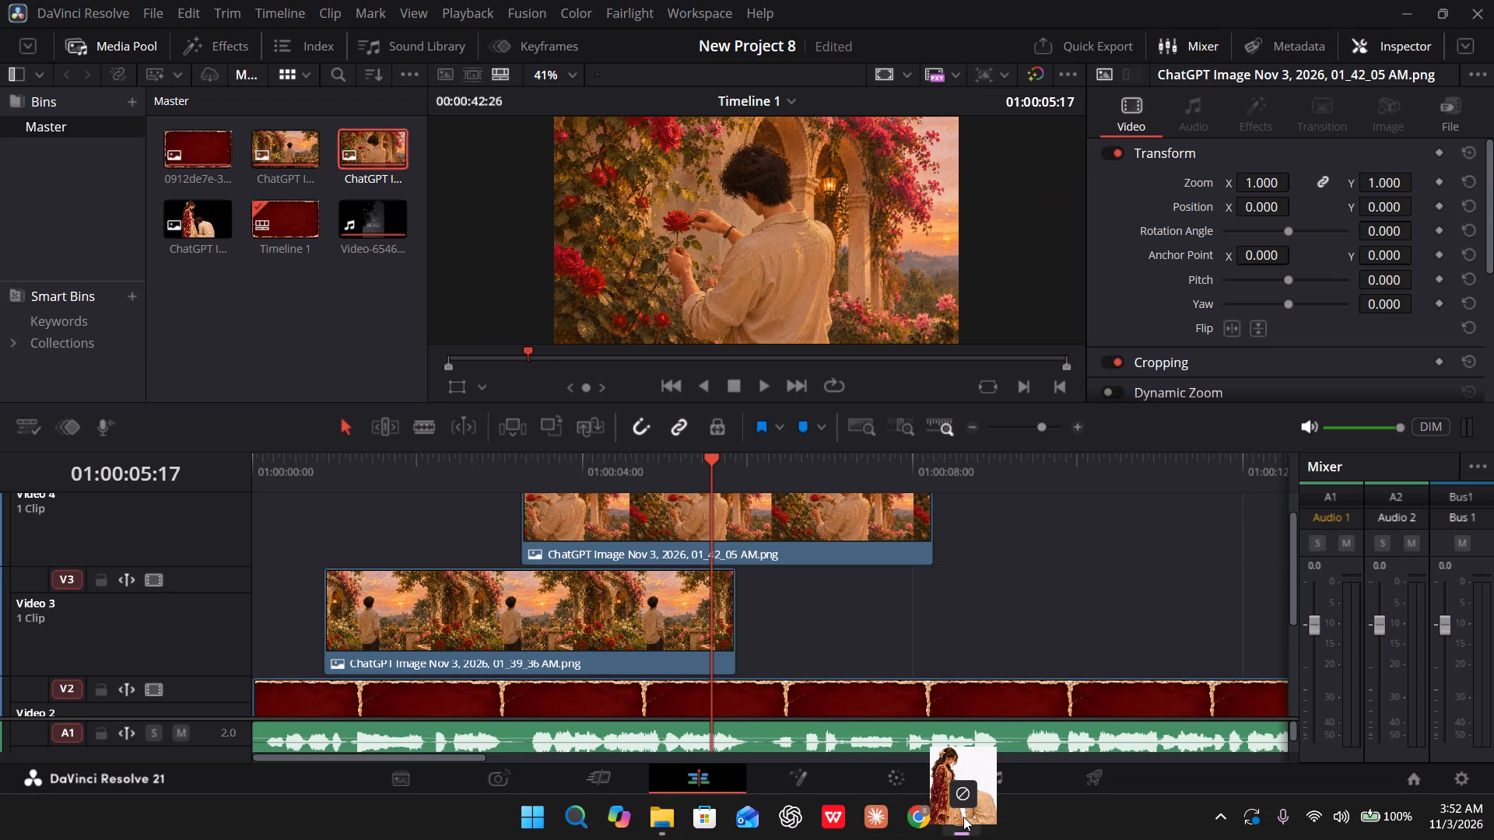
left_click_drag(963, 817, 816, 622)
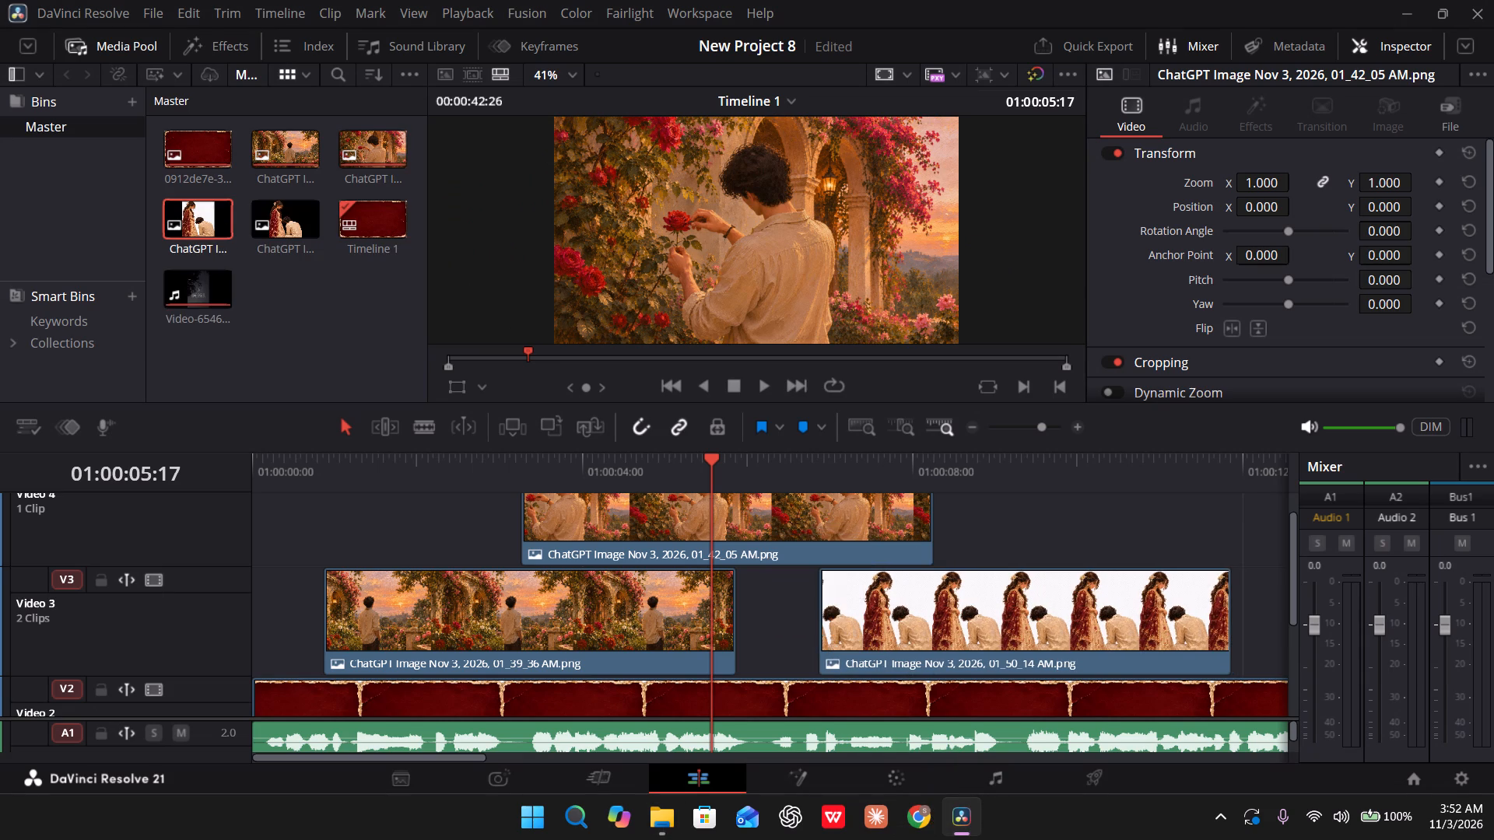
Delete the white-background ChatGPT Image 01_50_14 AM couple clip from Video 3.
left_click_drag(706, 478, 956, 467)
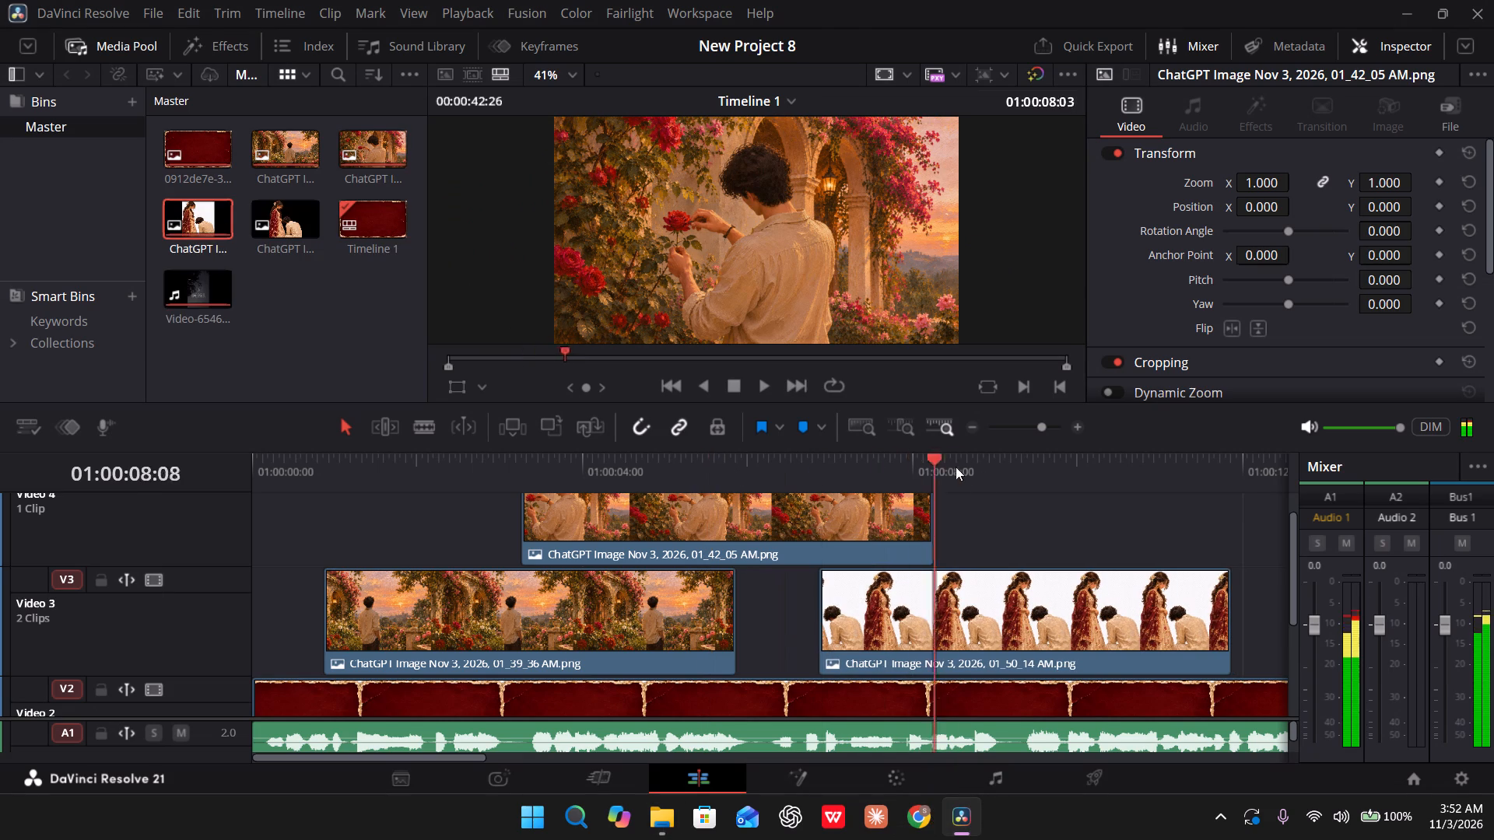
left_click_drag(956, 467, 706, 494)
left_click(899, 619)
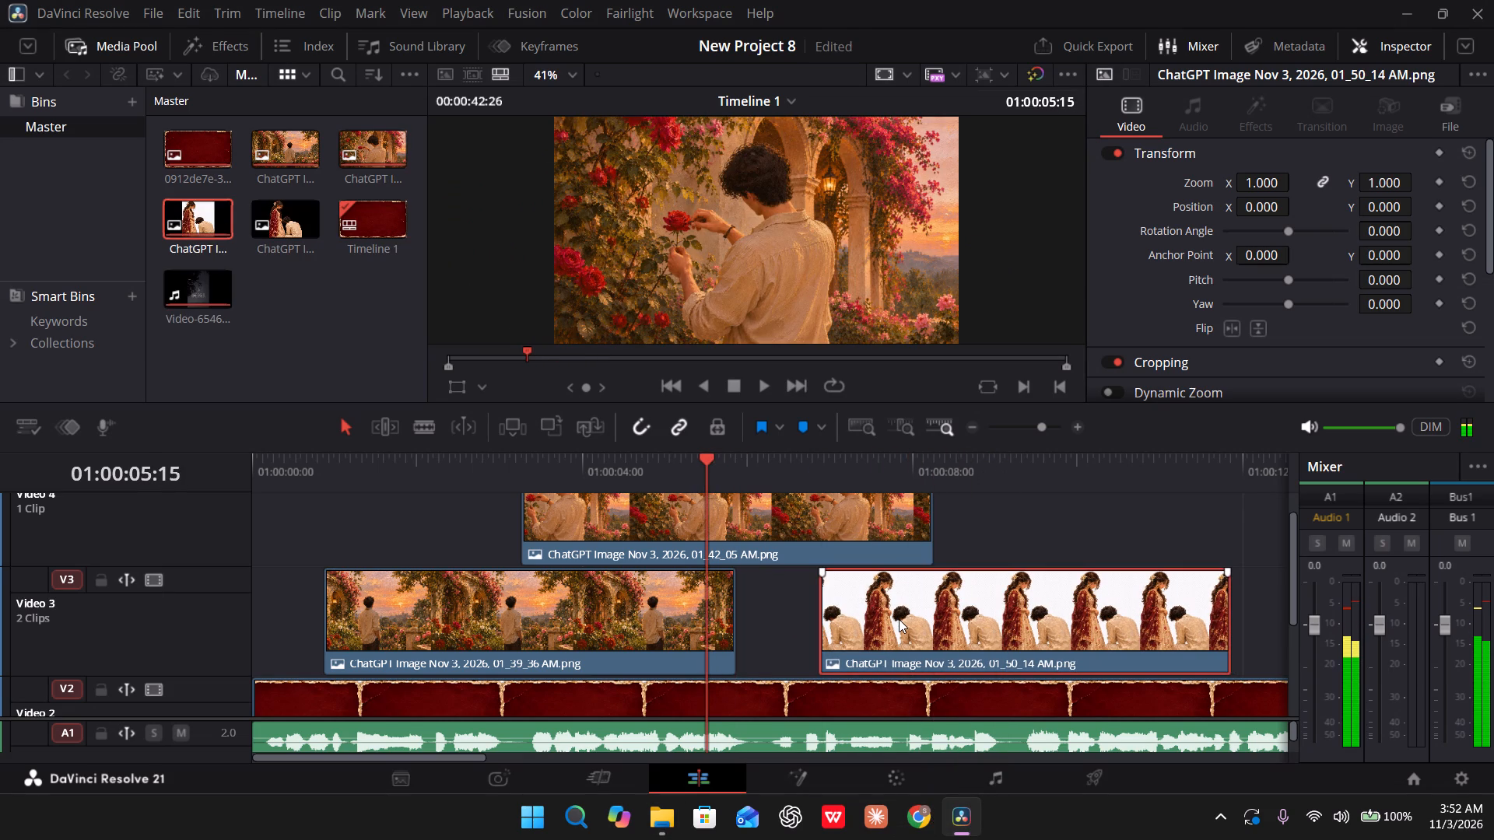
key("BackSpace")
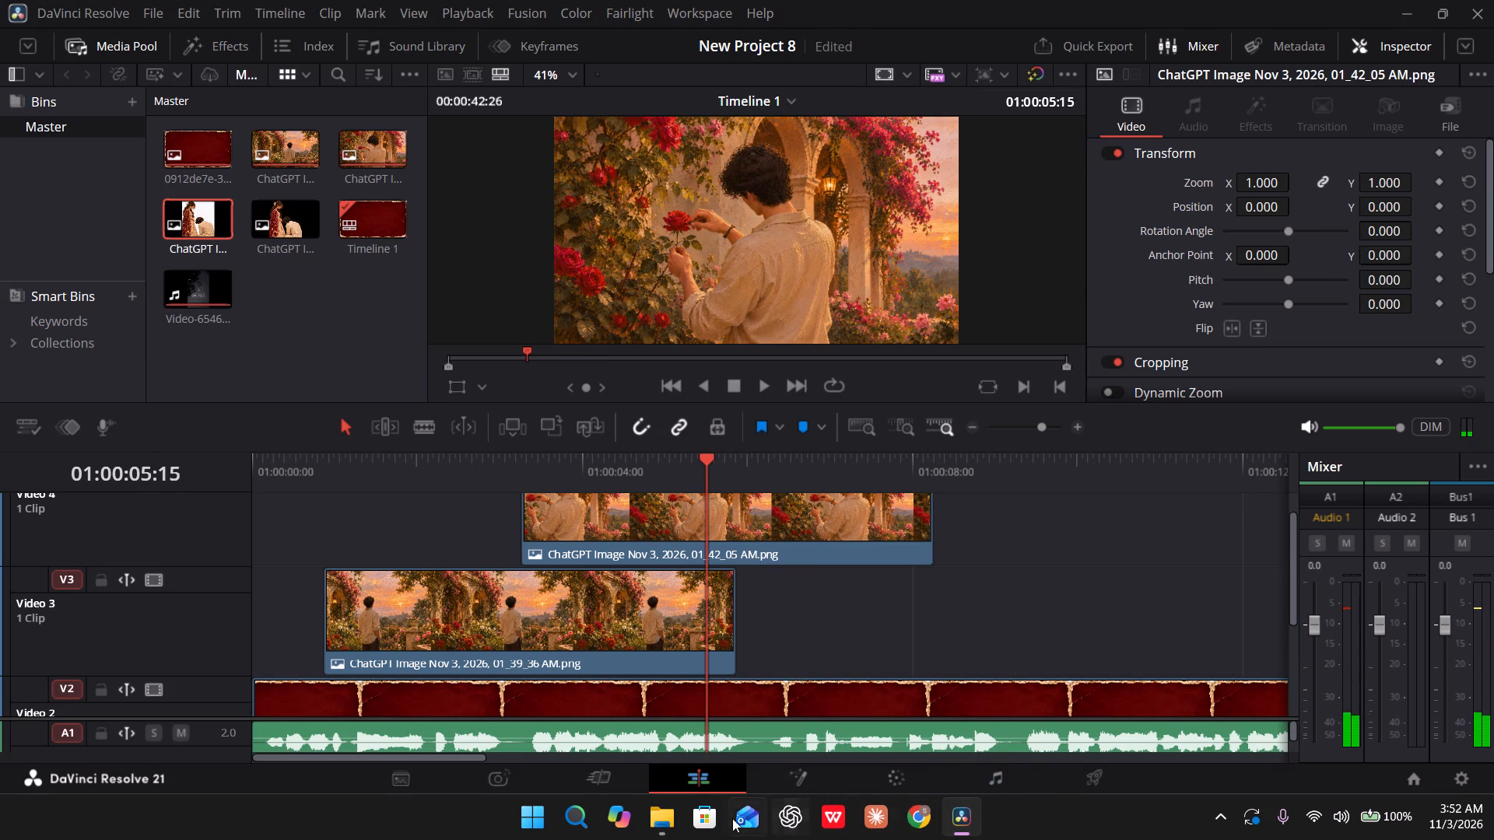
Add the ChatGPT Image 01_52_48 AM couple cutout to a new Video 5 track, starting at about 5 seconds.
left_click(646, 754)
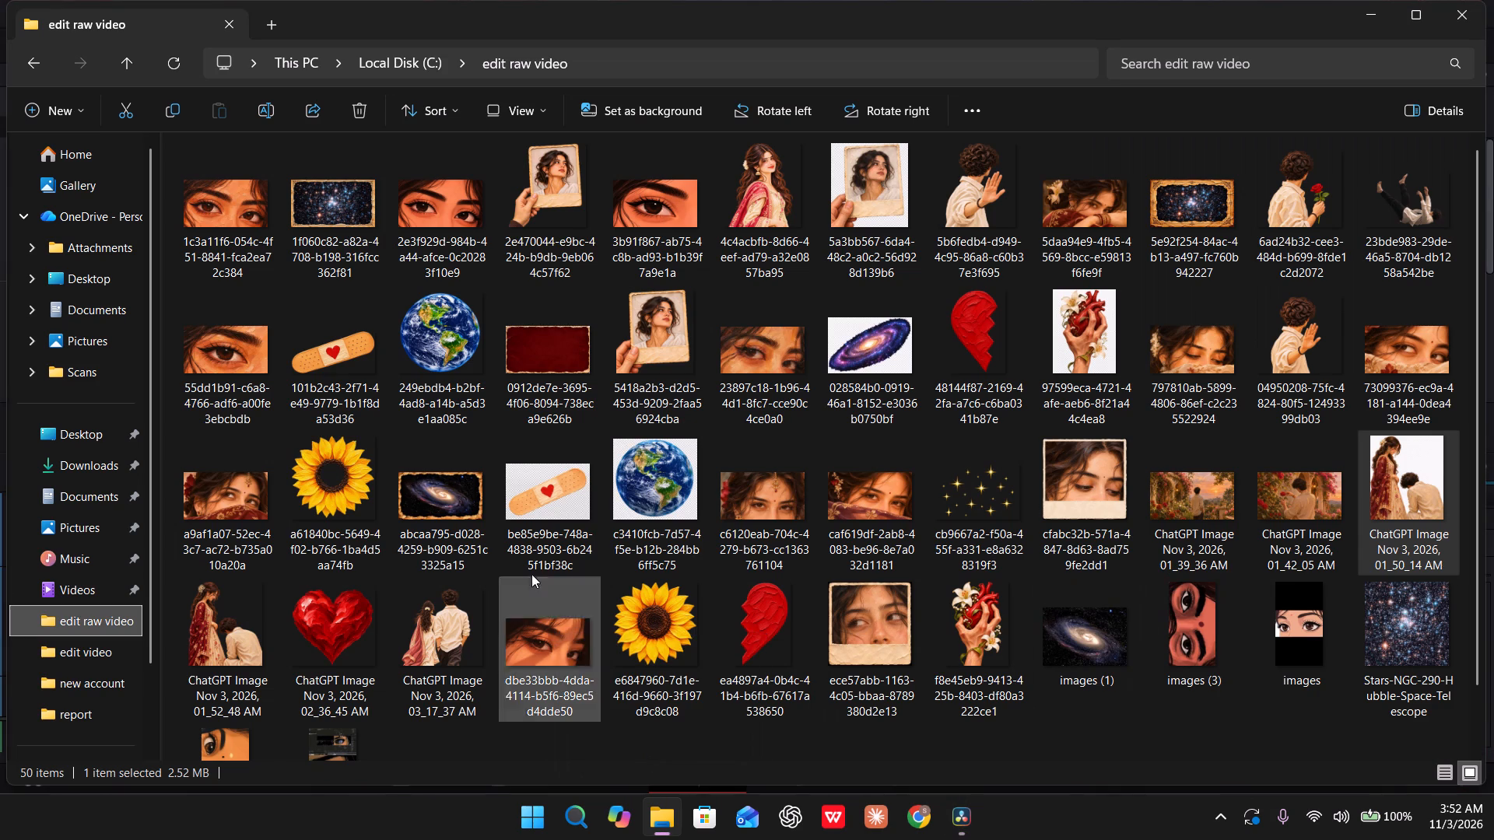
left_click_drag(247, 606, 985, 839)
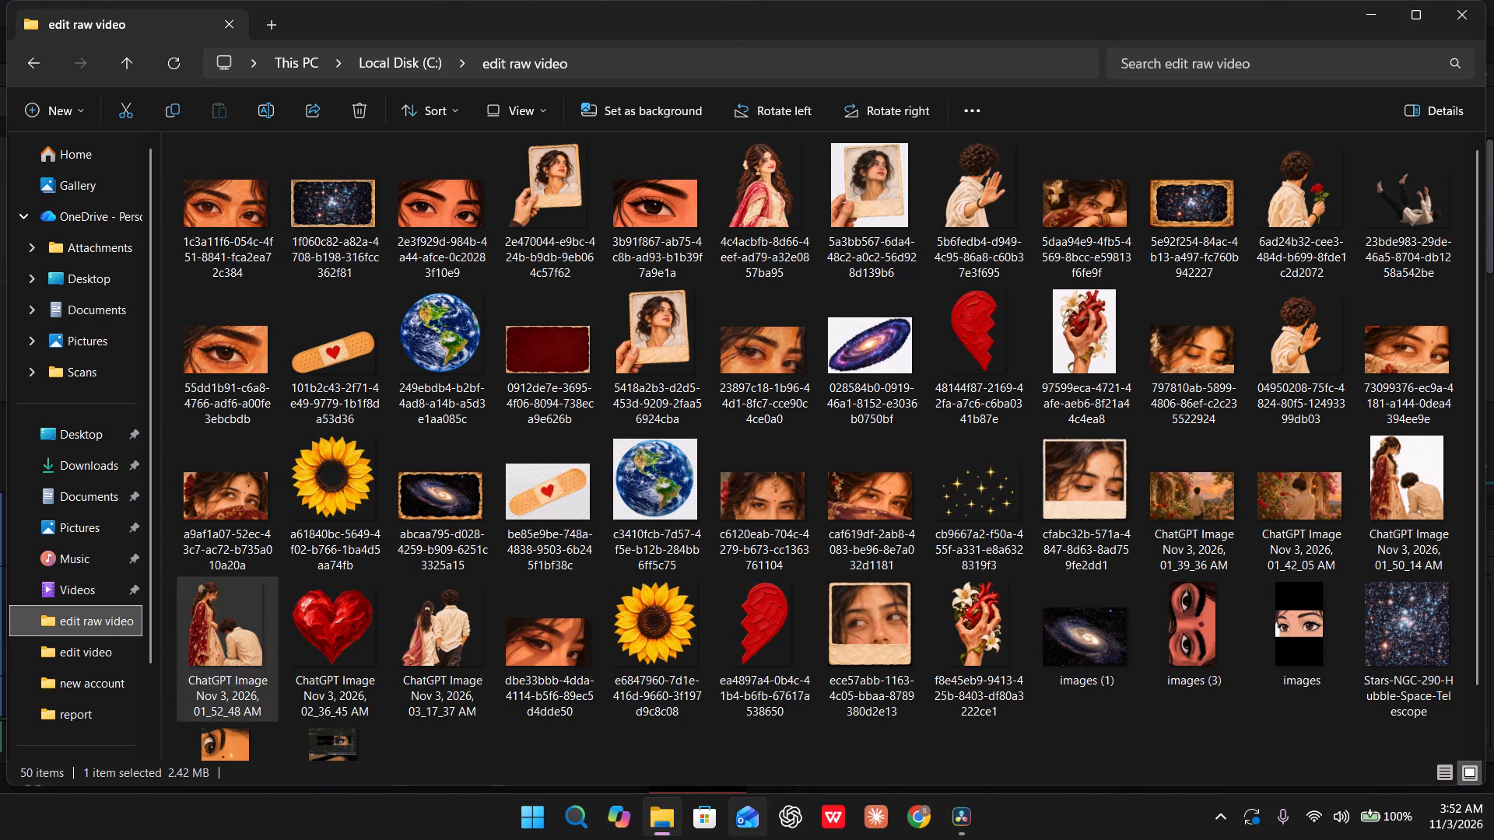
left_click_drag(985, 839, 837, 611)
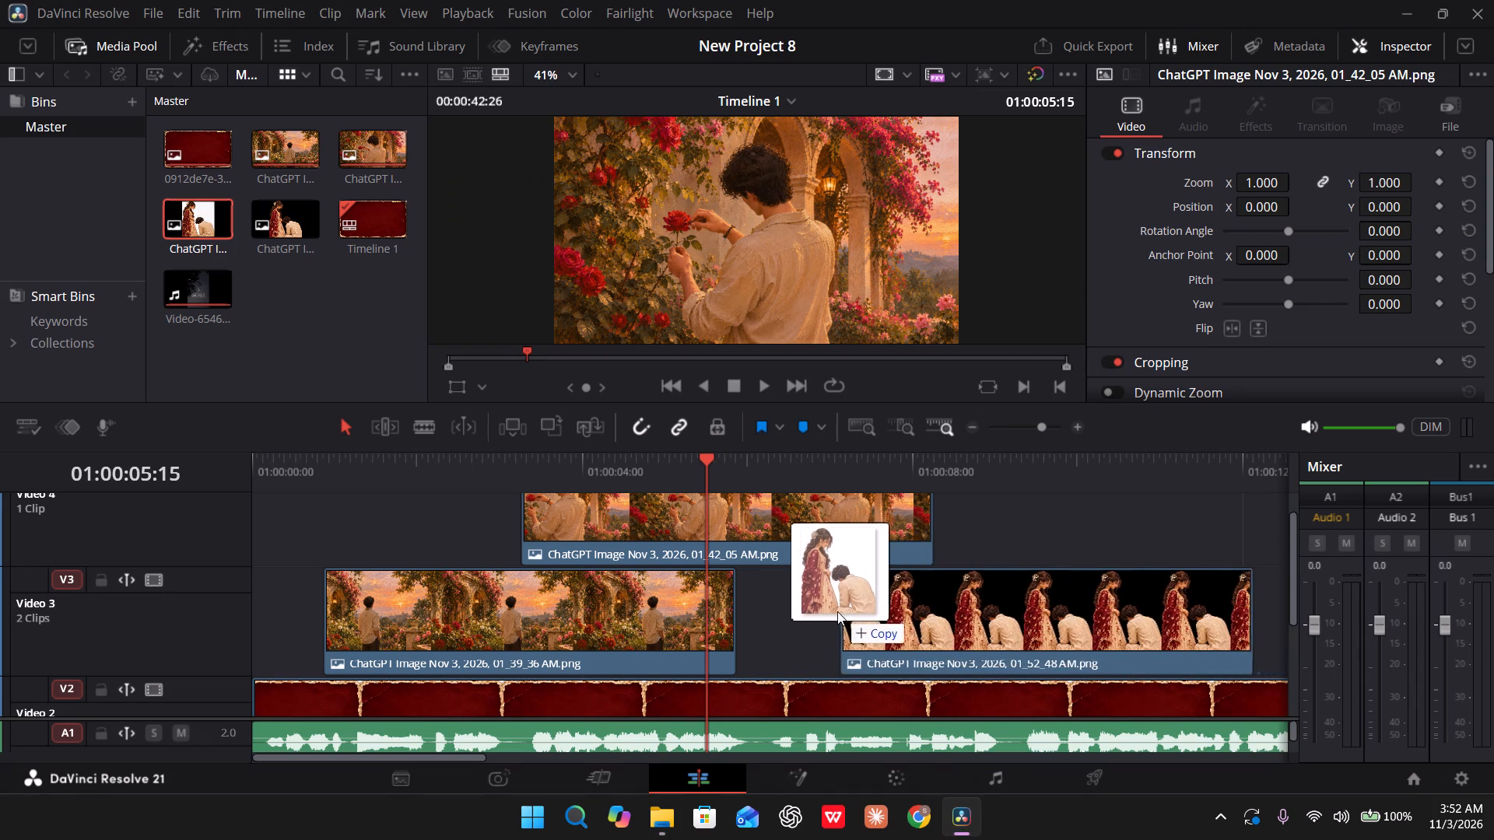
left_click_drag(837, 611, 665, 545)
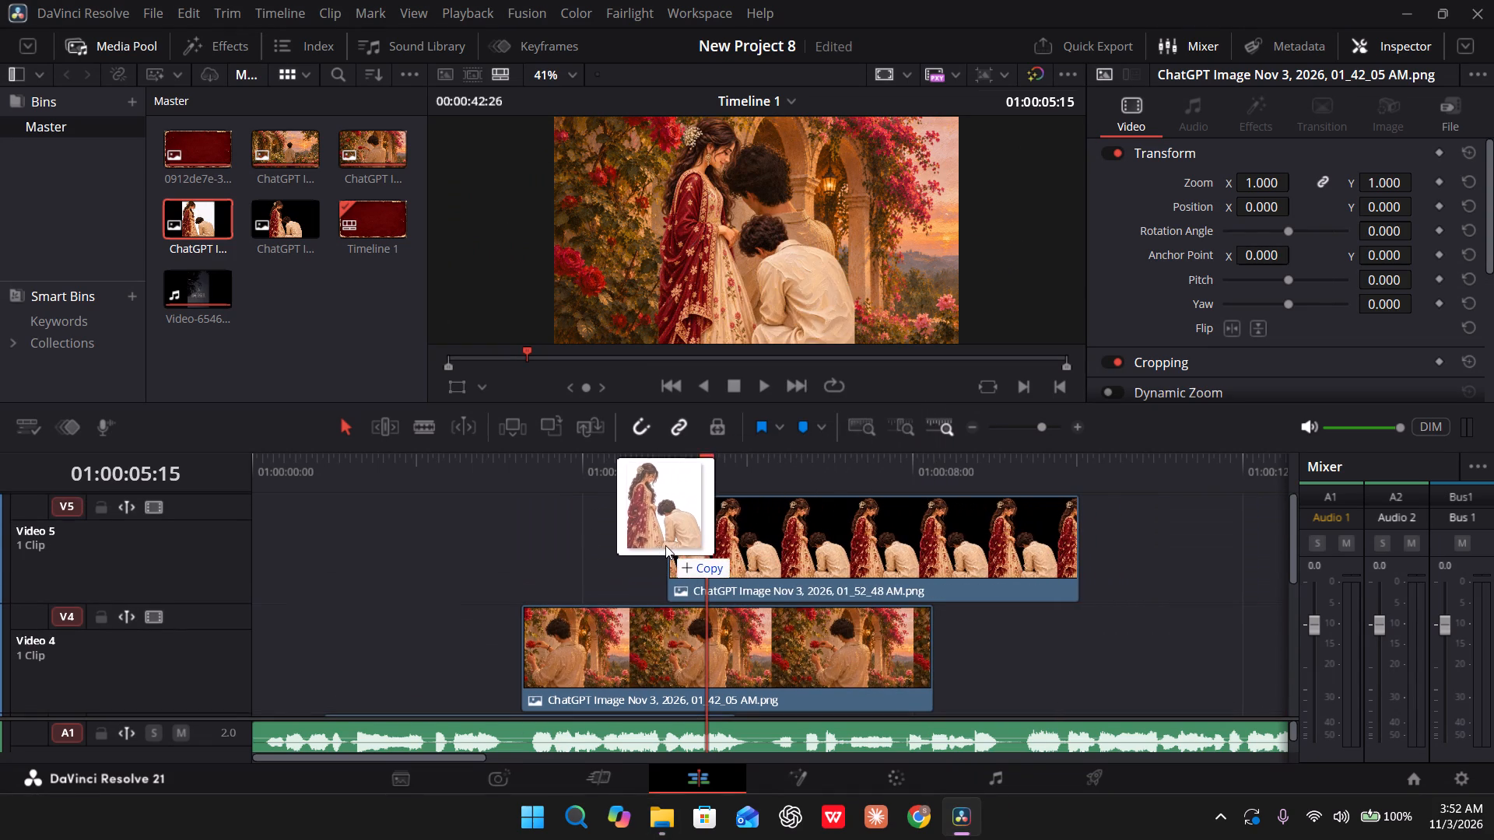
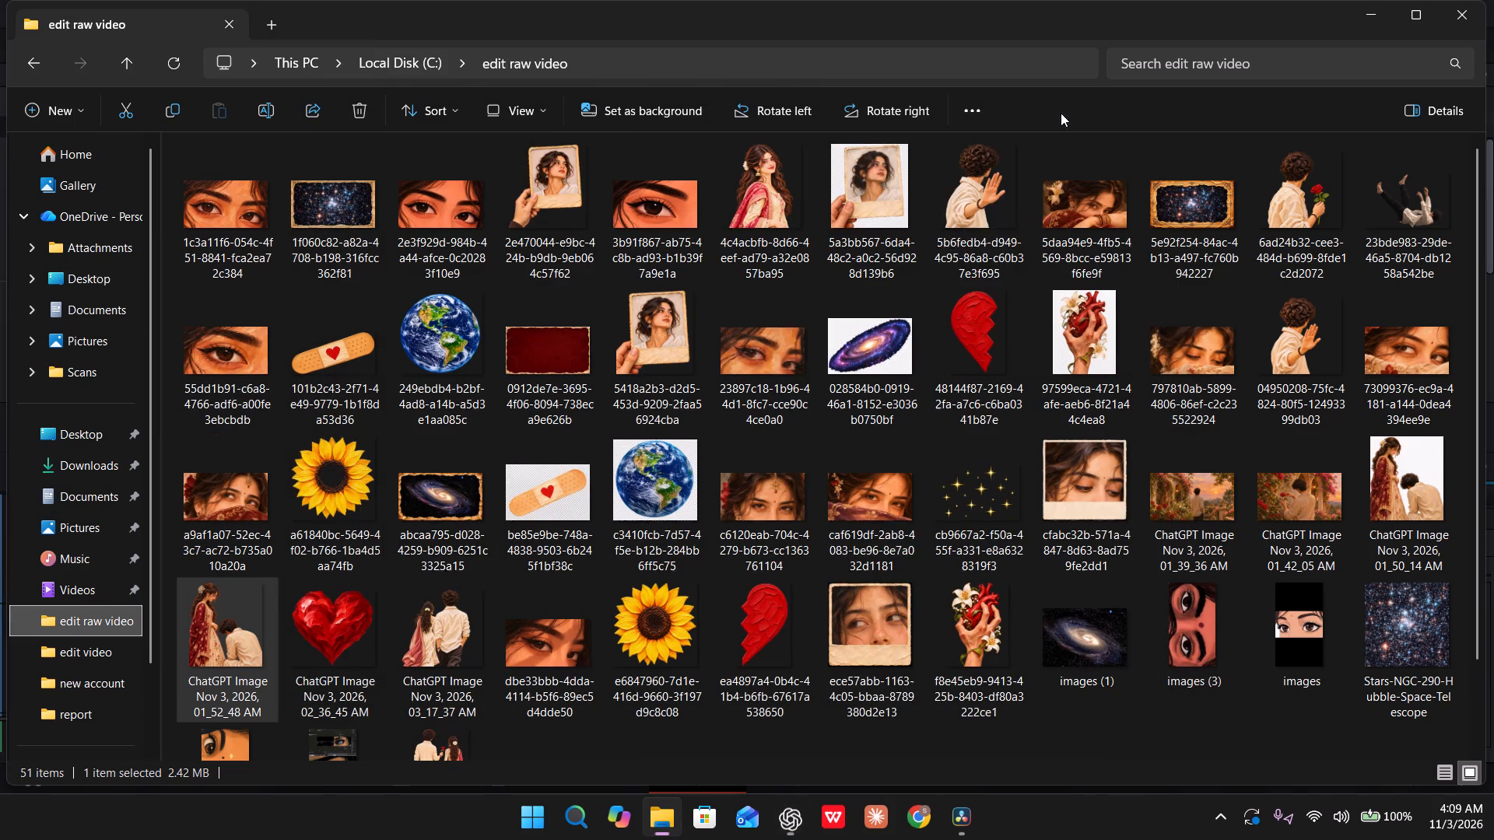
scroll(627, 544, "down", 2)
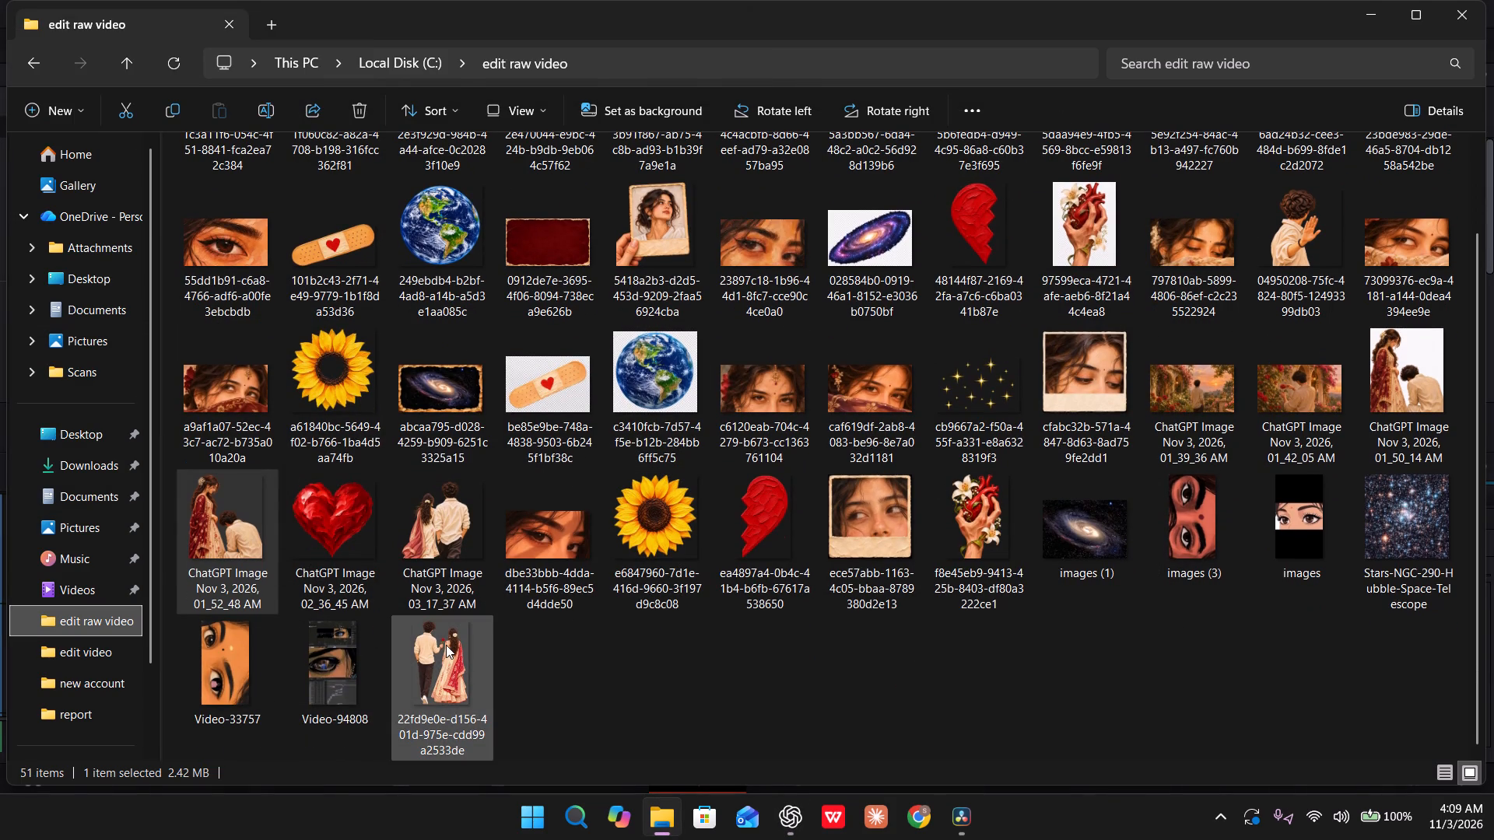
left_click_drag(446, 645, 970, 827)
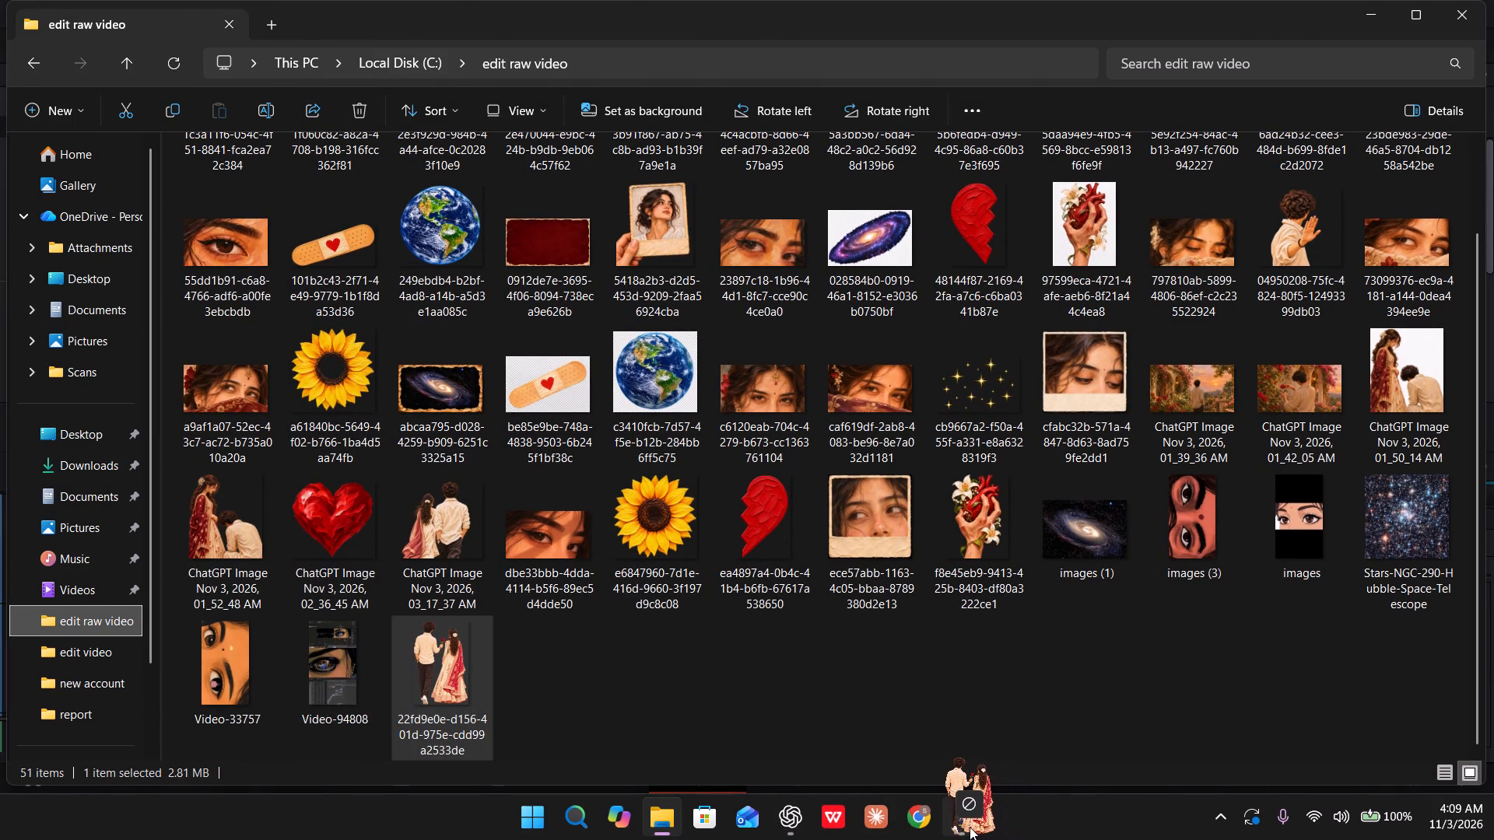
left_click_drag(970, 827, 745, 540)
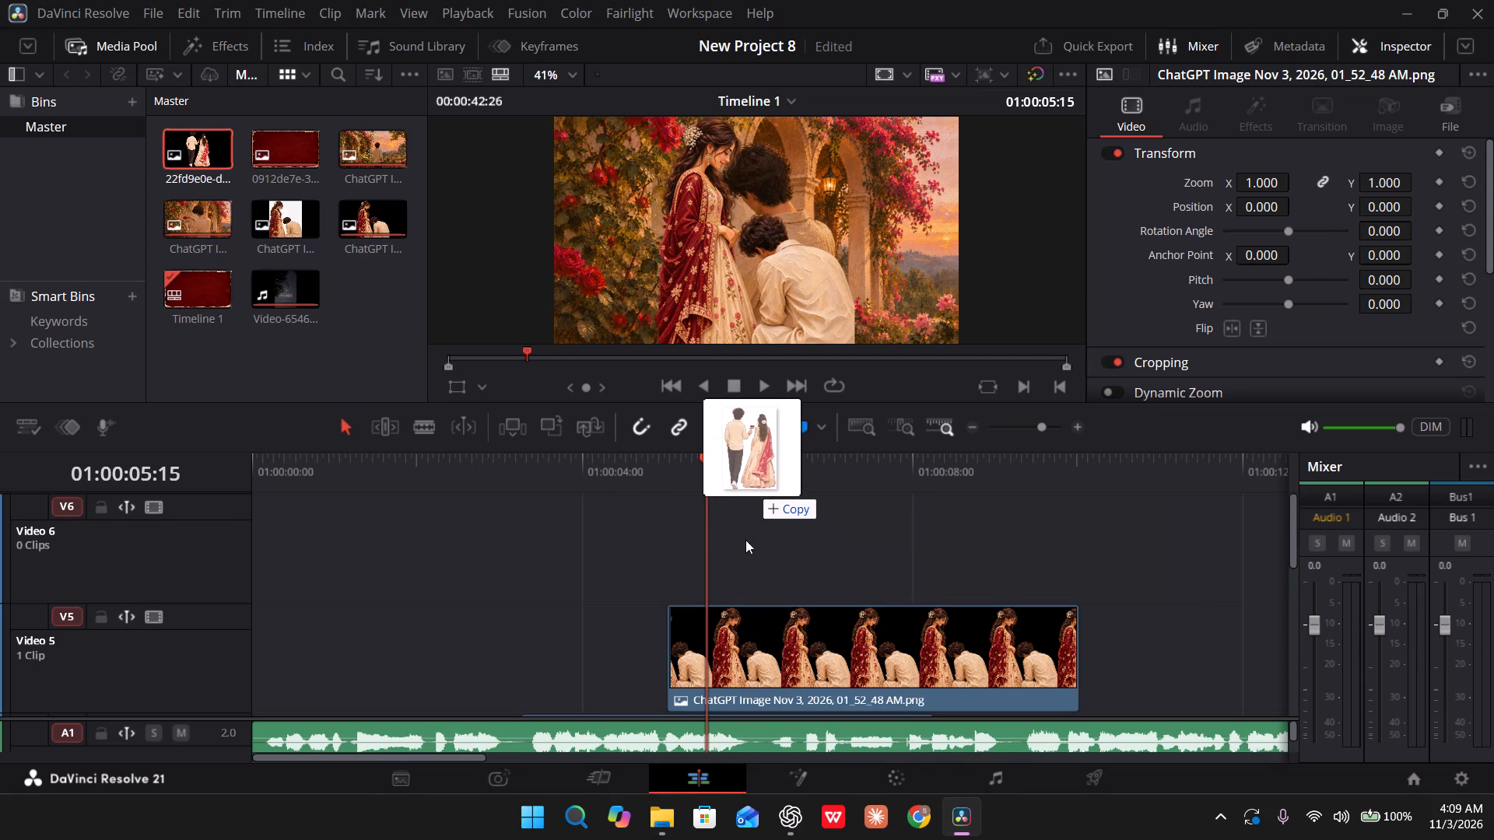
left_click_drag(745, 540, 756, 566)
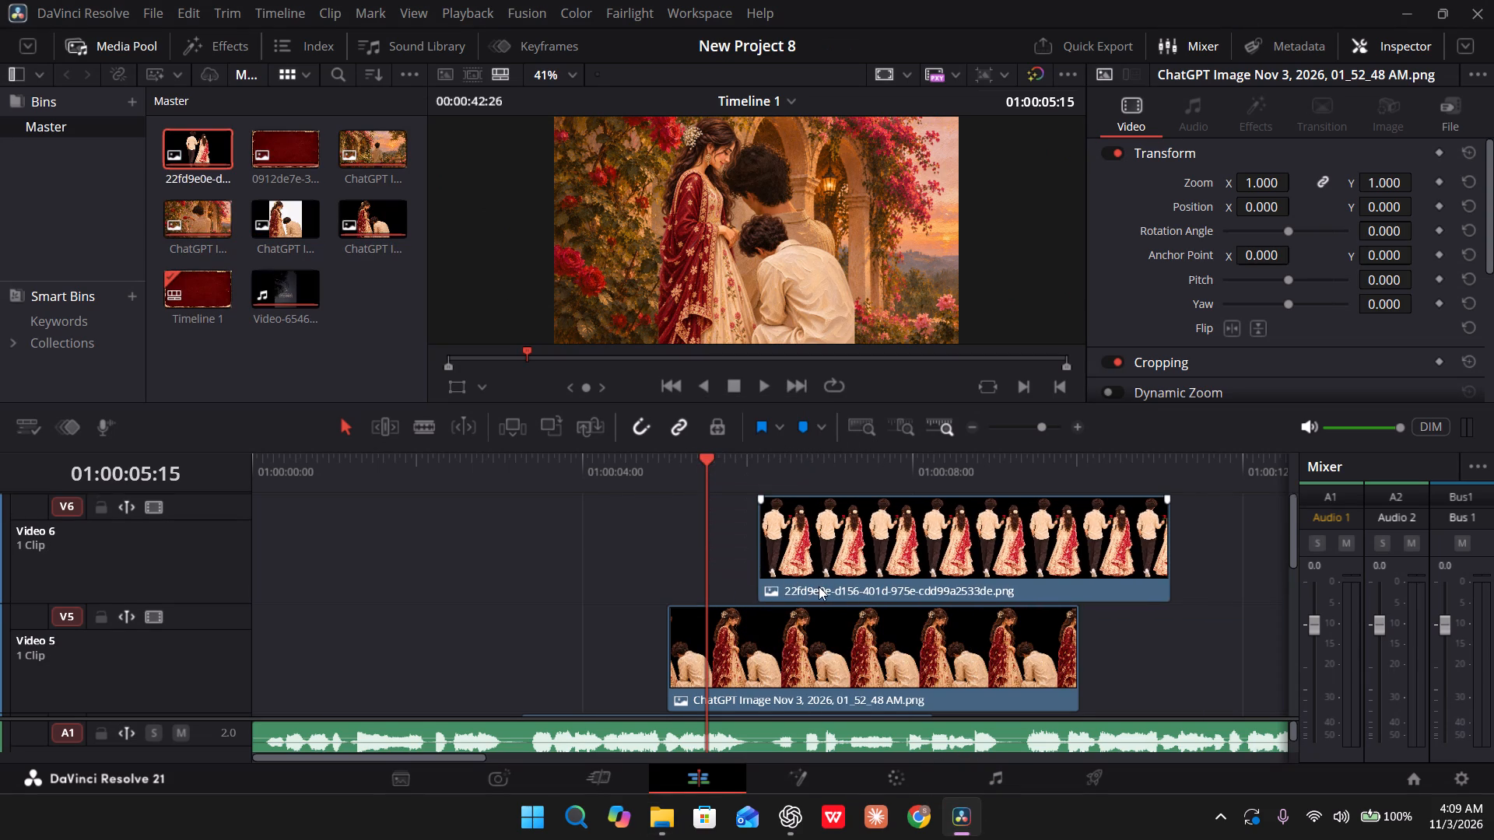
Play the timeline from about 01:00:05:15 past the end of the new Video 6 clip to review the couple images.
key("space")
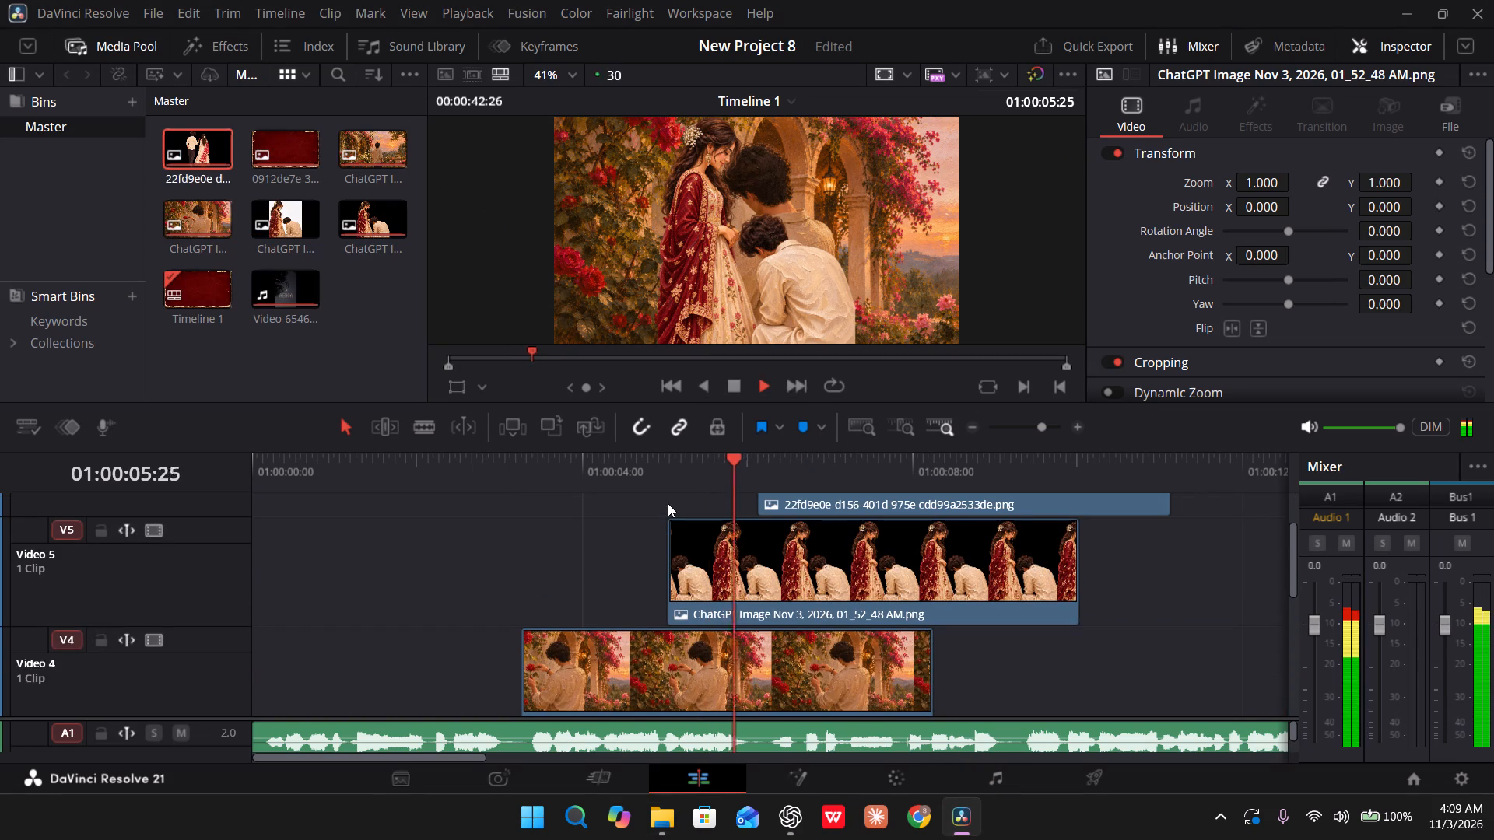
key("space")
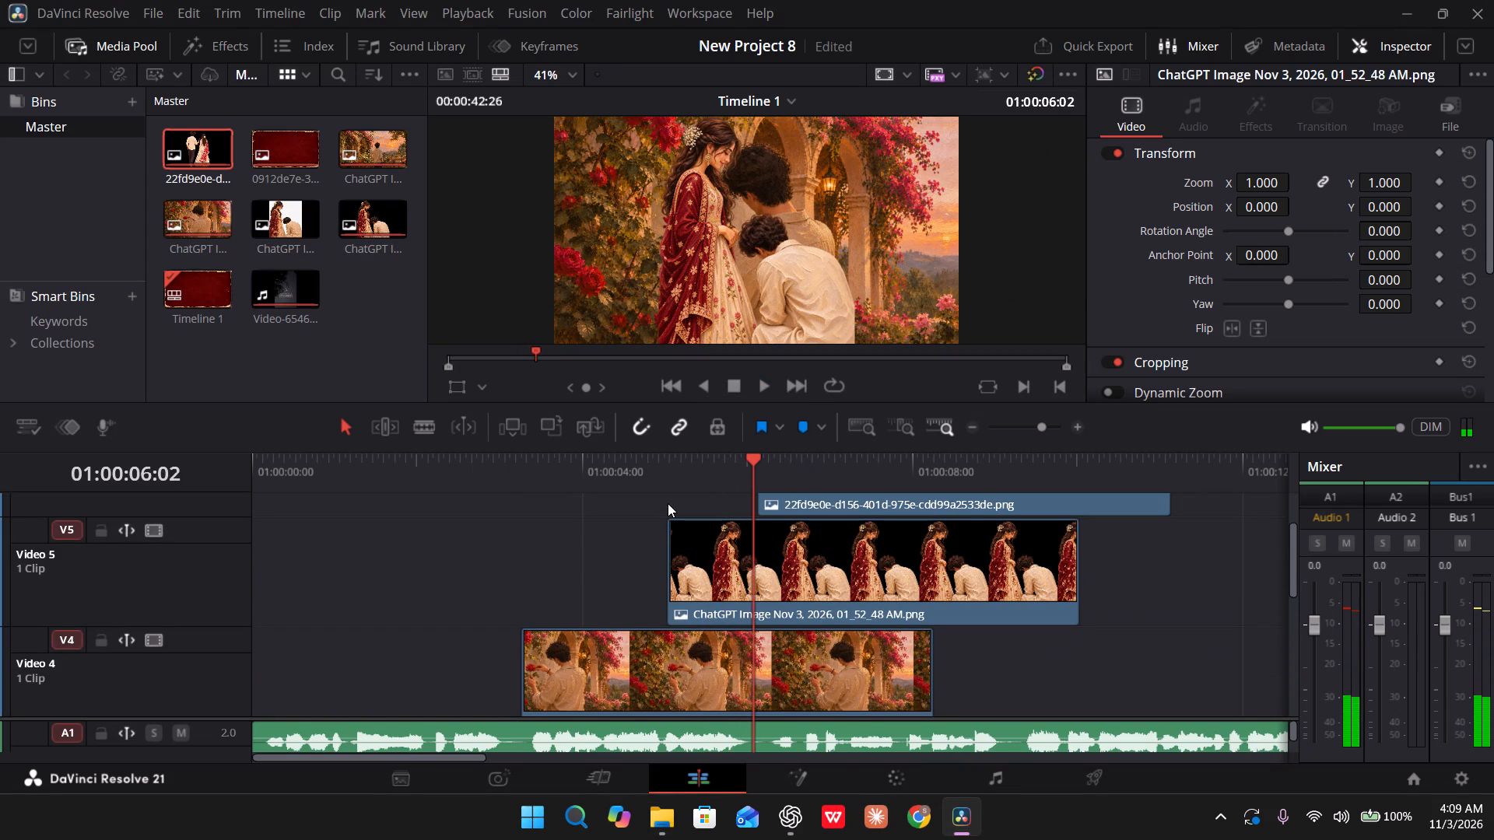
key("space")
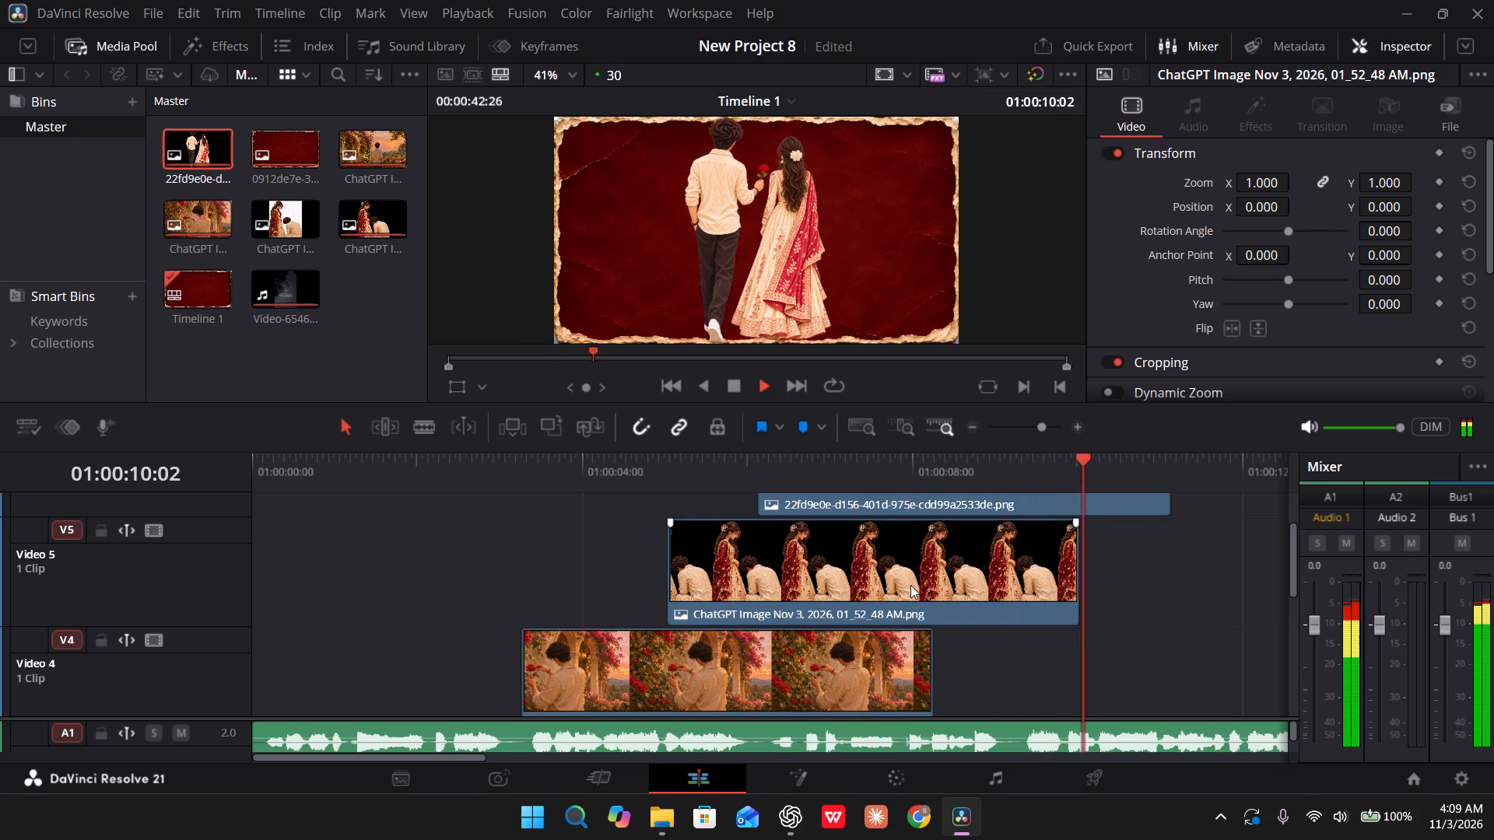
scroll(910, 585, "up", 1)
key("space")
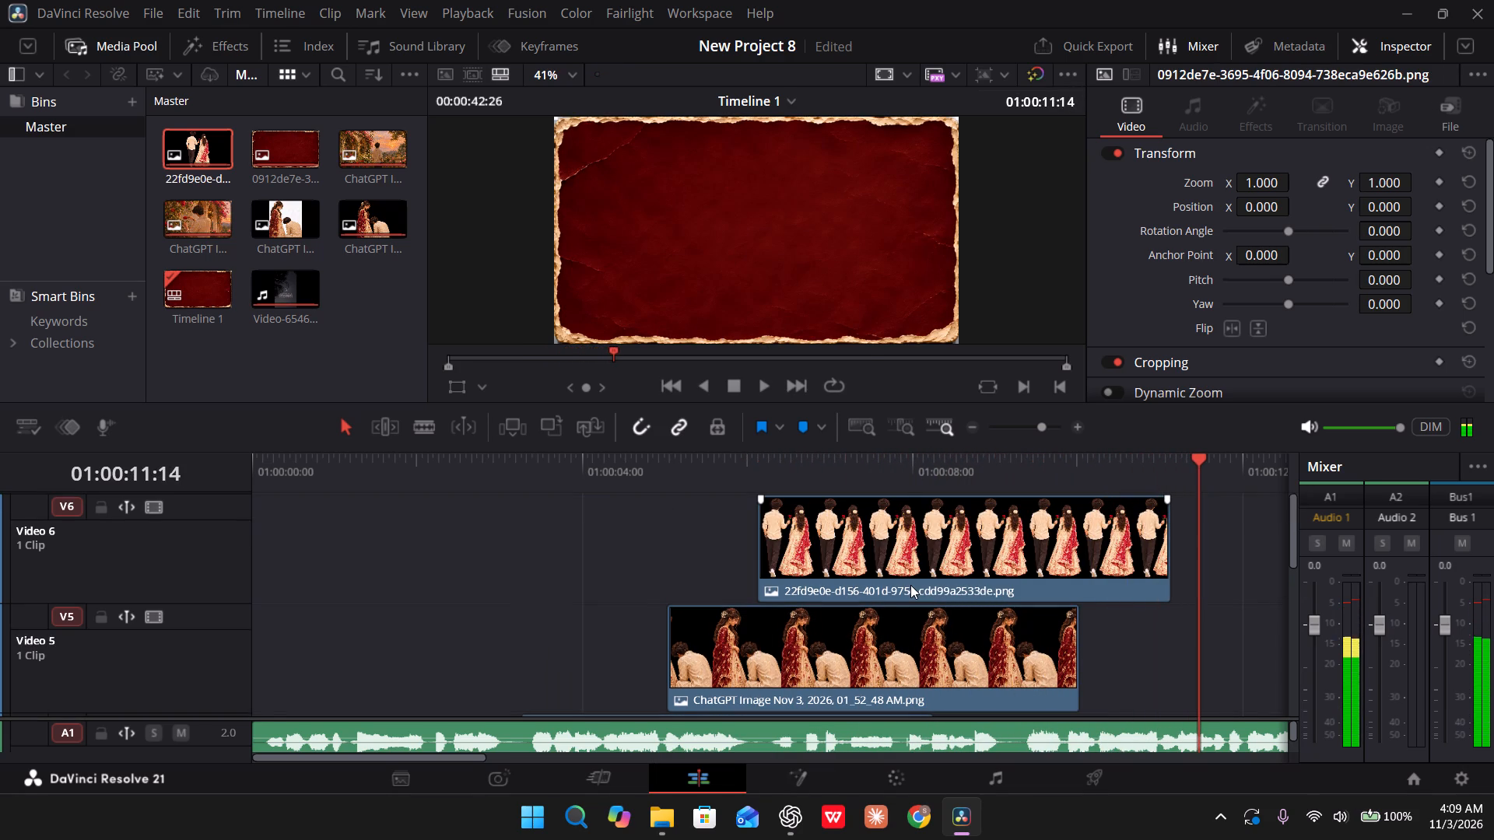
key("space")
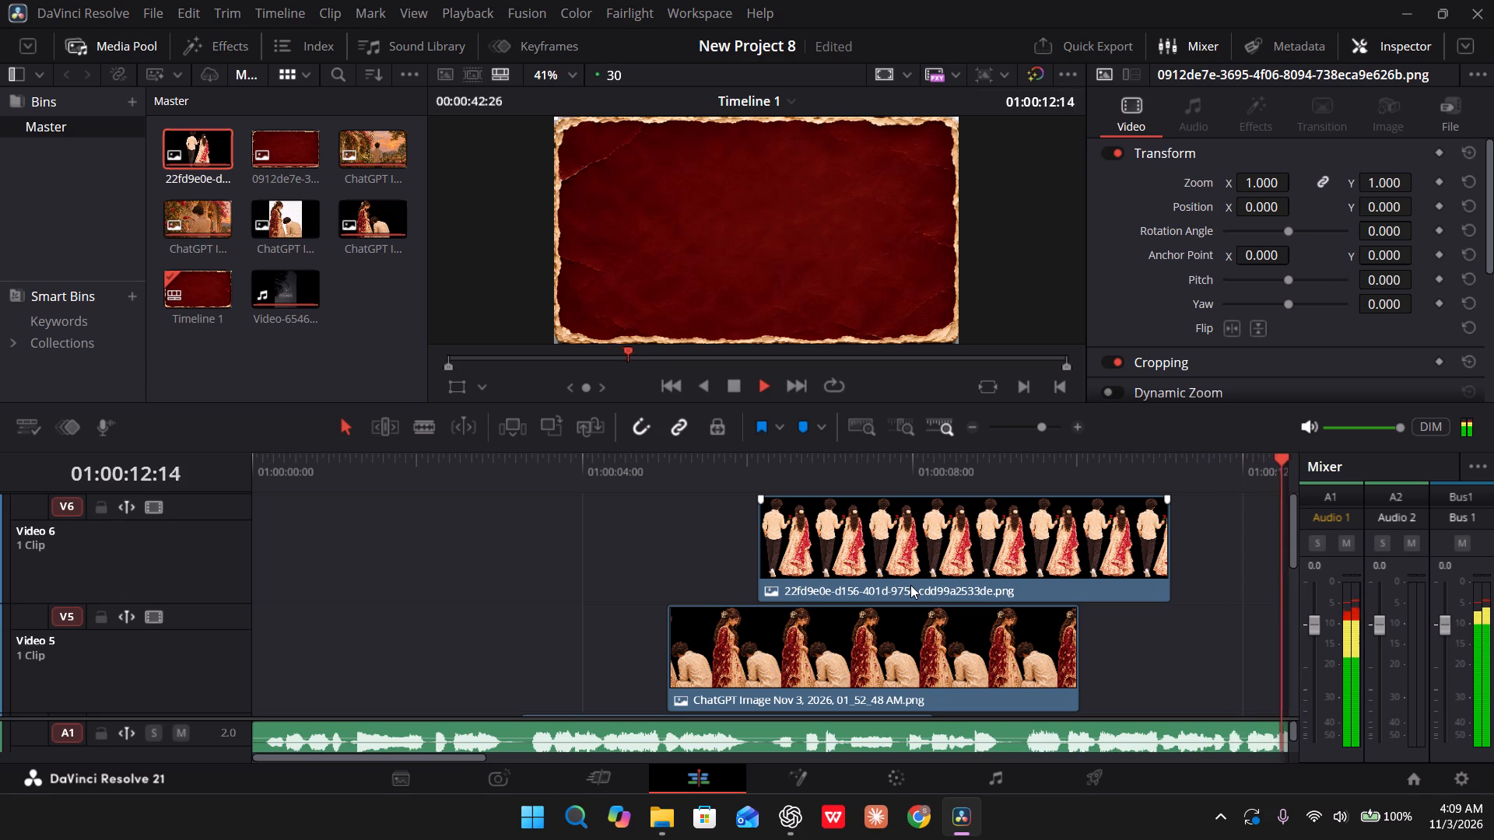
key("space")
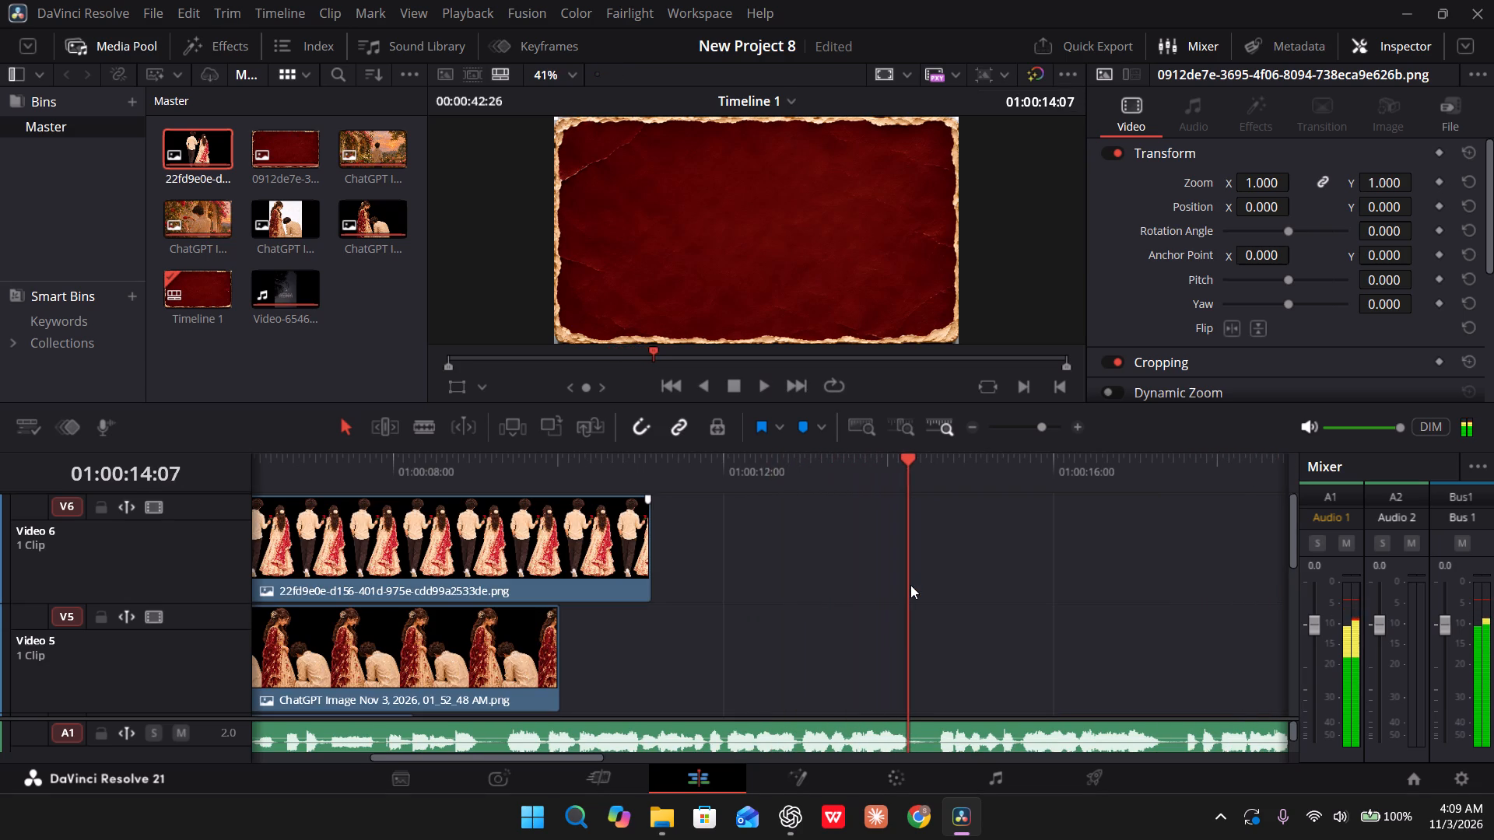
scroll(754, 590, "right", 3)
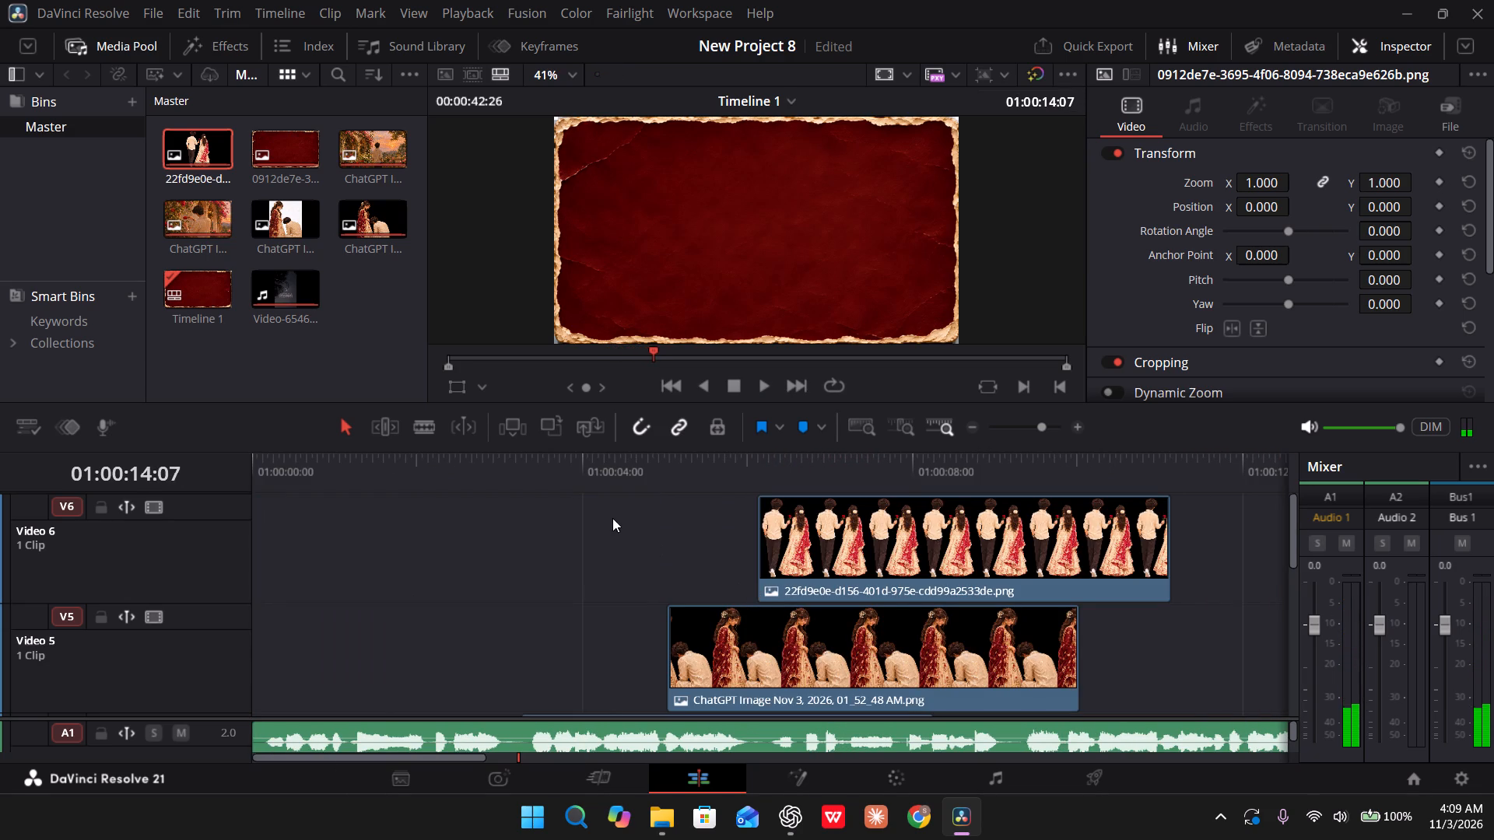
Replay the opening and move the garden clip on Video 3 about half a second earlier in the timeline.
left_click_drag(608, 463, 236, 450)
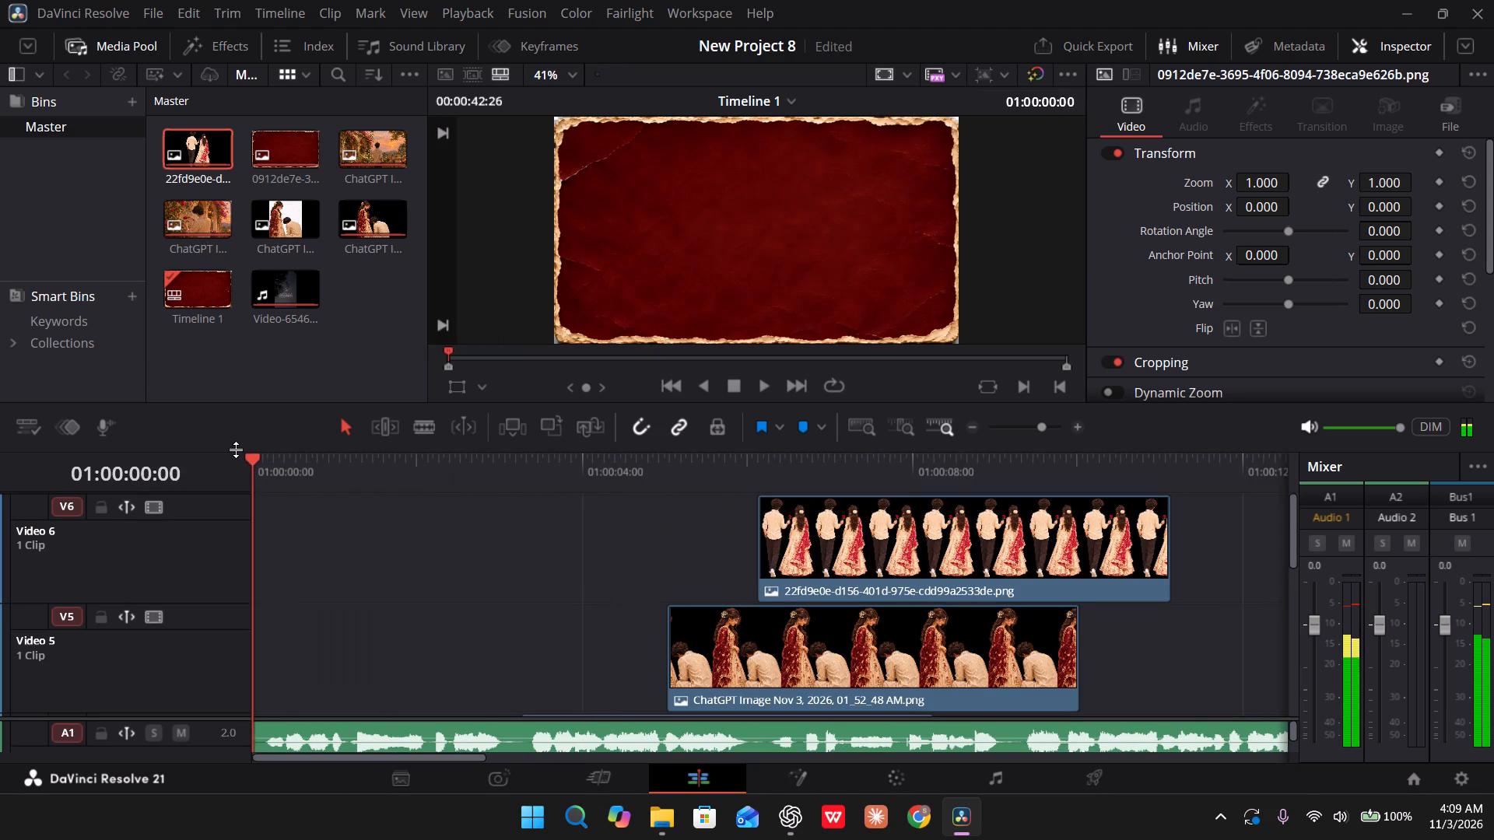
key("space")
key("space")
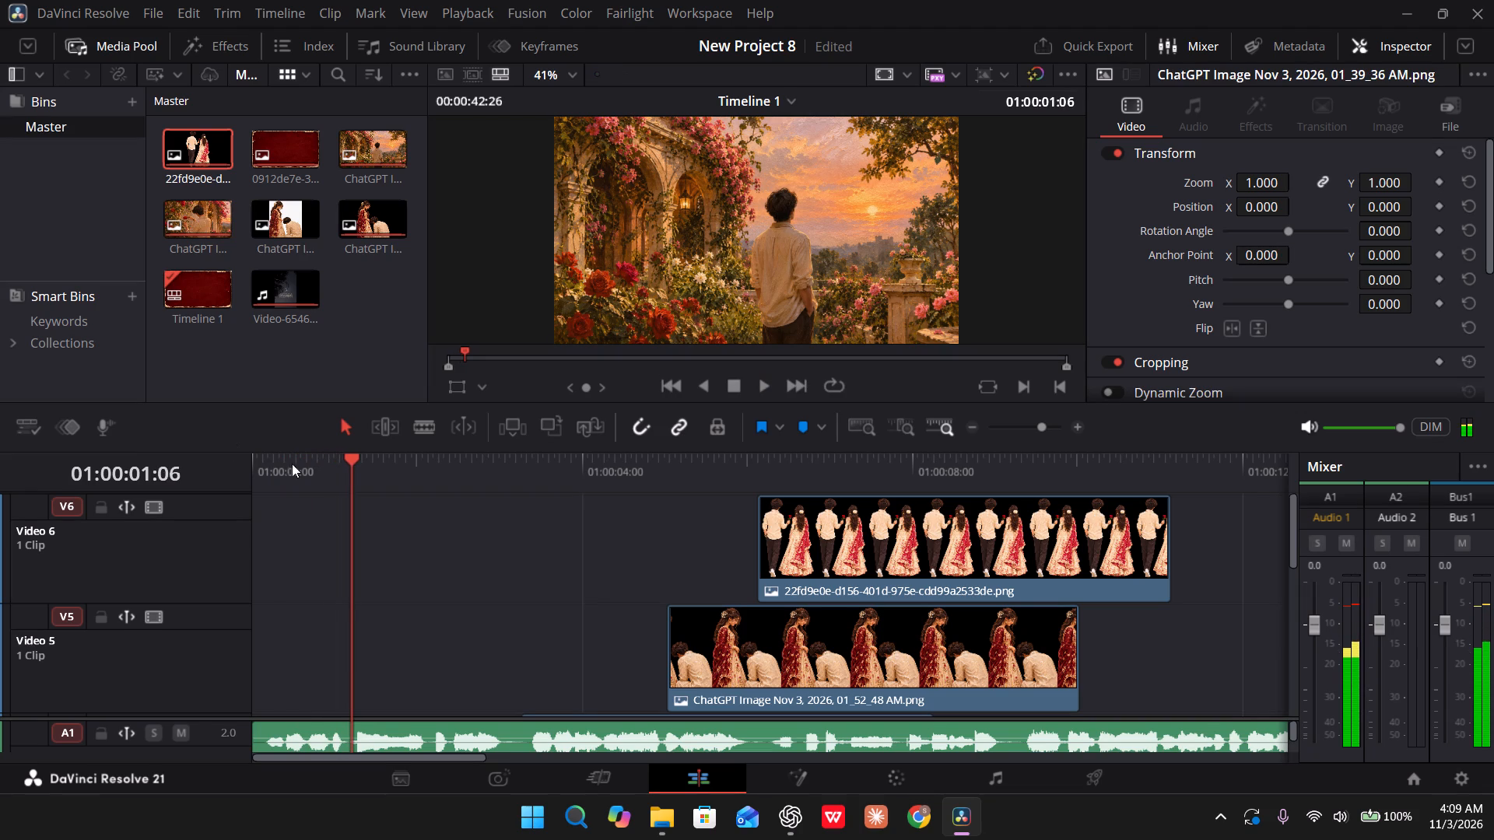
scroll(536, 593, "down", 1)
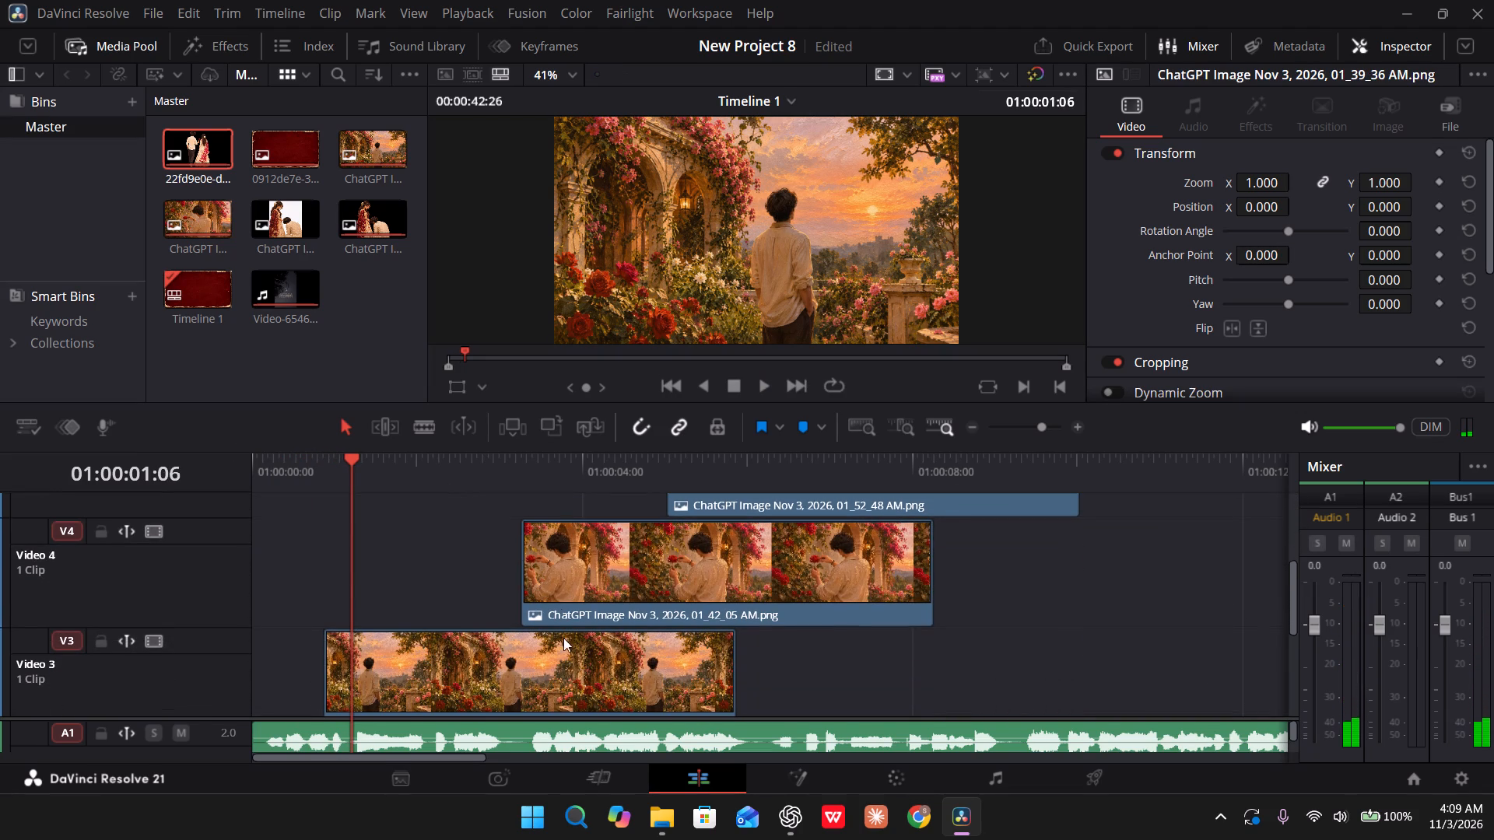
left_click_drag(536, 664, 496, 664)
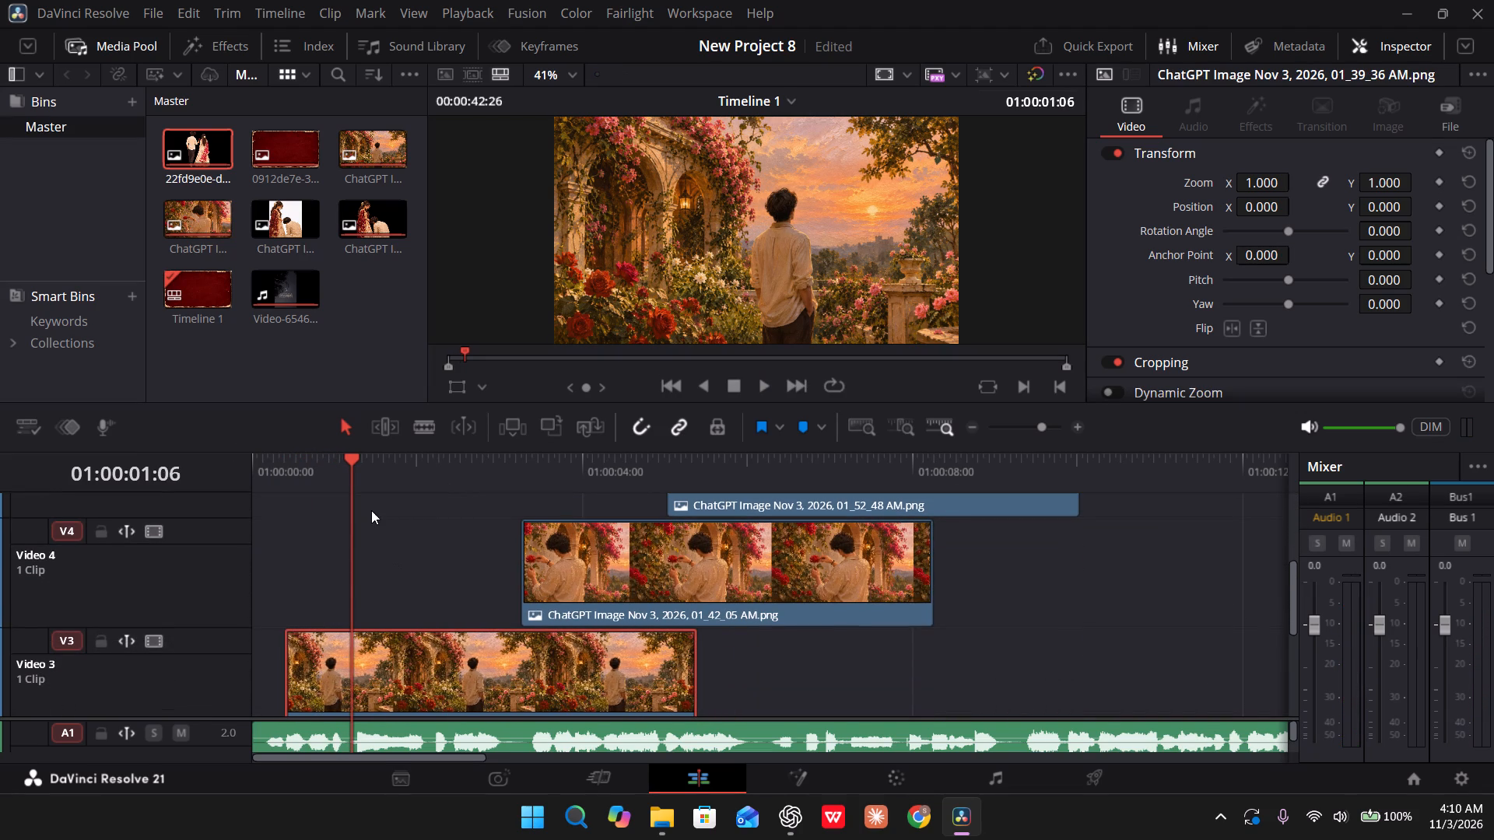
left_click(371, 510)
Play the opening again from the timeline start to check when the Video 3 garden clip appears against the audio.
left_click_drag(345, 458, 222, 461)
key("space")
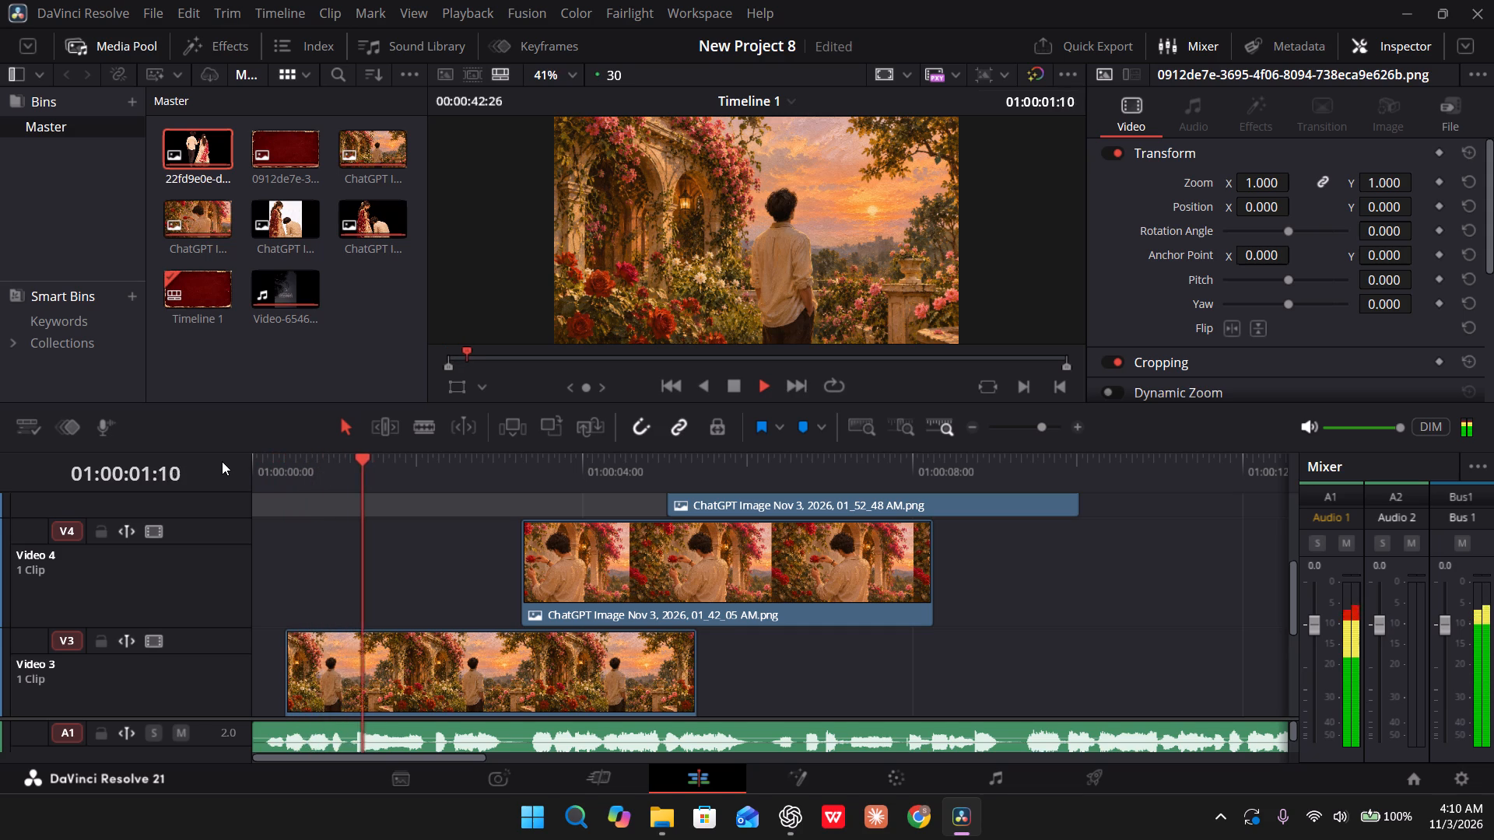
key("space")
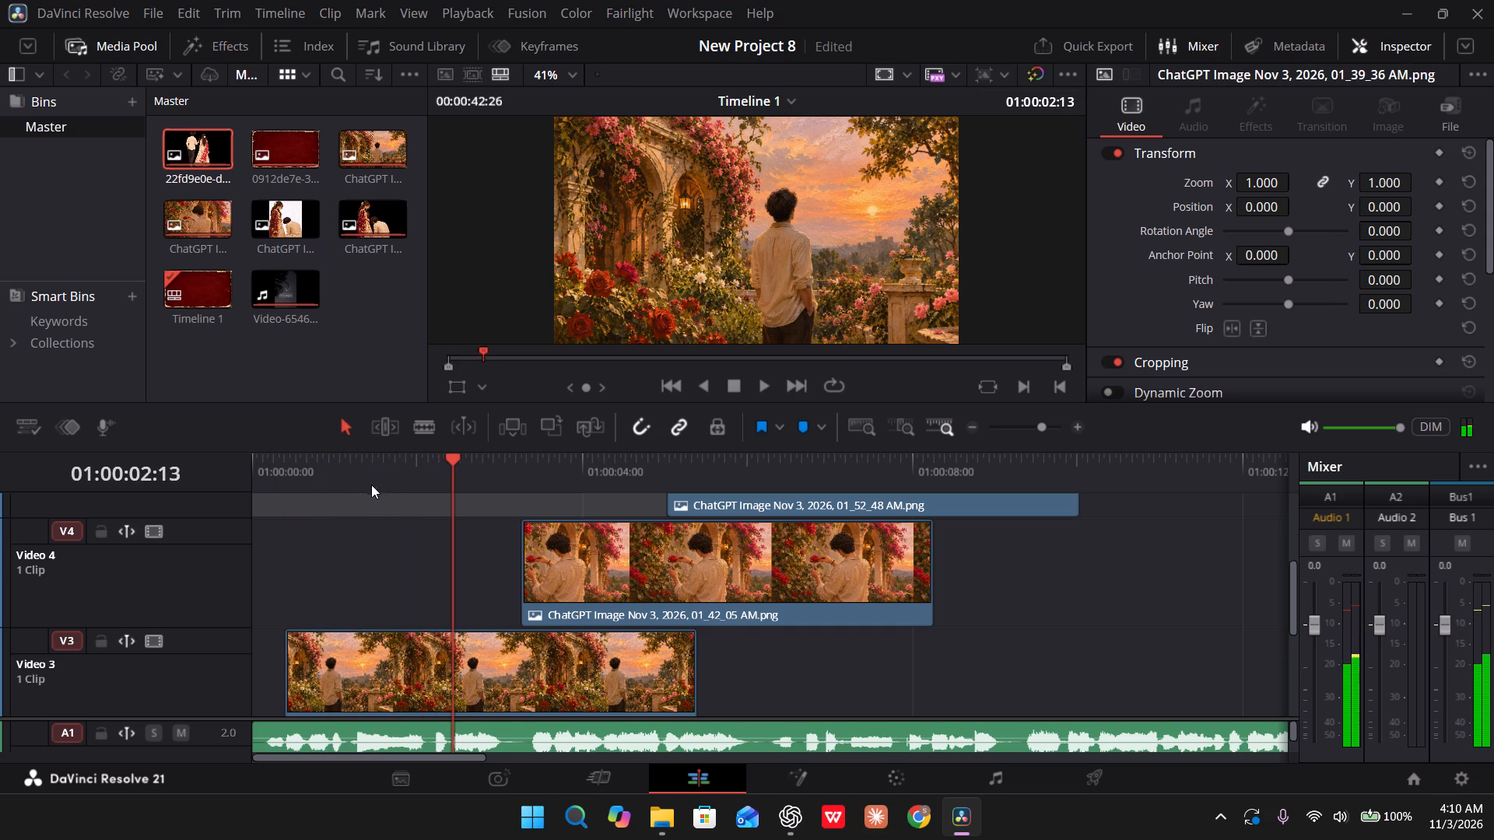
left_click_drag(449, 475, 228, 481)
key("space")
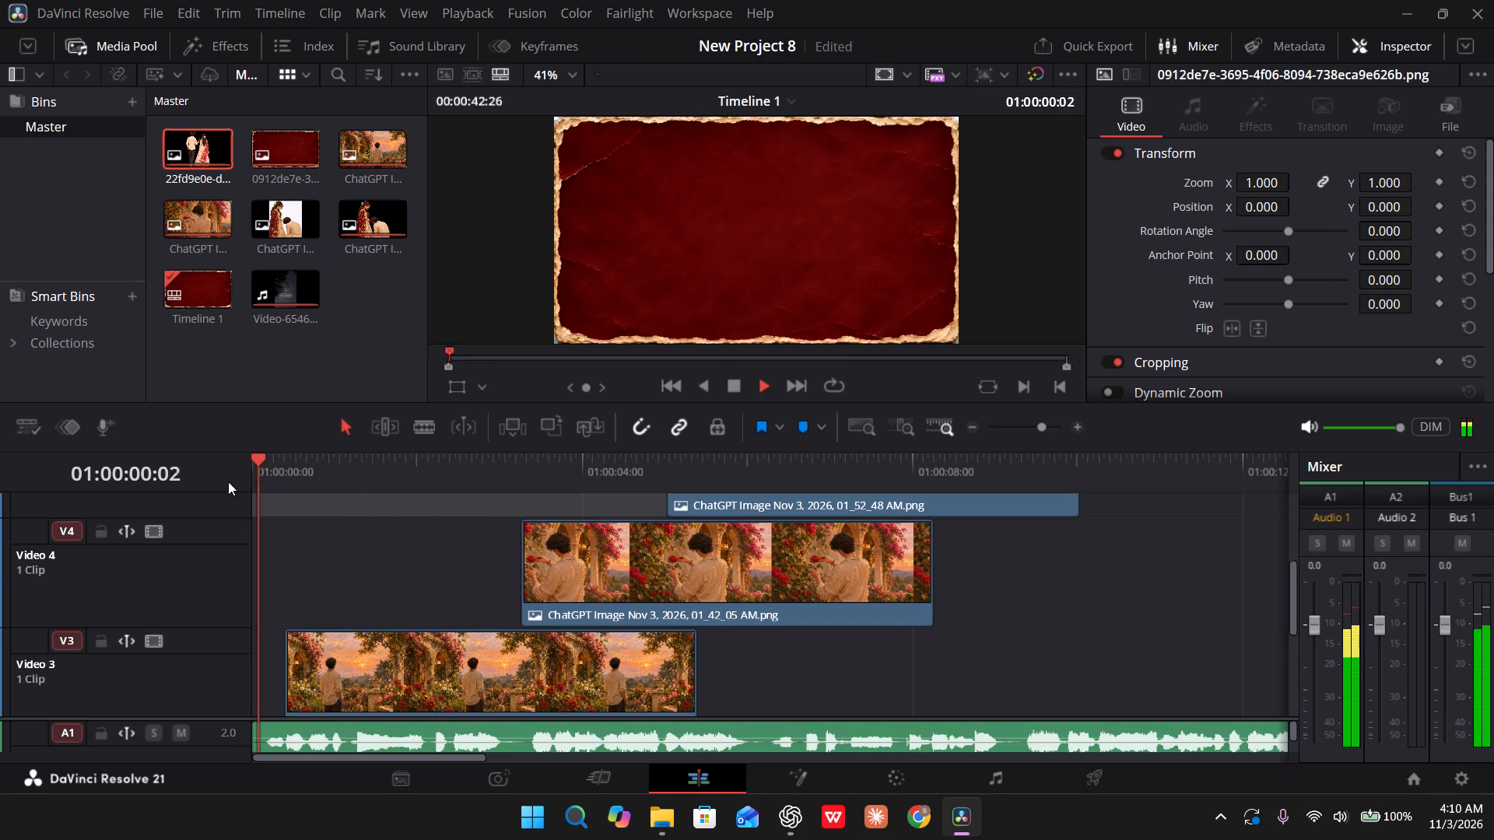
key("space")
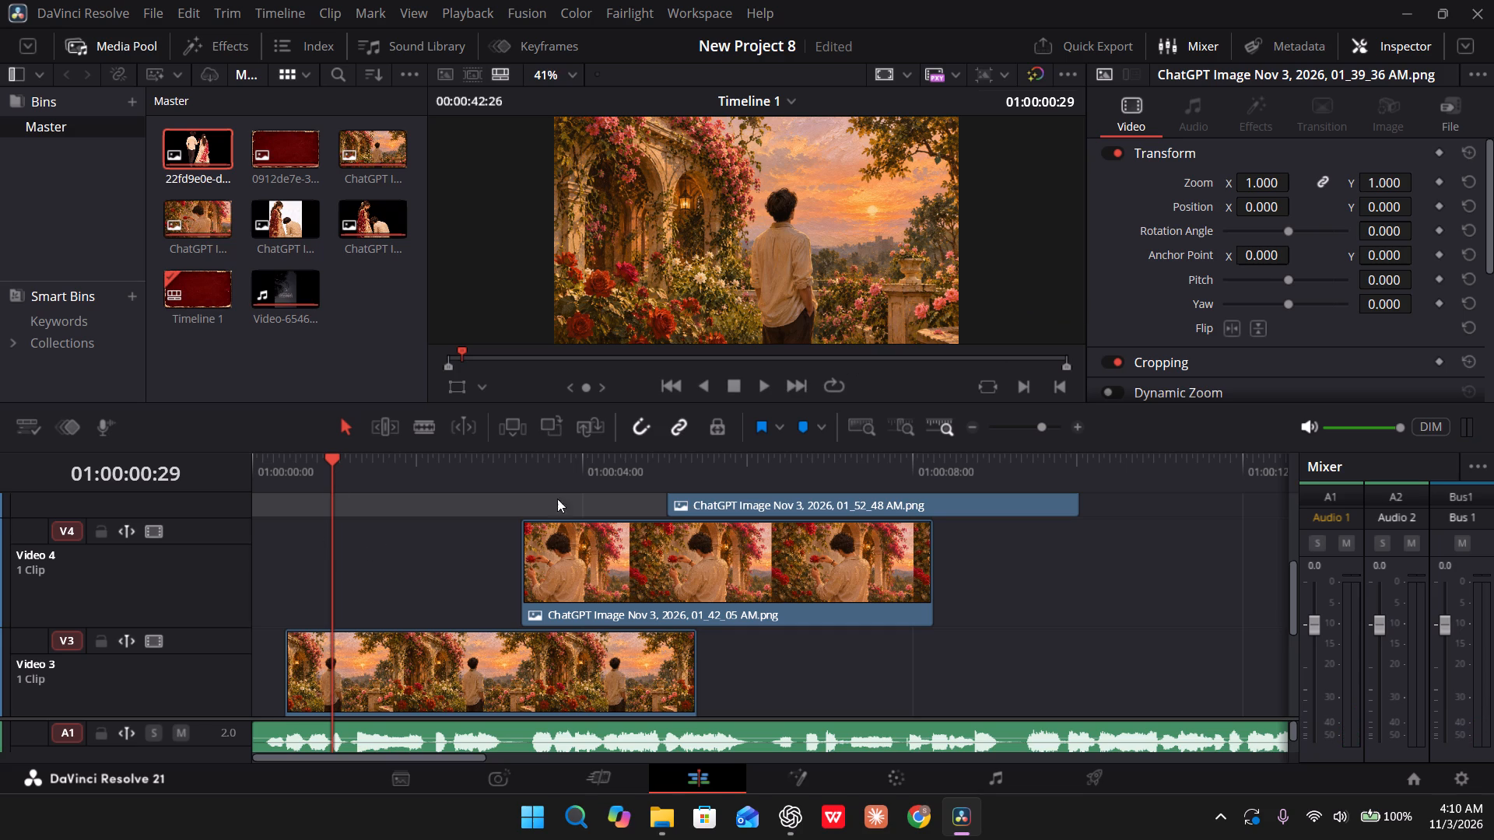
Scale the garden clip on Video 3 down to a linked X and Y zoom of 0.470 over the red background.
left_click(437, 646)
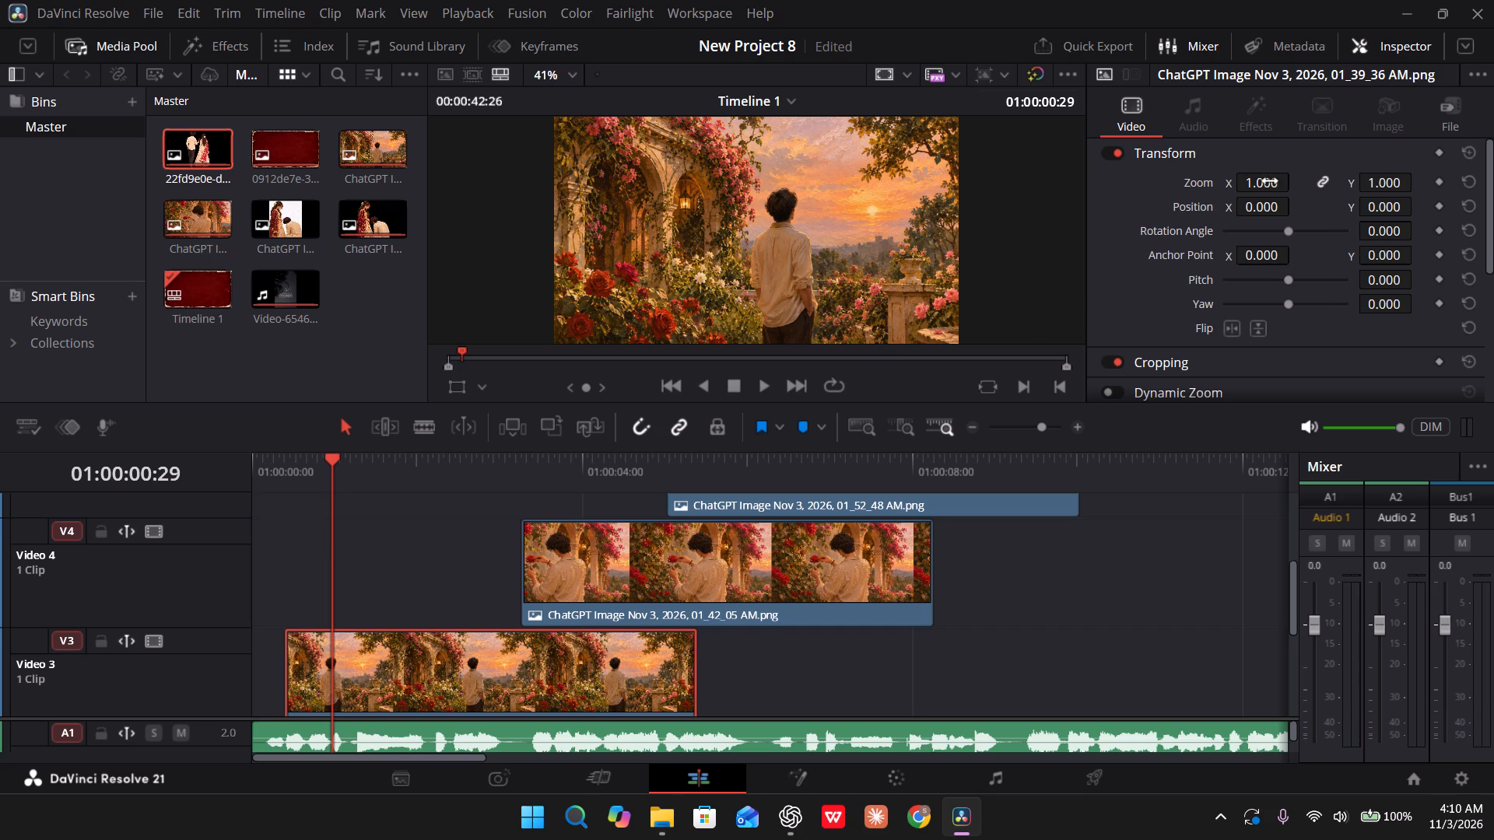
left_click_drag(1265, 184, 1233, 188)
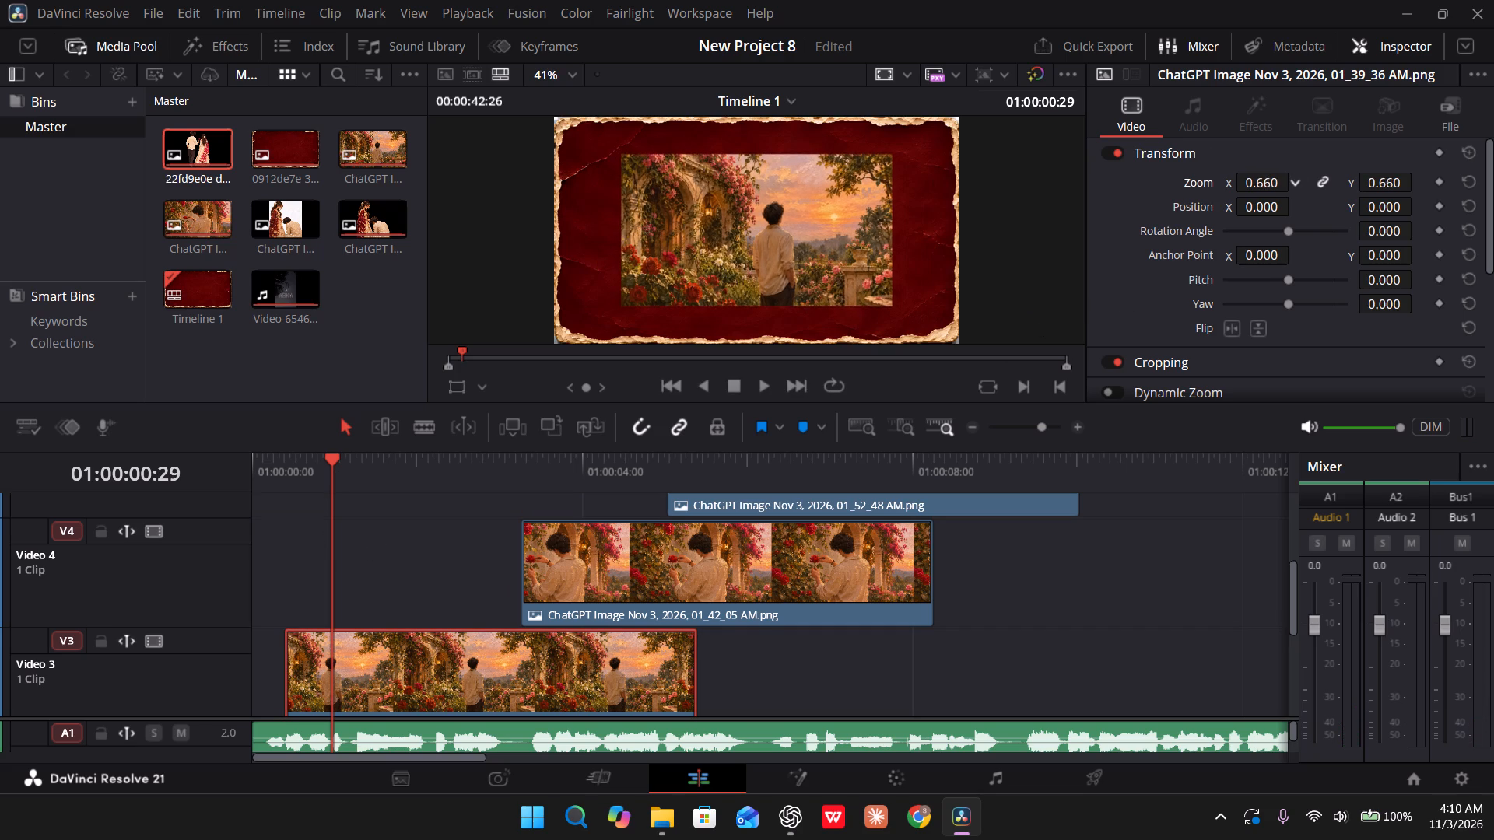
left_click_drag(1233, 188, 1214, 193)
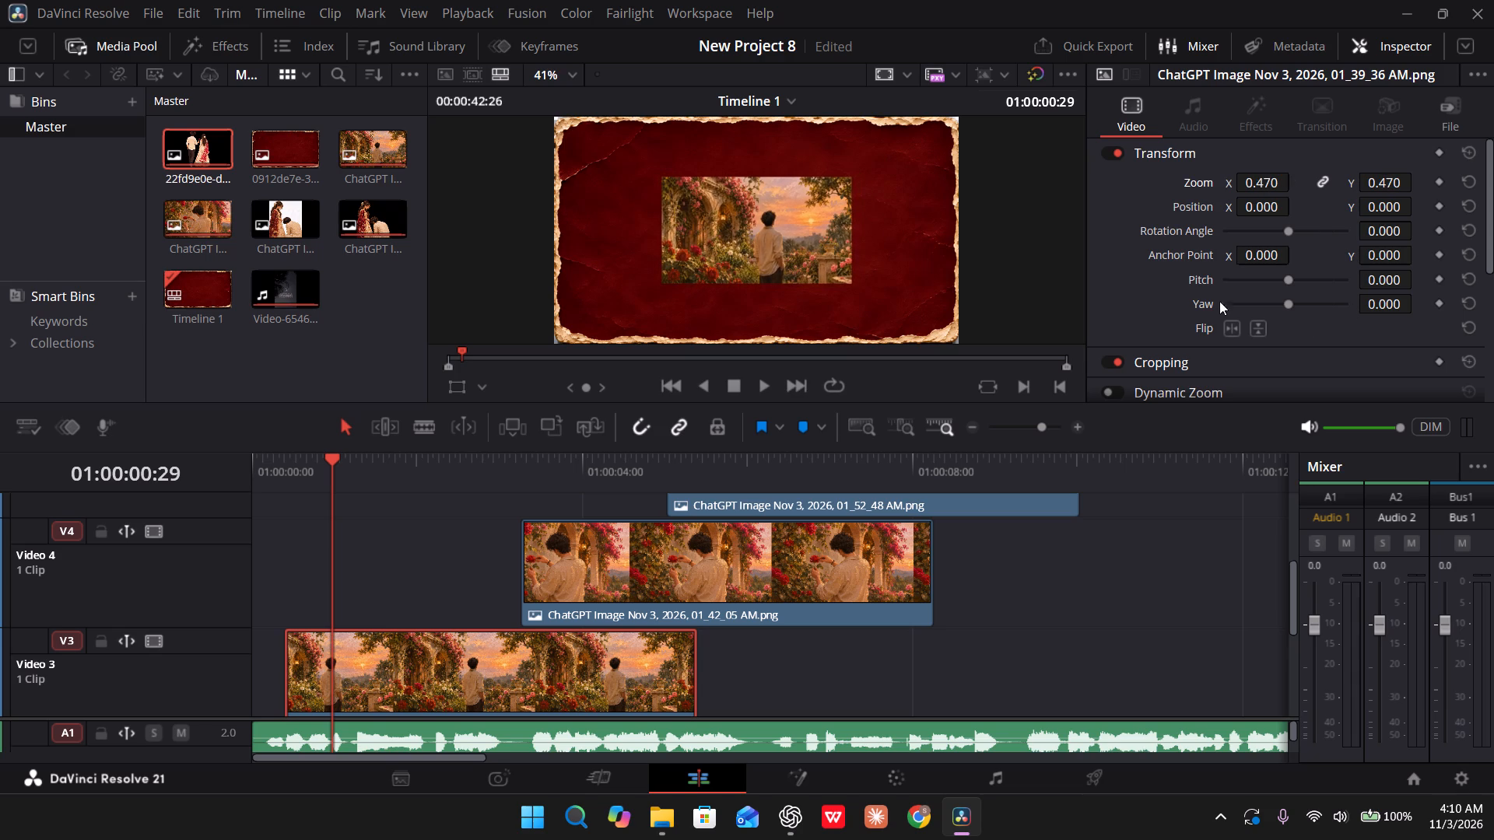
scroll(1161, 306, "down", 1)
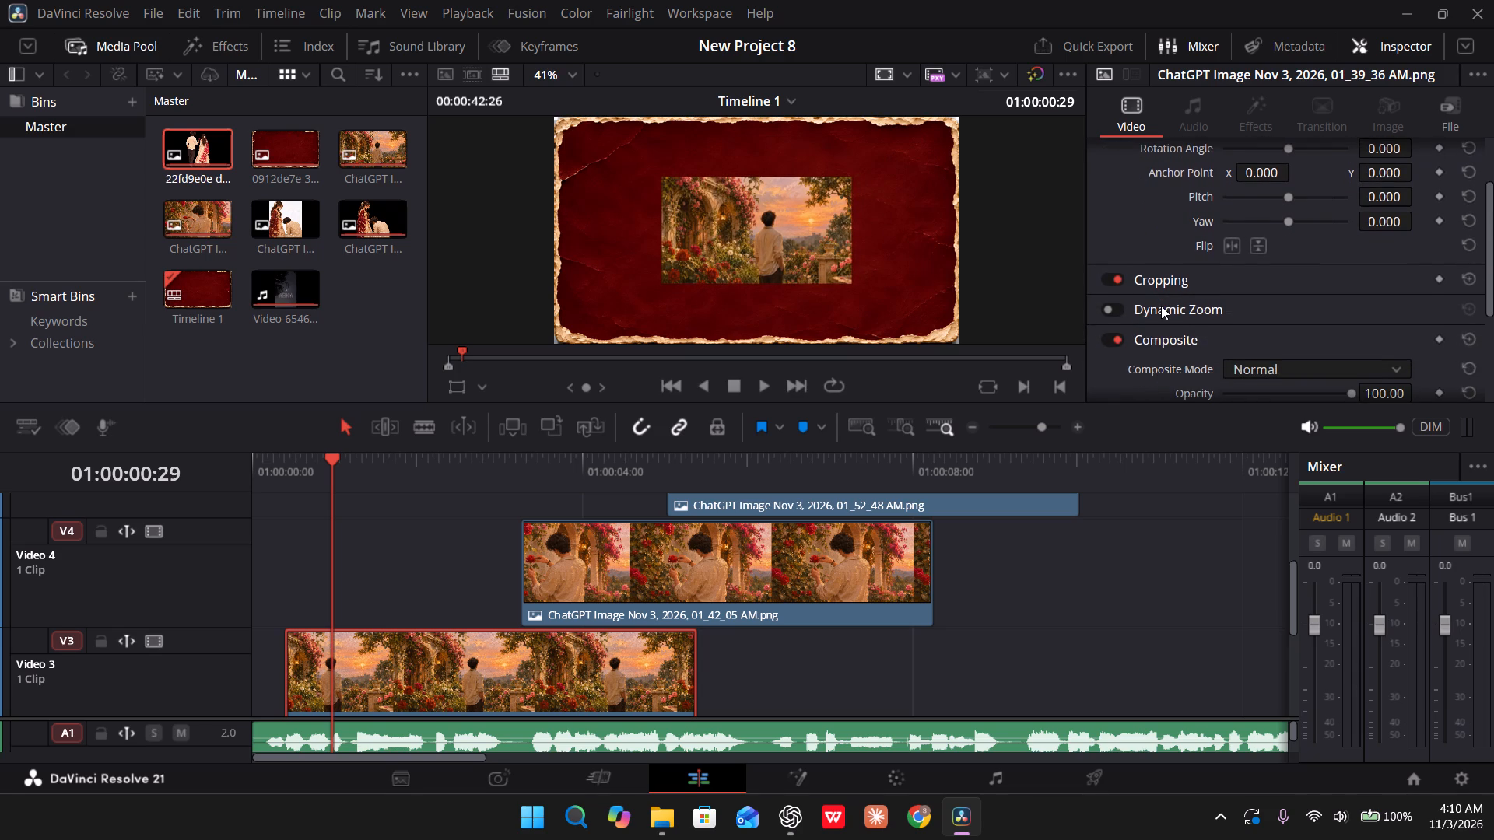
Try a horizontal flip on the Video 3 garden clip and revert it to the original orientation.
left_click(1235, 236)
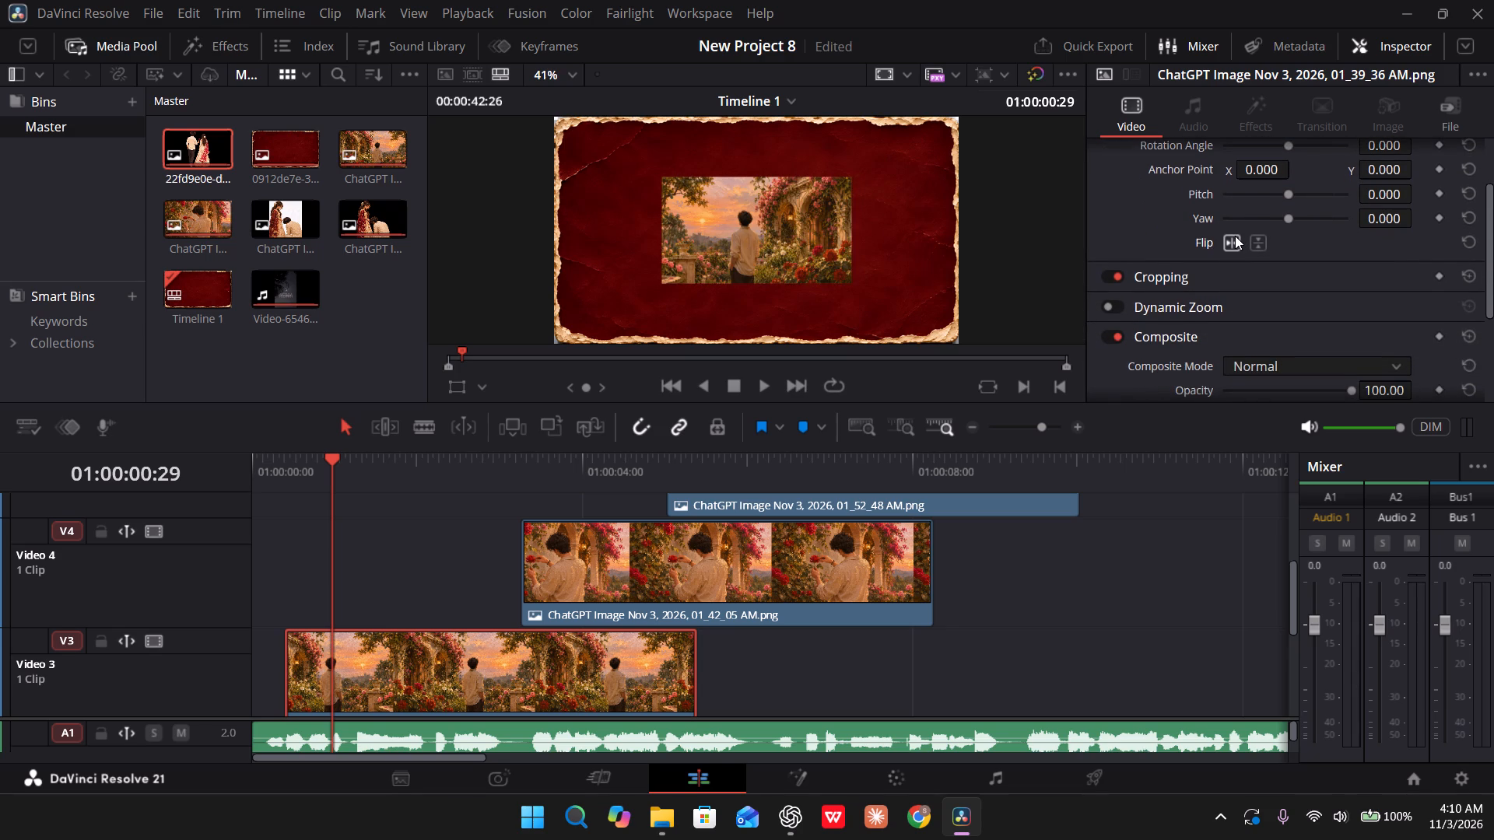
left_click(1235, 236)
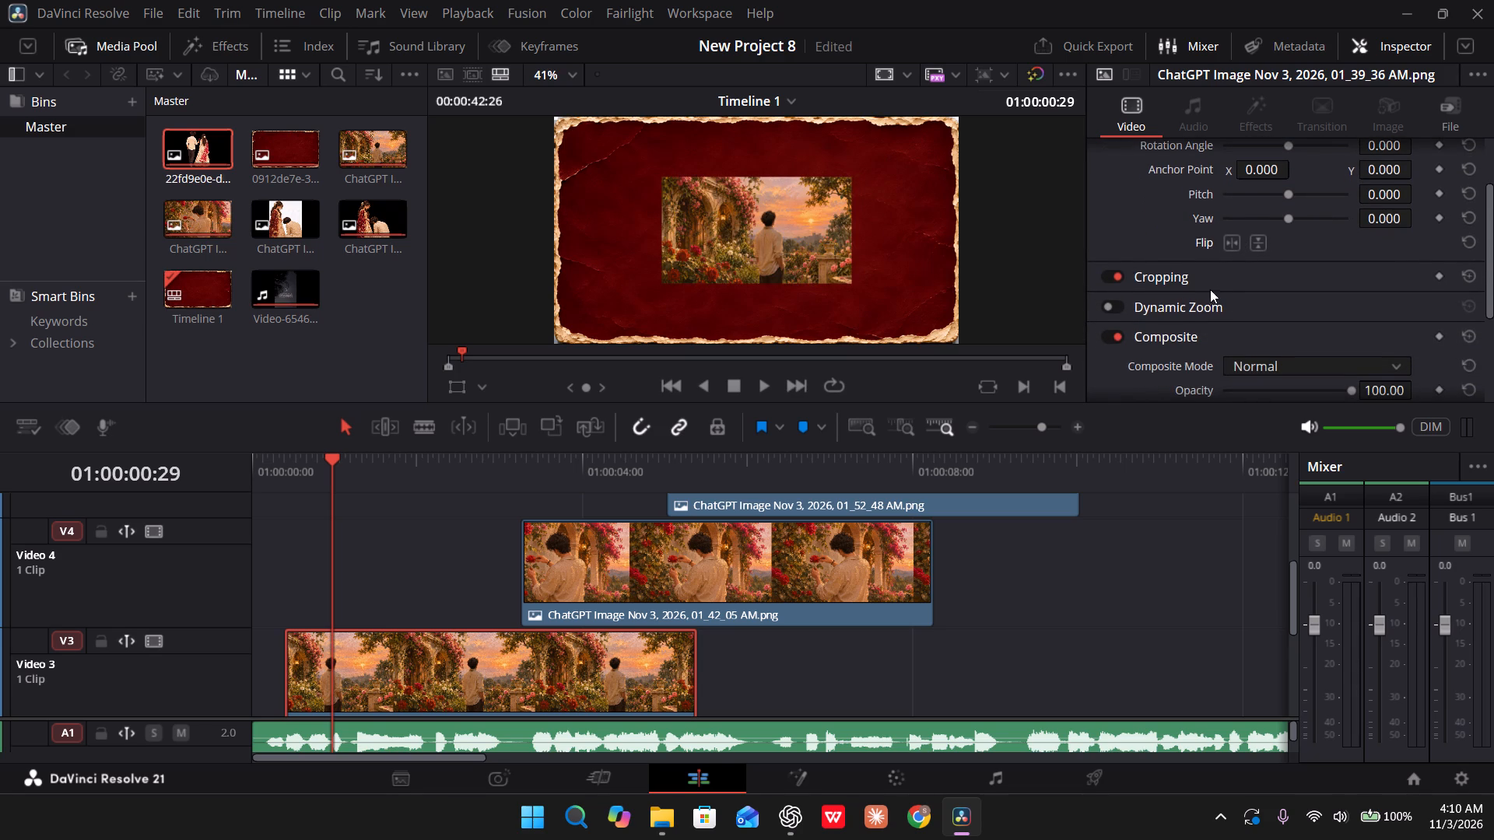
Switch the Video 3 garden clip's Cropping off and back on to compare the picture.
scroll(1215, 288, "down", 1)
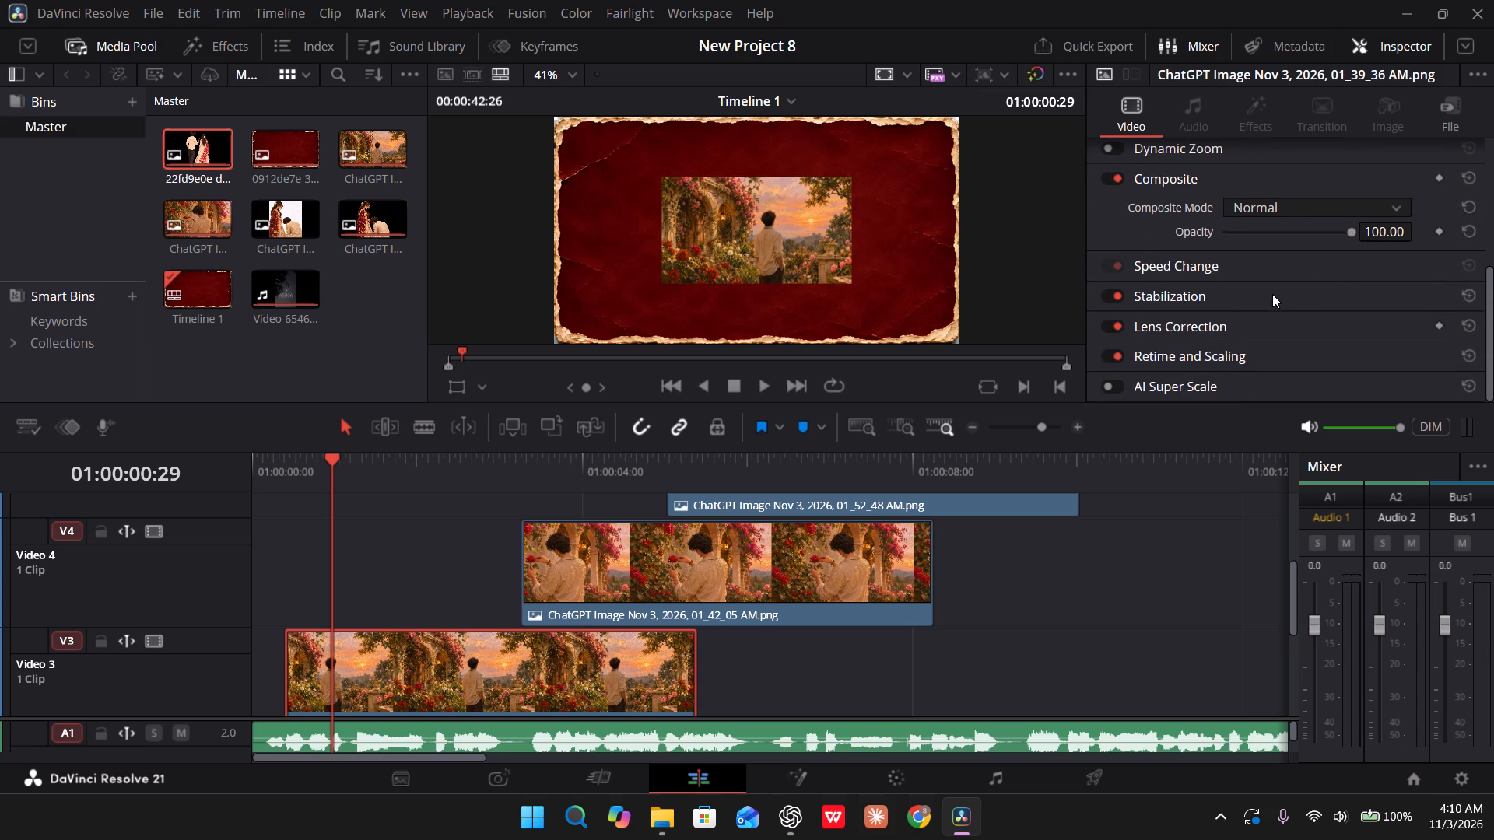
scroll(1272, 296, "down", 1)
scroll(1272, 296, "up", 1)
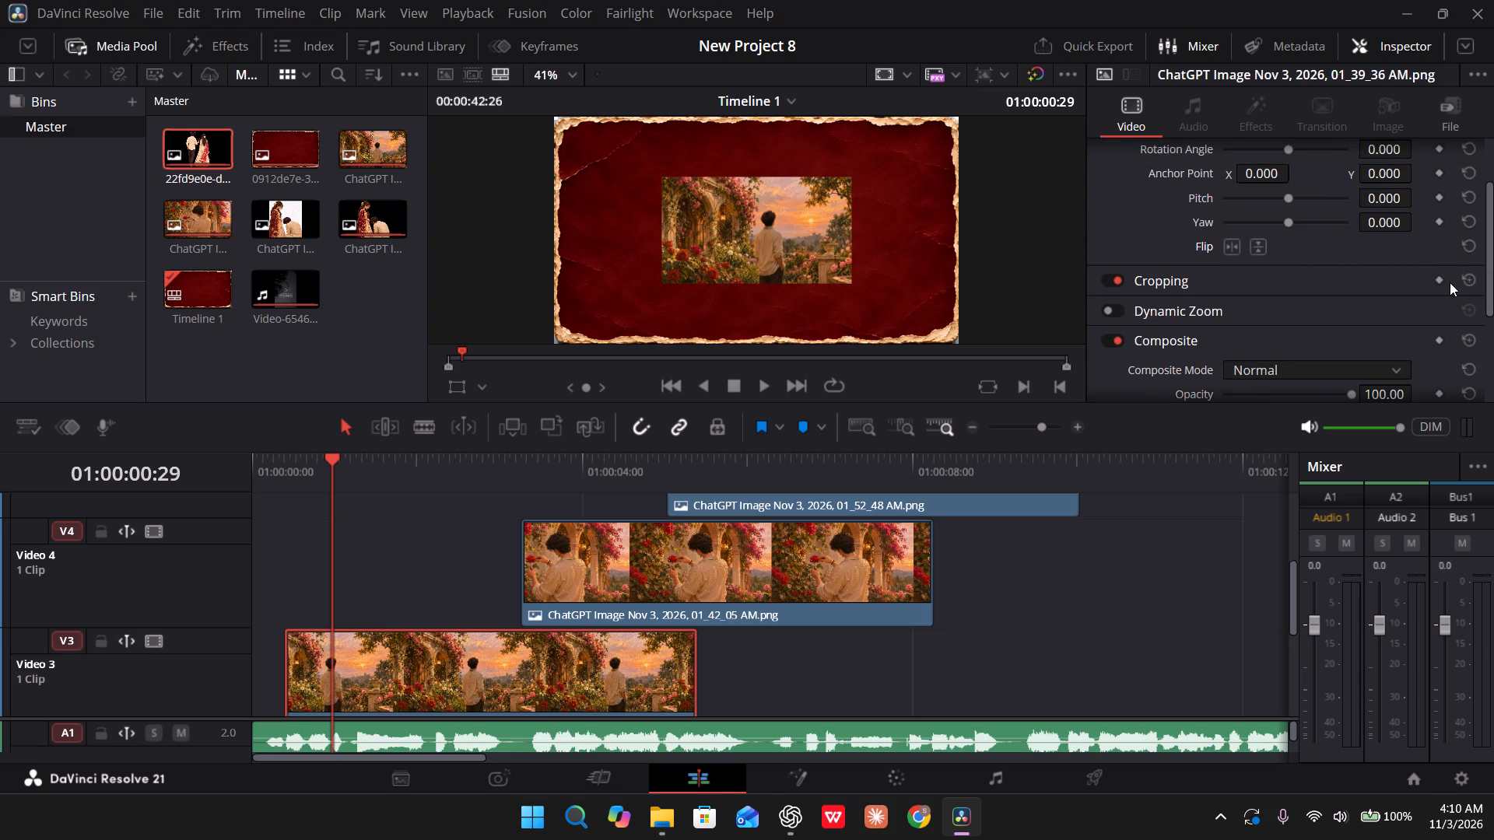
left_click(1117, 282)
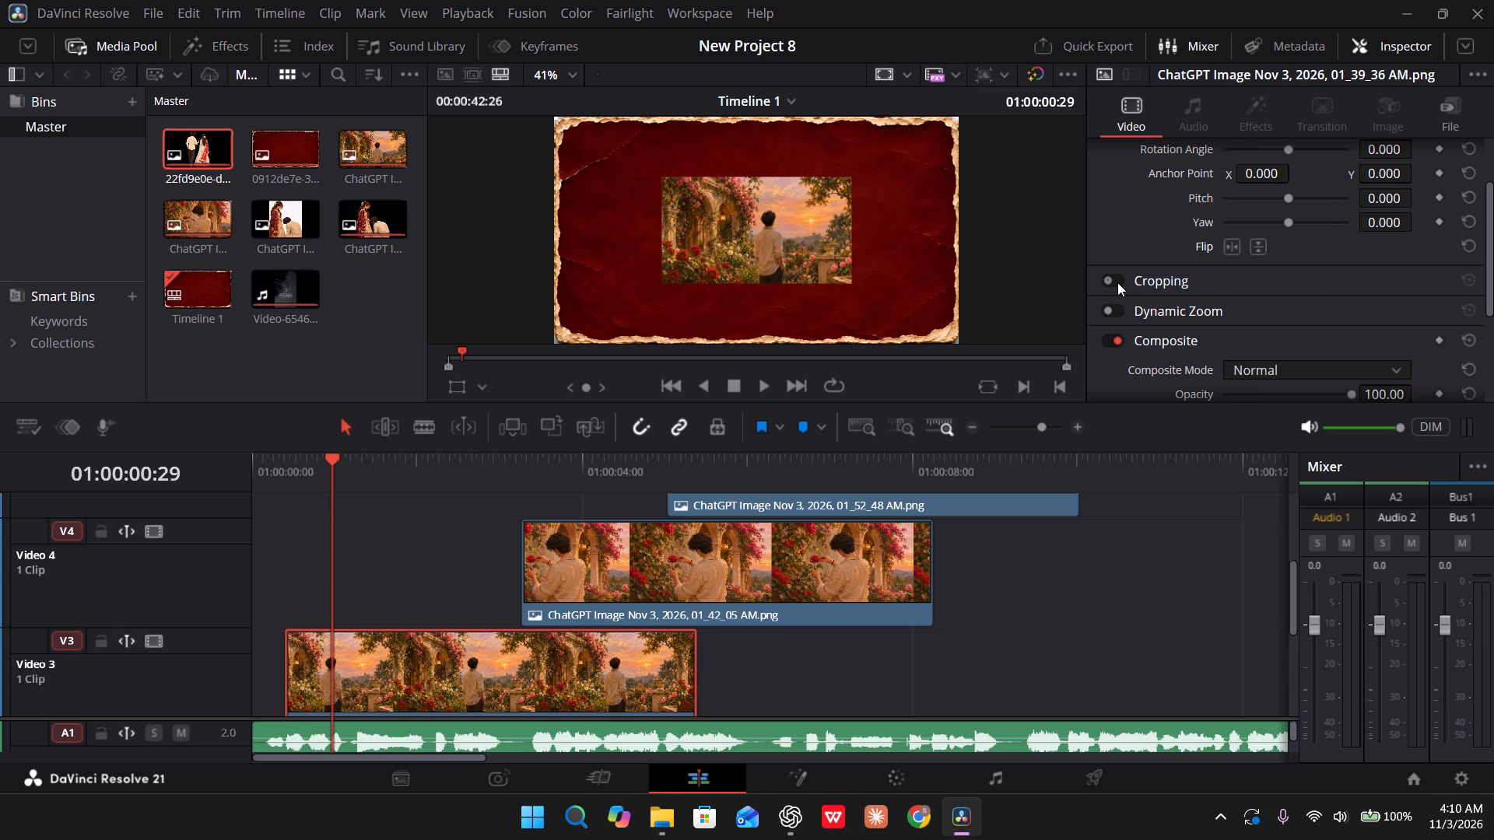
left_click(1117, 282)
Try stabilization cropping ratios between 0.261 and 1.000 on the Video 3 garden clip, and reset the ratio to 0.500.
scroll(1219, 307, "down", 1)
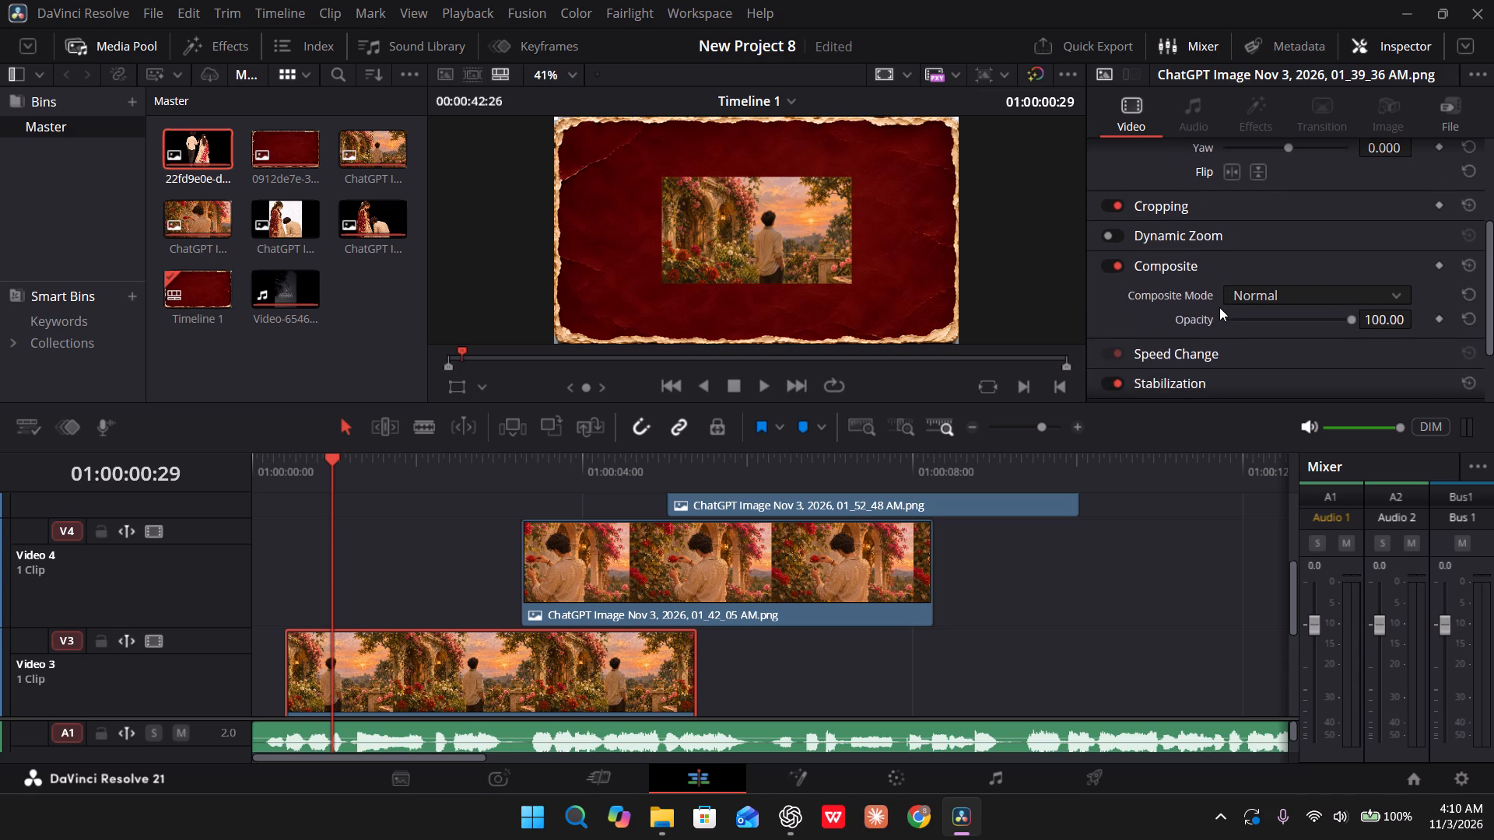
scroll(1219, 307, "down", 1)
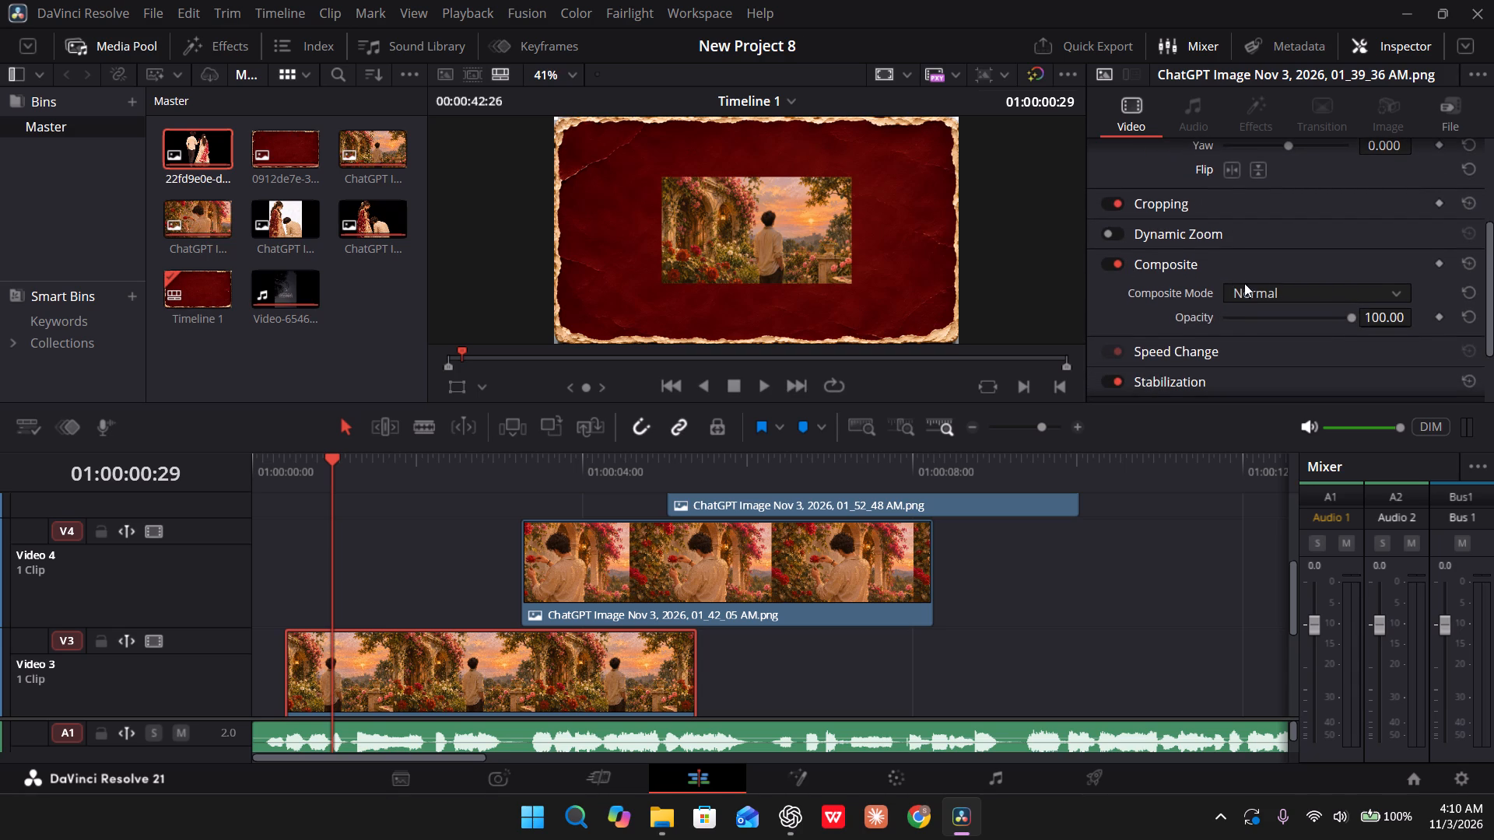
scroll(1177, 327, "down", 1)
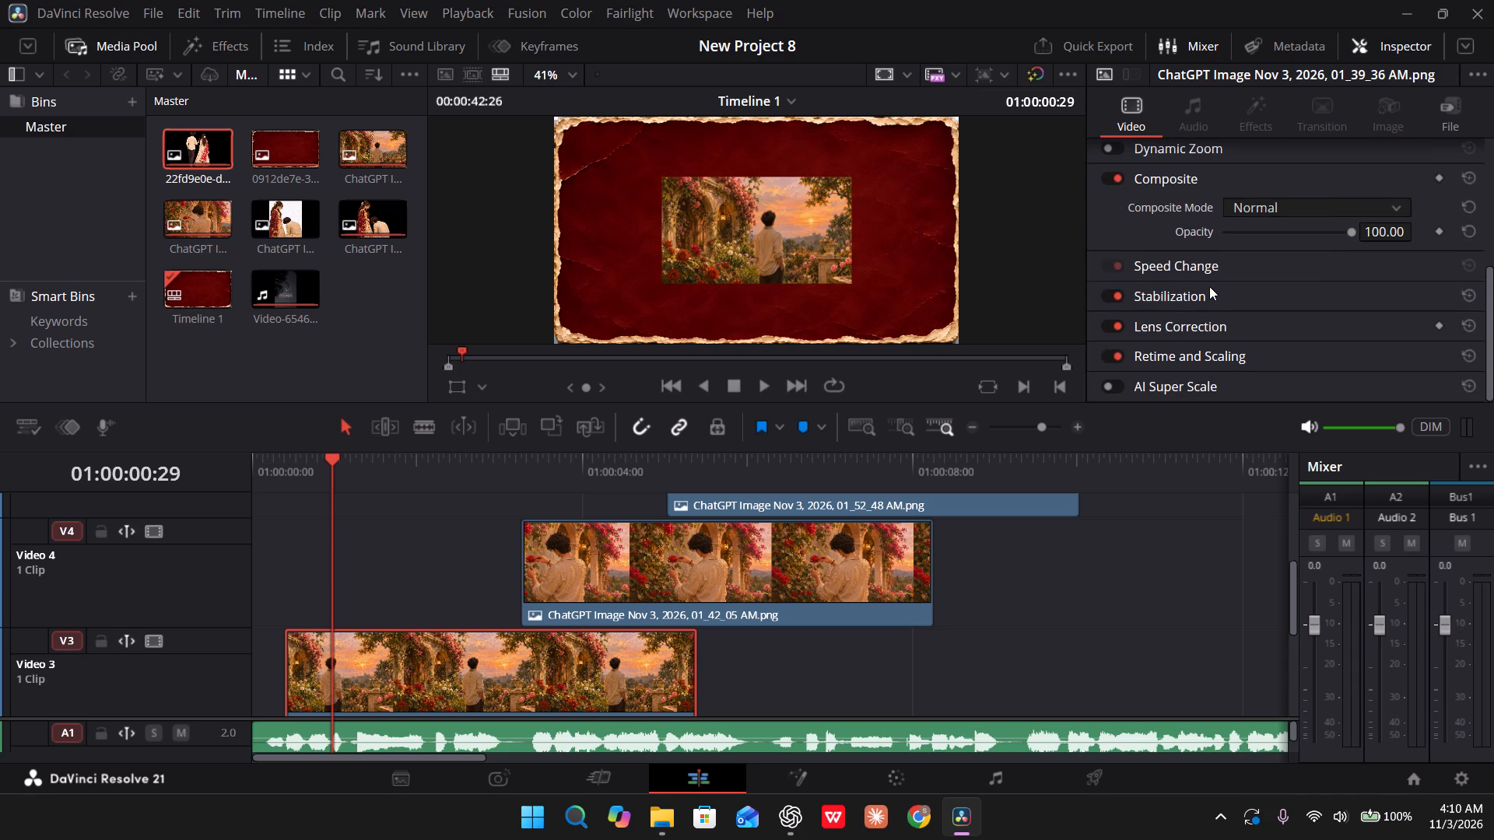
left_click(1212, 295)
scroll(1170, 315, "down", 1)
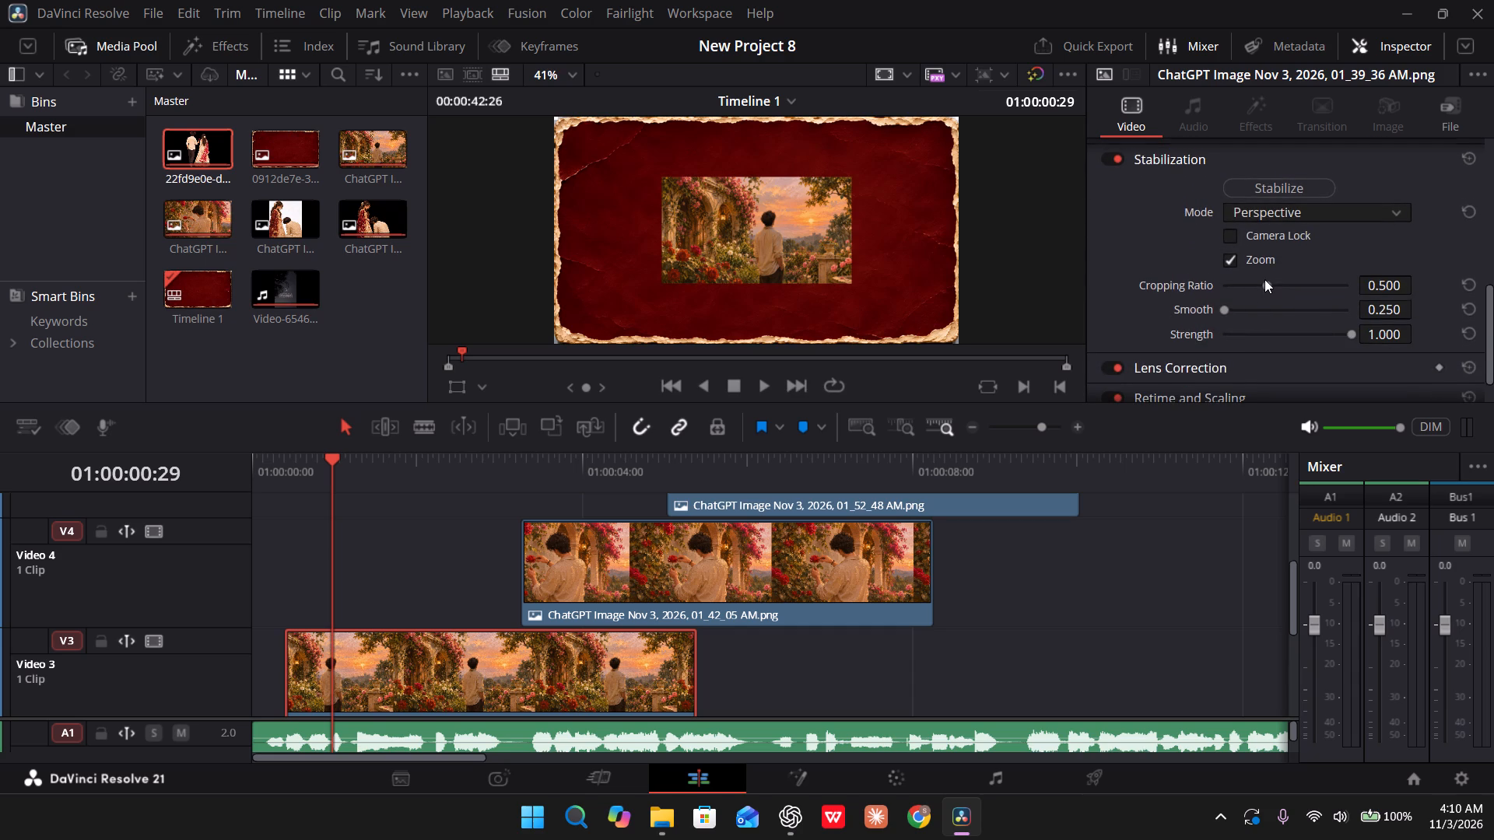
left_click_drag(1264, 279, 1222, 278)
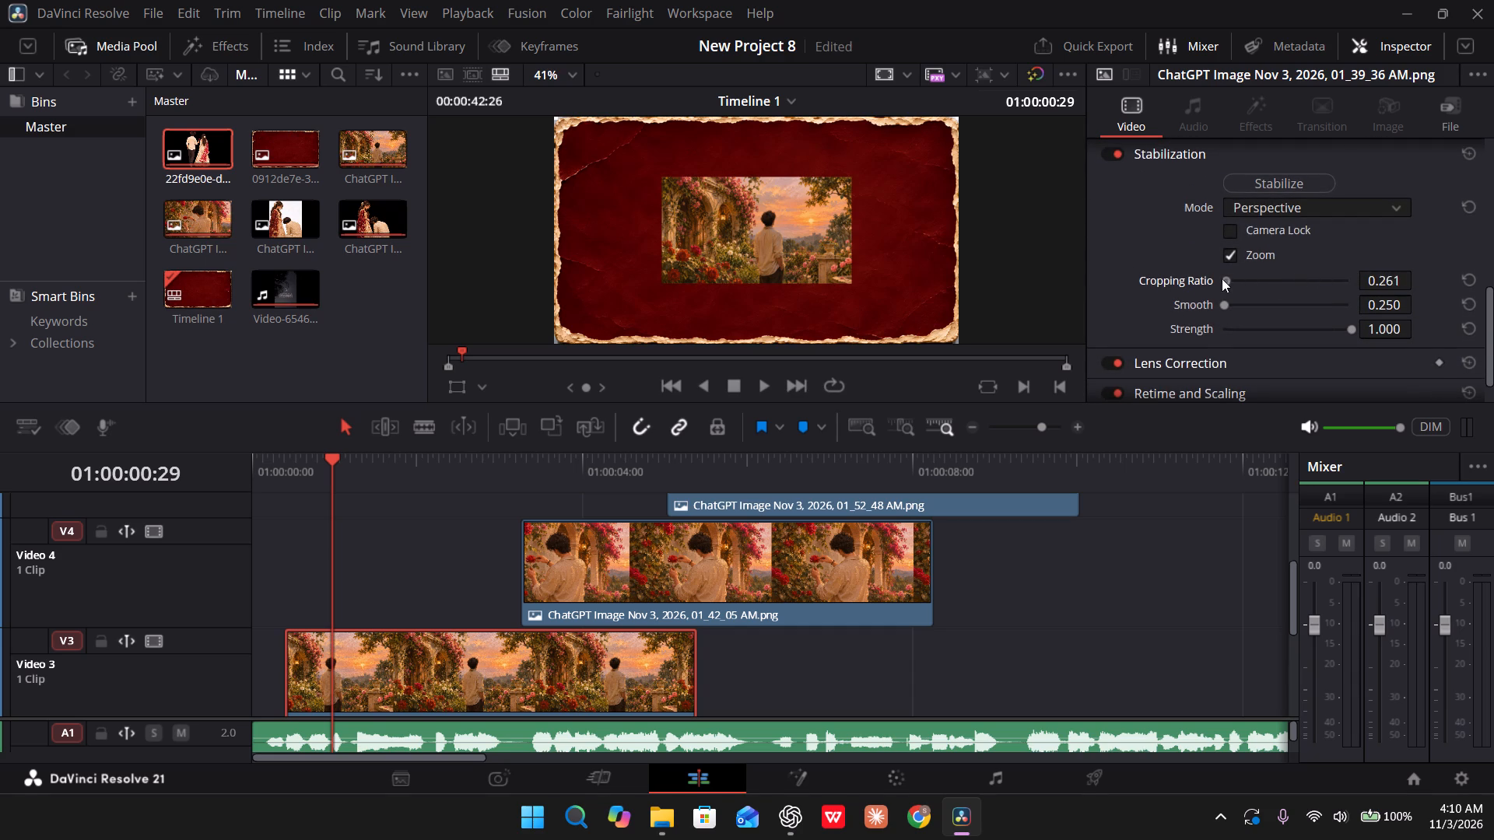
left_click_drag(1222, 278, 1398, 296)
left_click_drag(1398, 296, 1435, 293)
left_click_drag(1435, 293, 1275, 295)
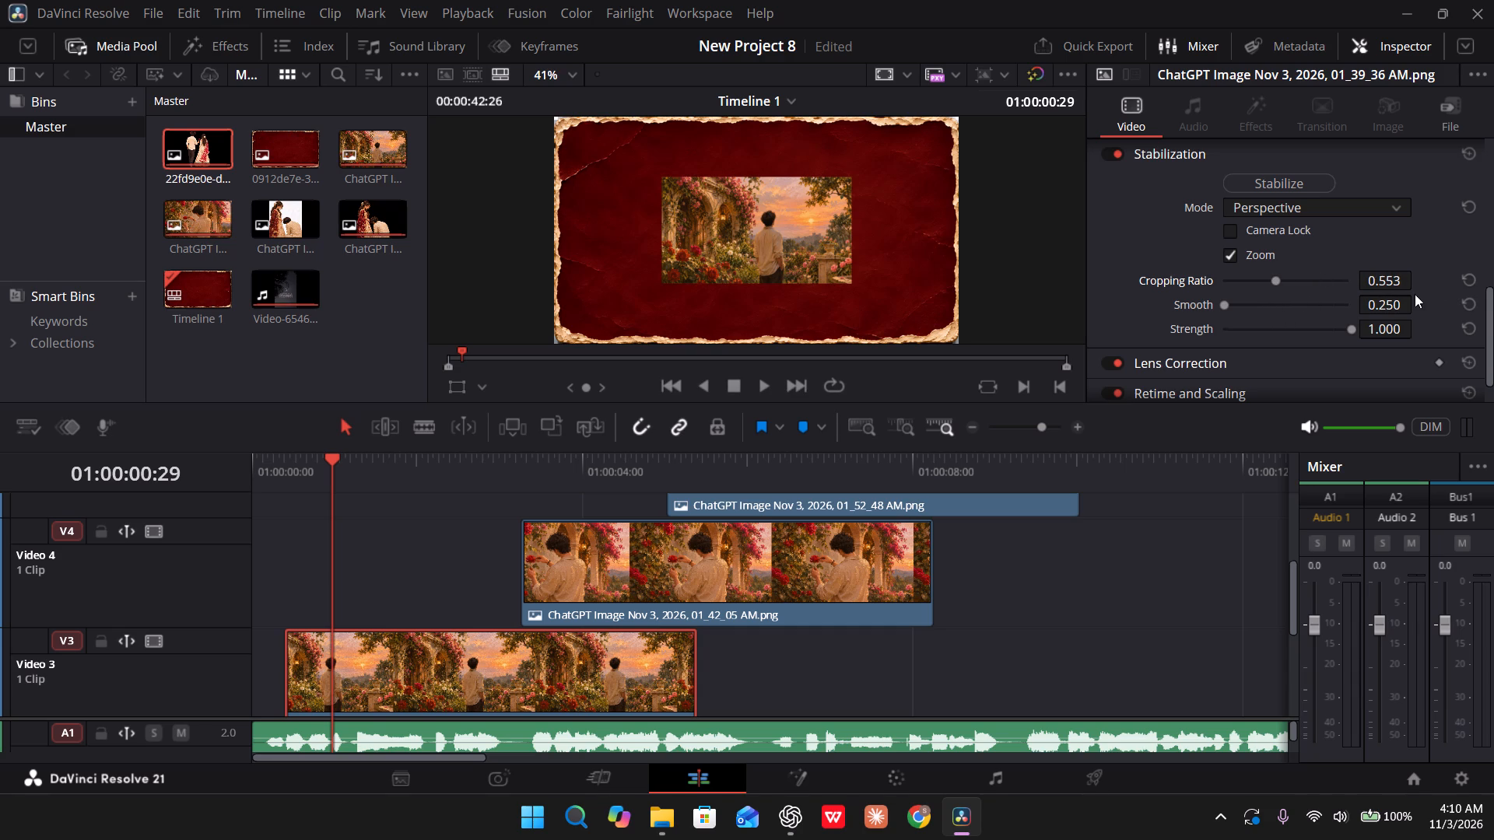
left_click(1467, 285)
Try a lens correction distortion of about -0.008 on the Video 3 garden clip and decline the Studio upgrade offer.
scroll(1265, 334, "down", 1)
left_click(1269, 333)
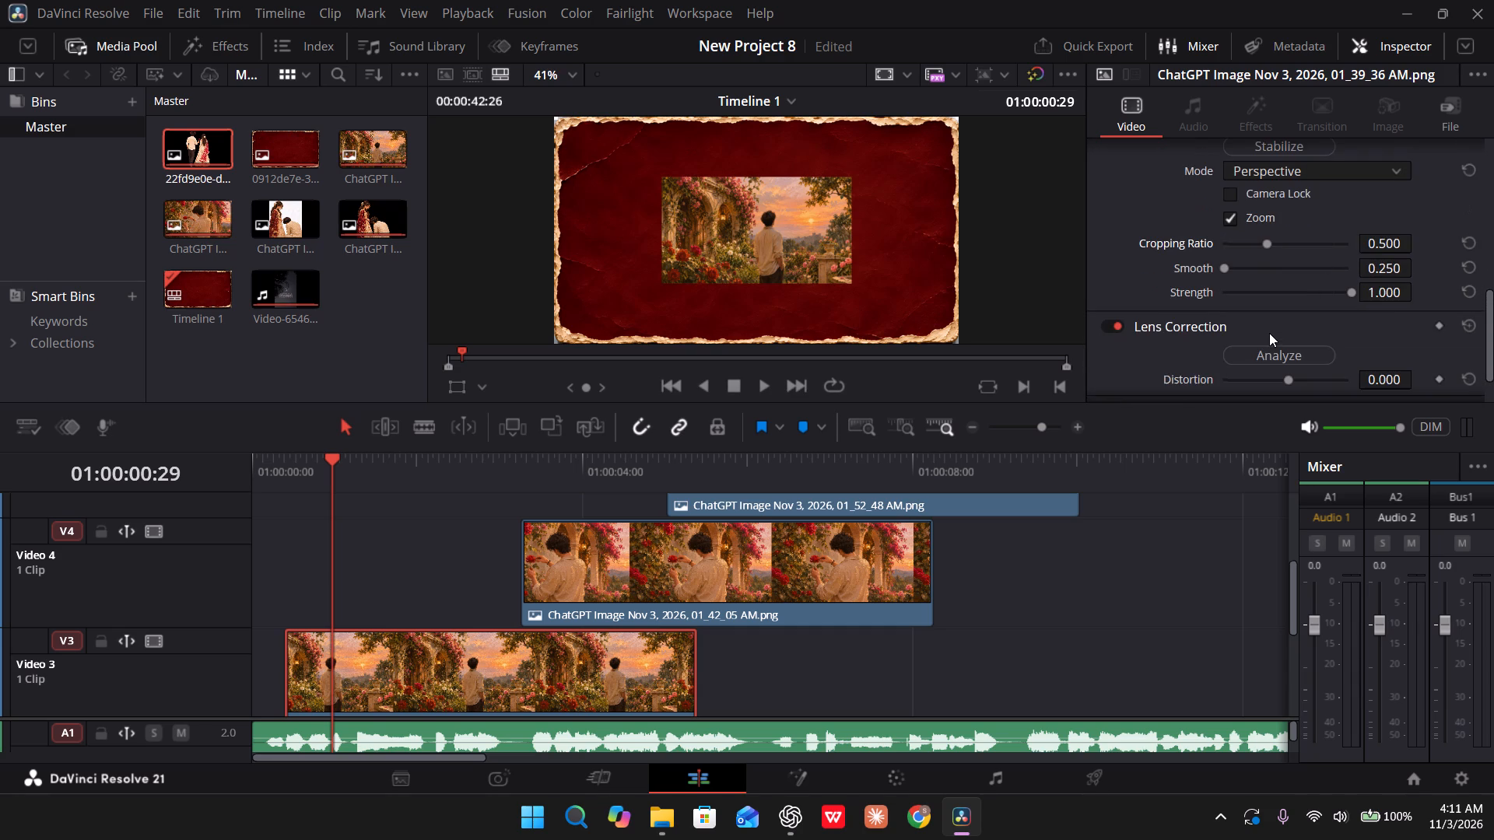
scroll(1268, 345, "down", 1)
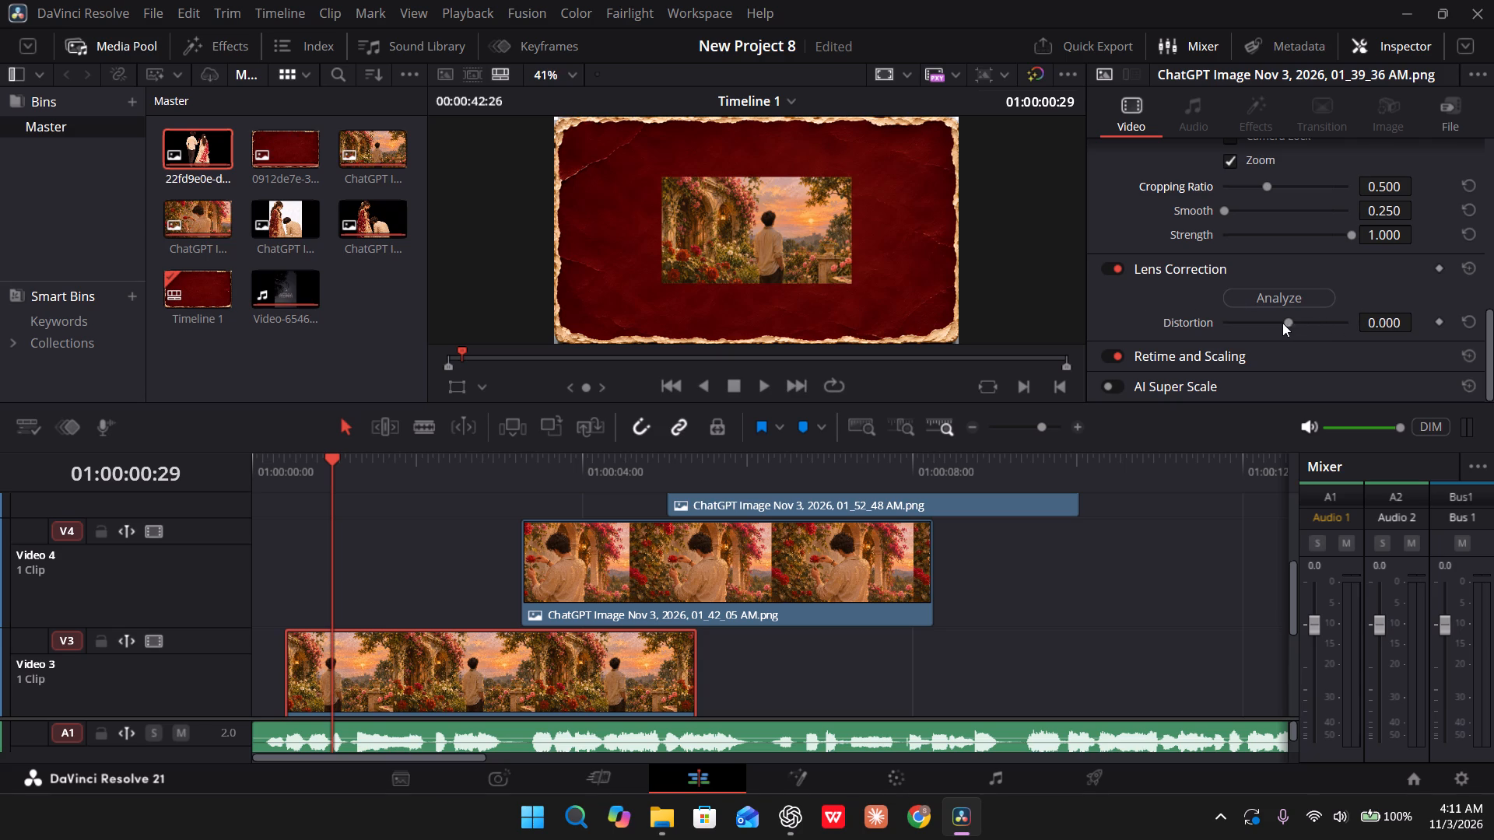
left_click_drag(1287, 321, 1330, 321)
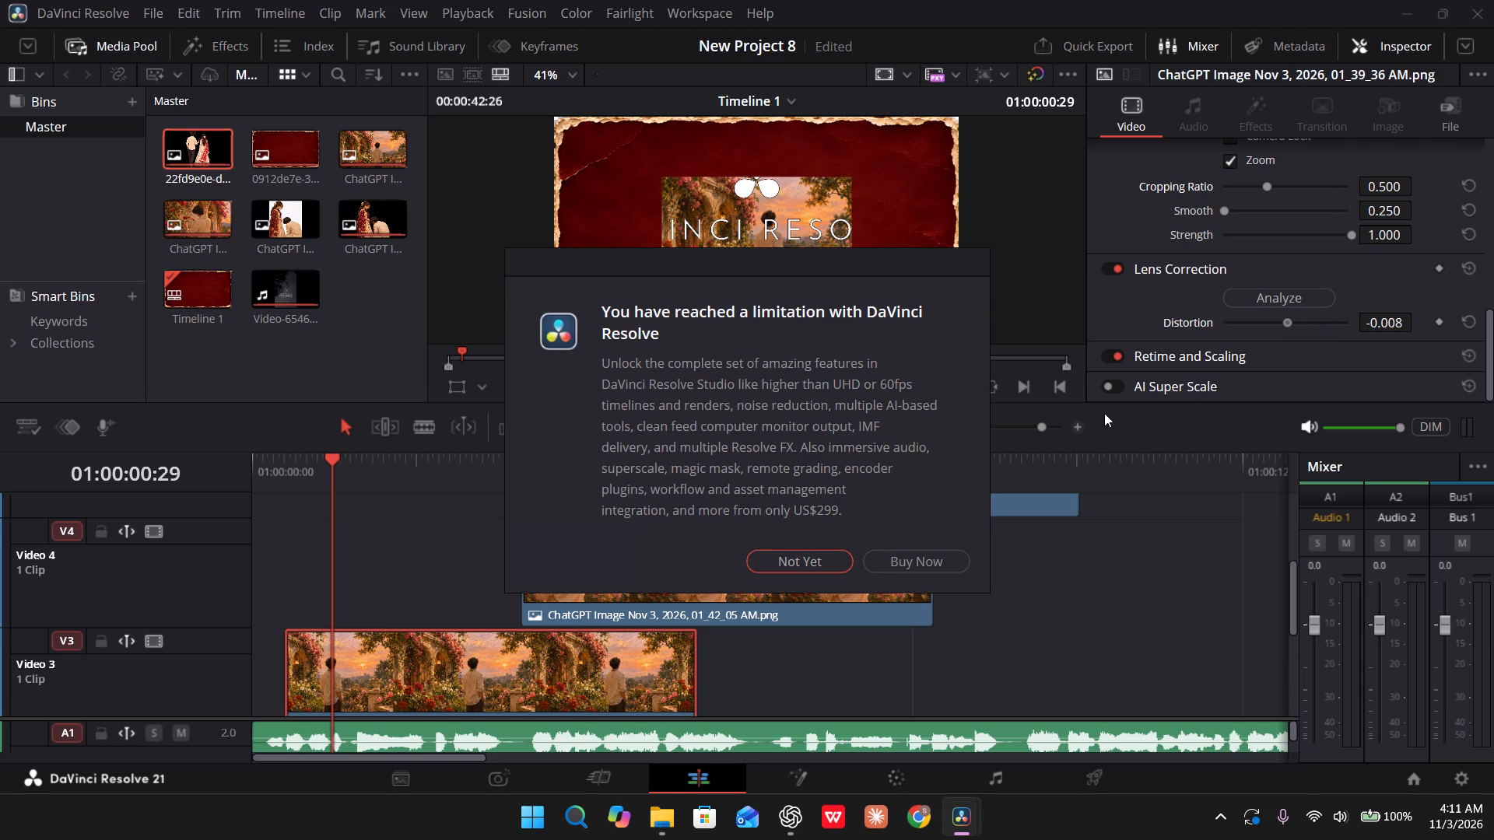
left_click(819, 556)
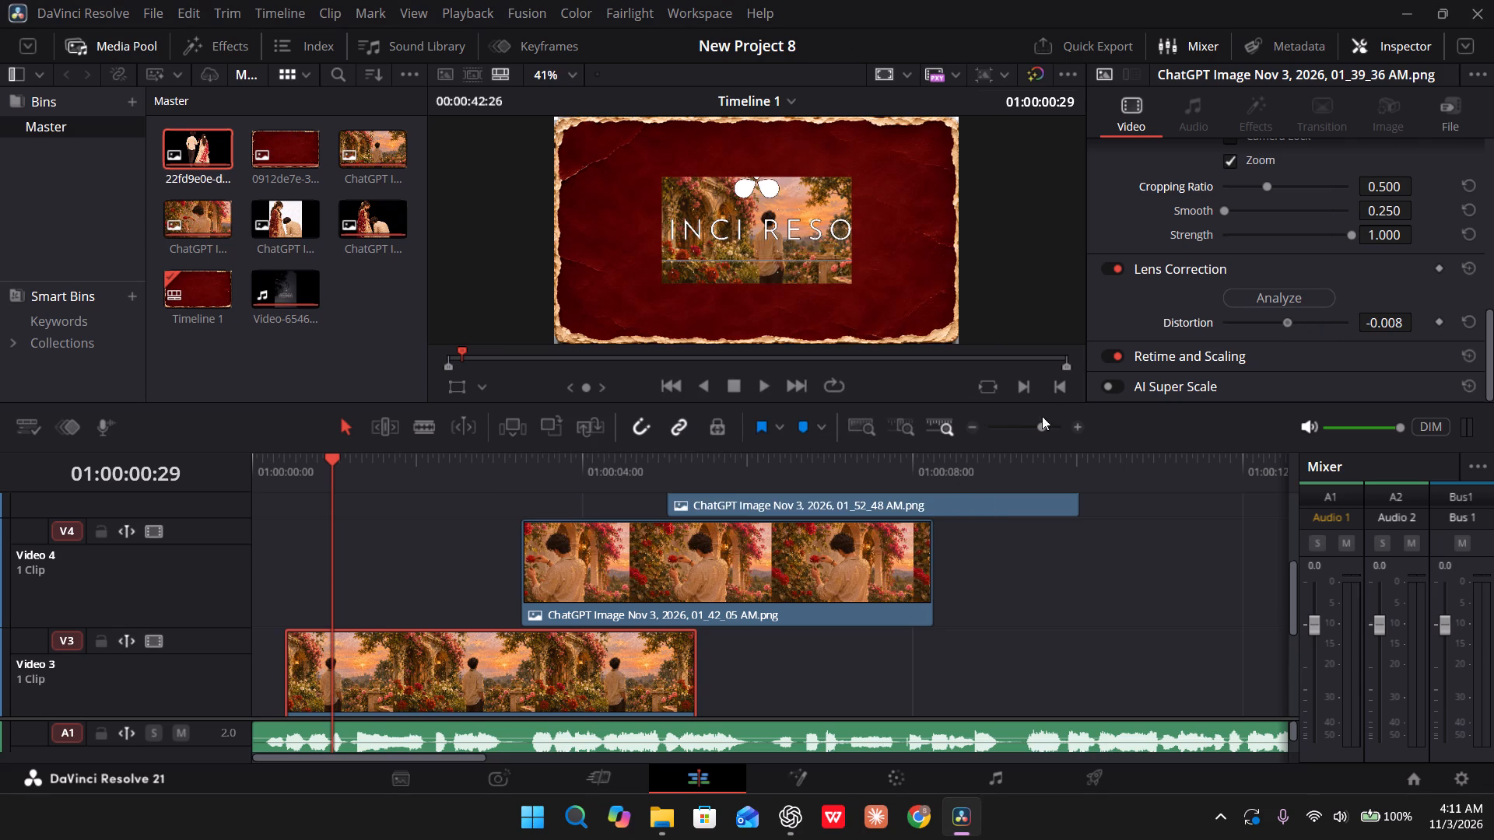
Look through the Video 3 garden clip's Retime and Scaling options and its Transform settings.
scroll(1130, 361, "down", 1)
left_click(1243, 348)
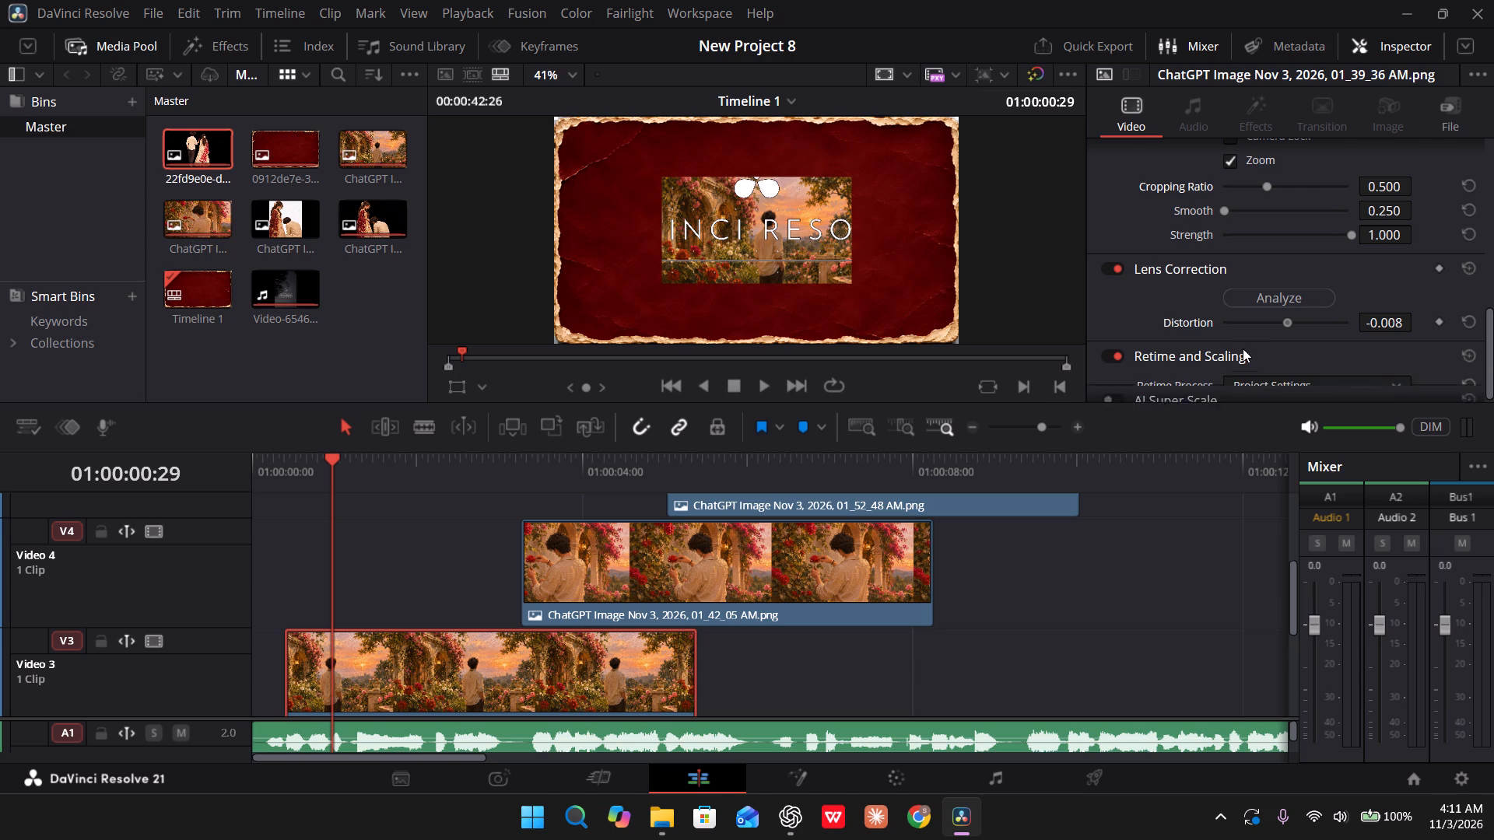
scroll(1243, 348, "down", 2)
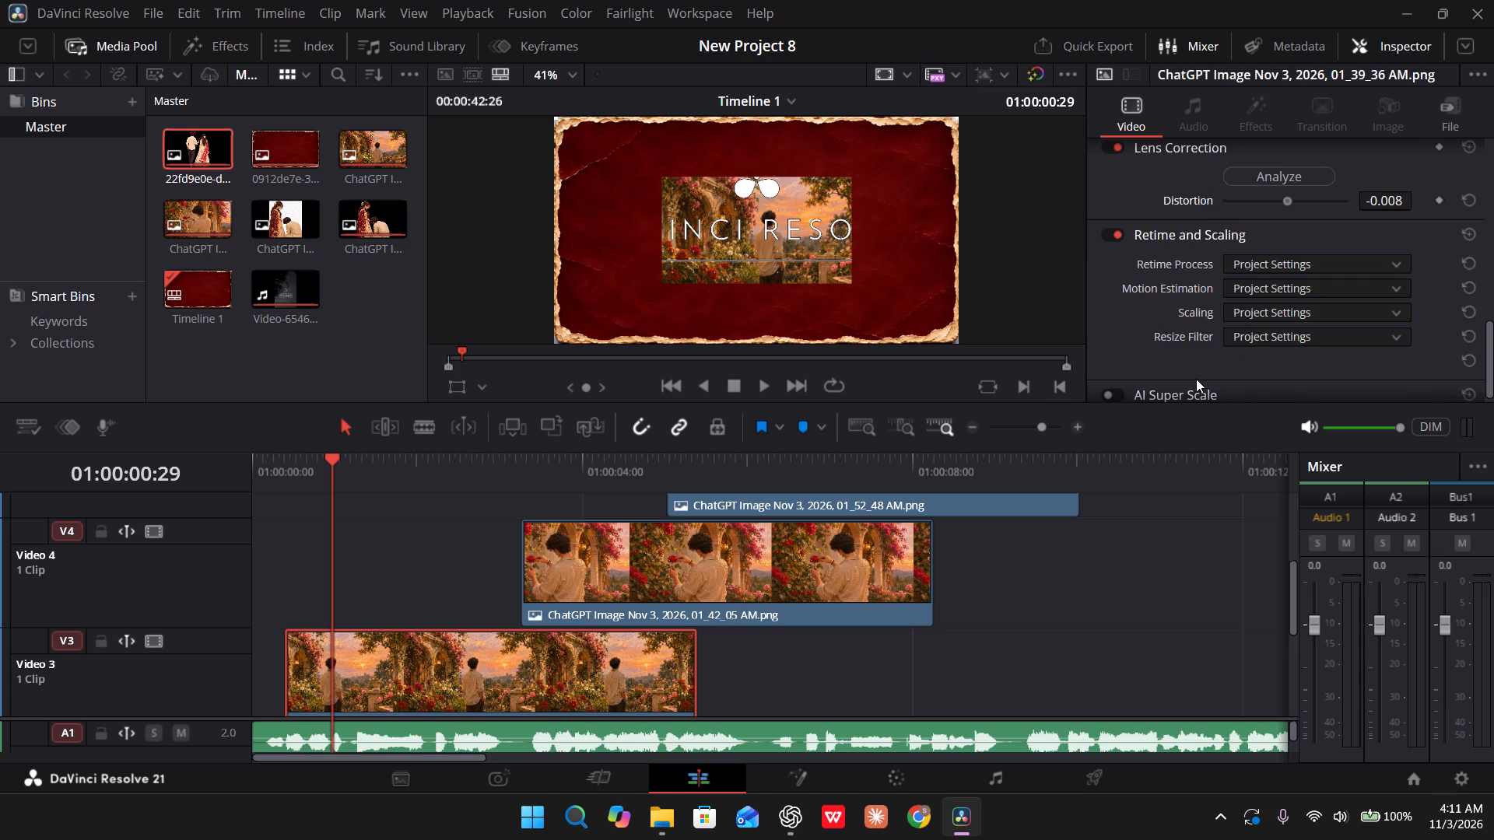
scroll(1196, 379, "down", 1)
scroll(1228, 377, "up", 7)
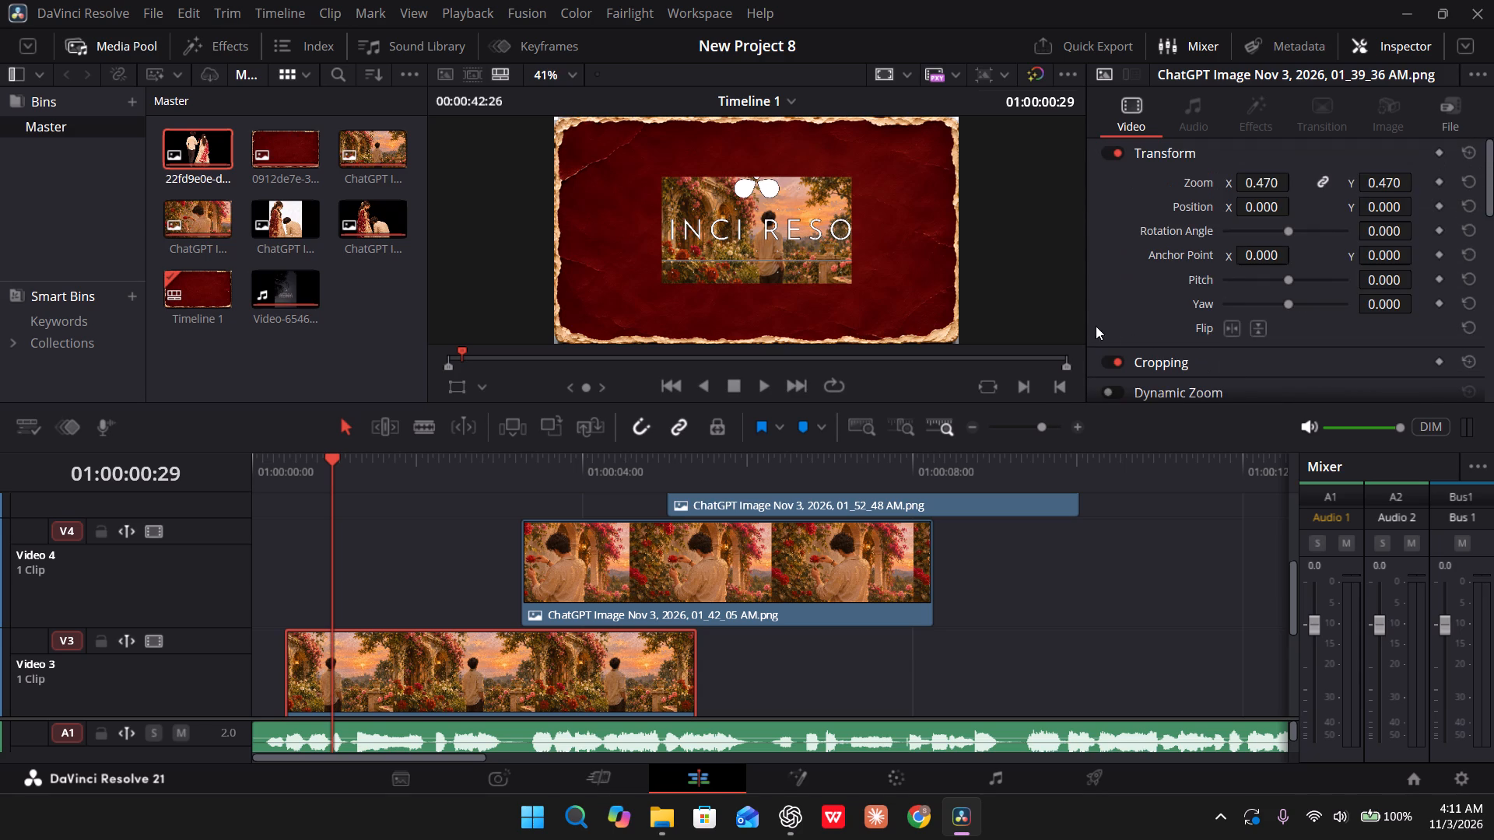
scroll(1205, 294, "up", 1)
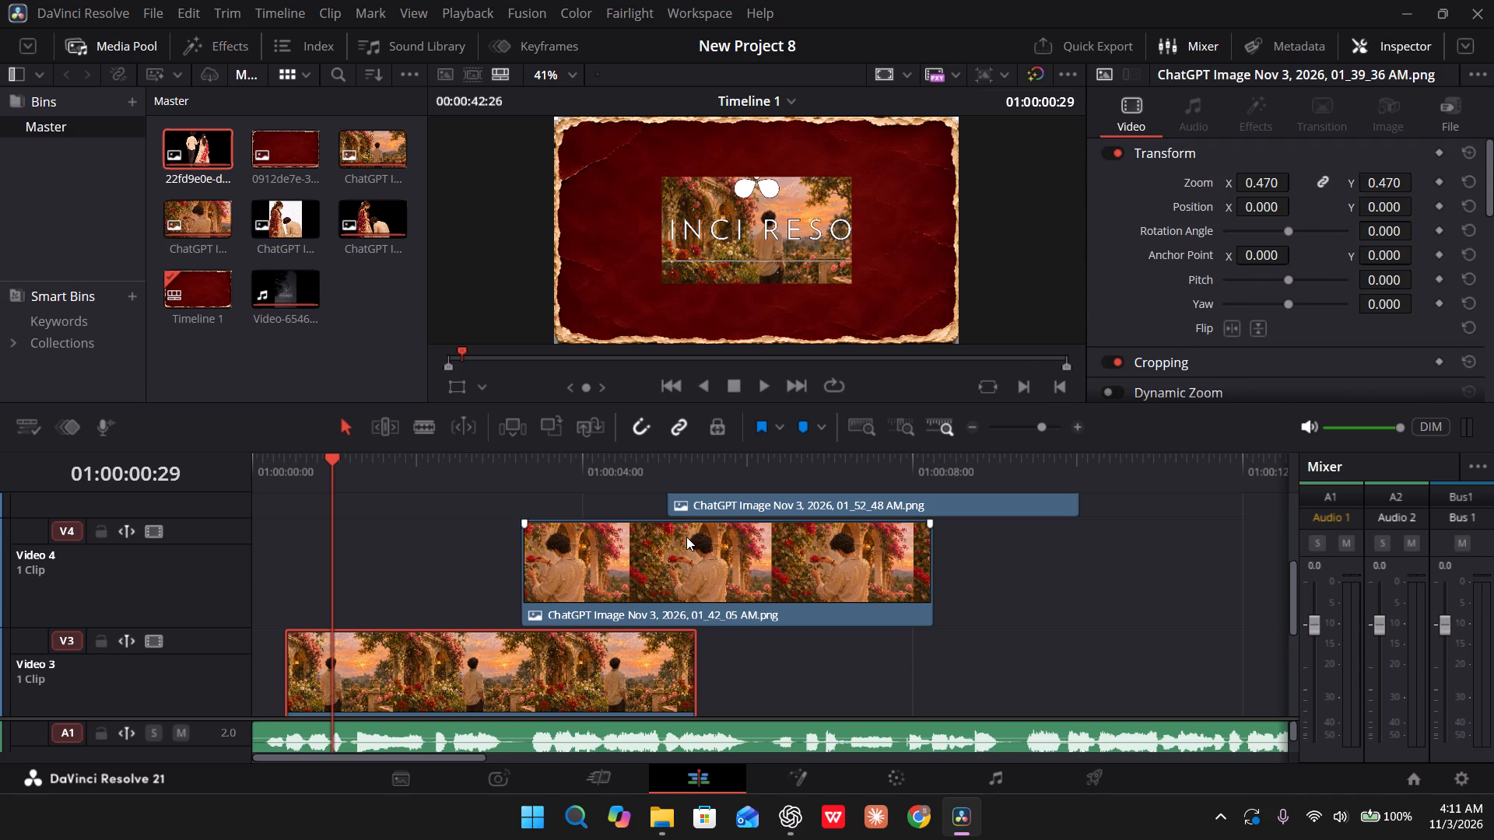
left_click(686, 537)
left_click(512, 650)
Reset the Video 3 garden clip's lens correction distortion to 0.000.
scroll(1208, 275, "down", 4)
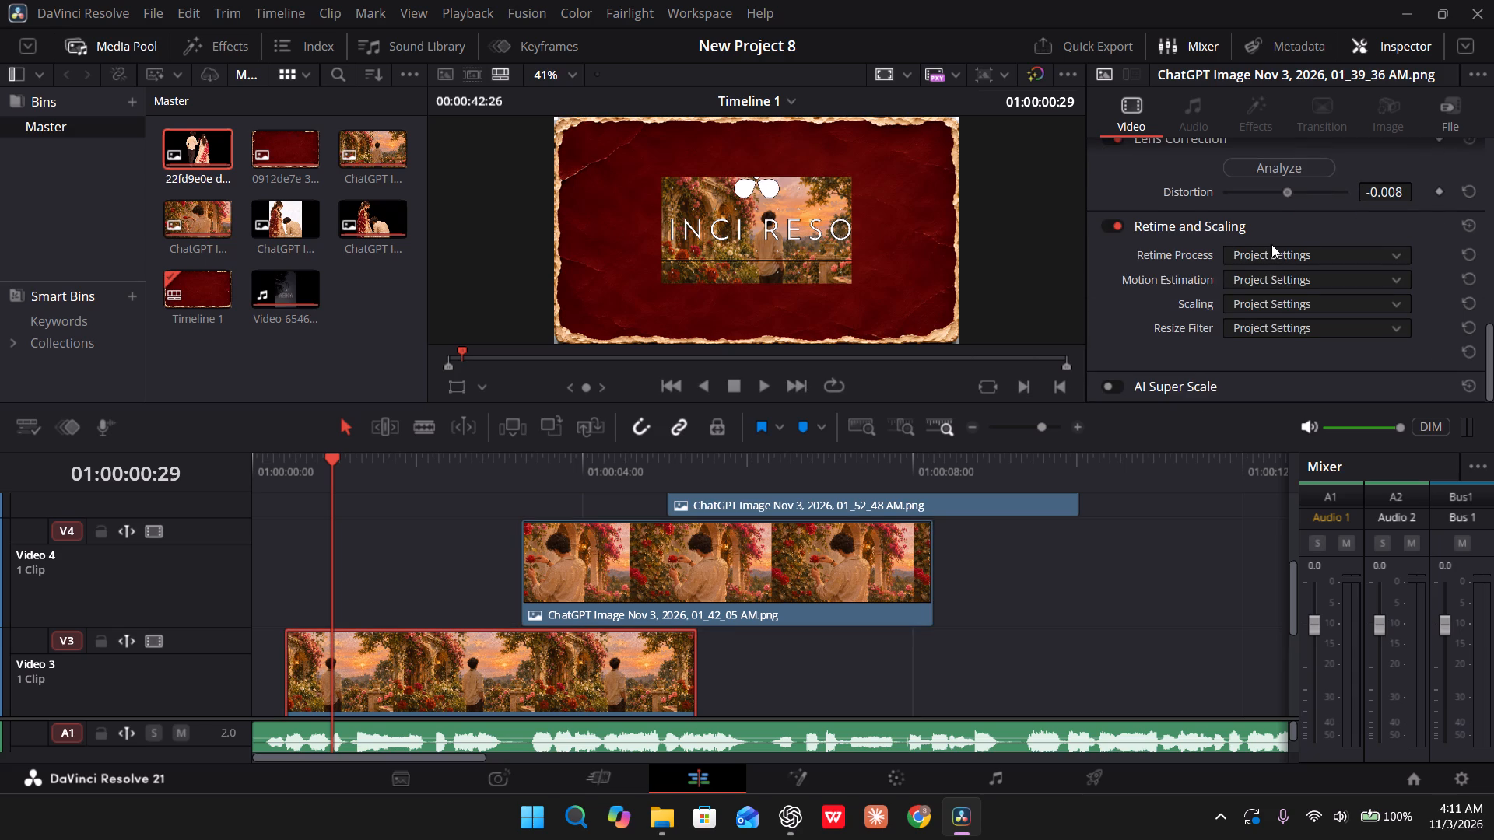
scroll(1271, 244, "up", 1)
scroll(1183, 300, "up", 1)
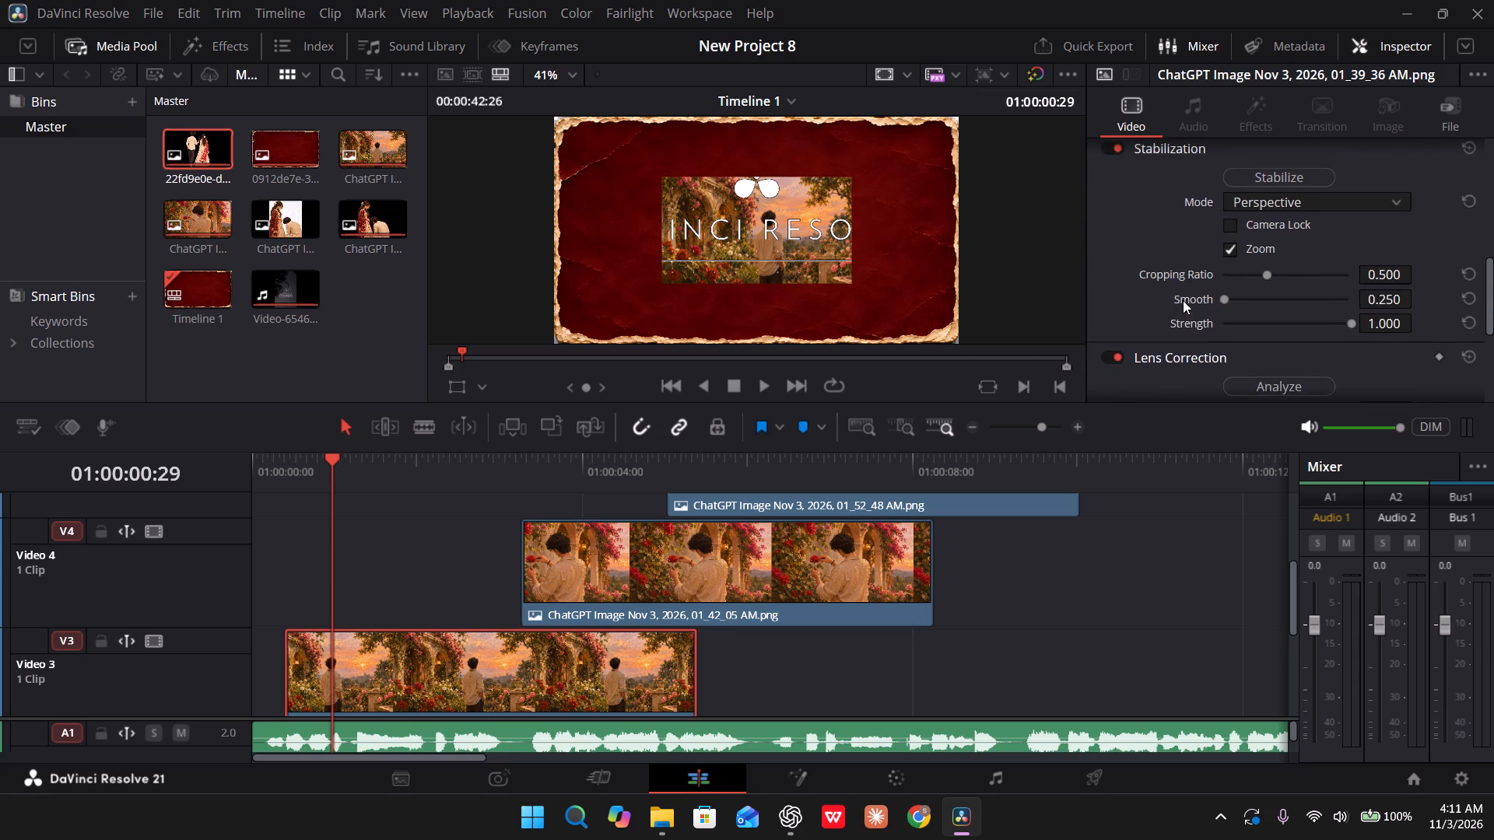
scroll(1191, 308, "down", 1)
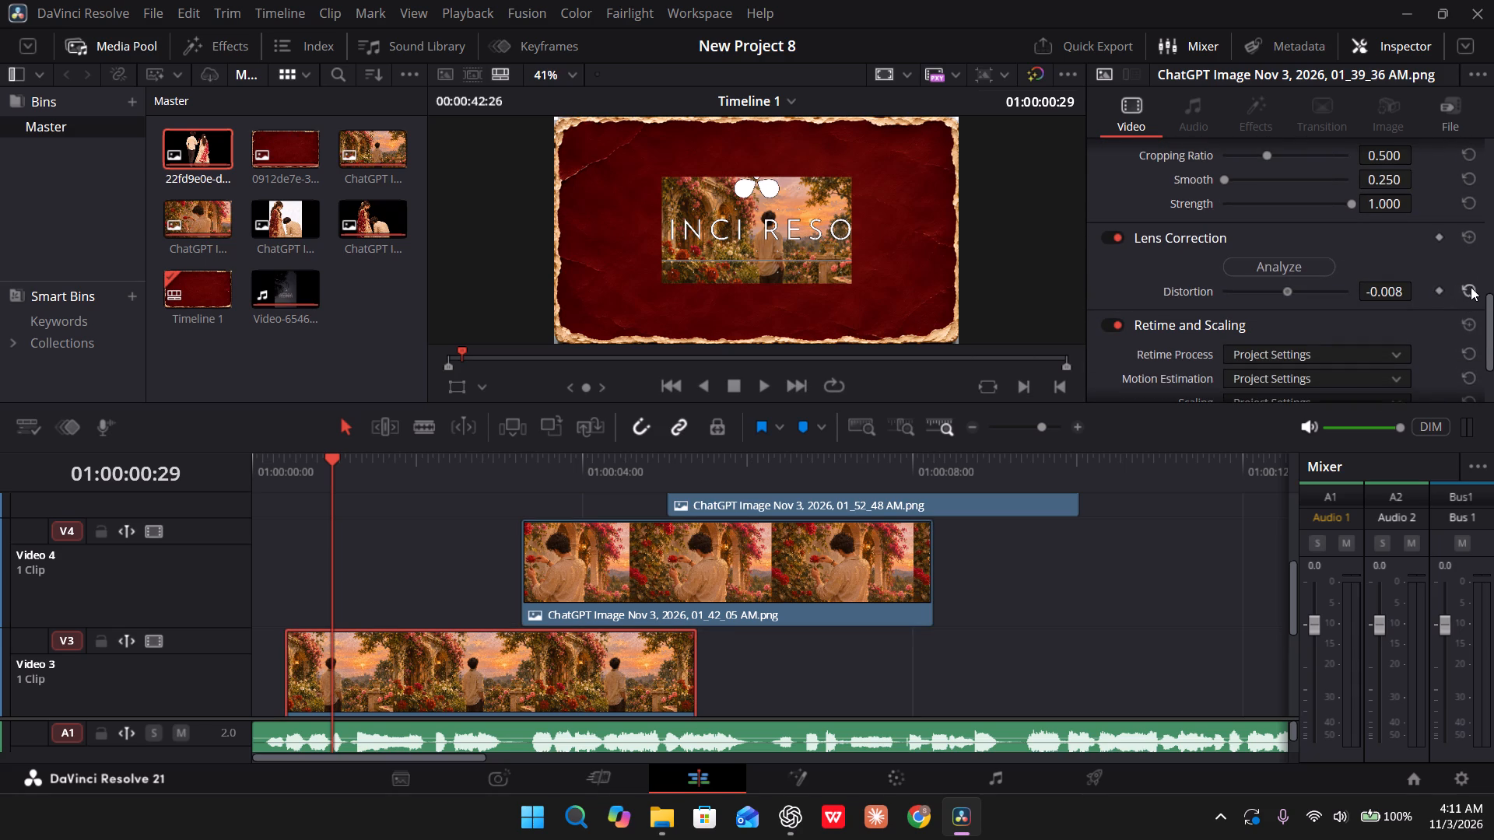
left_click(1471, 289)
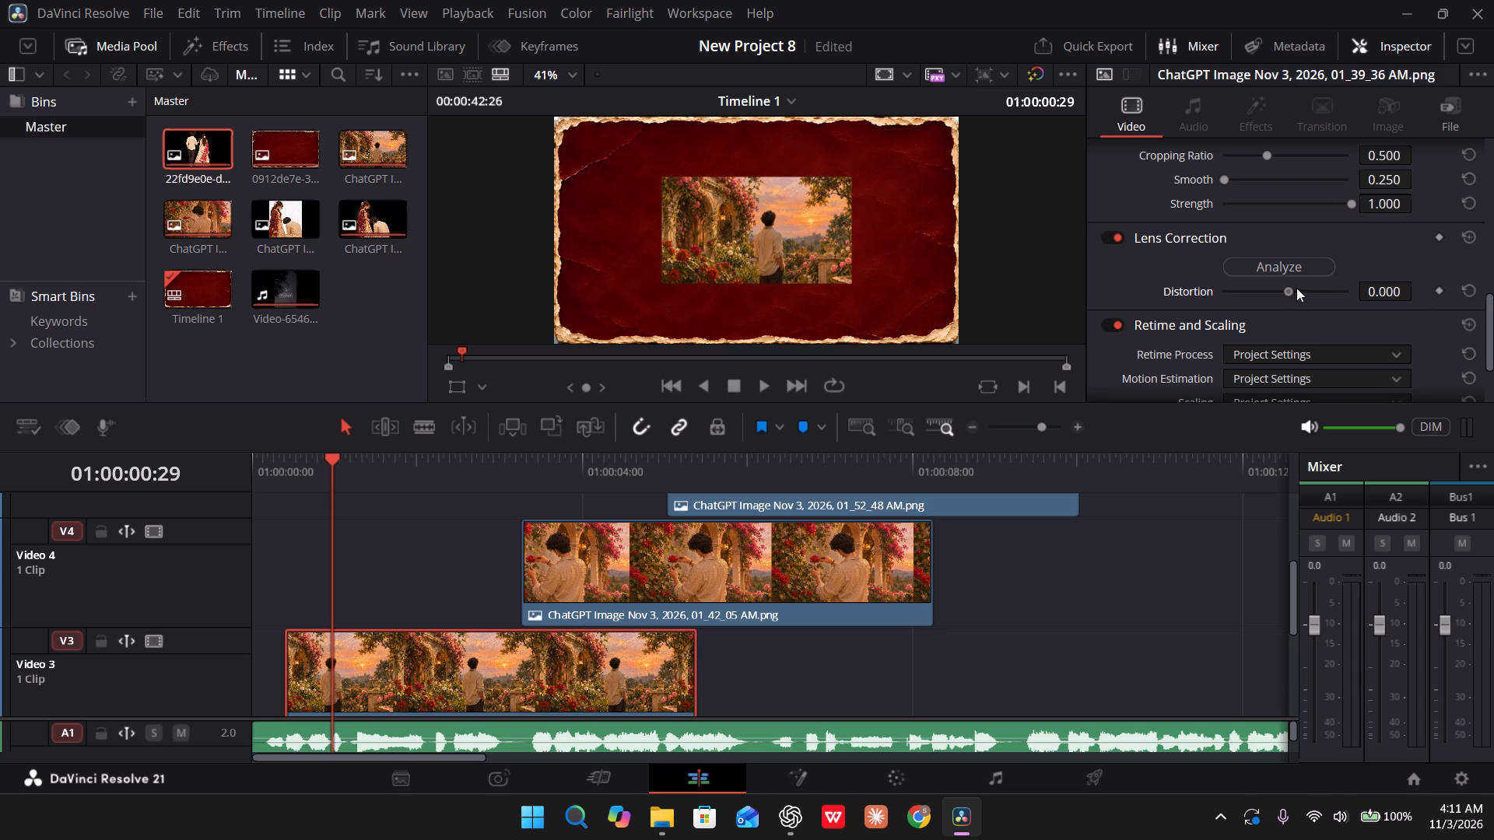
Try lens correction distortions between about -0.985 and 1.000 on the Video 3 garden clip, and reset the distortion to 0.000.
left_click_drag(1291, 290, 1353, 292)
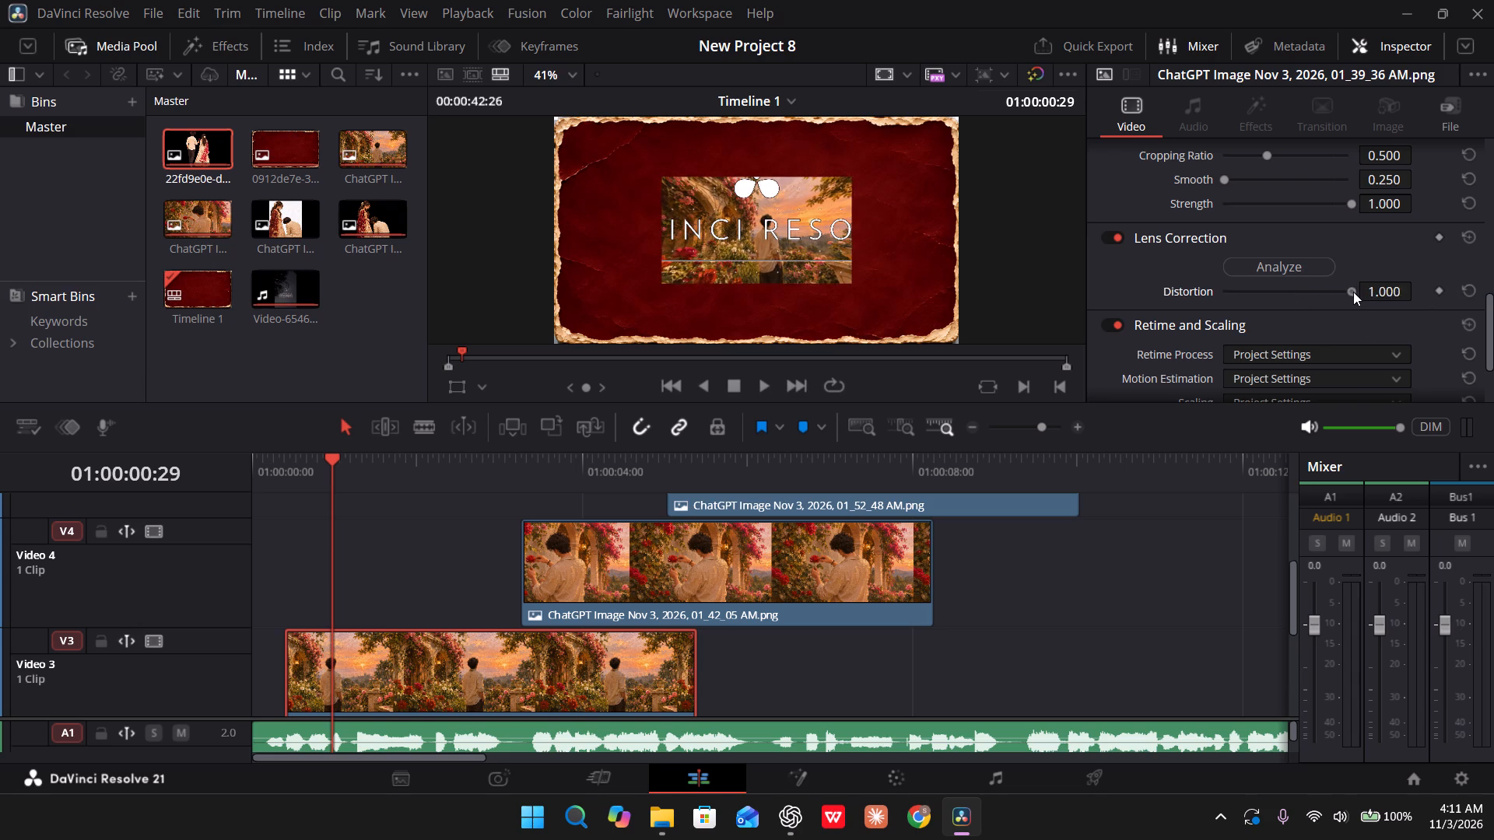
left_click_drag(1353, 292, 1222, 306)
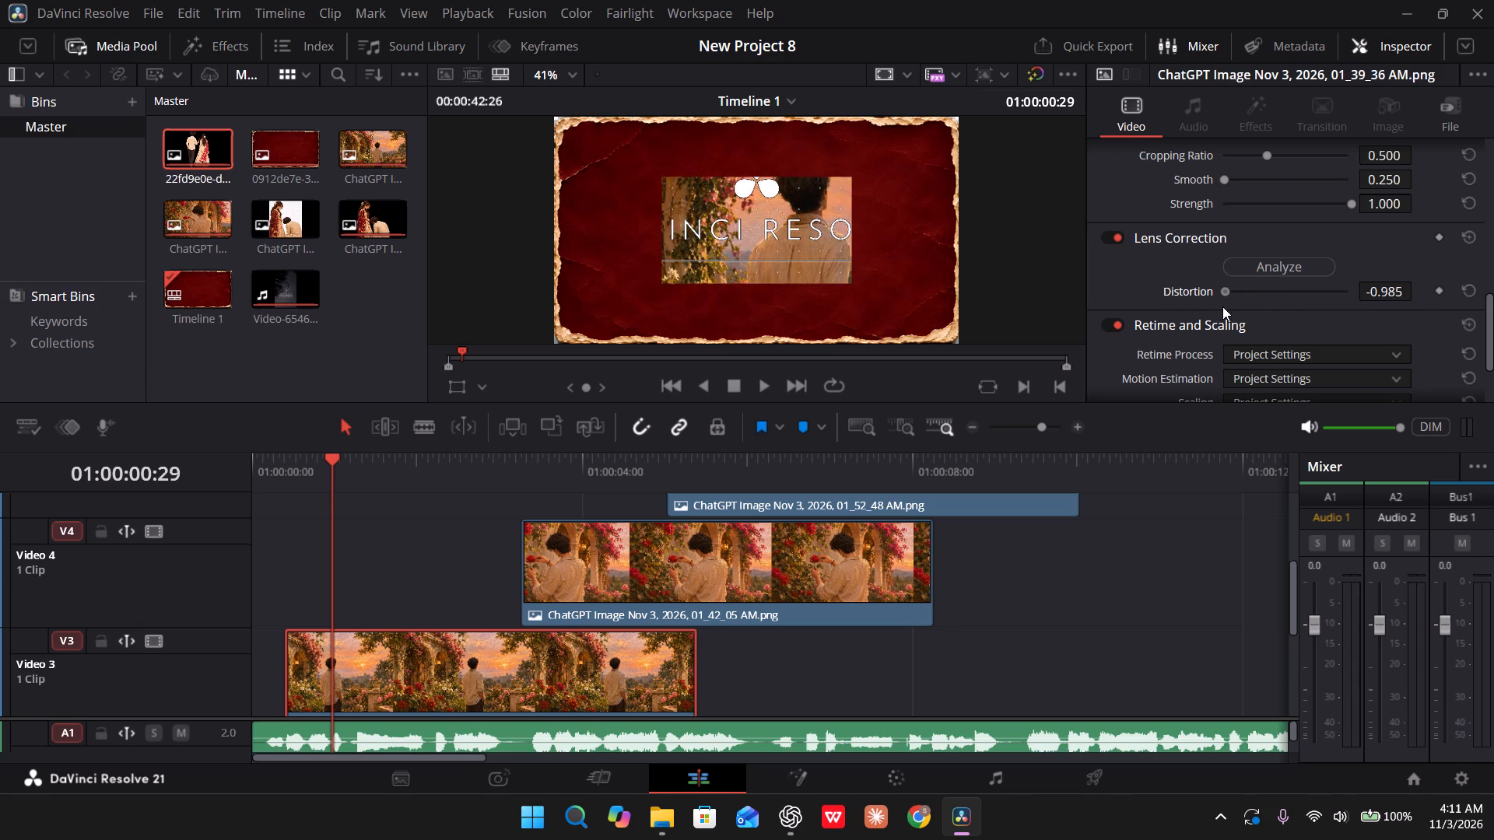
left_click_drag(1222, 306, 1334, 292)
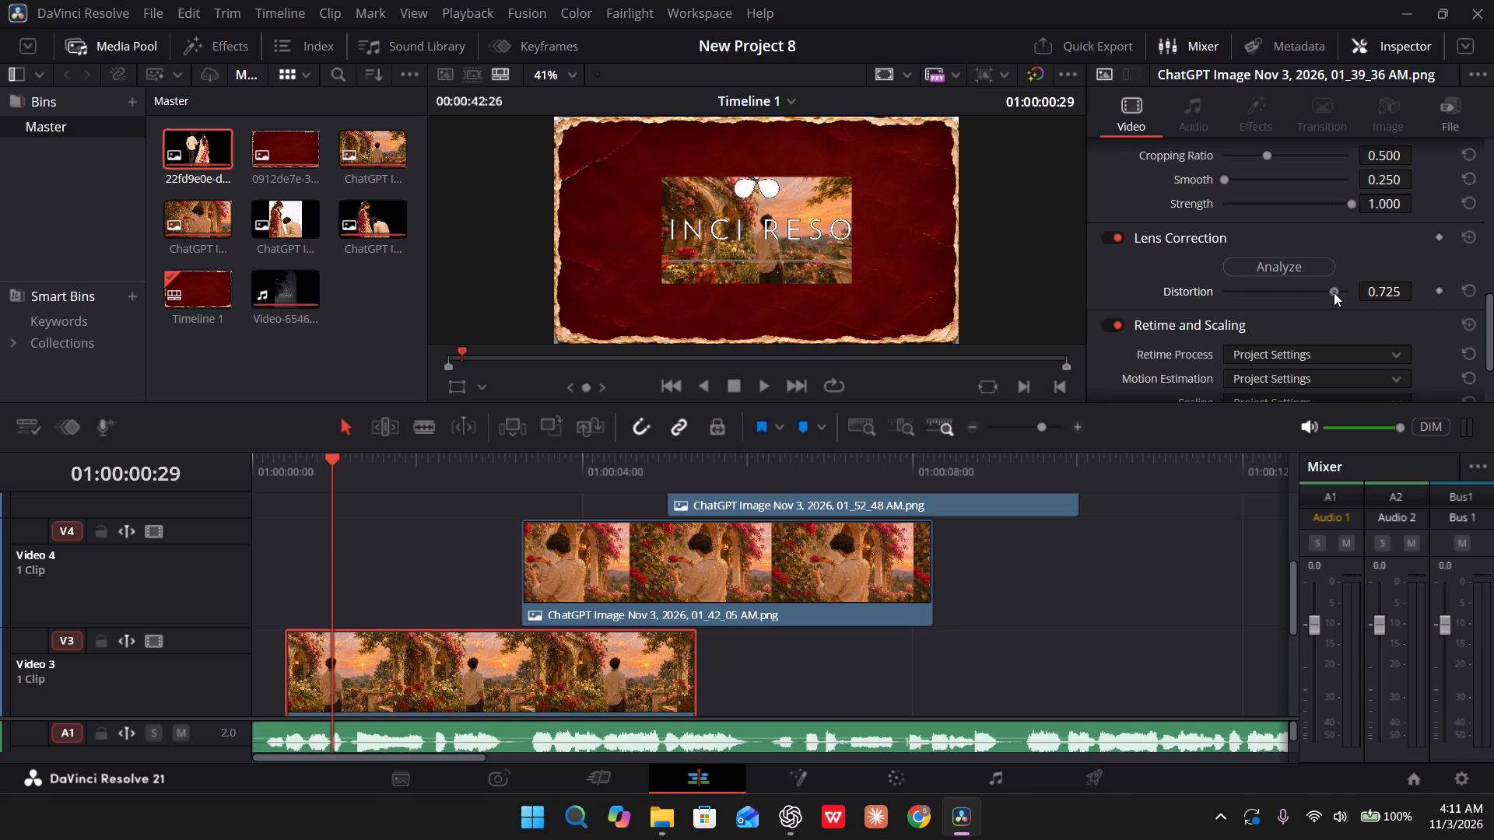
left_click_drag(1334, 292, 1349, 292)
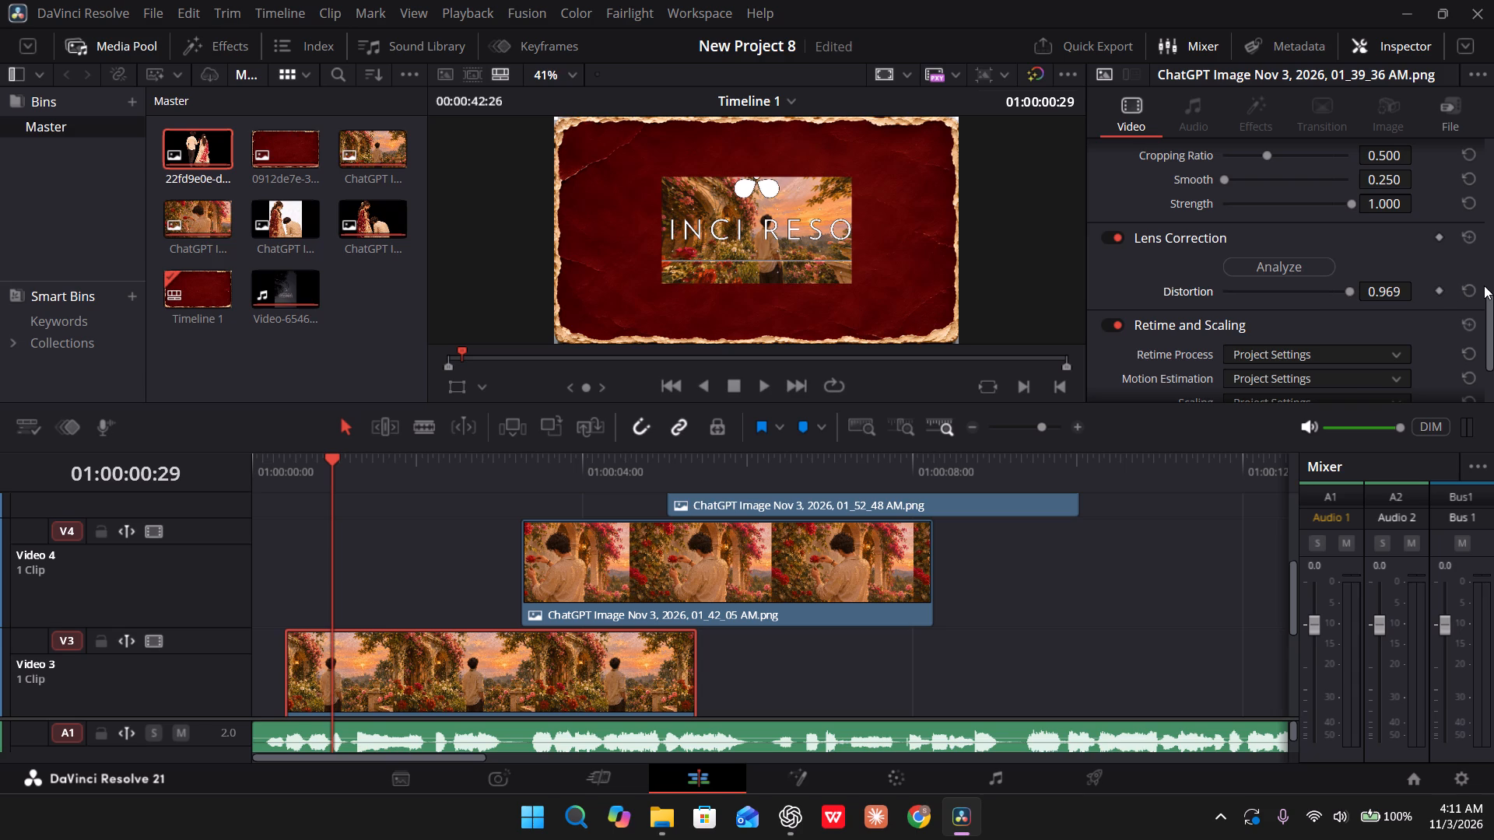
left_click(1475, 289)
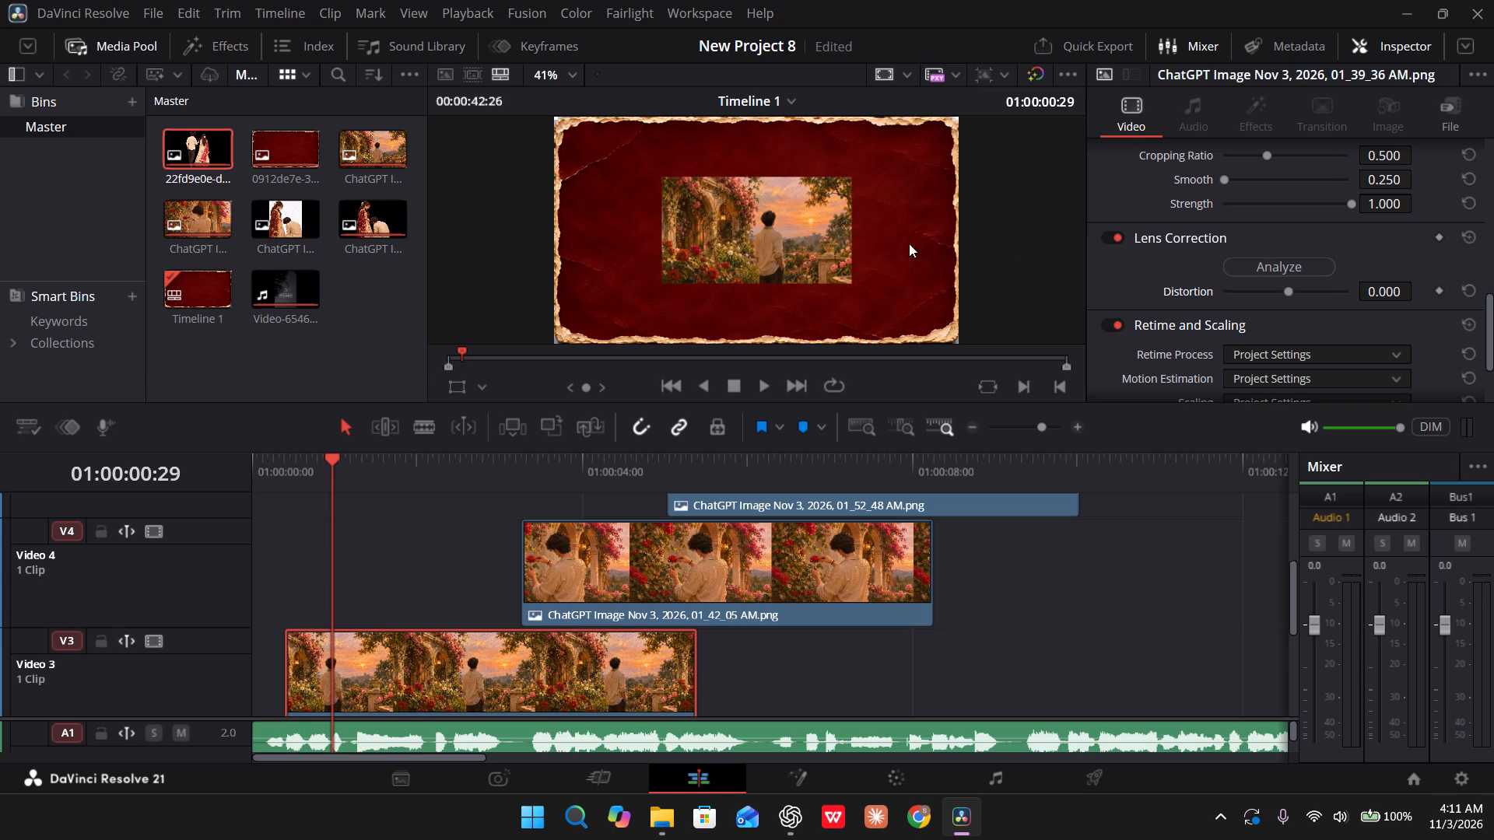
Play the timeline briefly from 01:00:00:29 to about 01:00:01:15 to review the scaled garden clip.
left_click(947, 240)
left_click(983, 237)
key("space")
key("space")
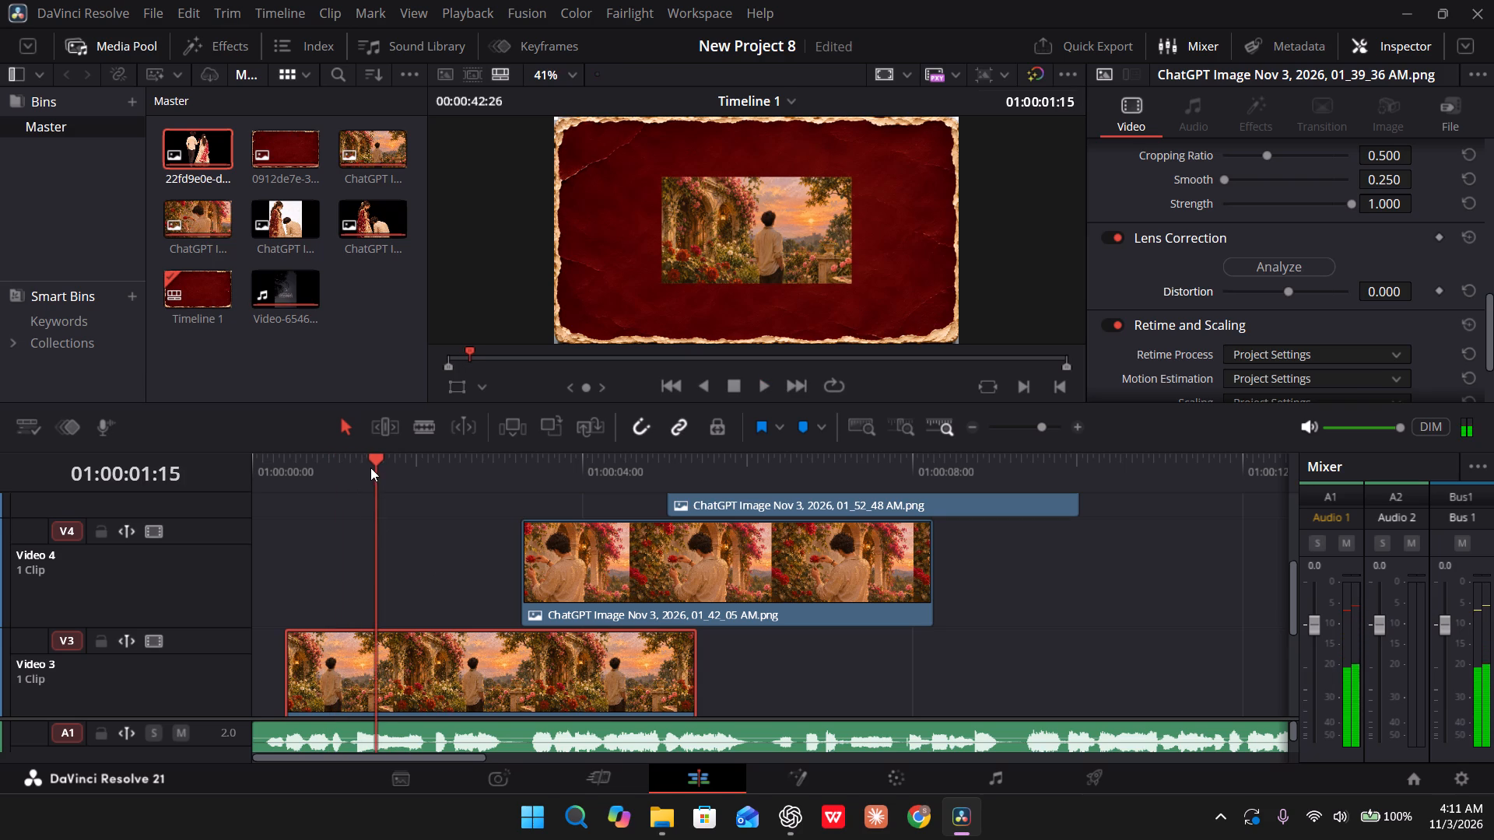
Play the timeline from the start, stop at 01:00:01:21, and move the Video 4 garden clip to begin there.
left_click_drag(371, 467, 251, 478)
key("space")
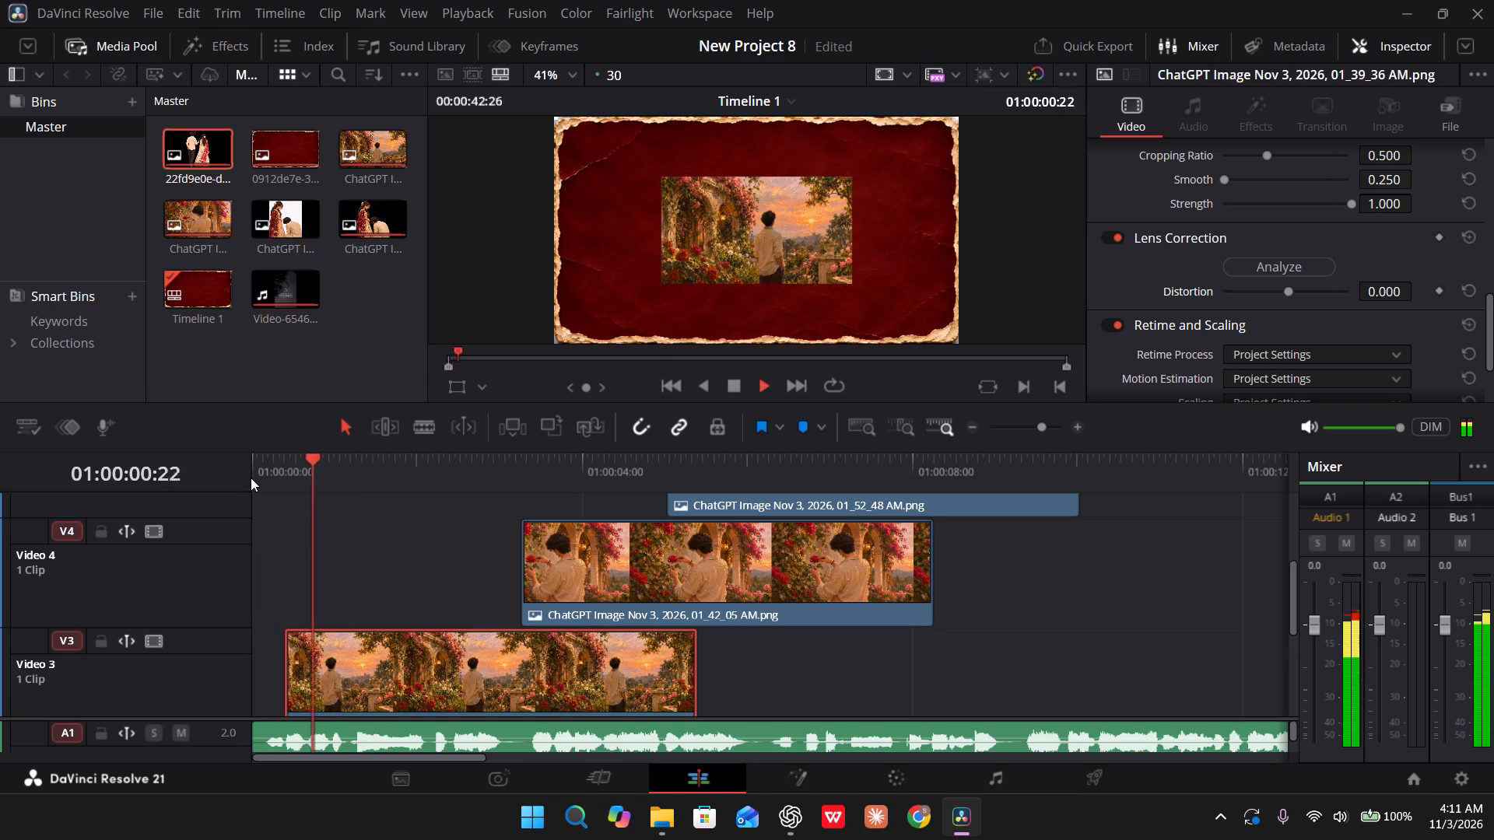
key("space")
key("space")
key("space")
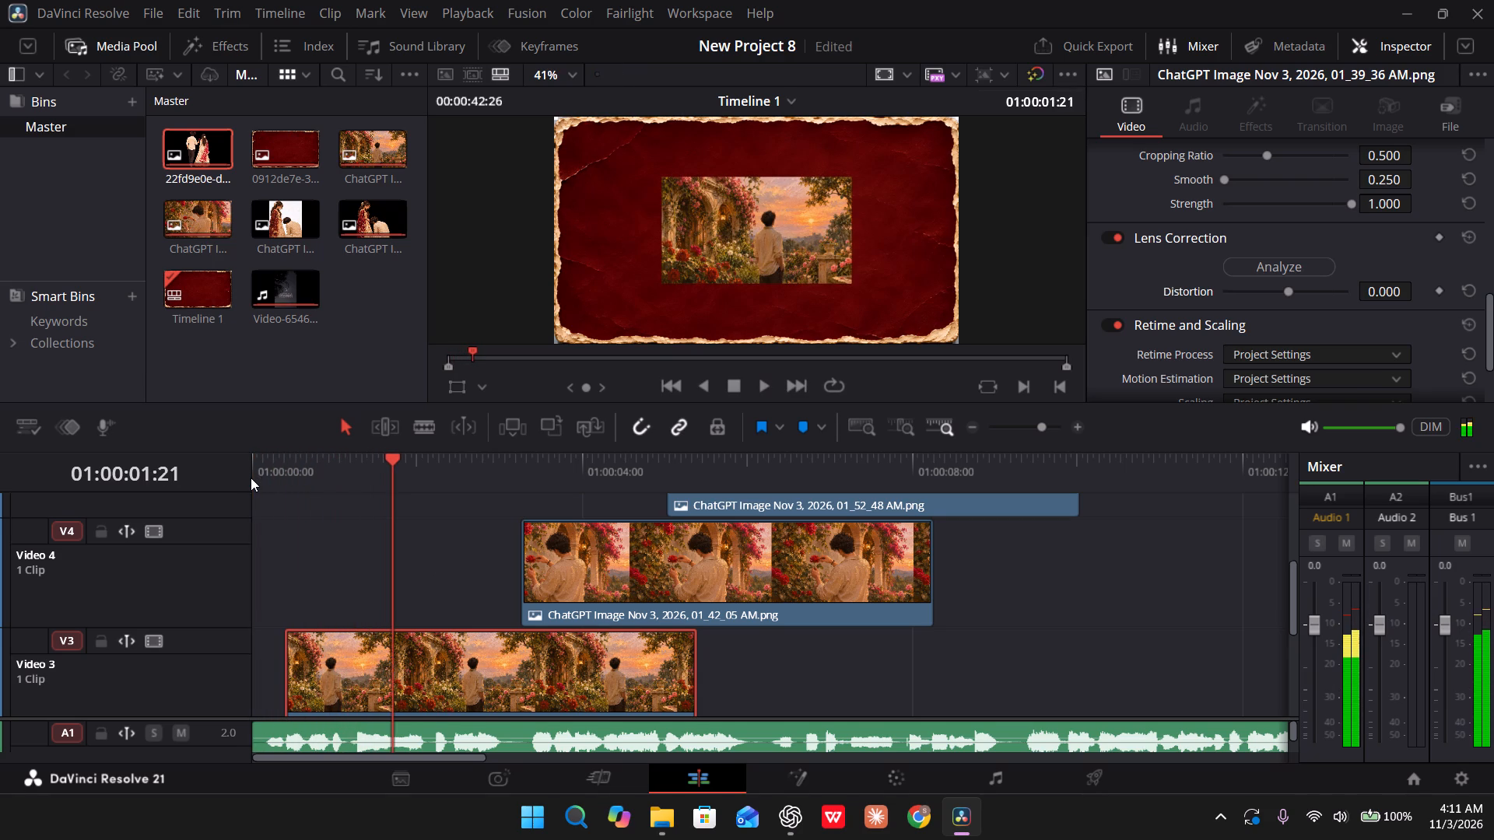
left_click_drag(633, 586, 573, 593)
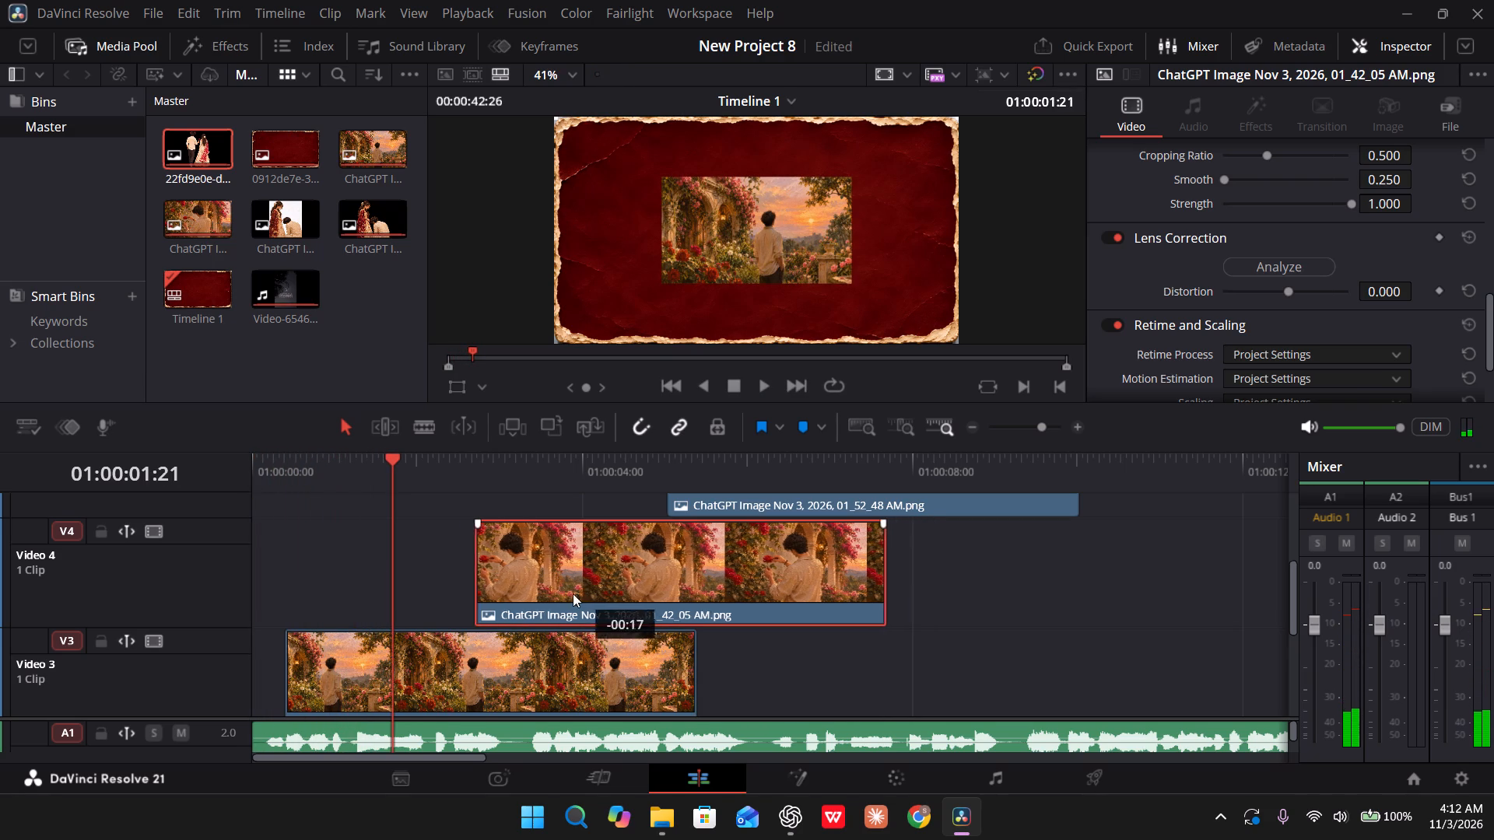
left_click_drag(573, 593, 509, 599)
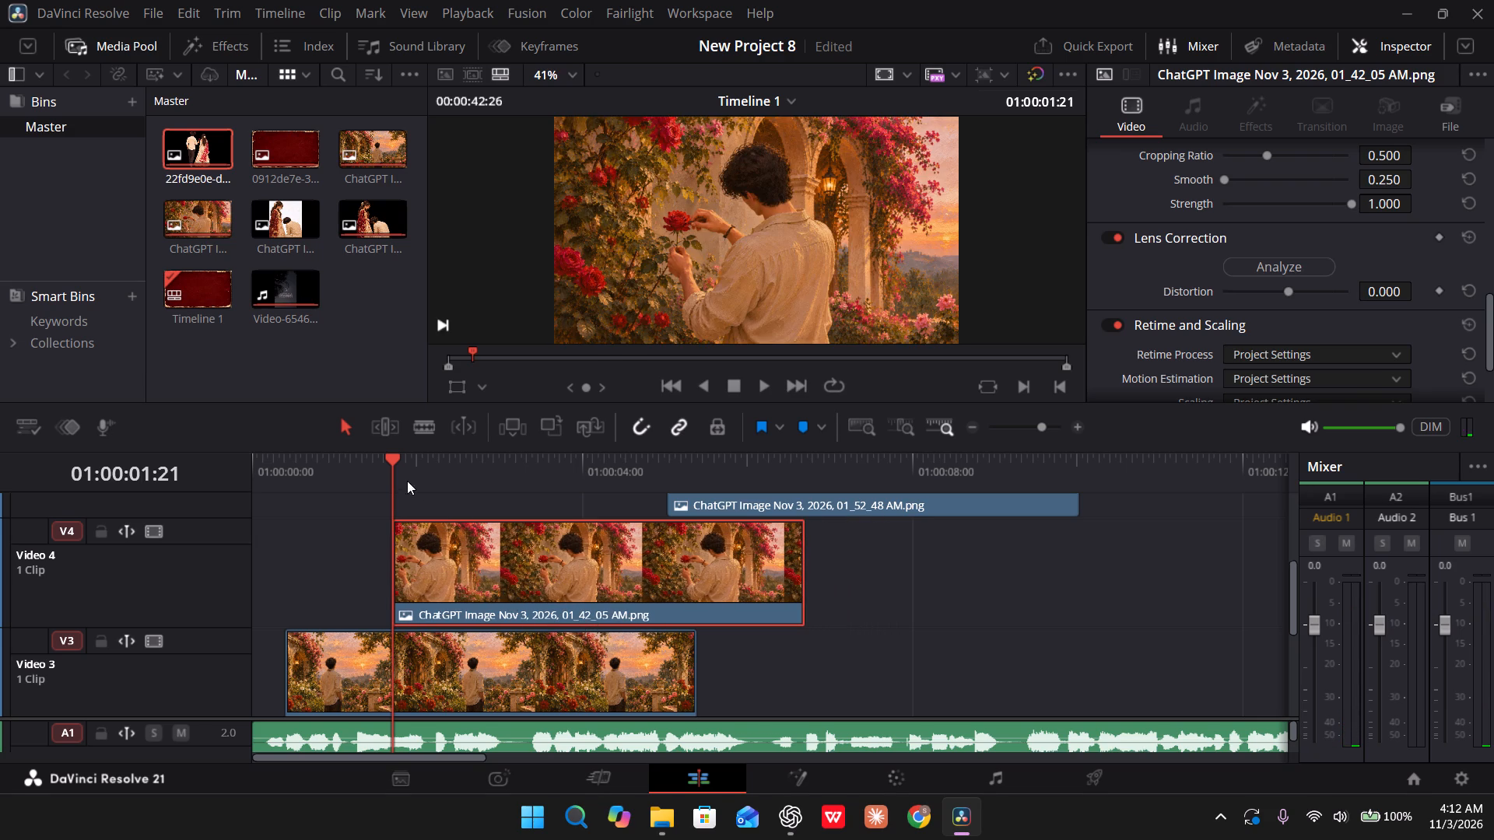
Play the timeline from the start and stop at 01:00:03:13 to find the cue for the next image.
left_click_drag(394, 474, 166, 449)
key("space")
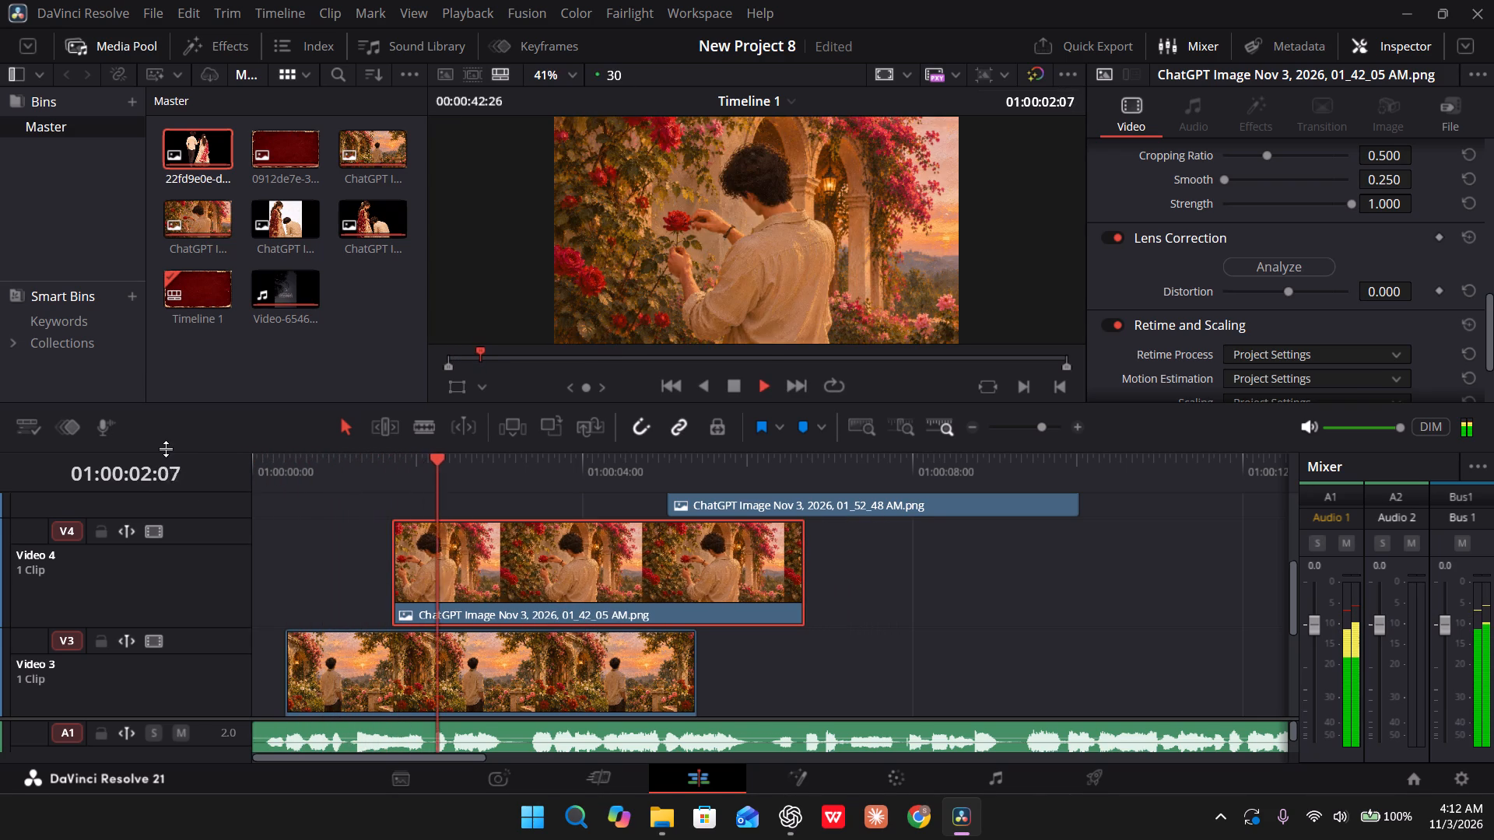
key("space")
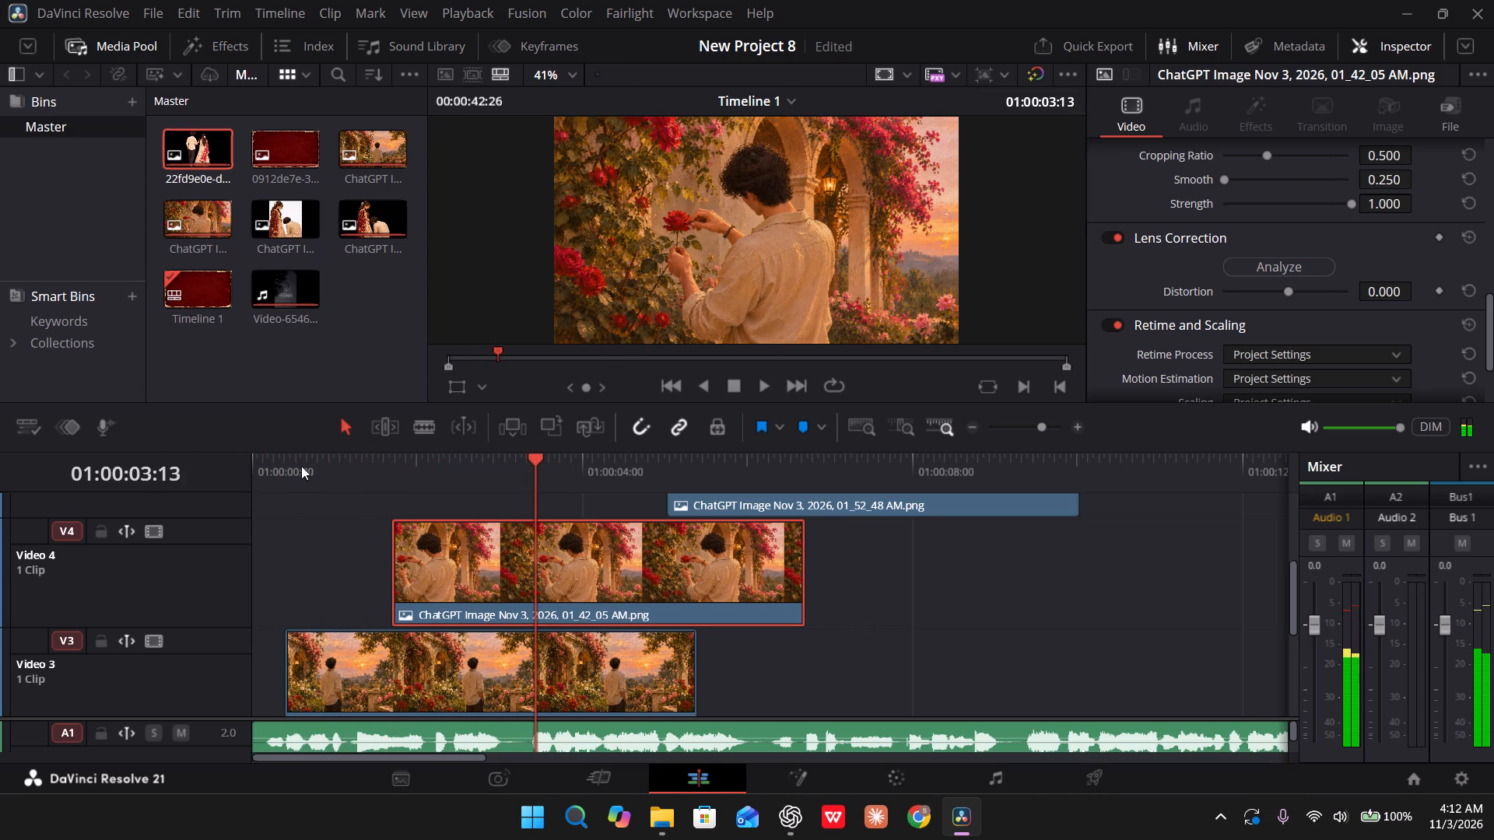
scroll(528, 577, "up", 1)
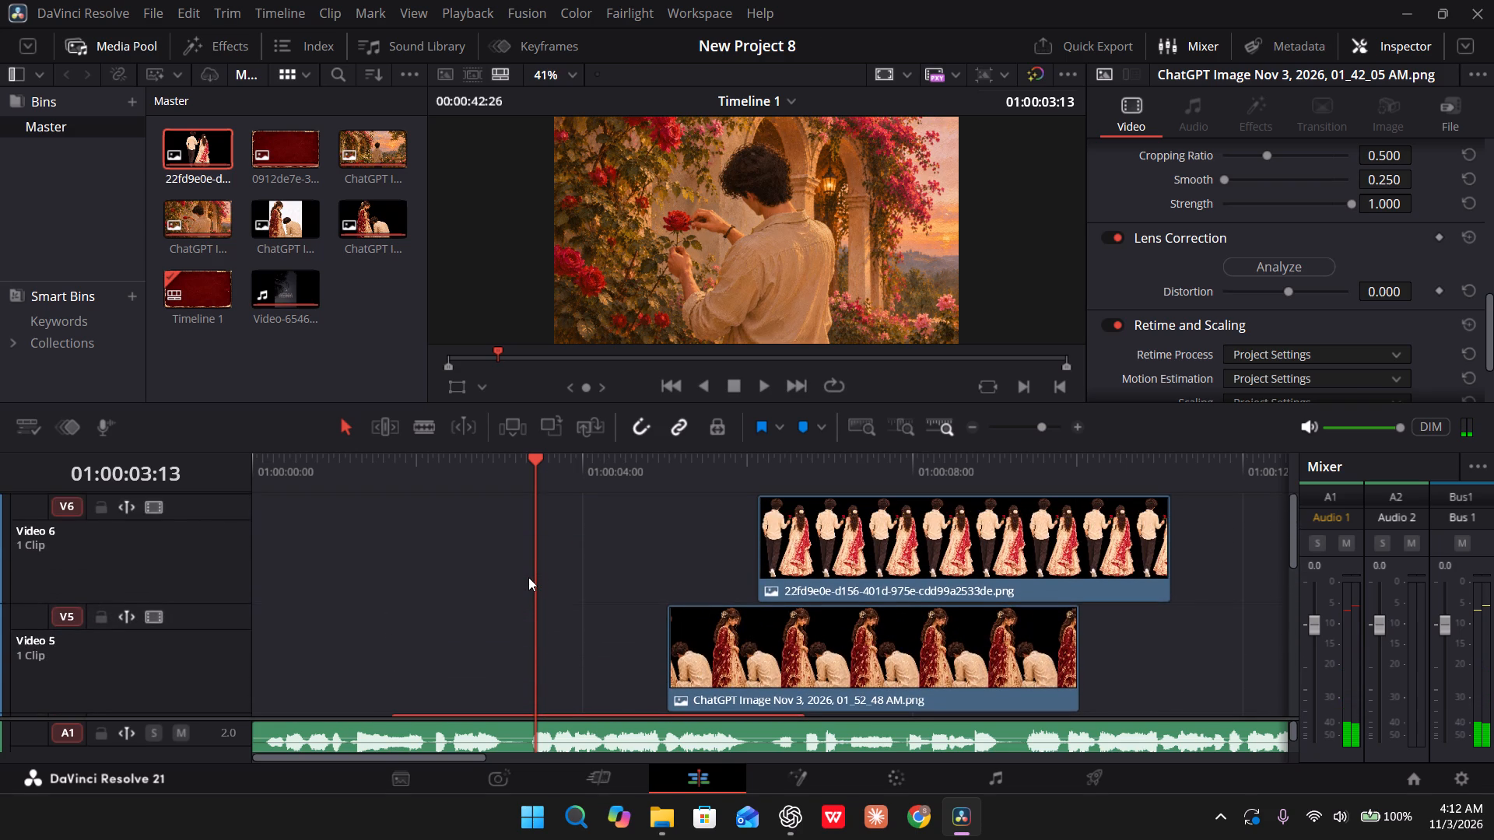
scroll(528, 577, "up", 1)
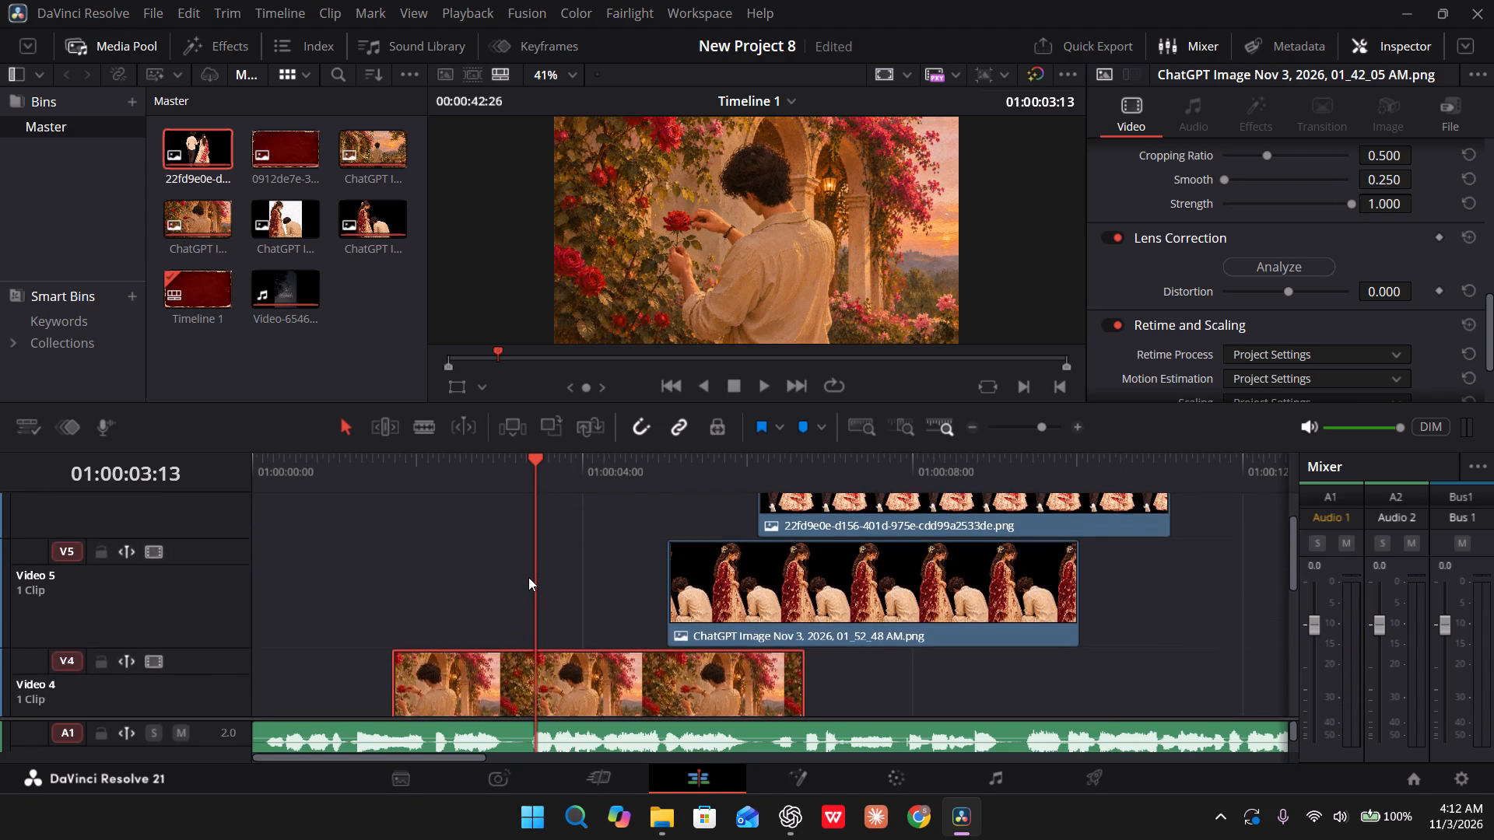
scroll(528, 577, "up", 1)
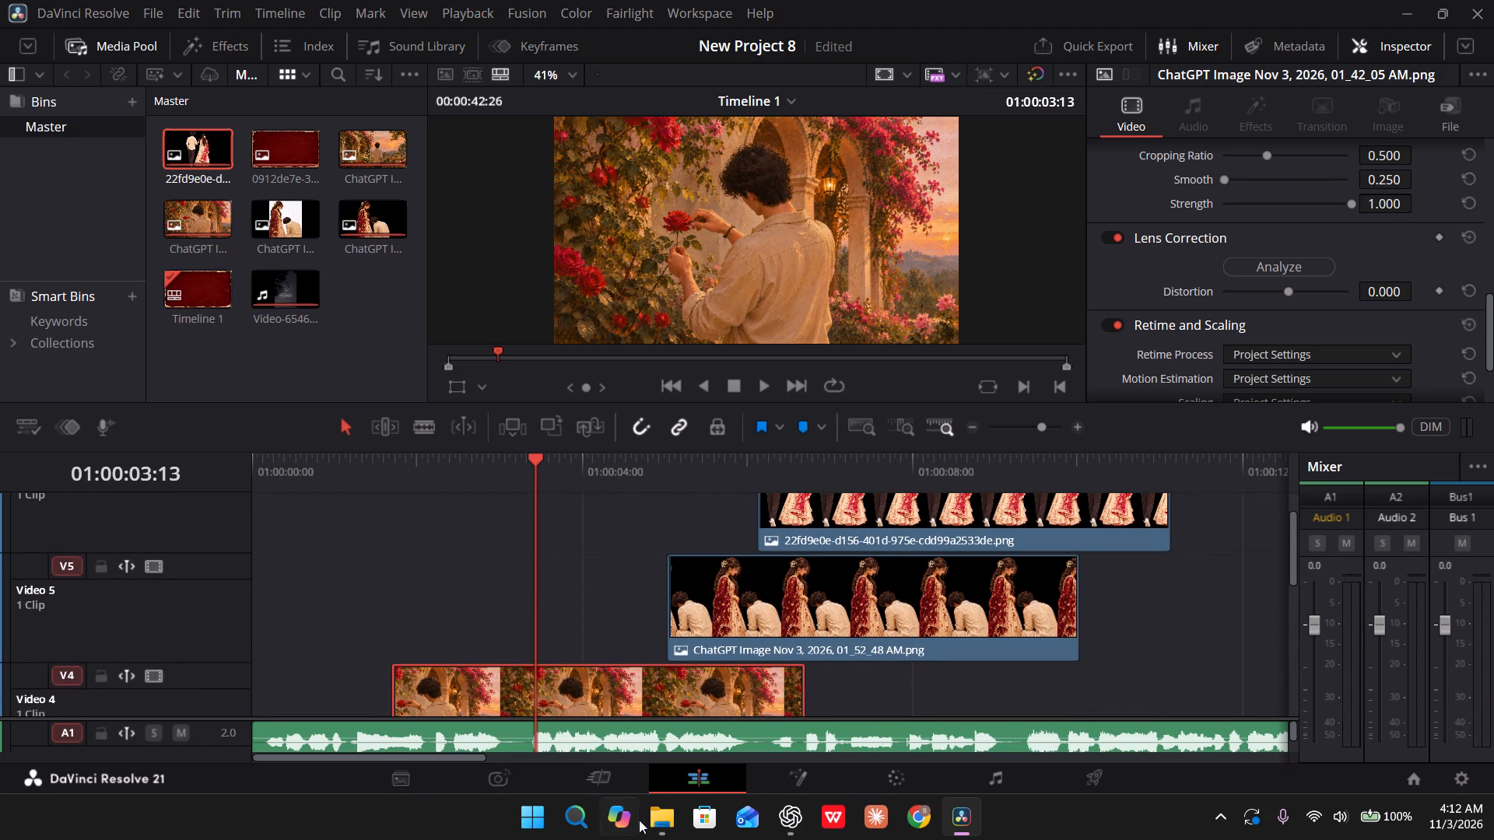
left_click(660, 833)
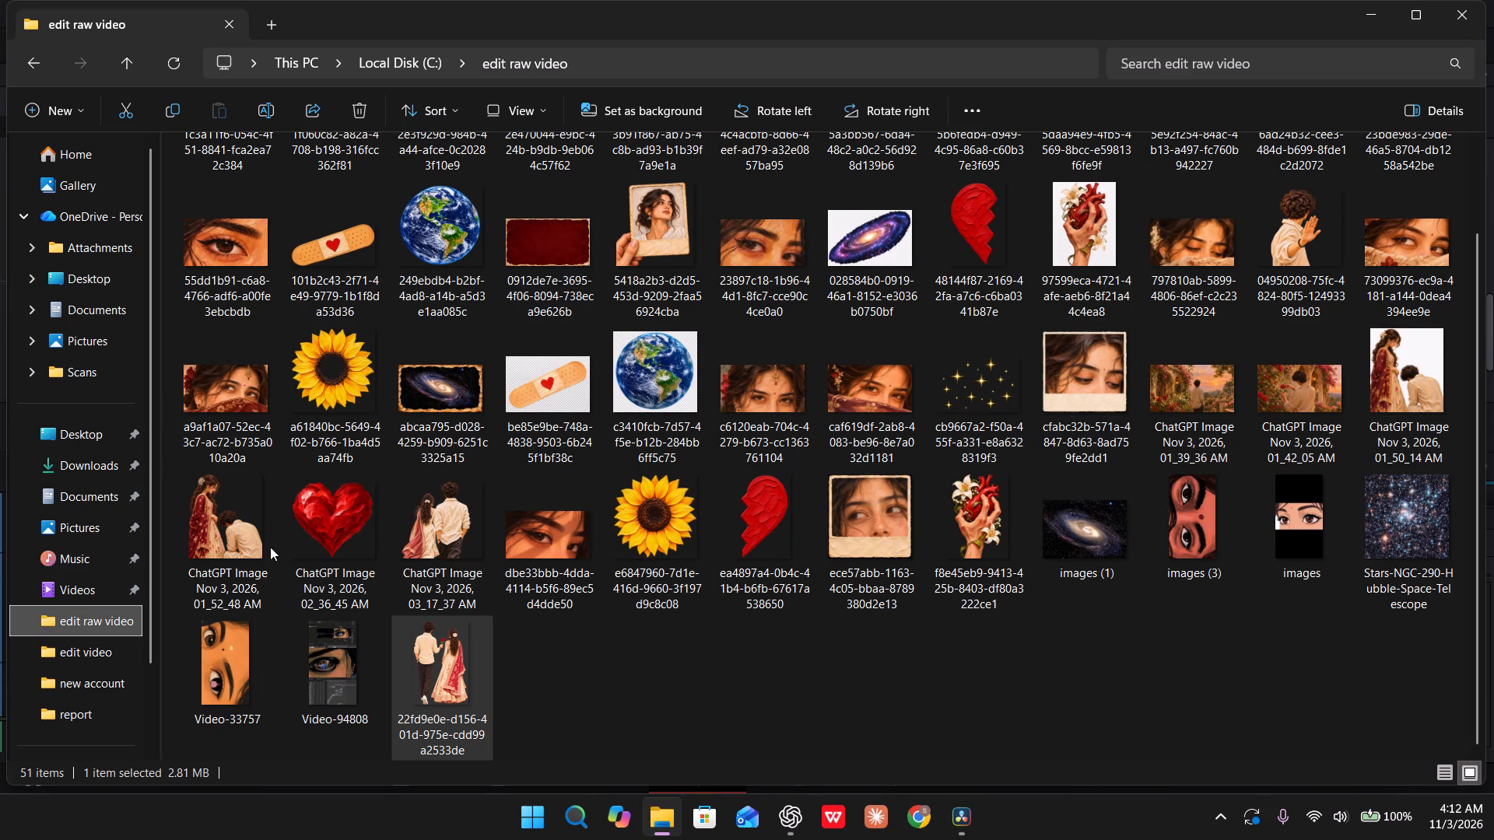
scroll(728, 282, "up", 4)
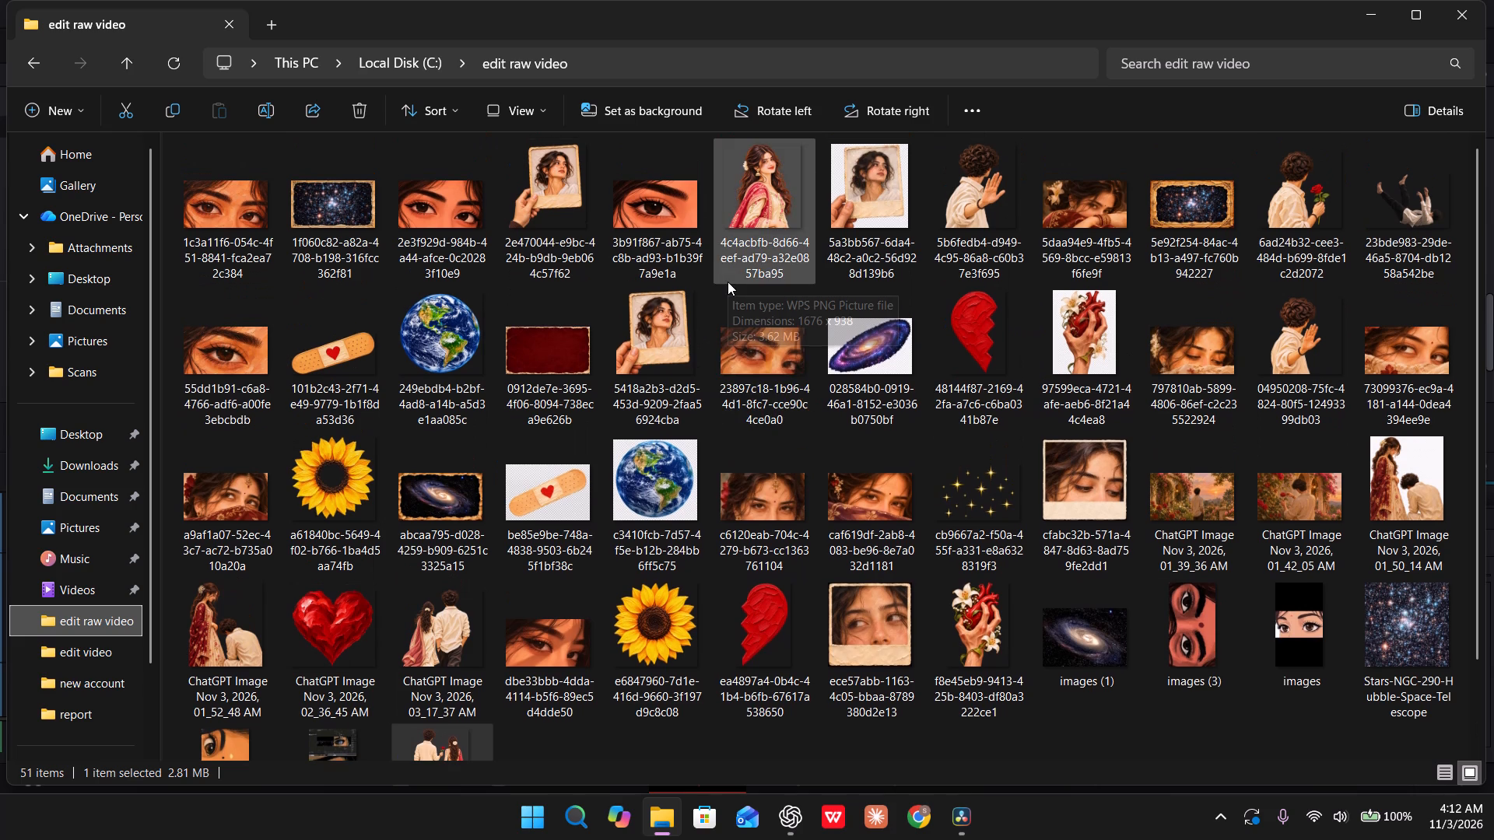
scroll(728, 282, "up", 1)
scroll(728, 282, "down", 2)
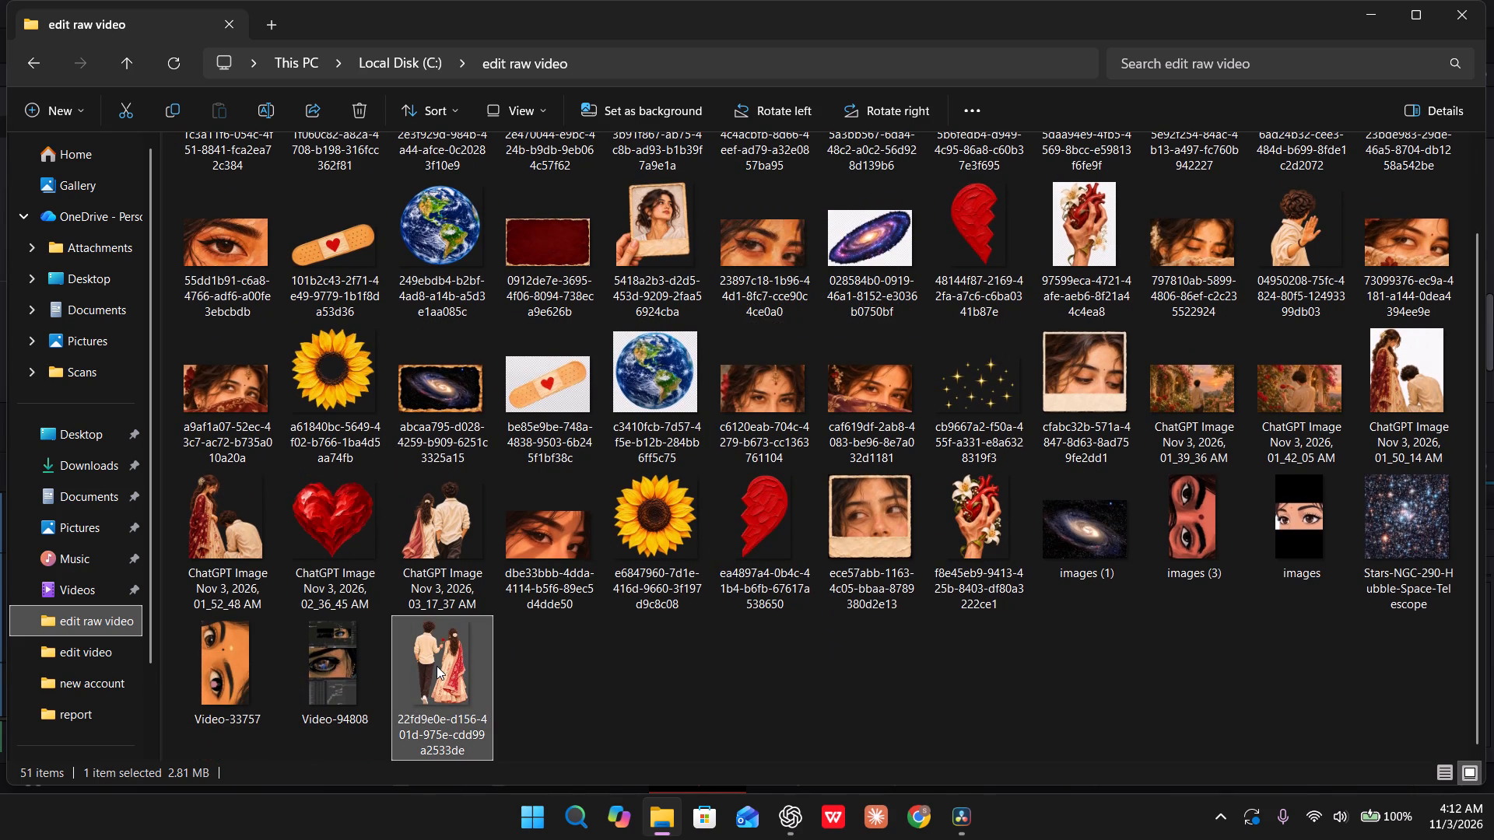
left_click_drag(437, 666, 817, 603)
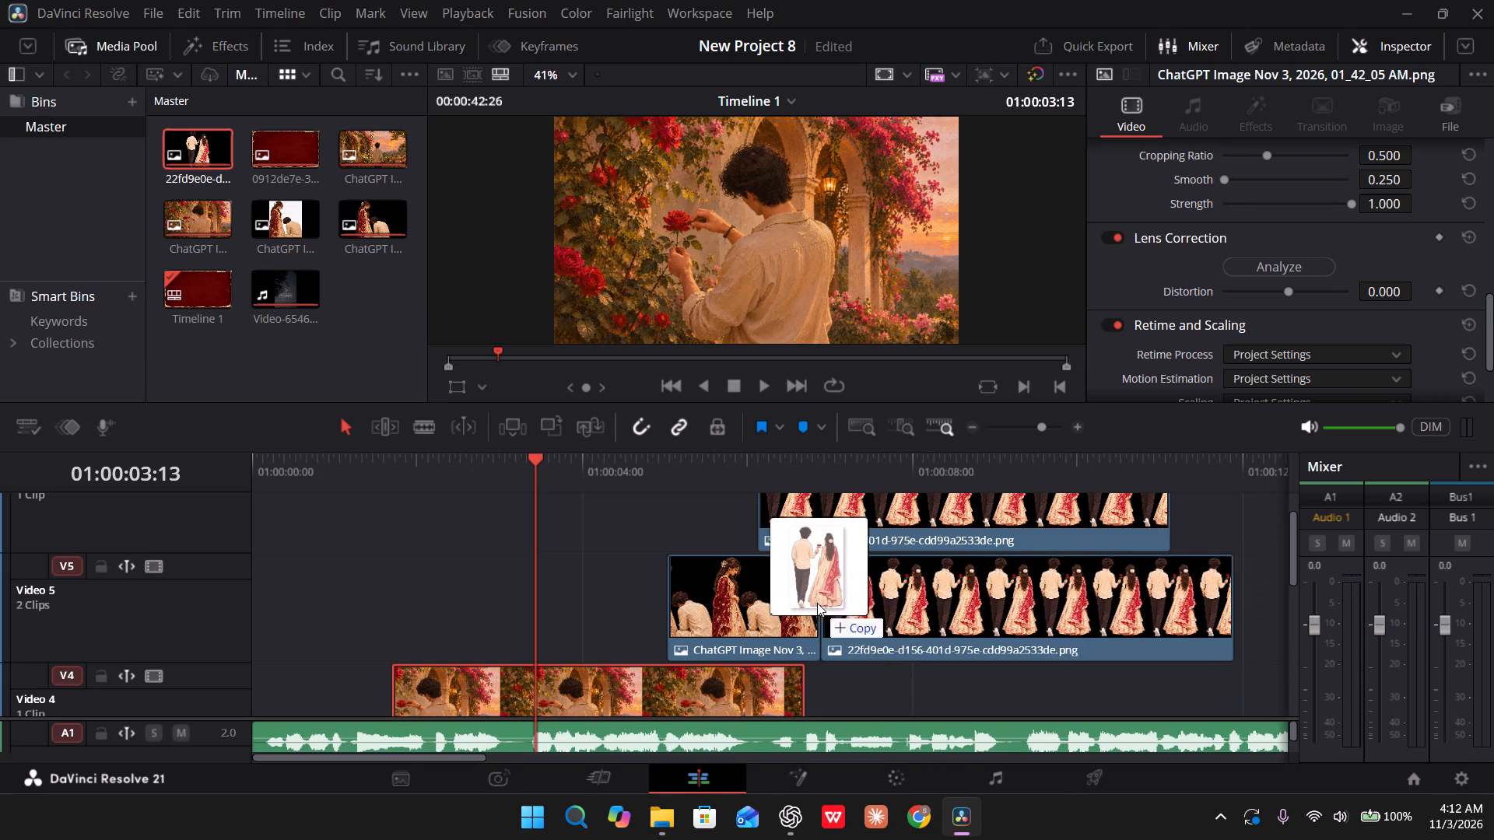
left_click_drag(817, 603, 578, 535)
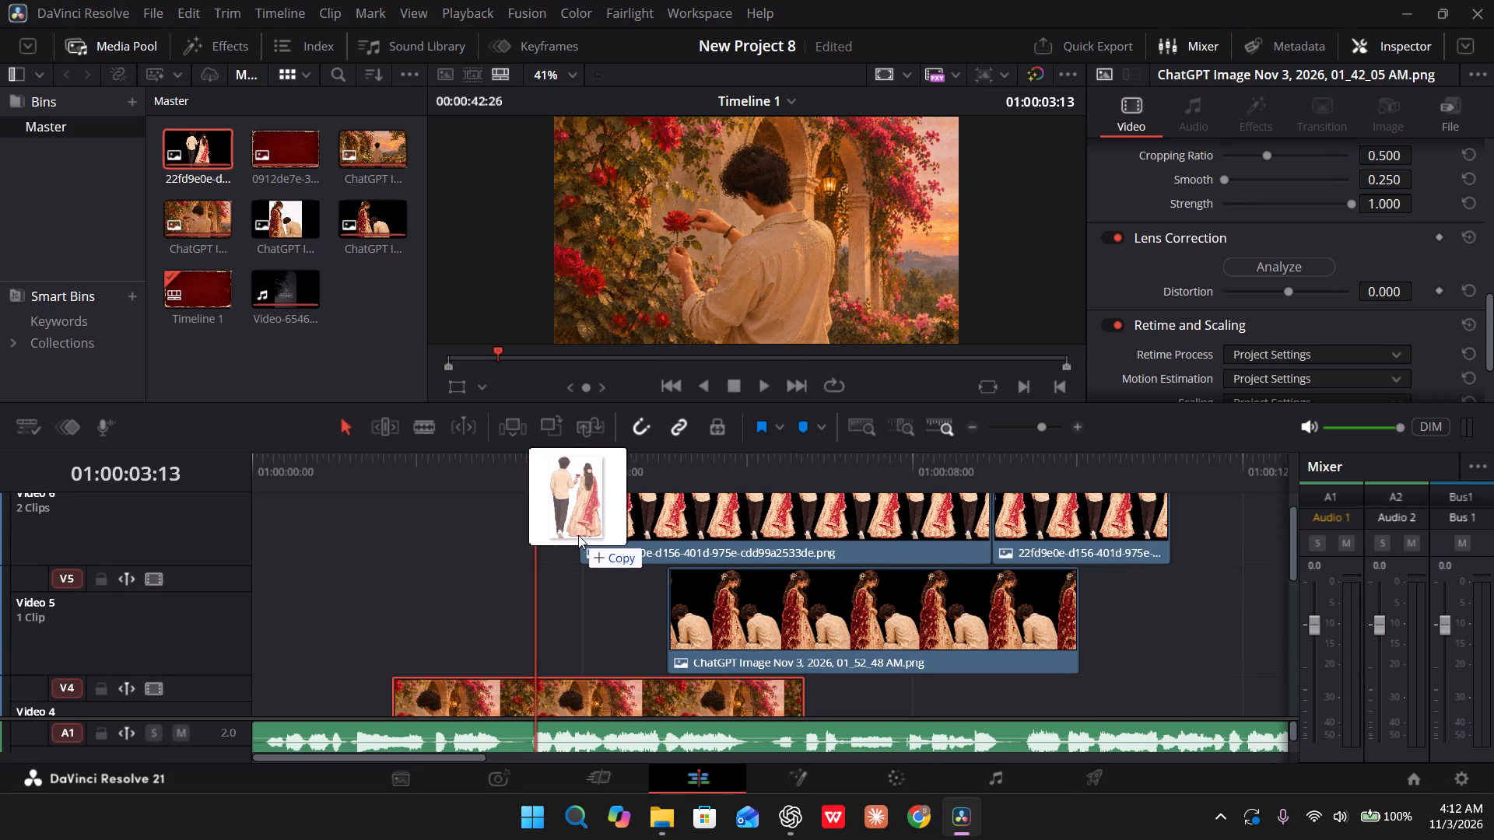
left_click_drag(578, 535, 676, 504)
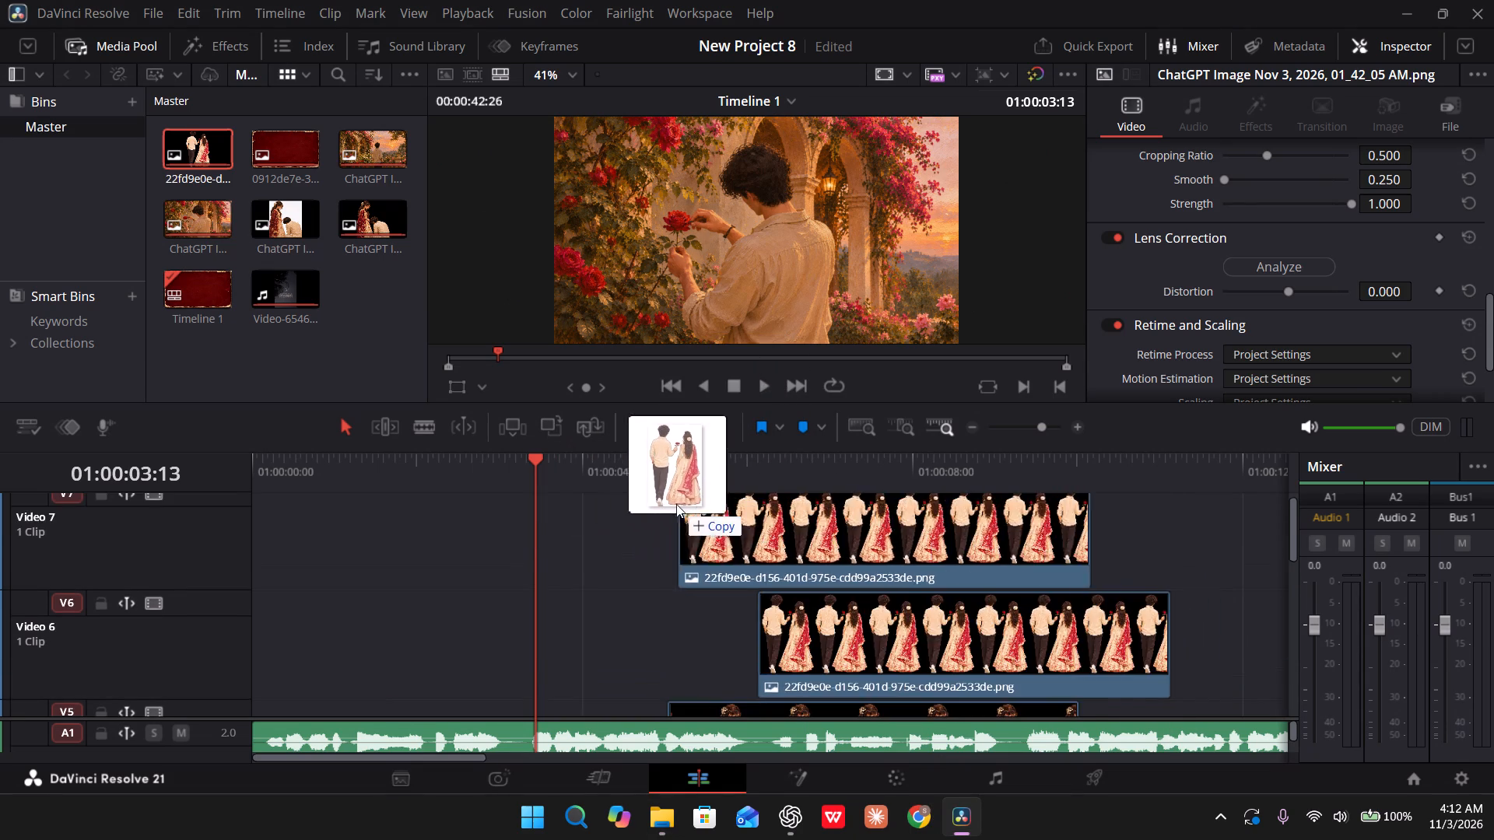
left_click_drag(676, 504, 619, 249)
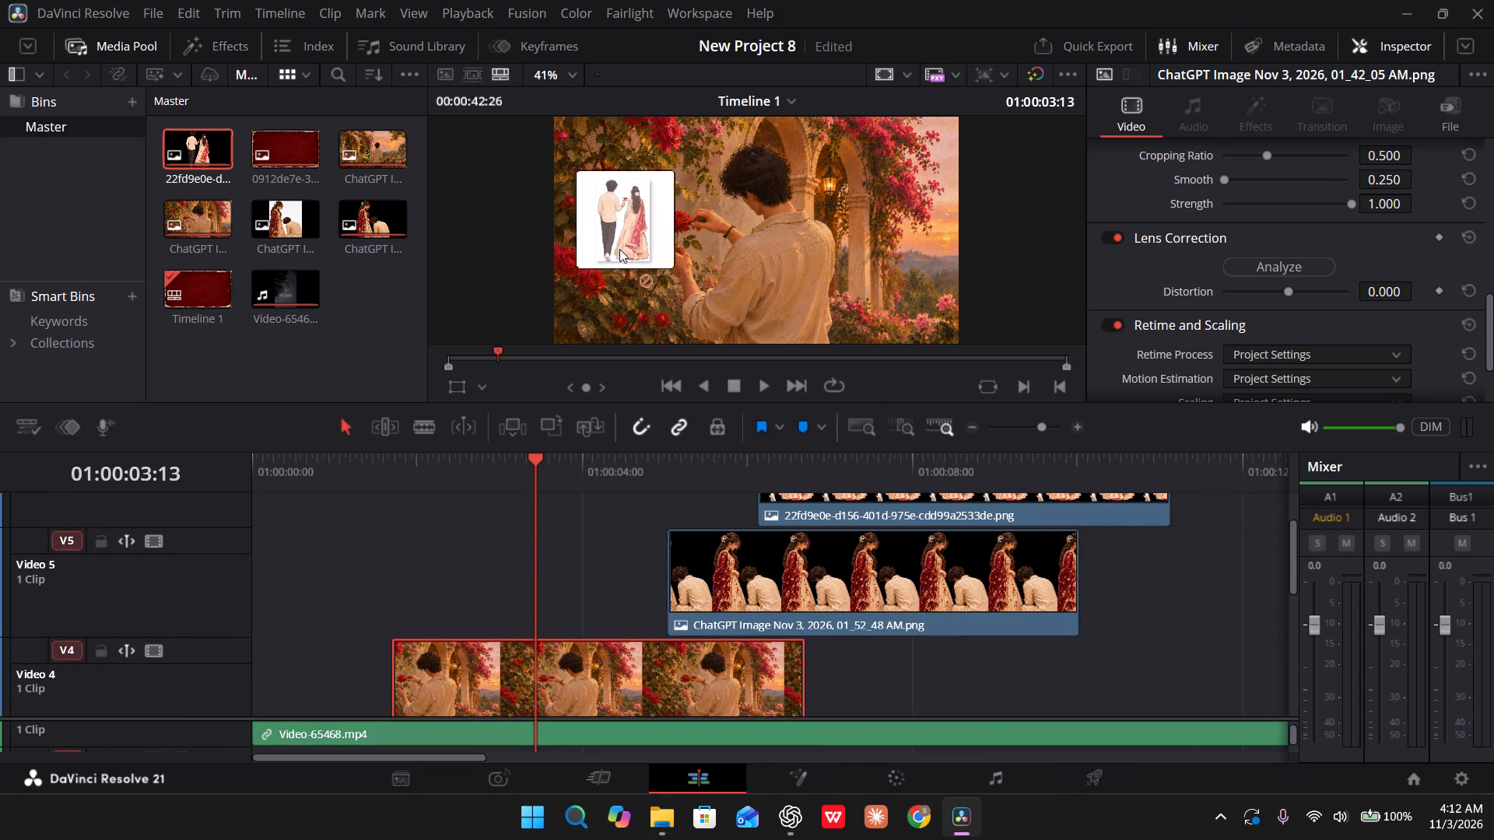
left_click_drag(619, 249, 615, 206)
Move the walking couple clip on Video 6 so it begins at 01:00:03:13.
scroll(752, 566, "up", 1)
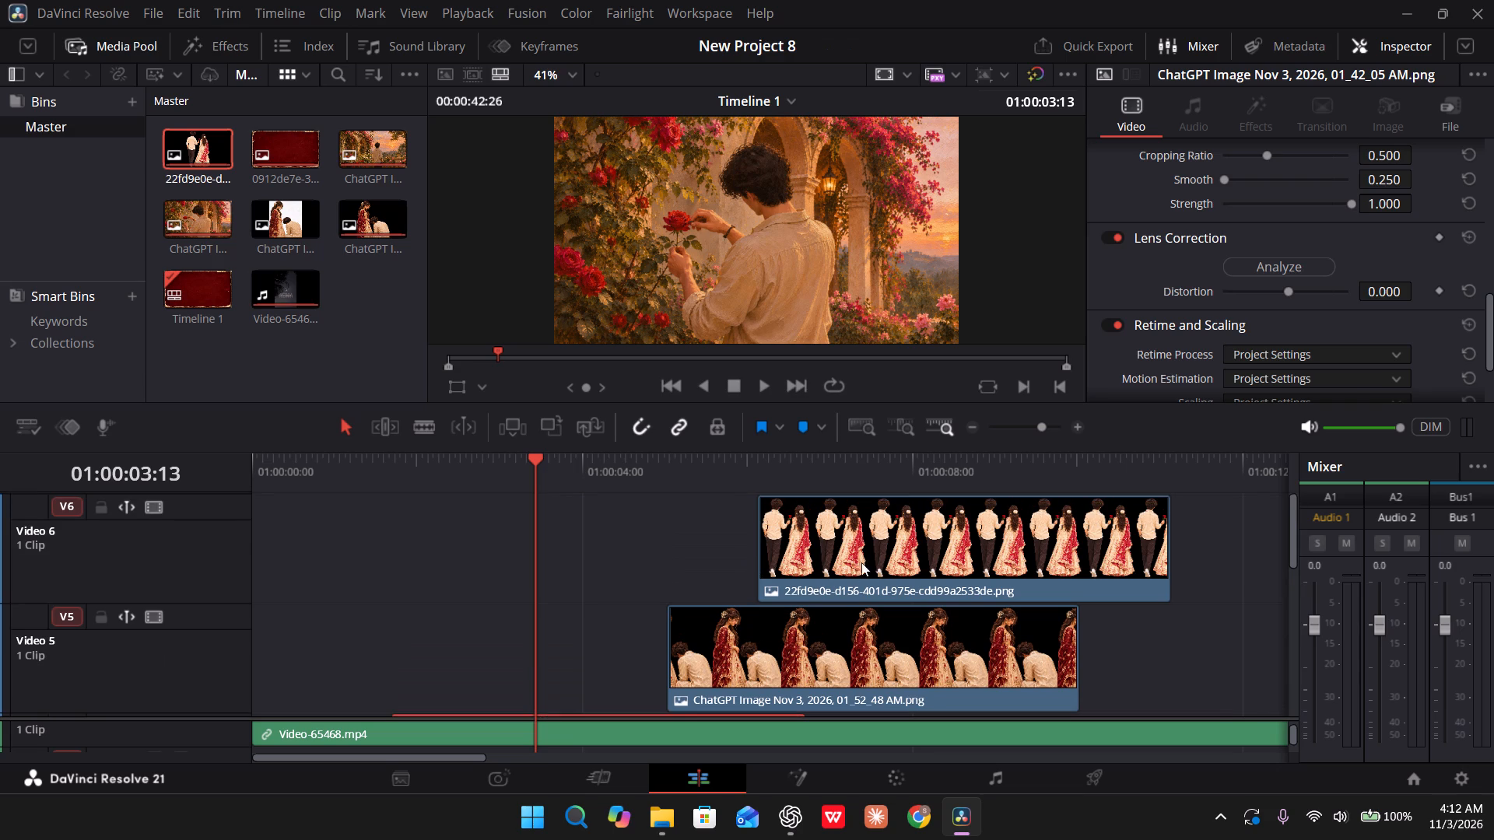
left_click_drag(868, 561, 665, 584)
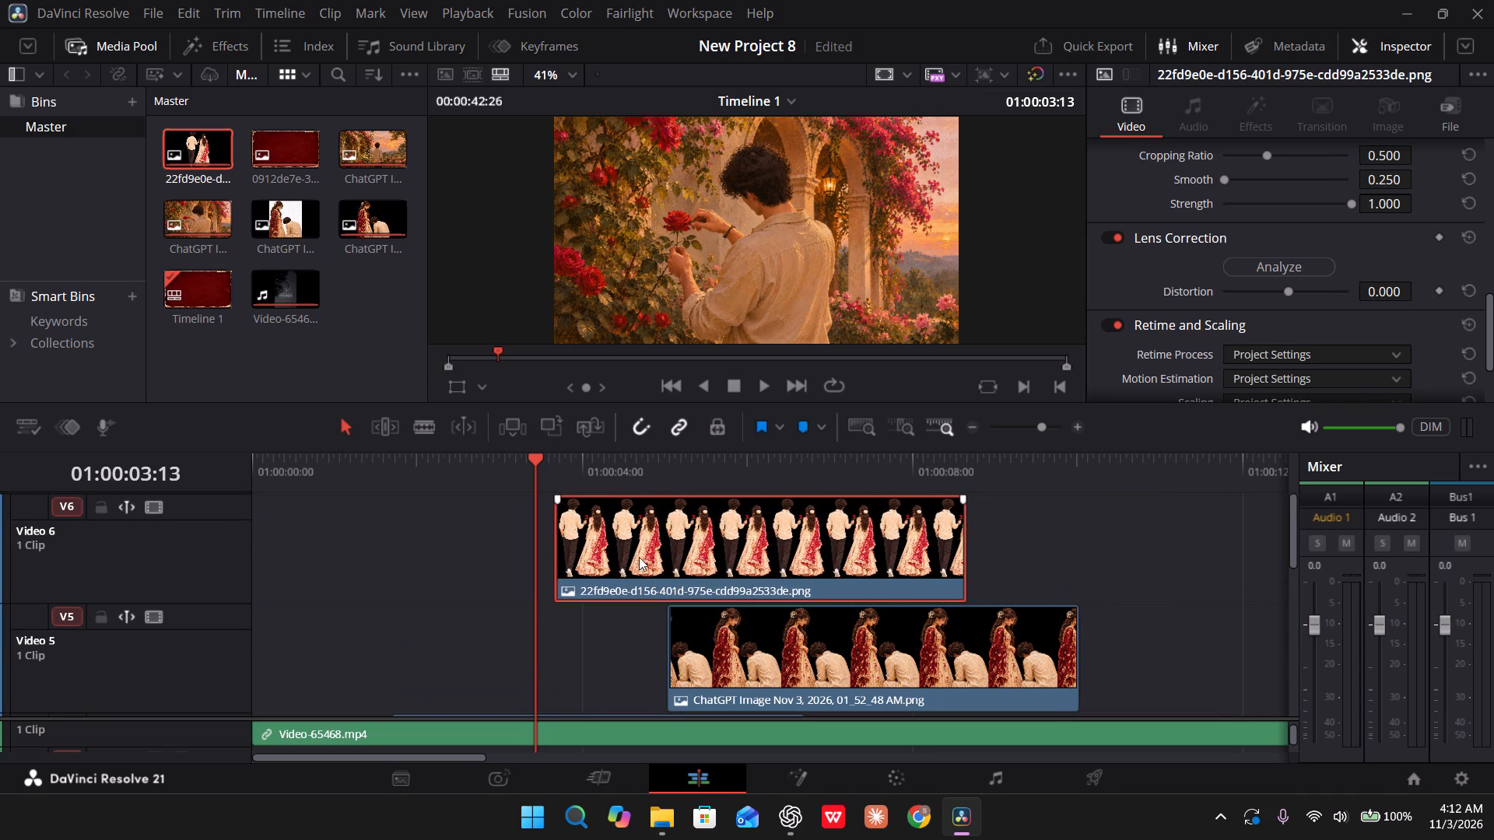
left_click_drag(641, 554, 622, 550)
scroll(668, 549, "right", 4)
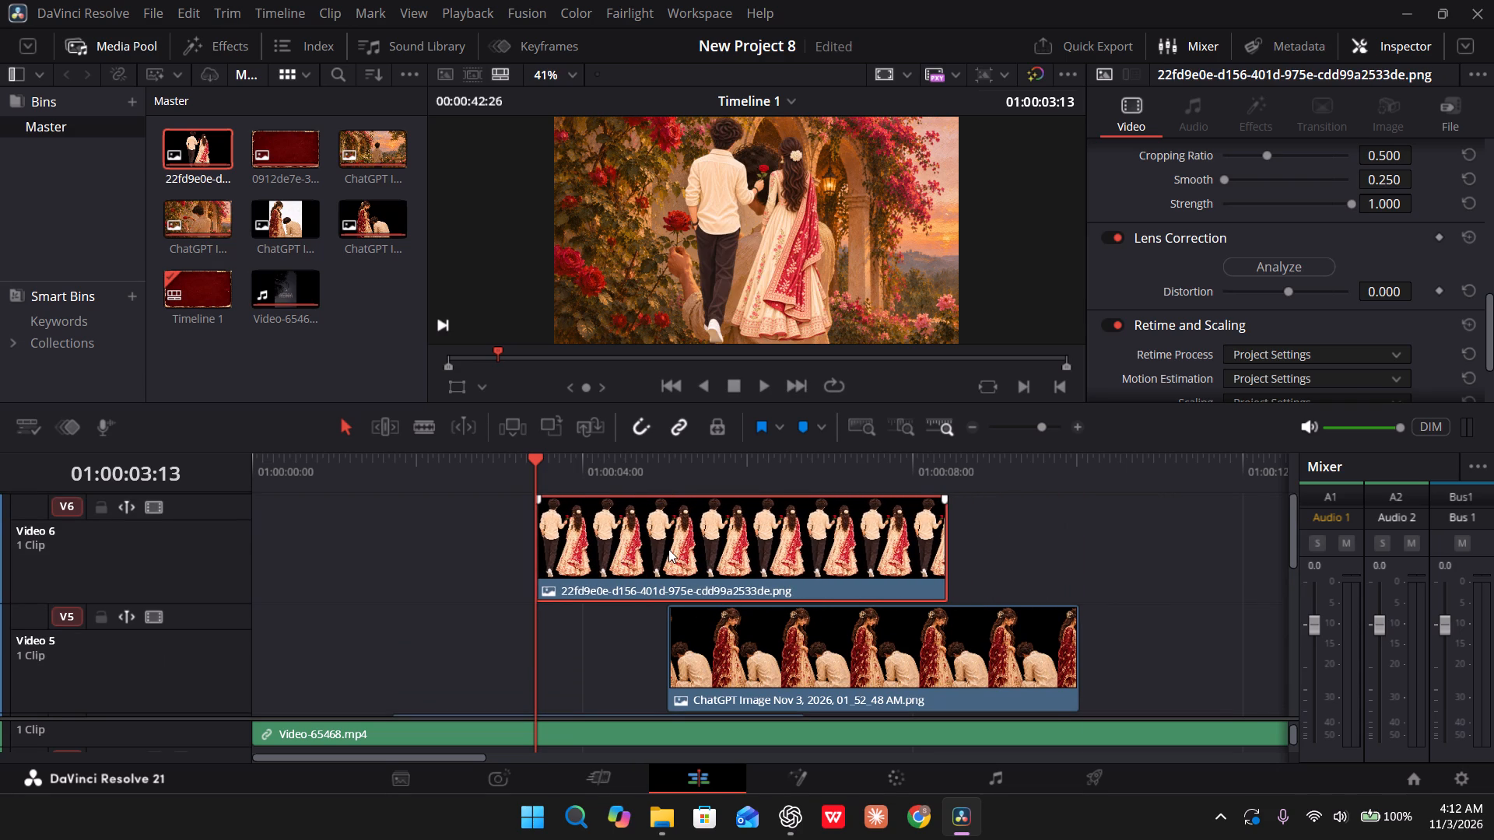
Play the timeline from the start to 01:00:05:22 to review the couple image timing.
left_click_drag(405, 468, 167, 478)
key("space")
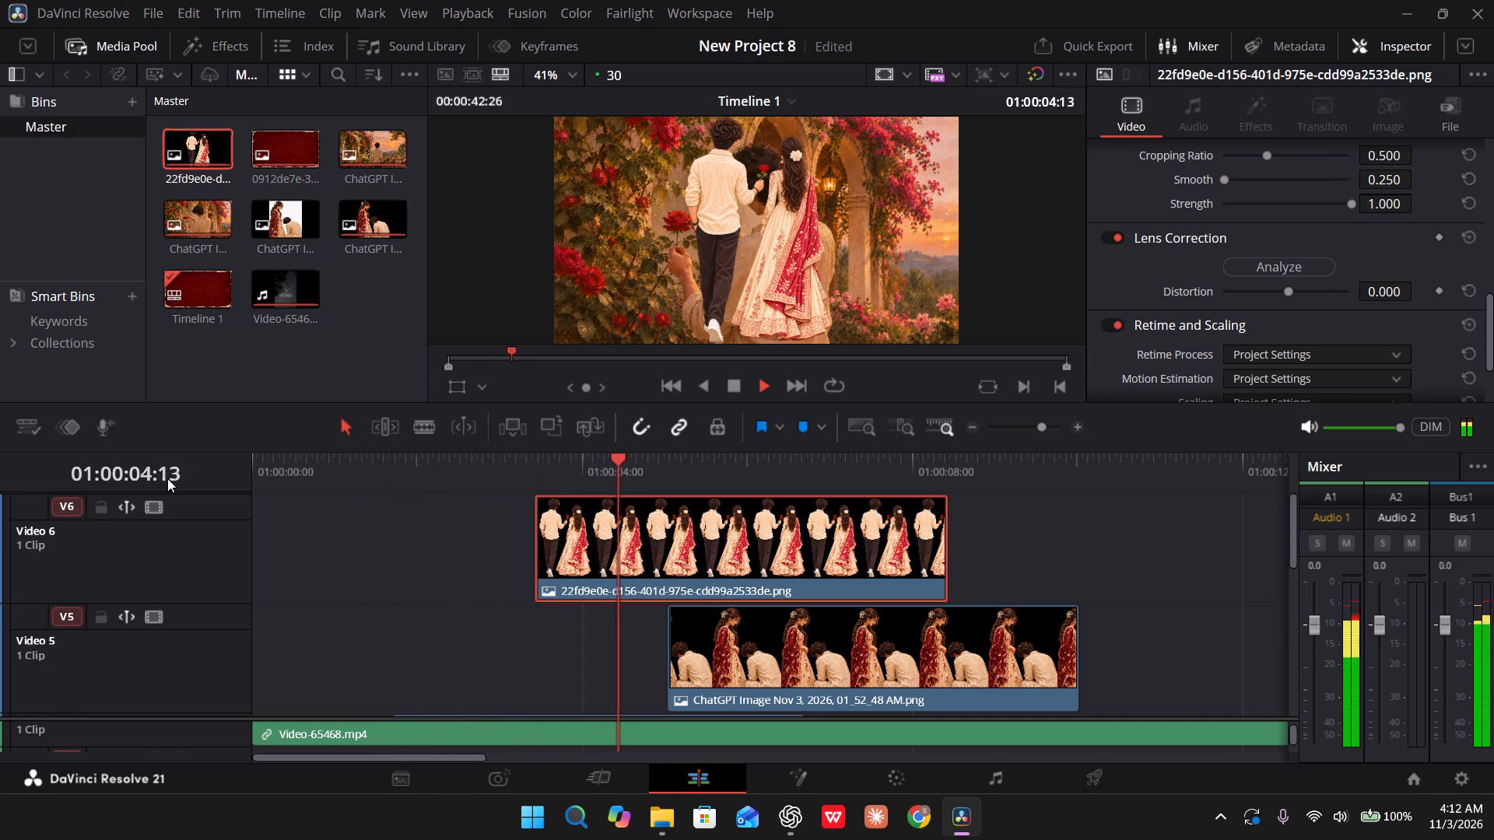
key("space")
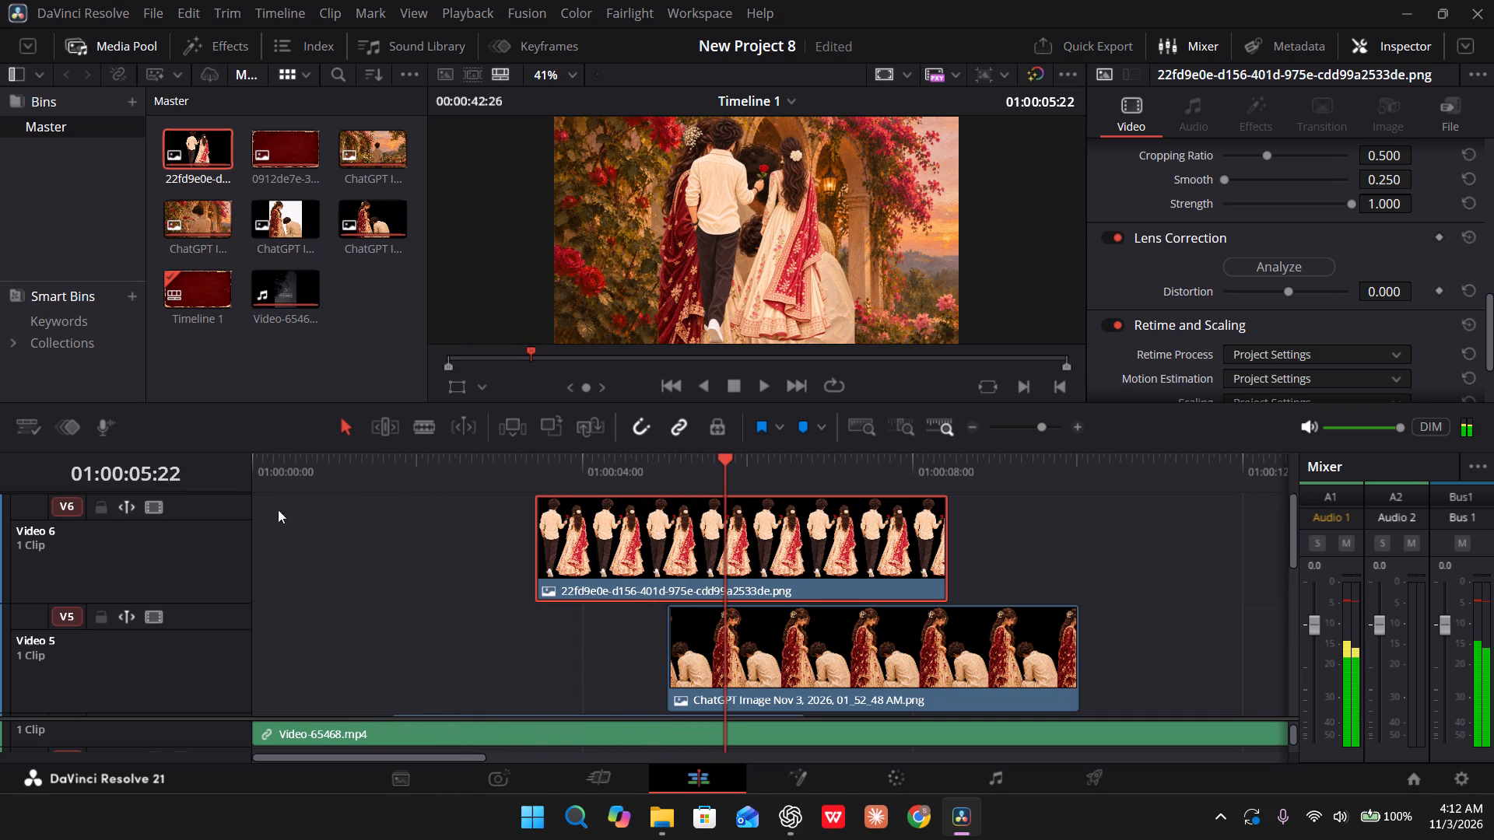
left_click_drag(782, 651, 924, 670)
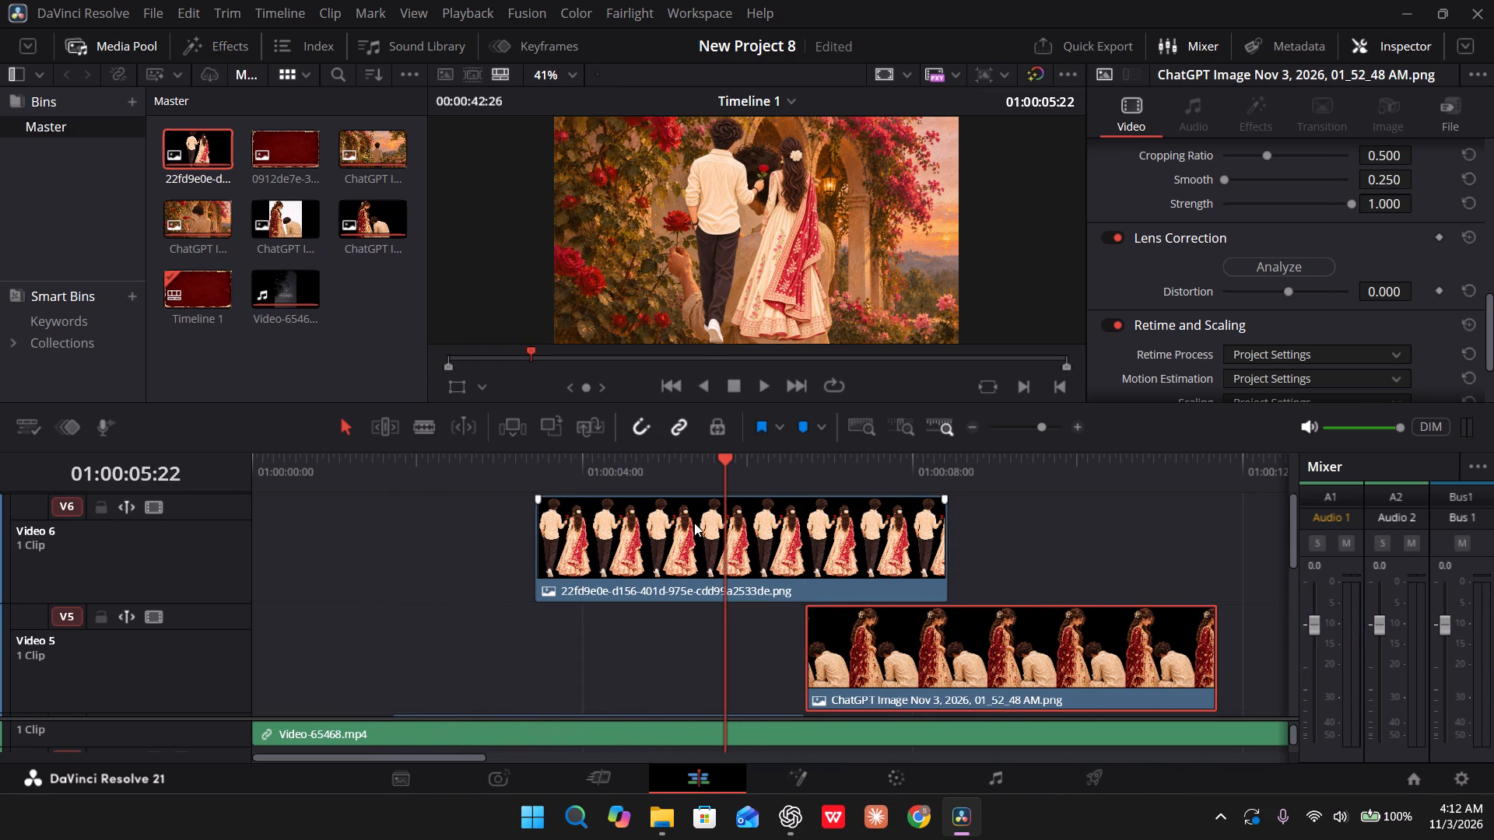
left_click_drag(694, 523, 702, 614)
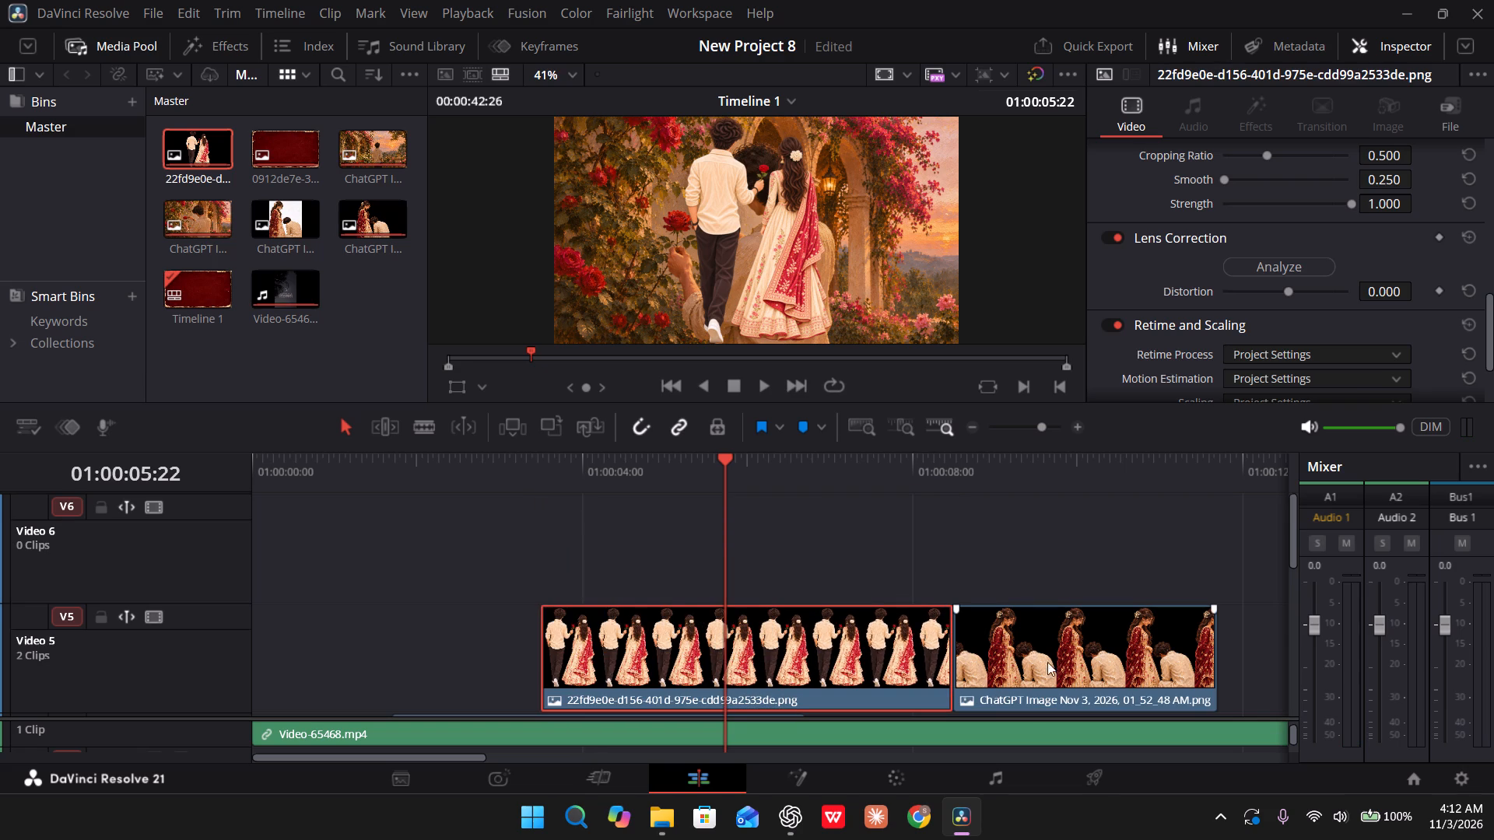
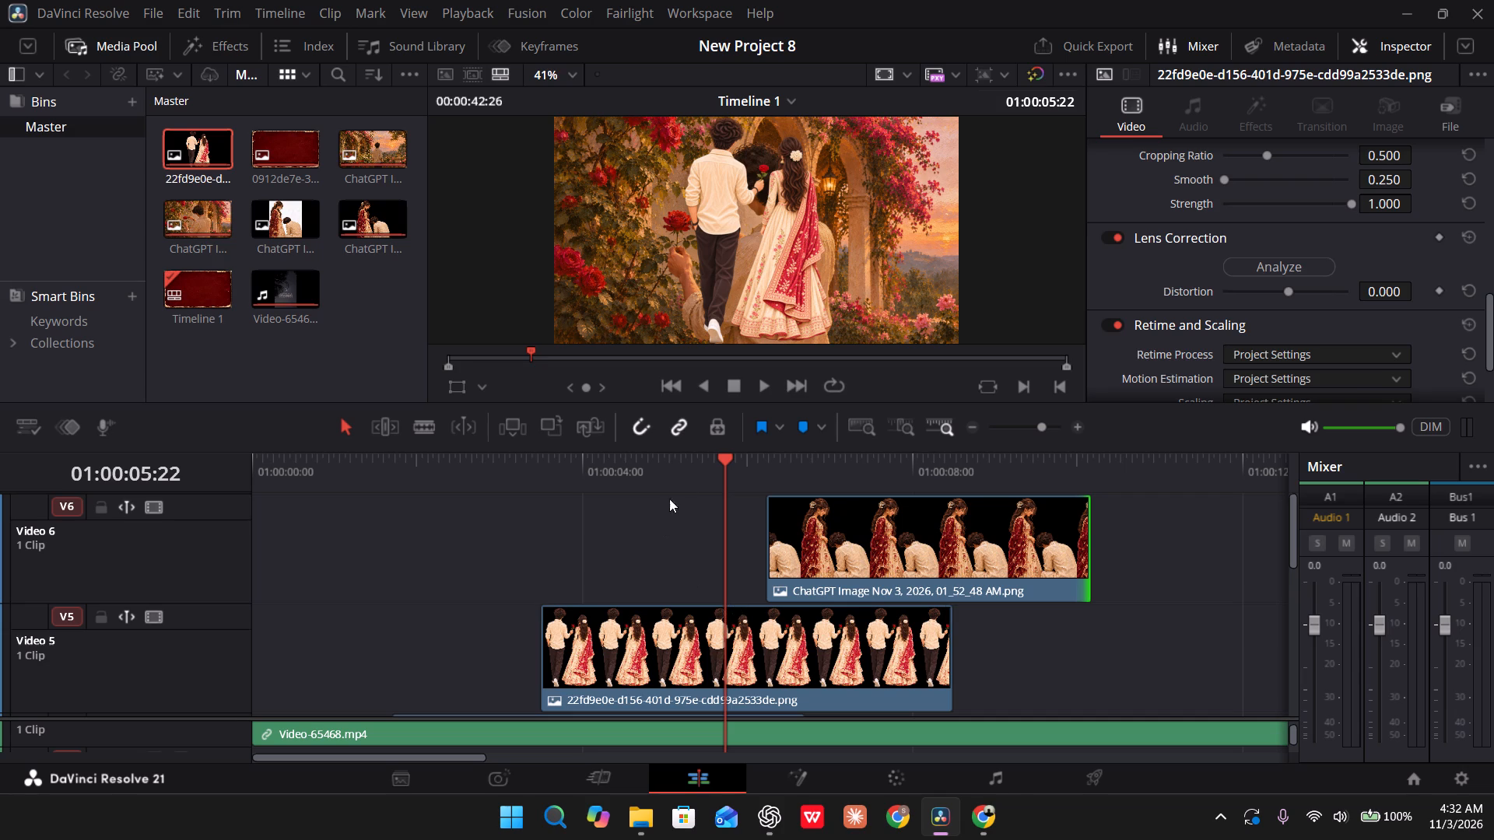
left_click_drag(730, 472, 402, 478)
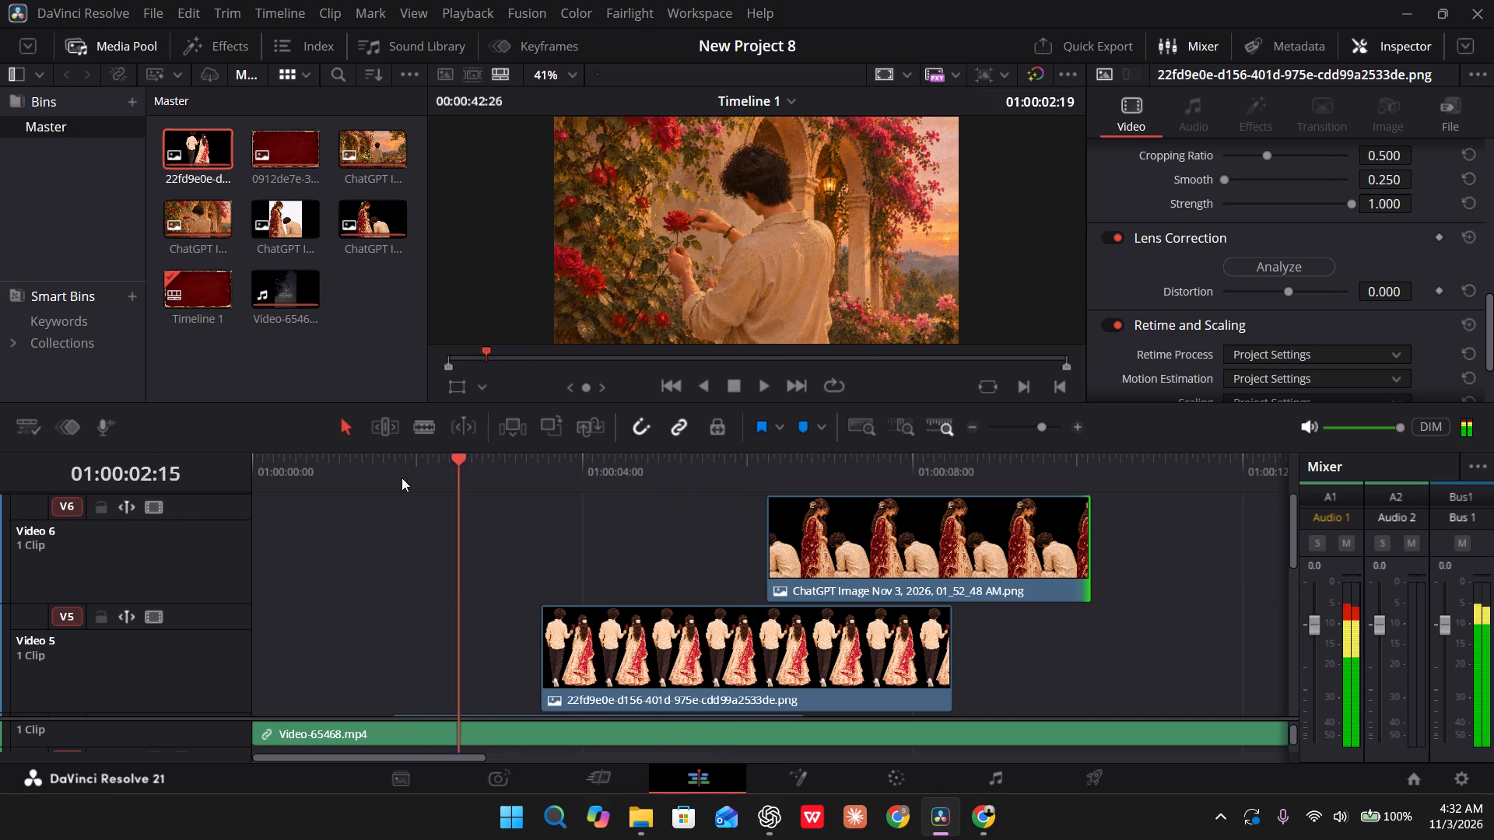
left_click_drag(402, 478, 171, 513)
key("space")
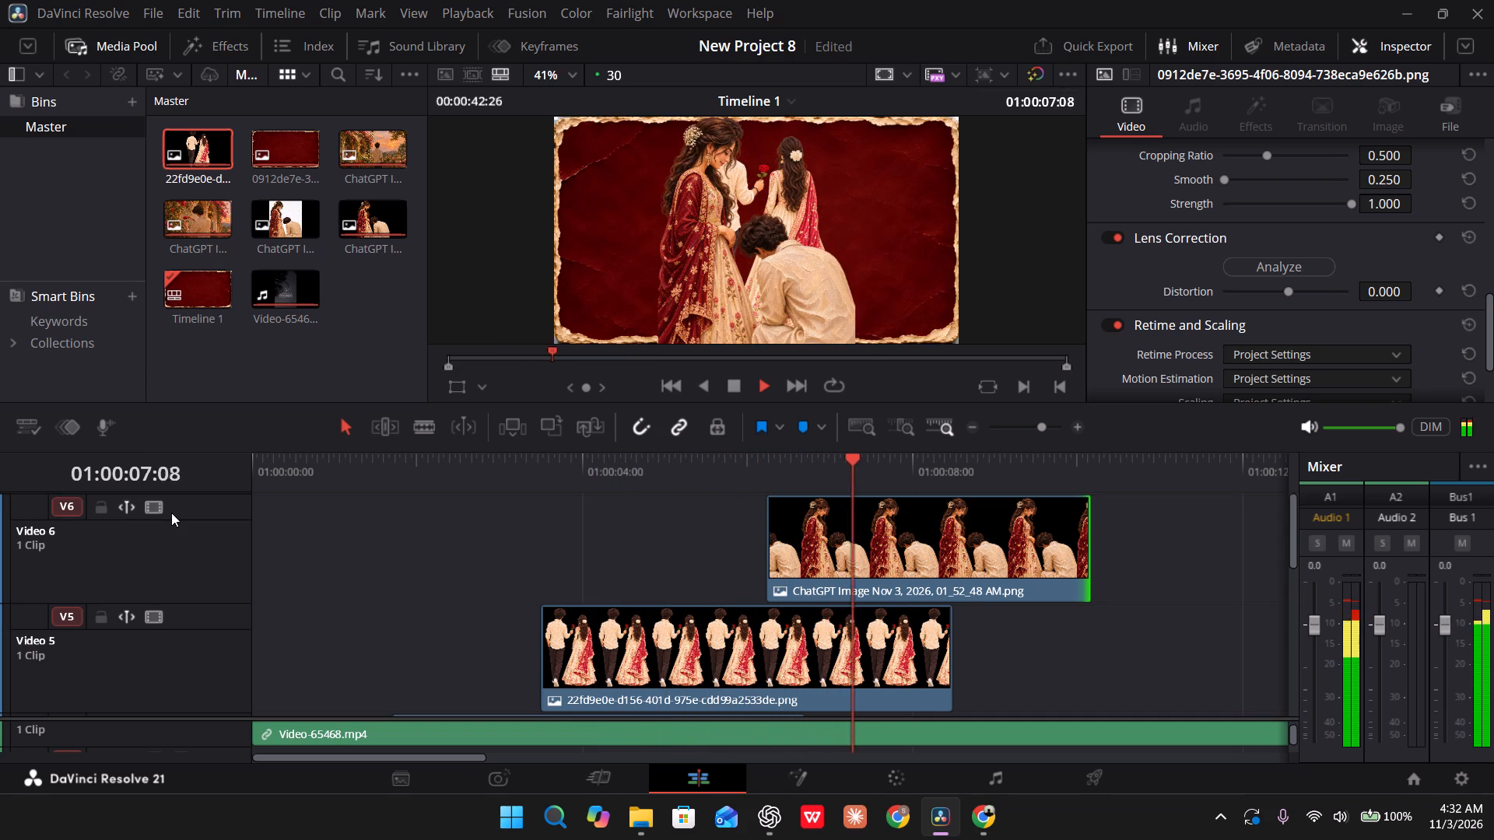
key("space")
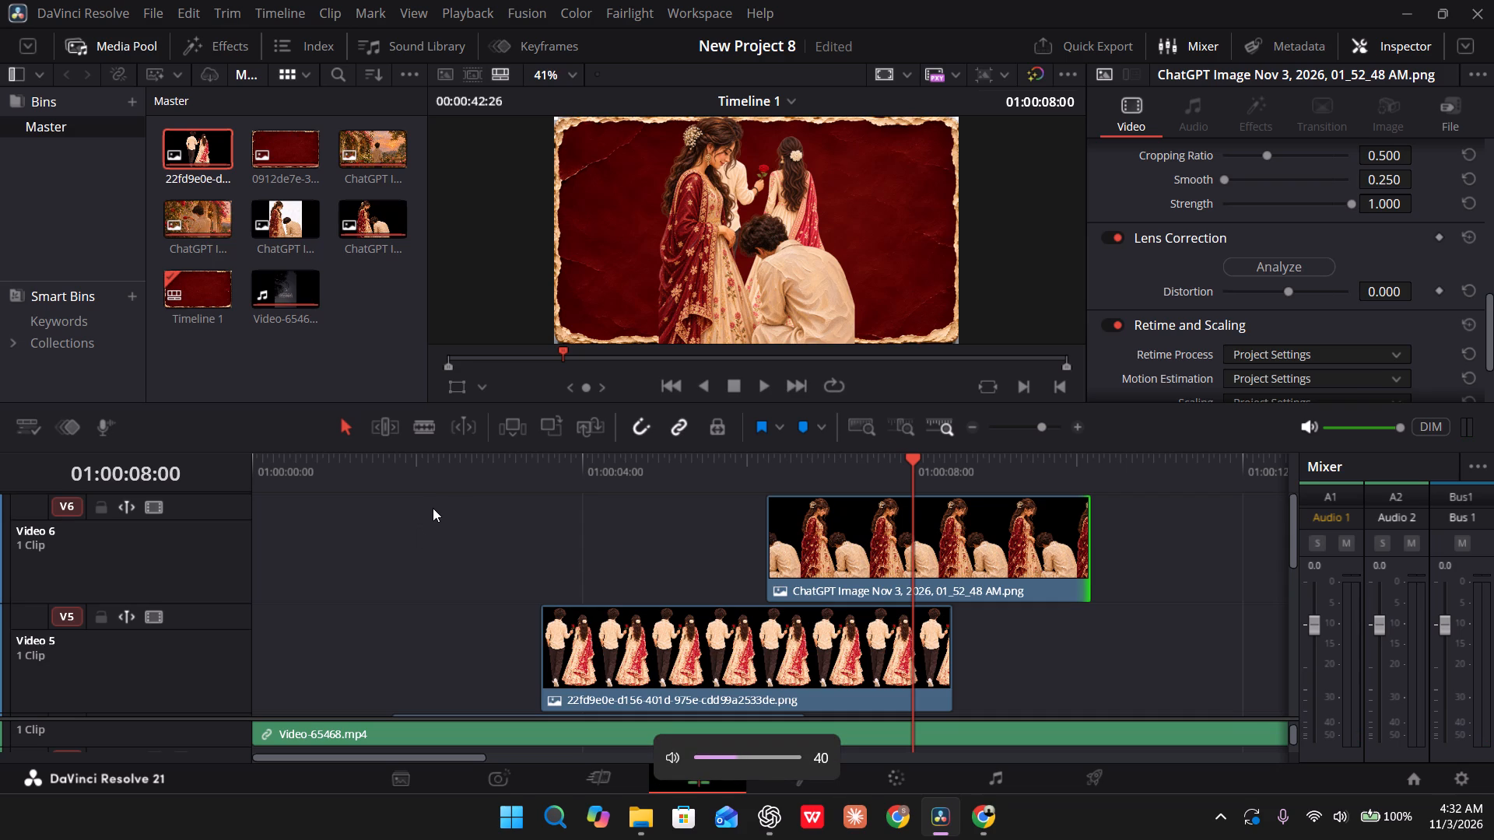
left_click_drag(500, 481, 222, 472)
key("space")
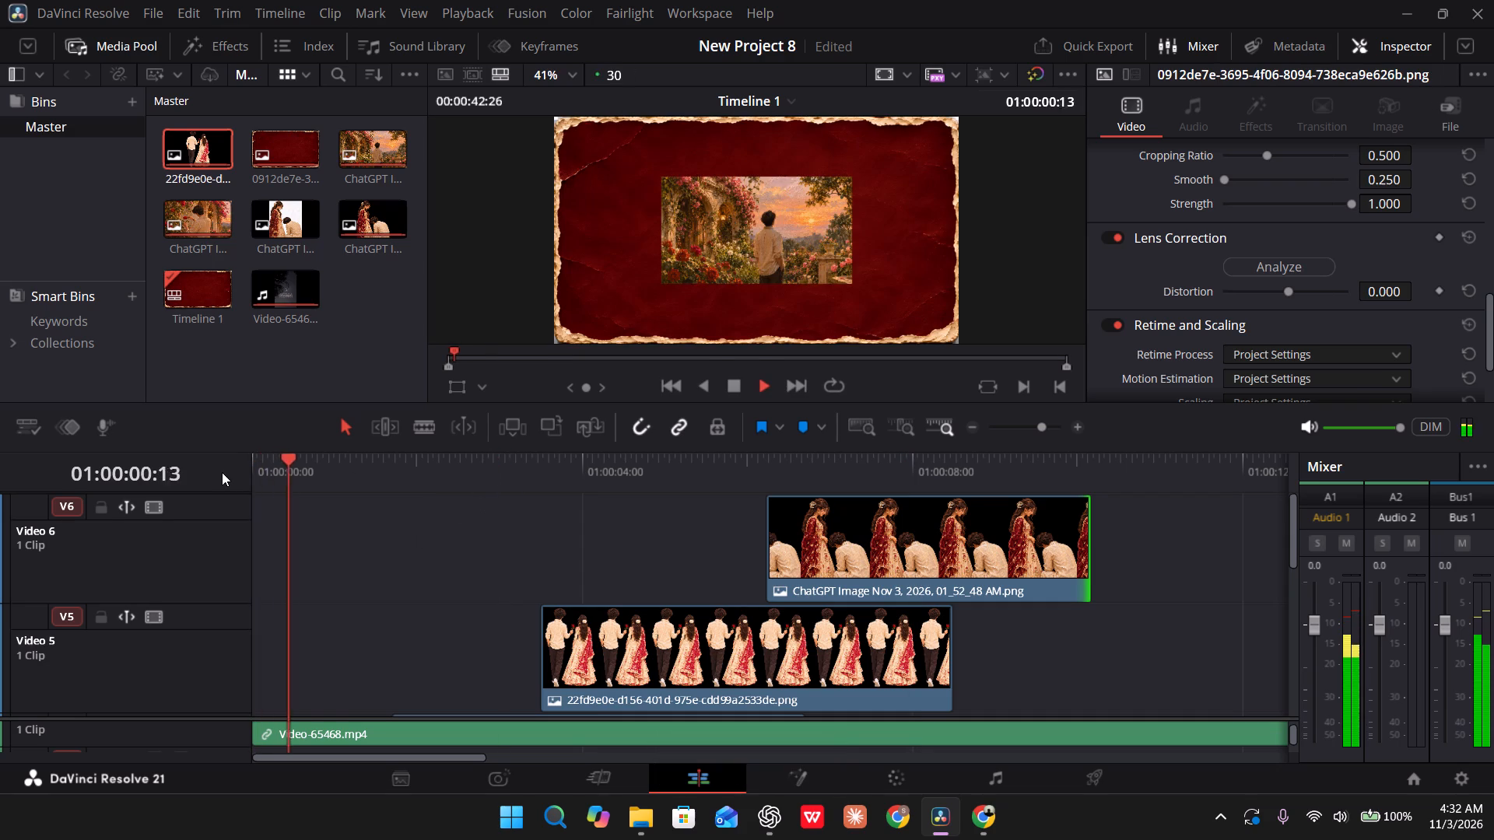
key("space")
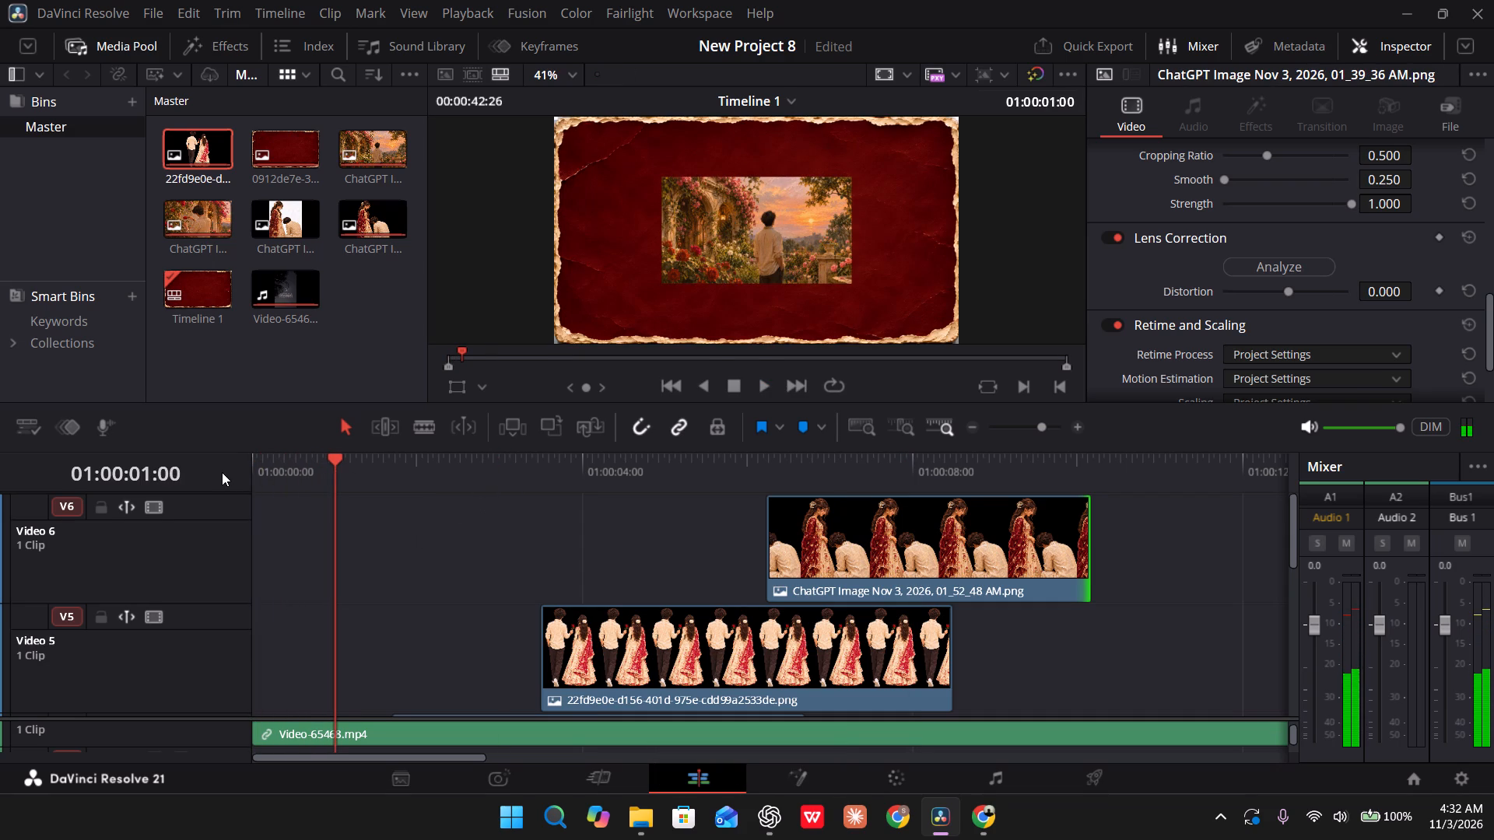
Select the garden image clip on Video 3 and look through its video settings in the Inspector.
left_click(750, 235)
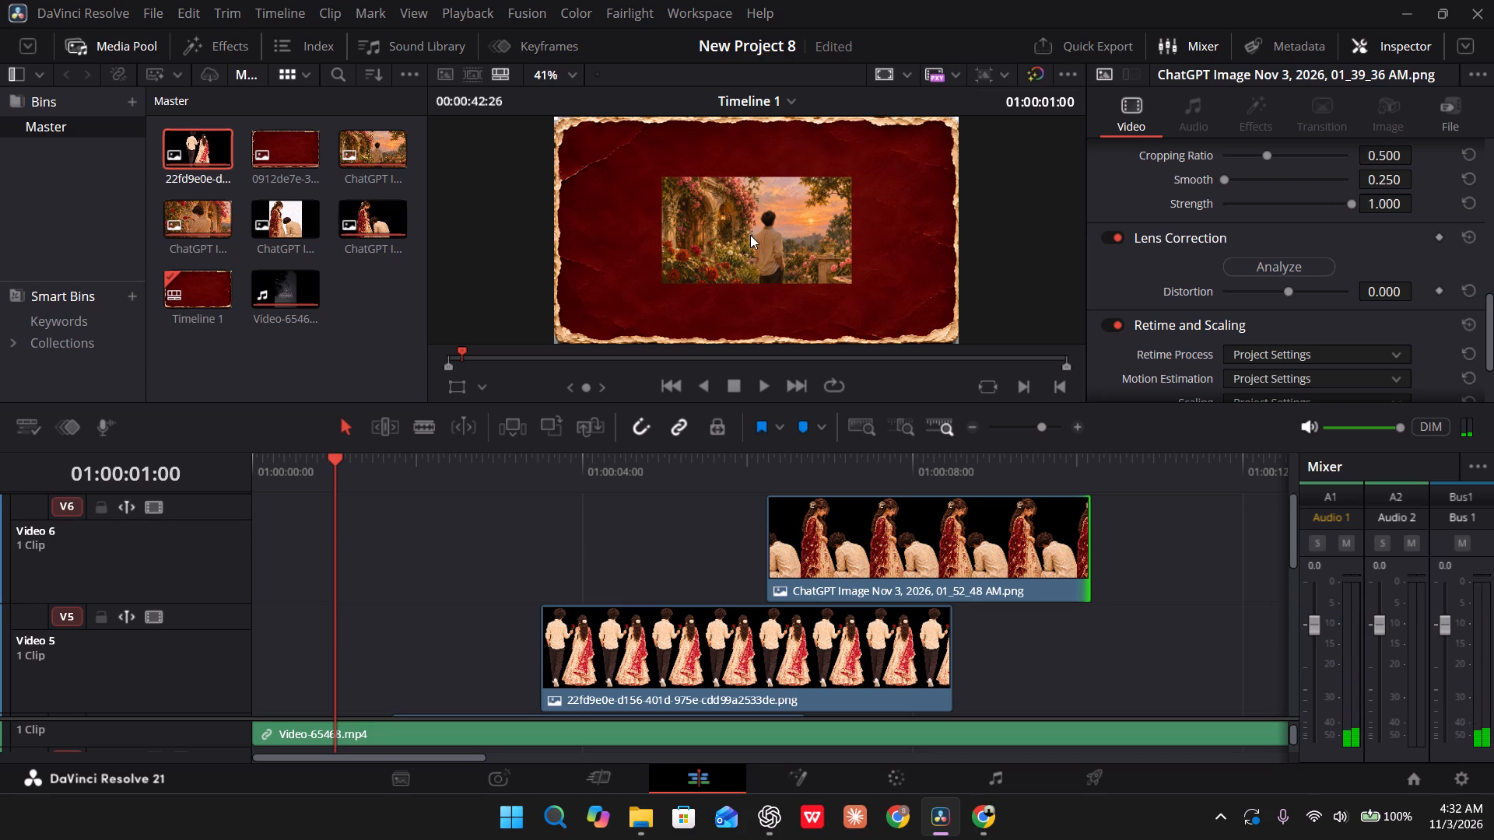
scroll(515, 611, "down", 2)
scroll(422, 577, "up", 1)
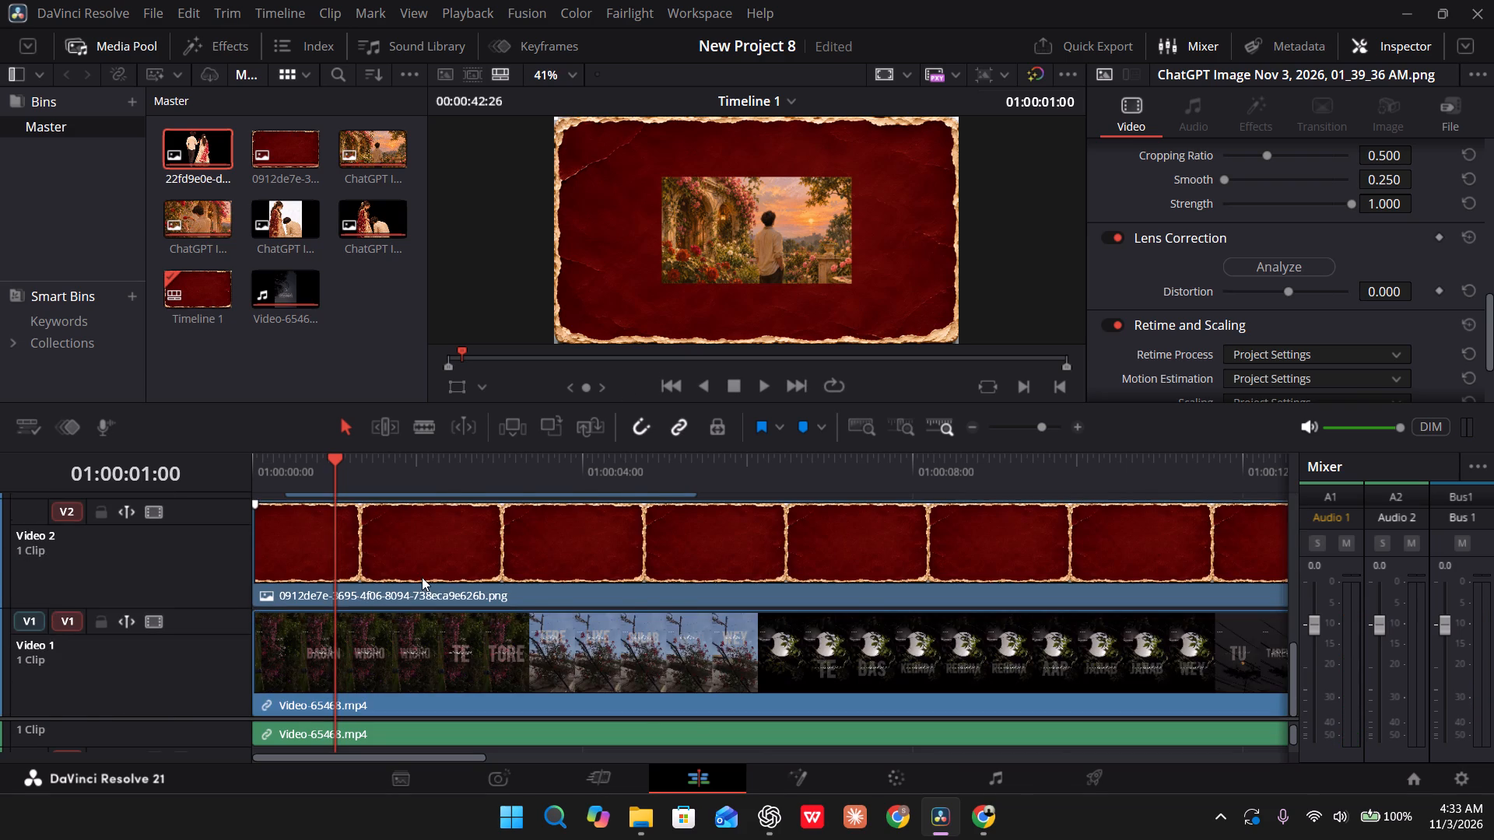
scroll(422, 577, "up", 1)
left_click(399, 589)
scroll(528, 577, "up", 1)
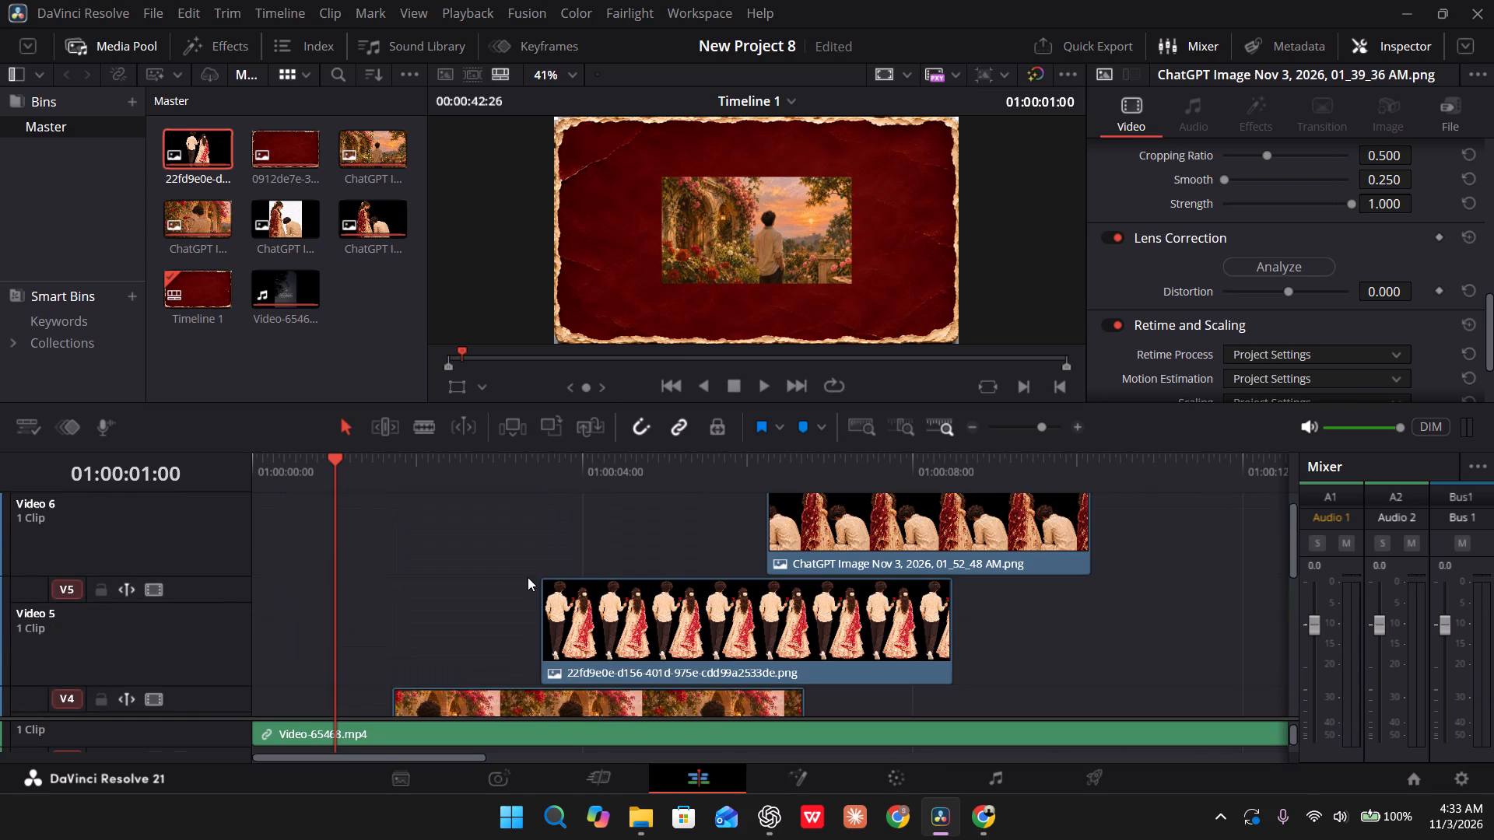
scroll(528, 577, "up", 1)
scroll(1131, 252, "down", 1)
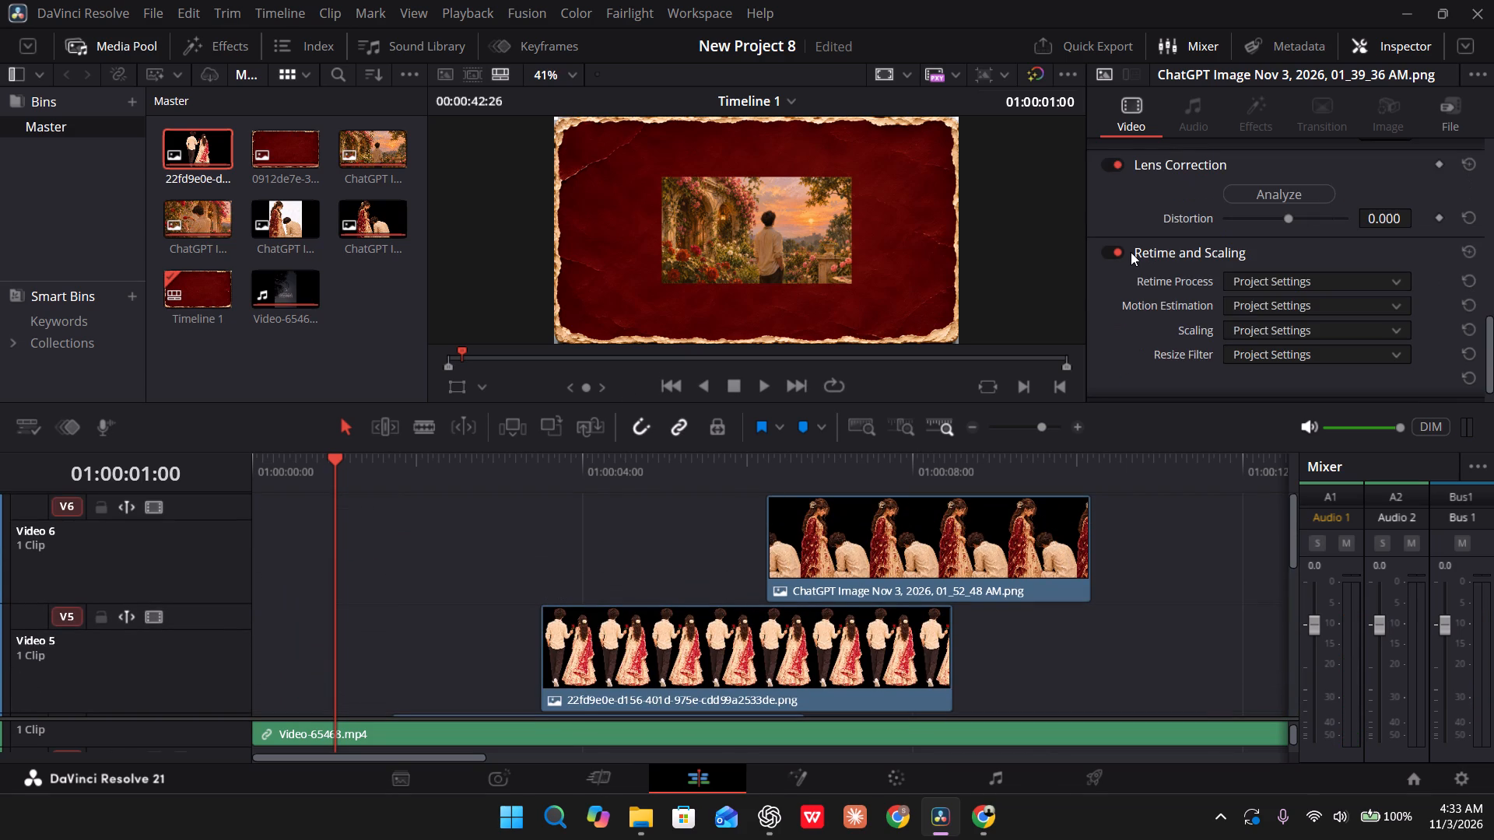
scroll(1131, 252, "down", 2)
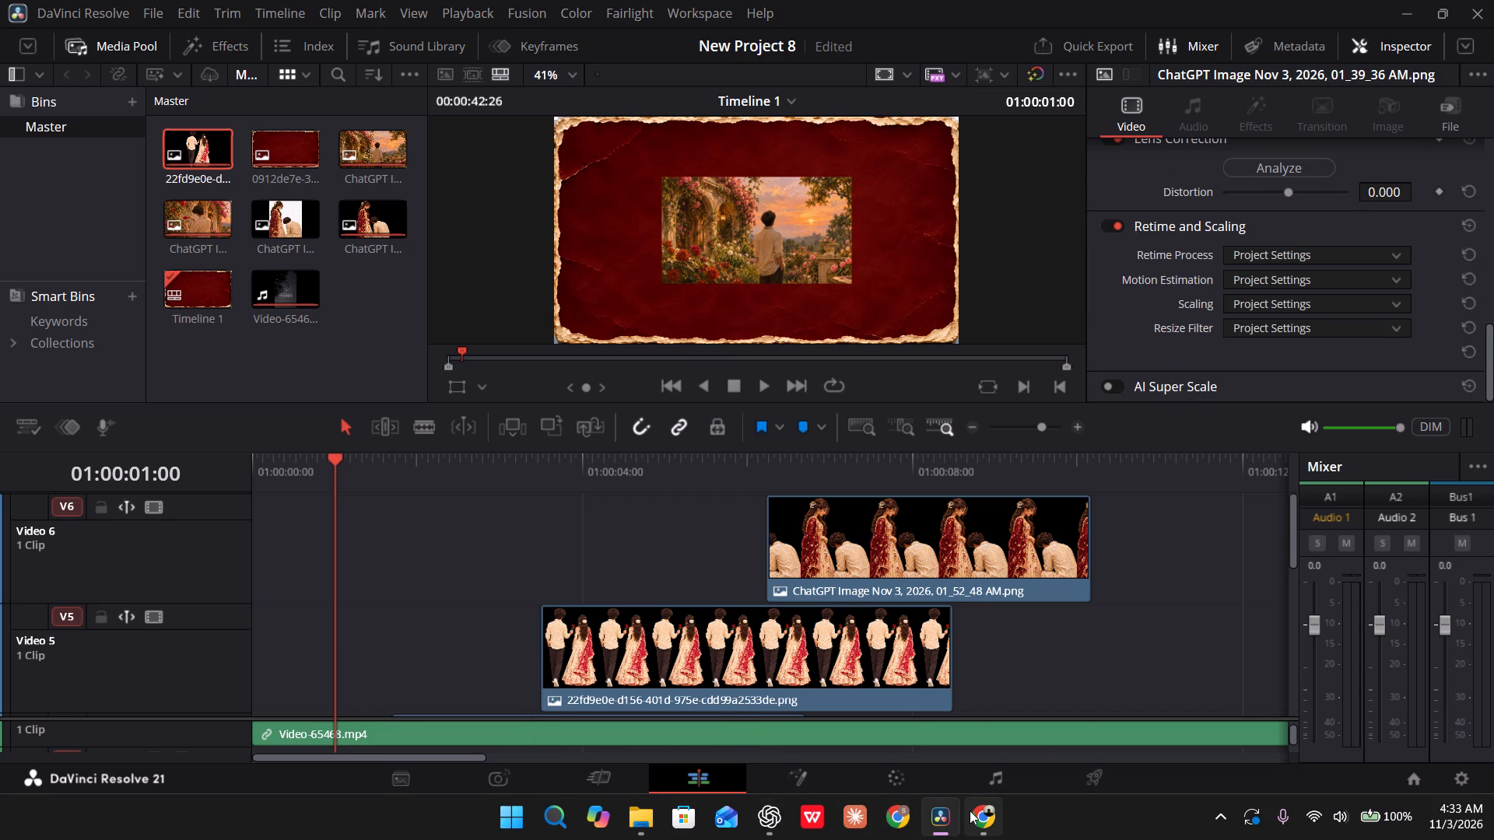
Switch to YouTube Desktop and search for "crop image corner in davinci".
left_click(1408, 1)
left_click(1408, 1)
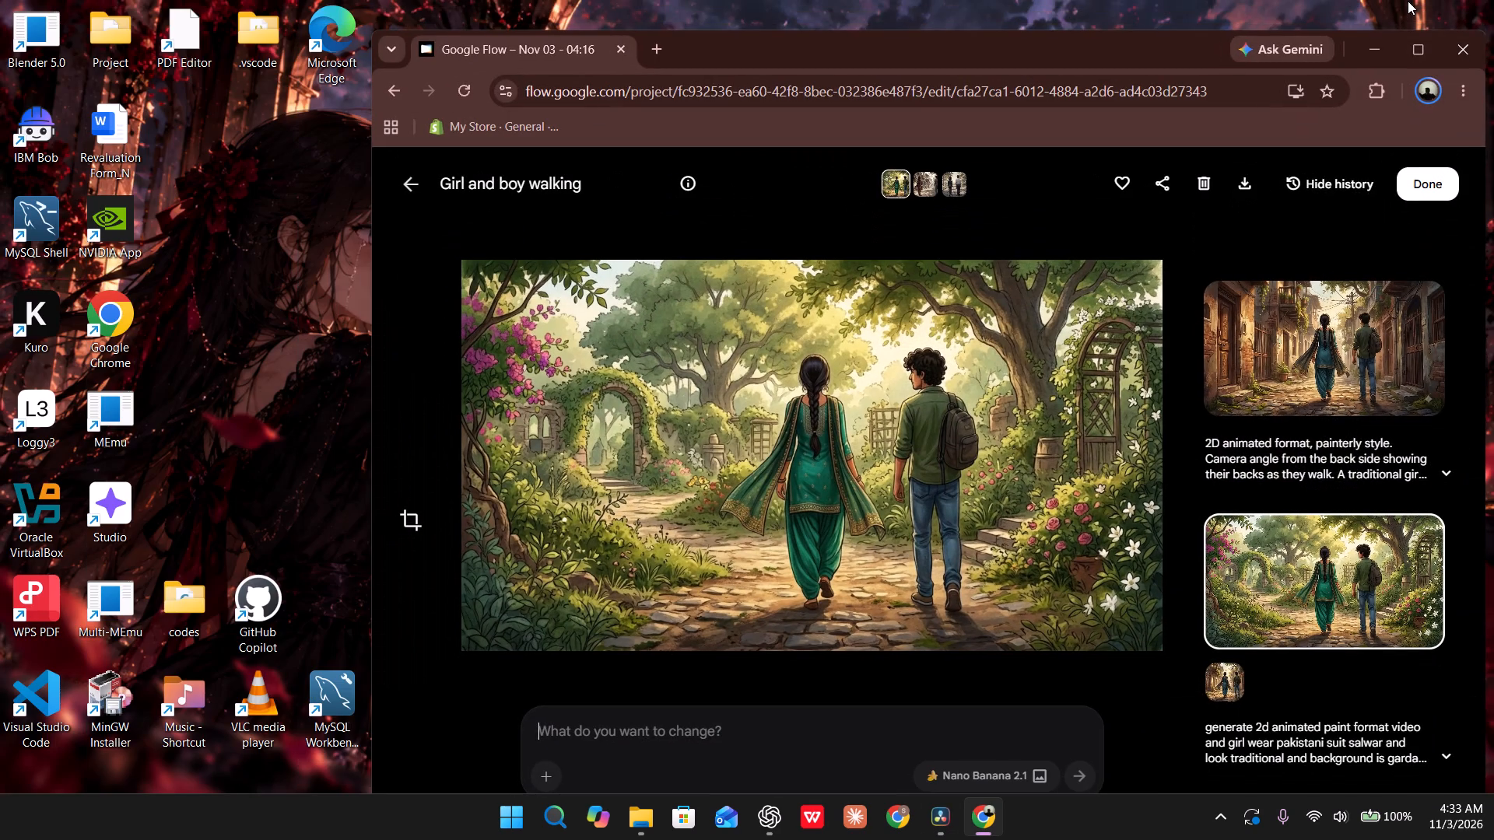
left_click(1419, 46)
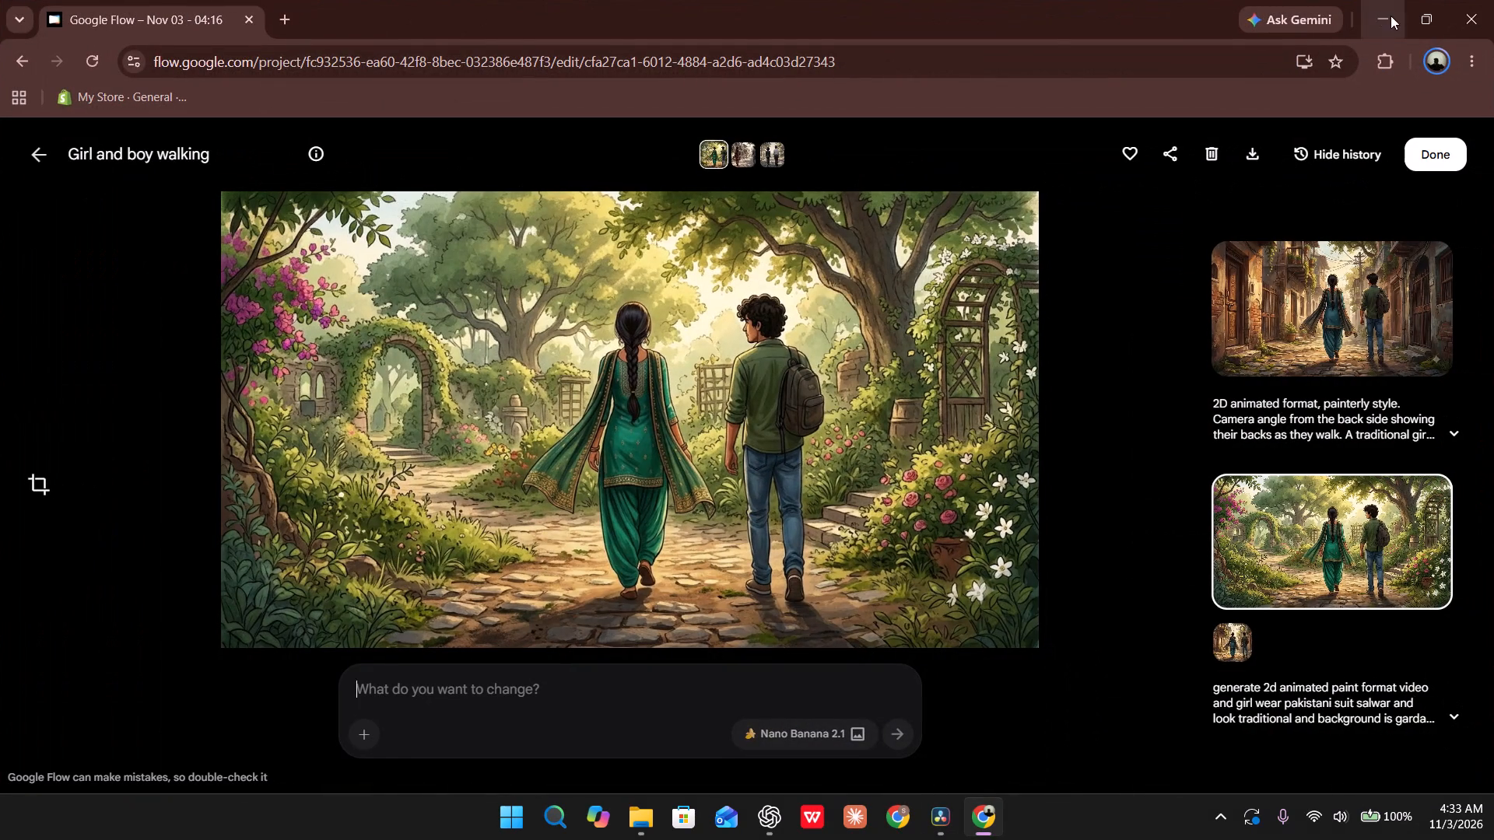
left_click(1391, 16)
double_click(1021, 707)
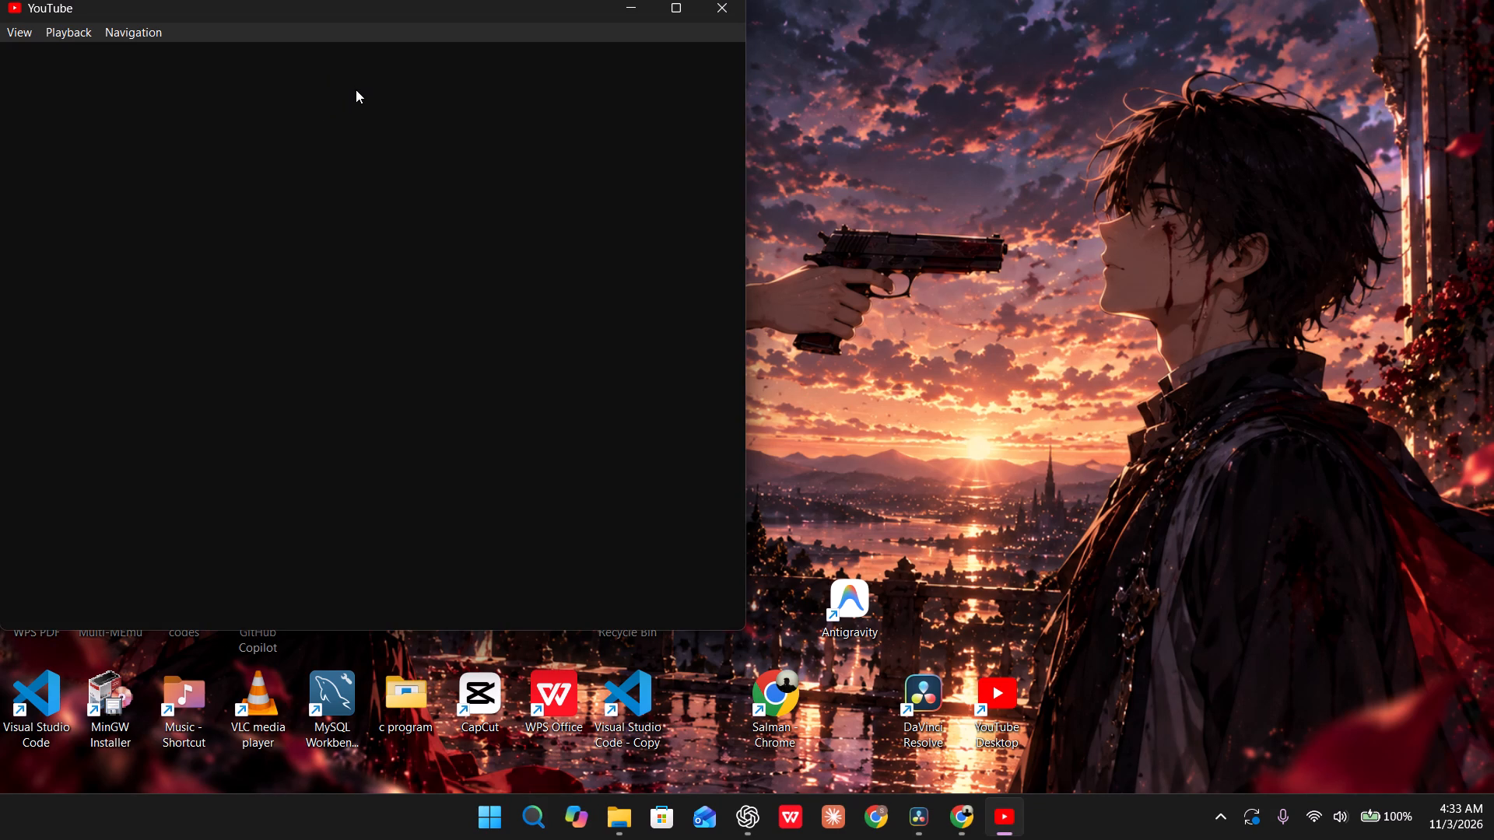
left_click(256, 65)
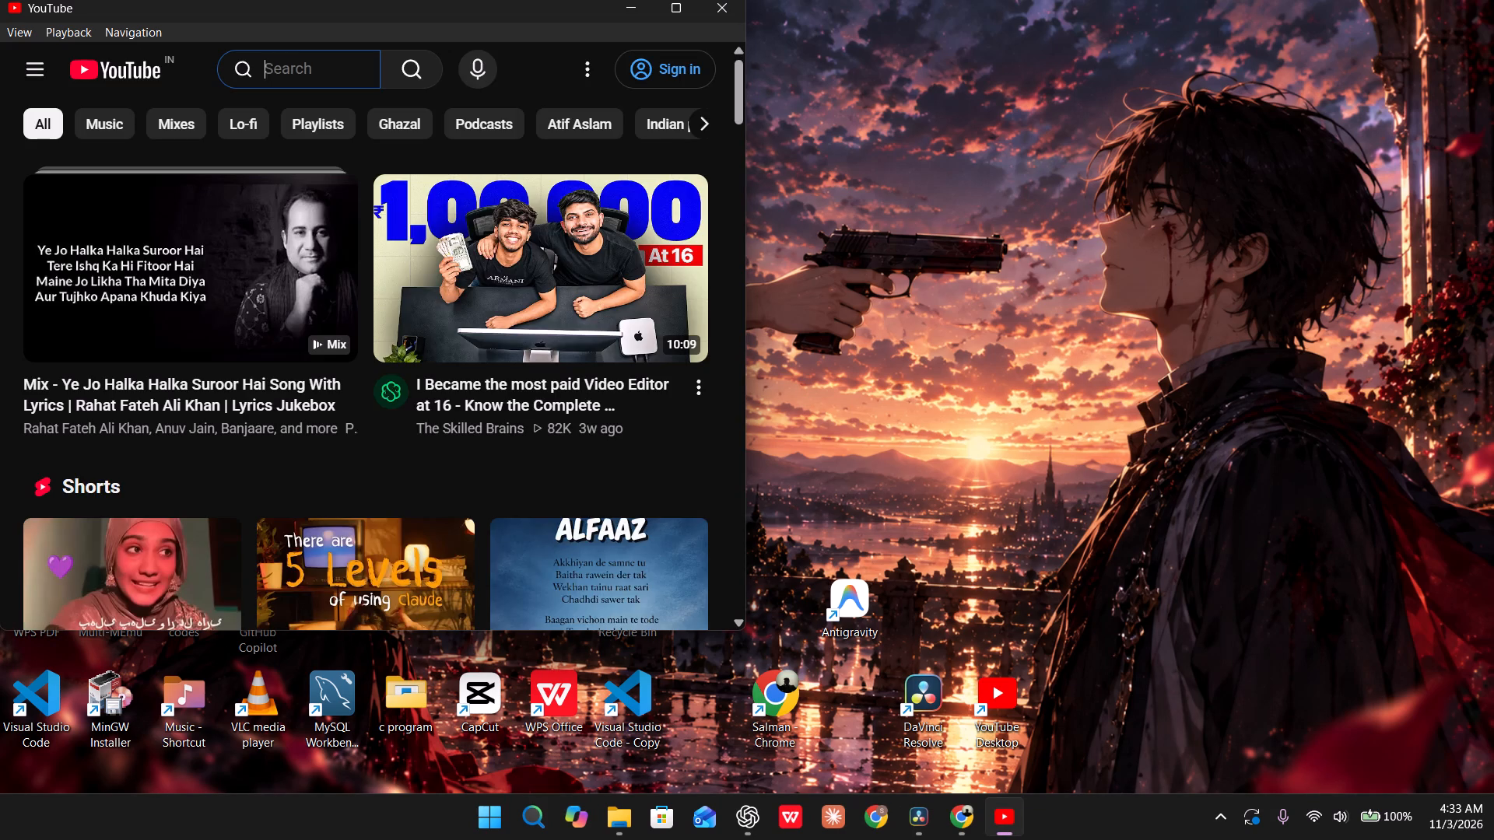
type("crop")
key("space")
type("image cor")
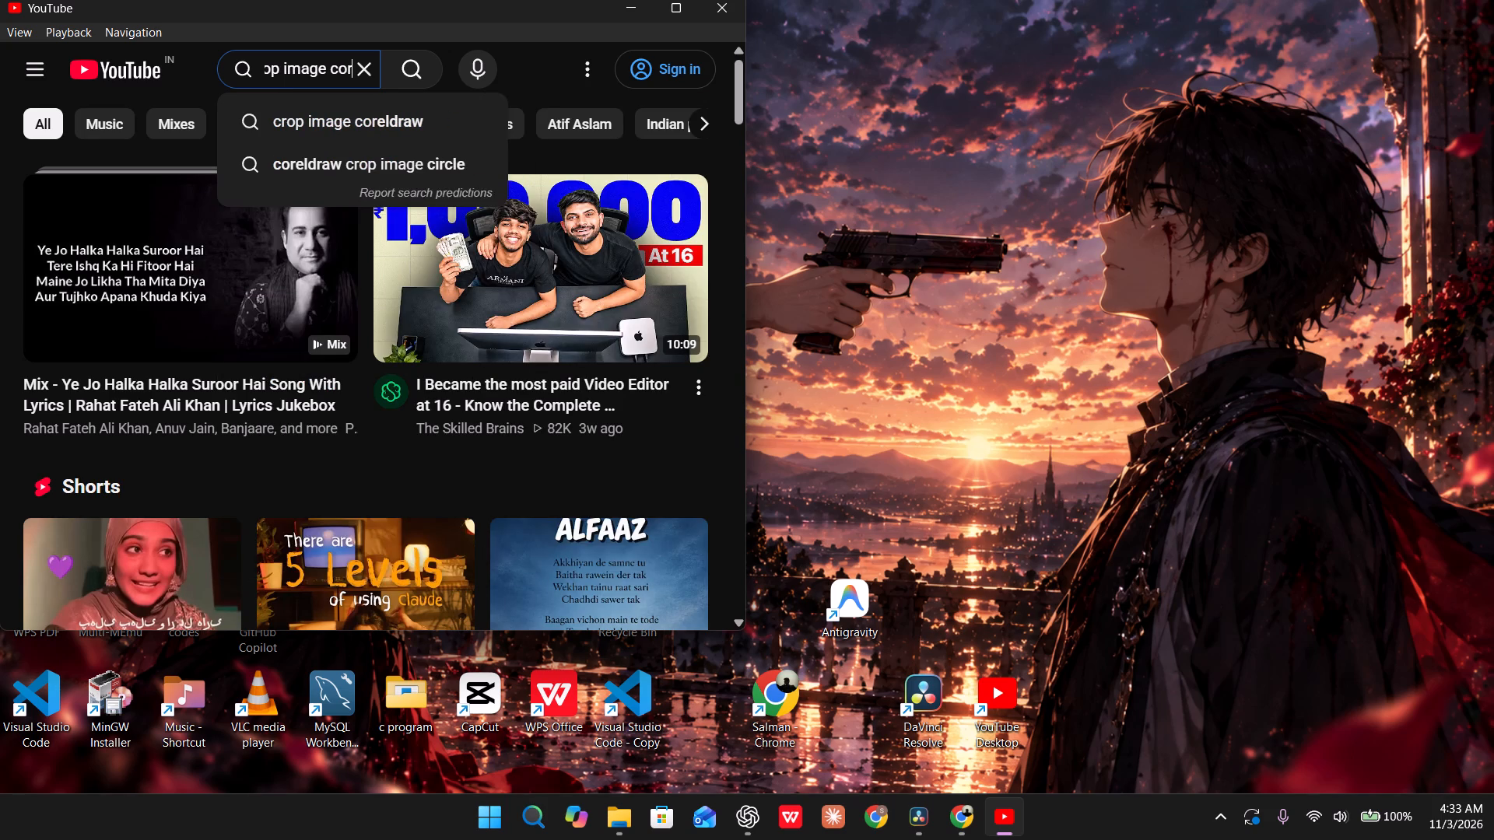
type("ner")
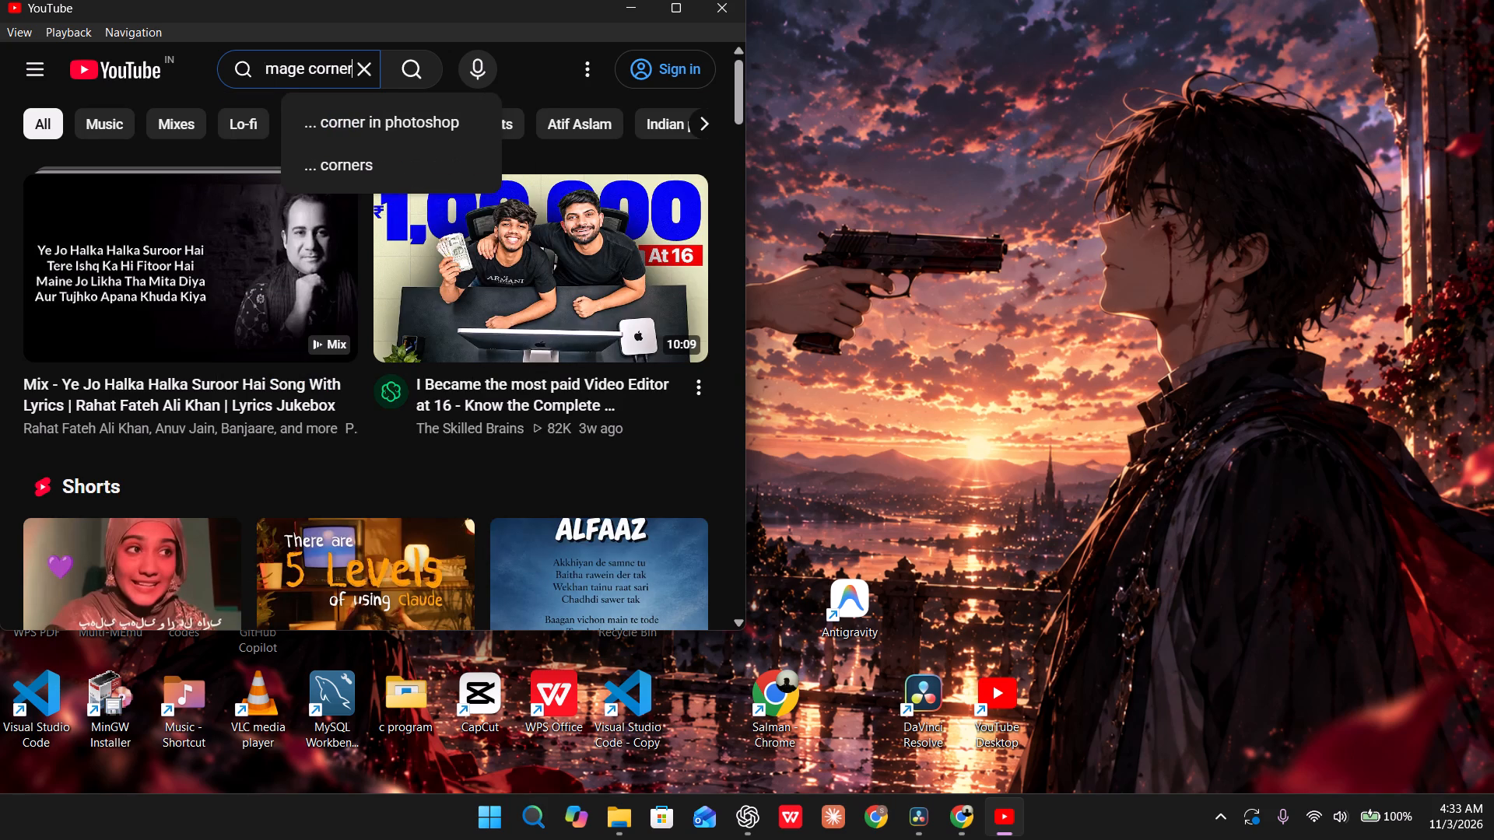
key("space")
type("in davinci")
key("Return")
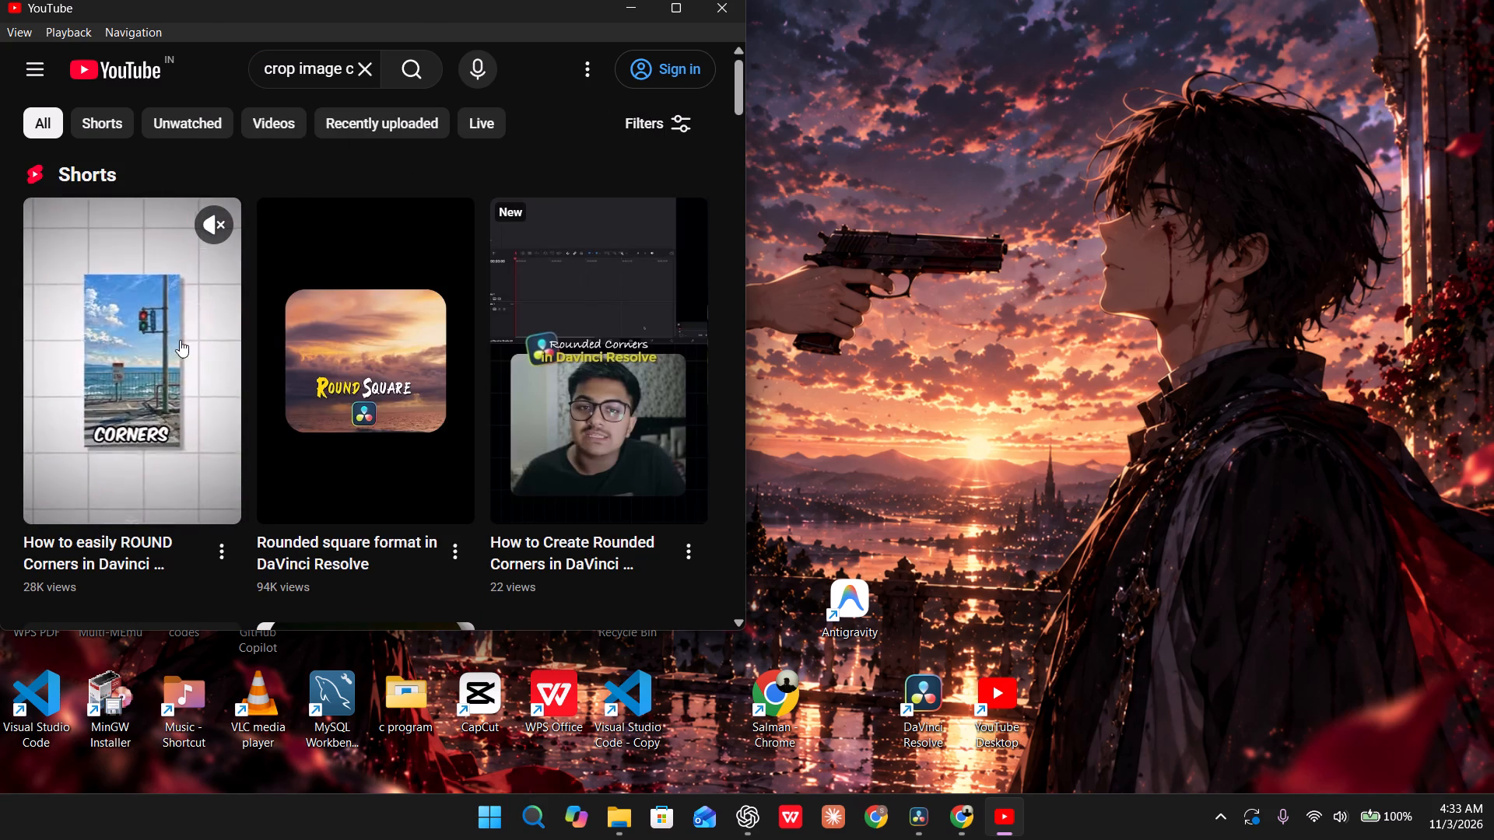
Watch the Short "How to easily ROUND Corners in Davinci" up to the edge roundness slider and pause it.
left_click(149, 351)
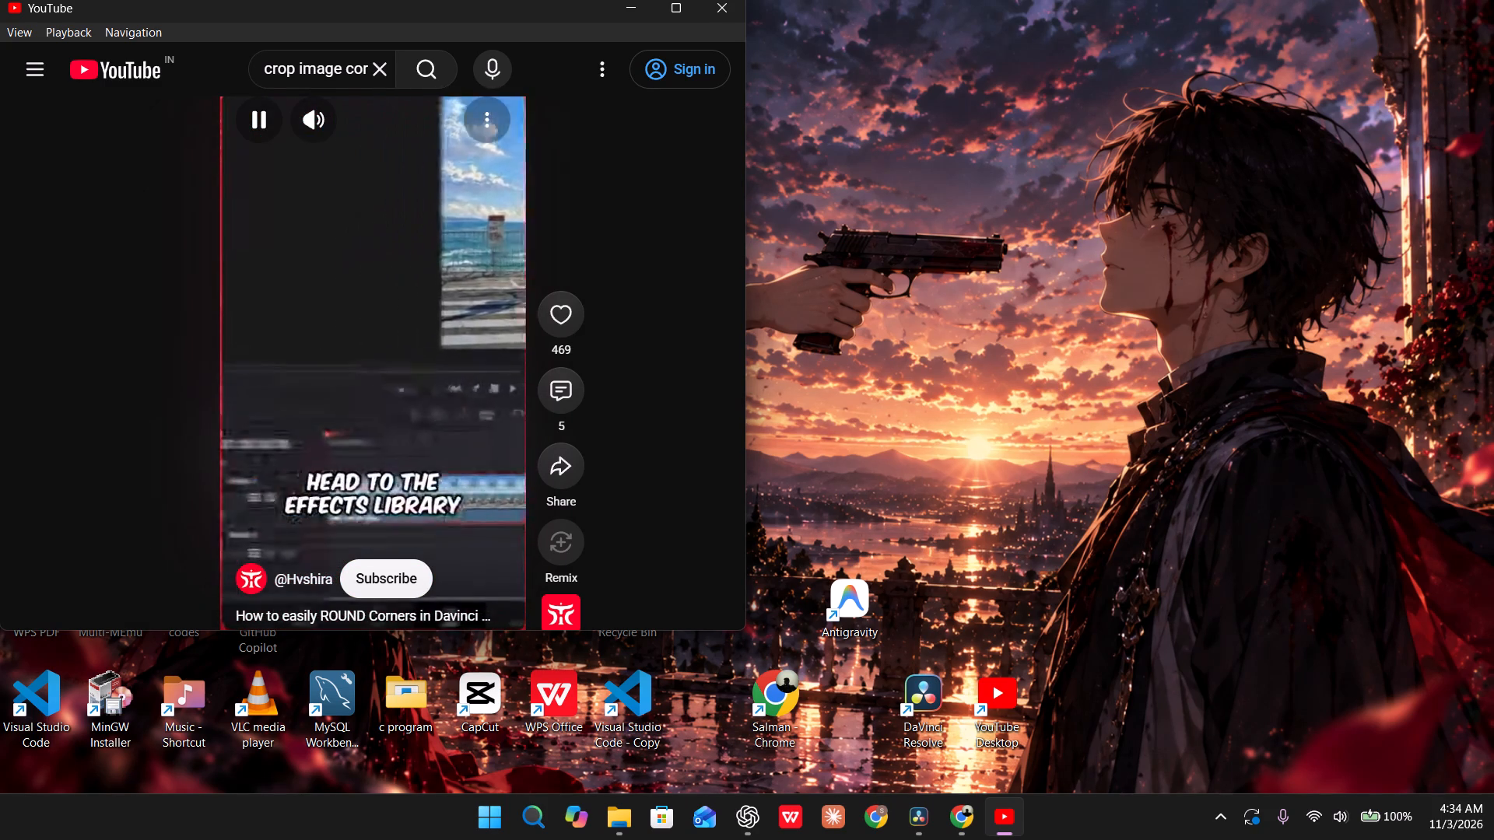
left_click(415, 379)
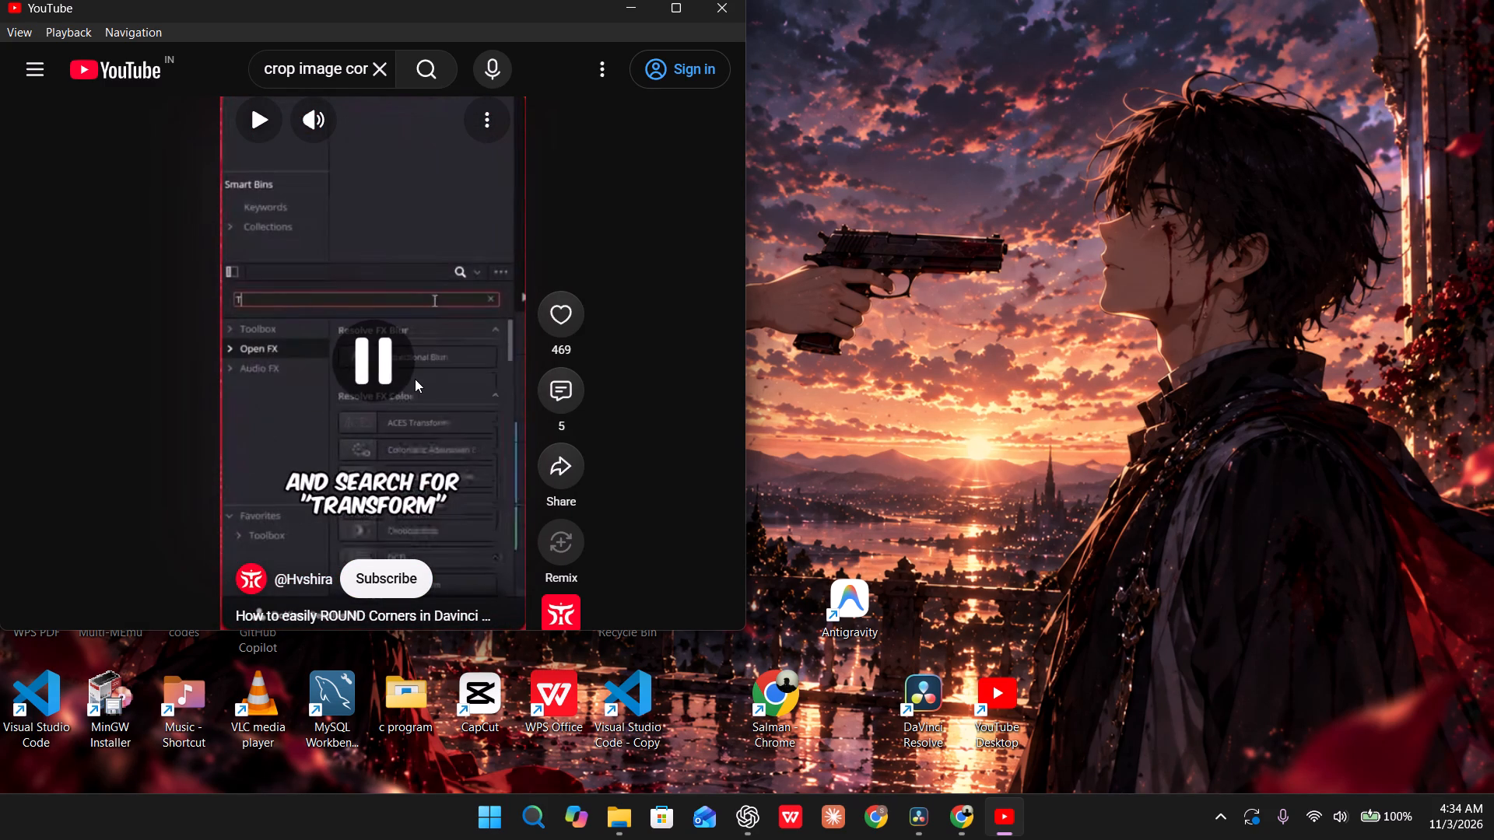
left_click(415, 379)
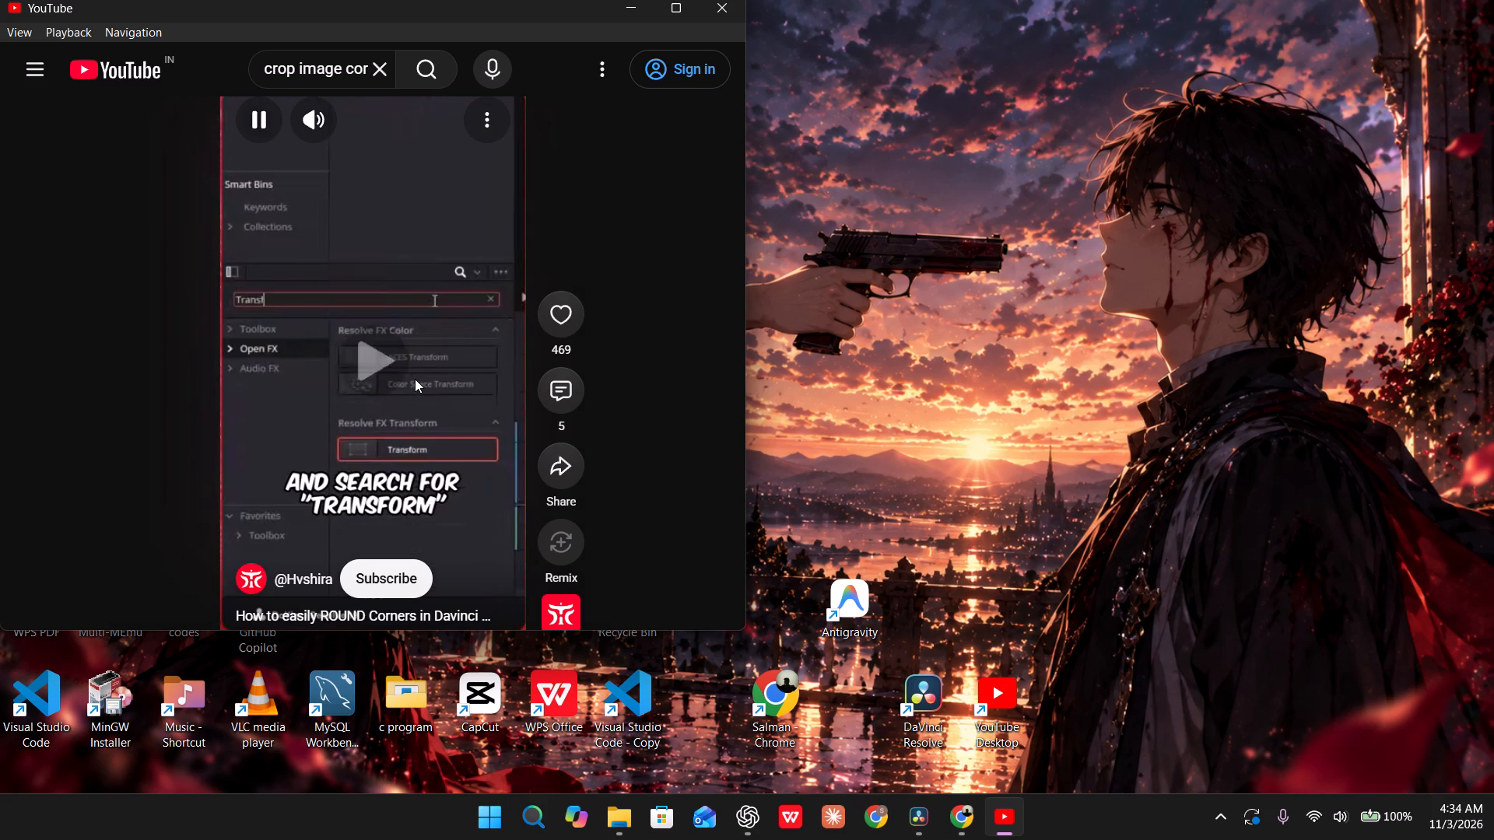
left_click(415, 379)
left_click(415, 379)
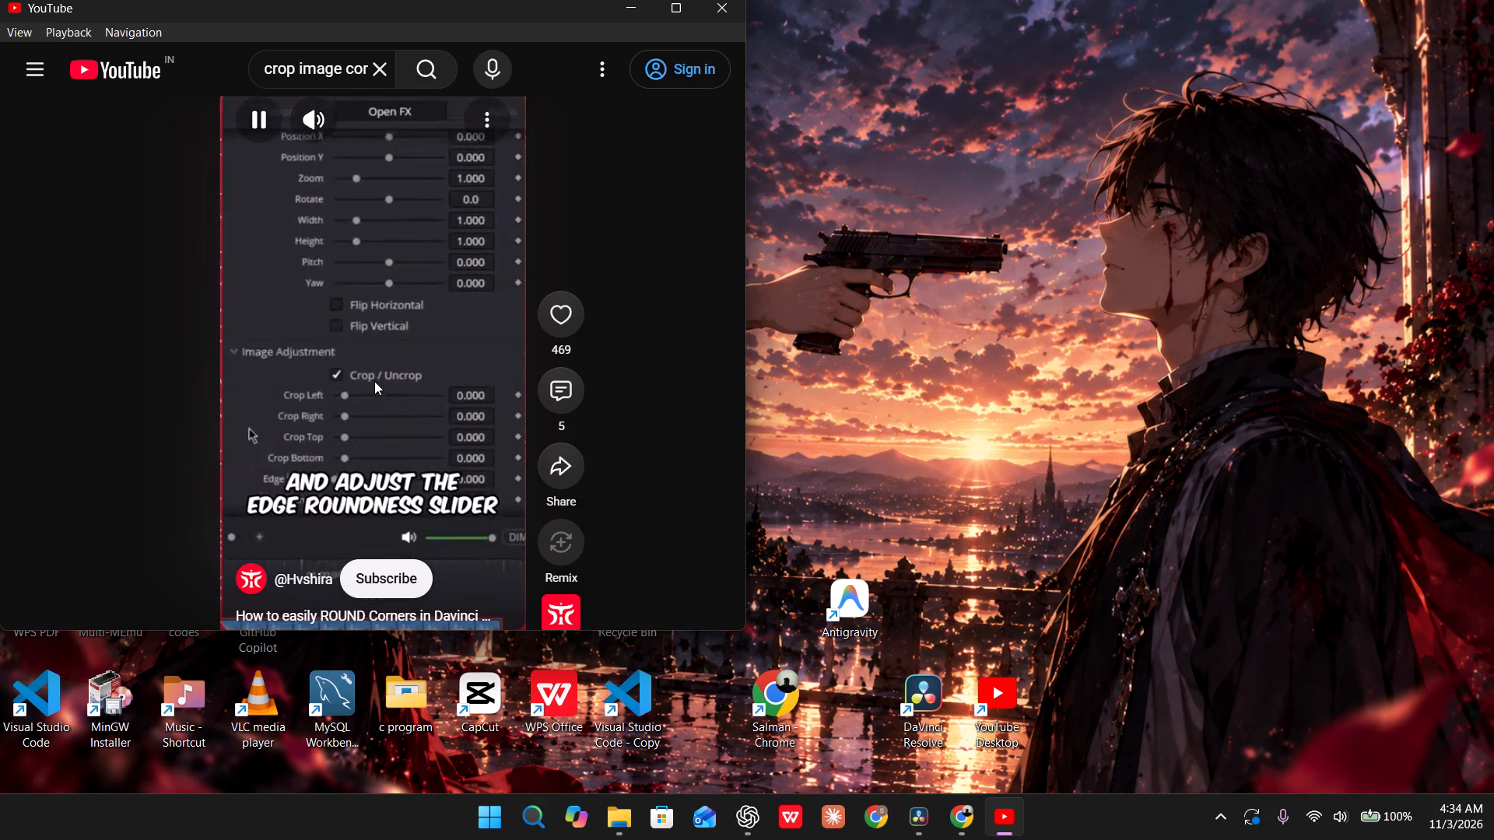
left_click(370, 385)
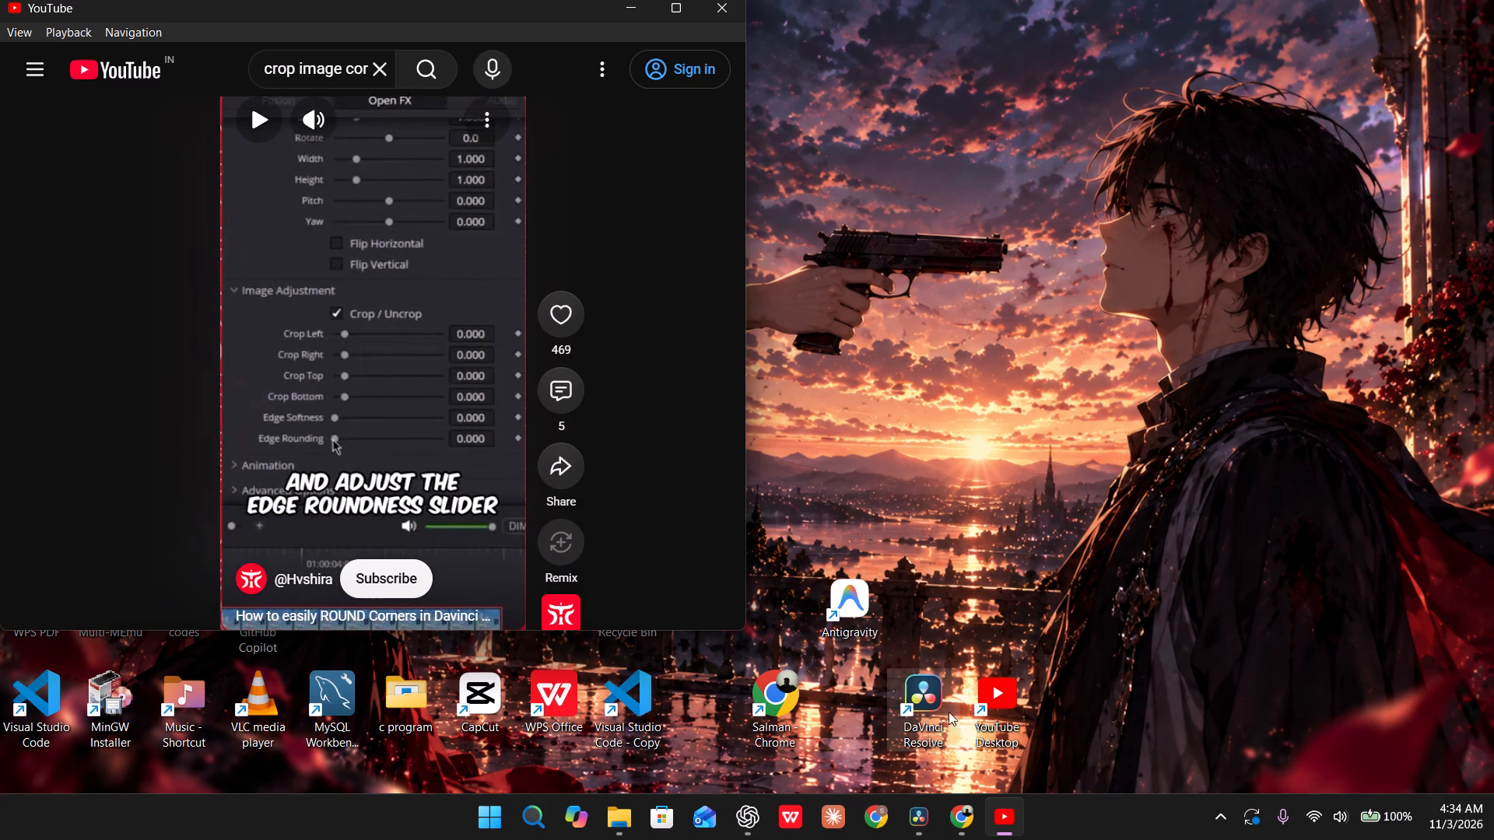
Switch back to DaVinci Resolve and browse the Resolve FX category in the effects library.
left_click(908, 839)
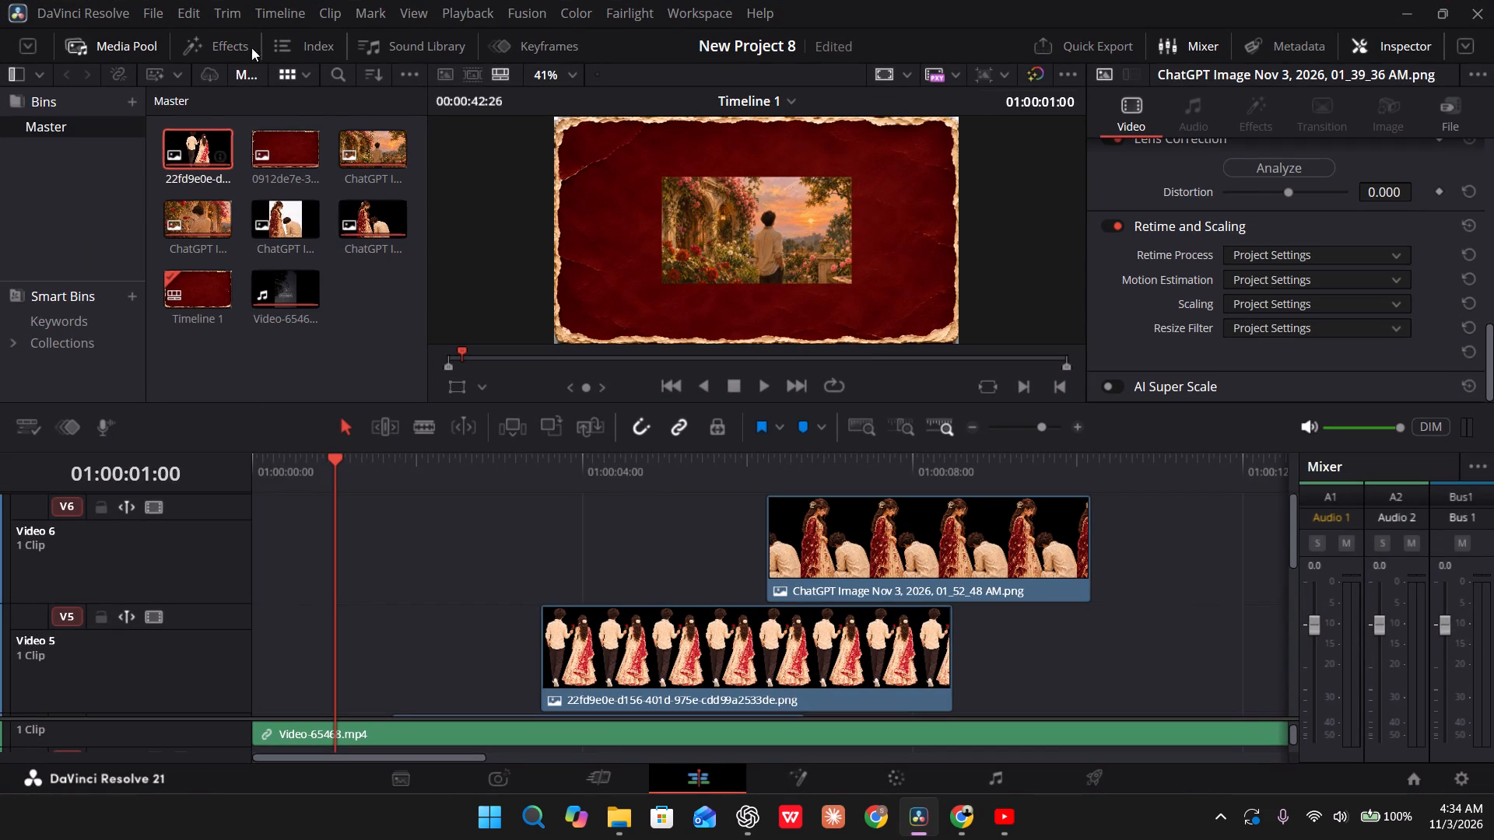
left_click(212, 53)
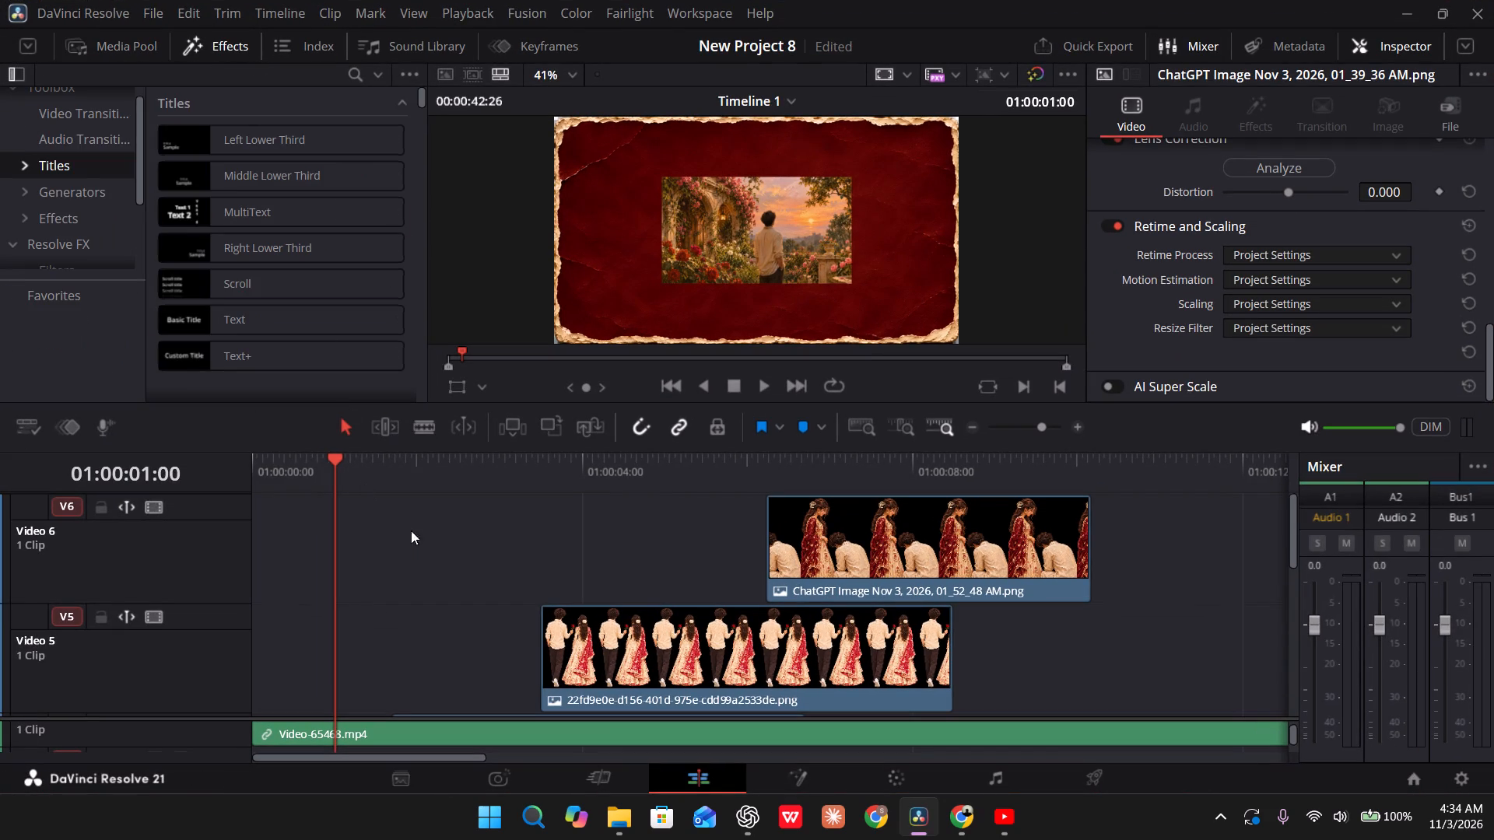
scroll(342, 590, "down", 1)
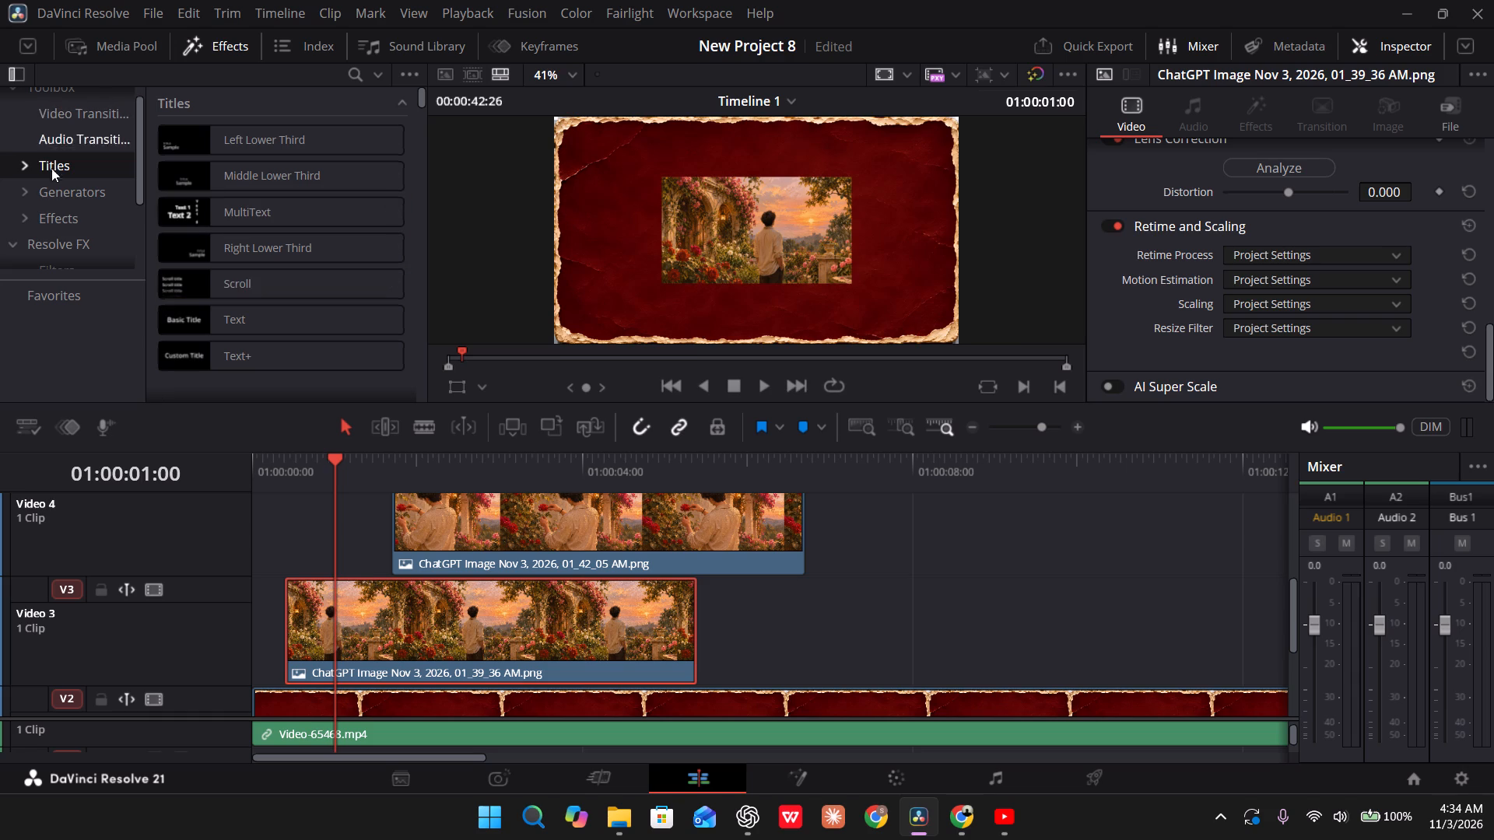
left_click(65, 250)
scroll(314, 255, "up", 1)
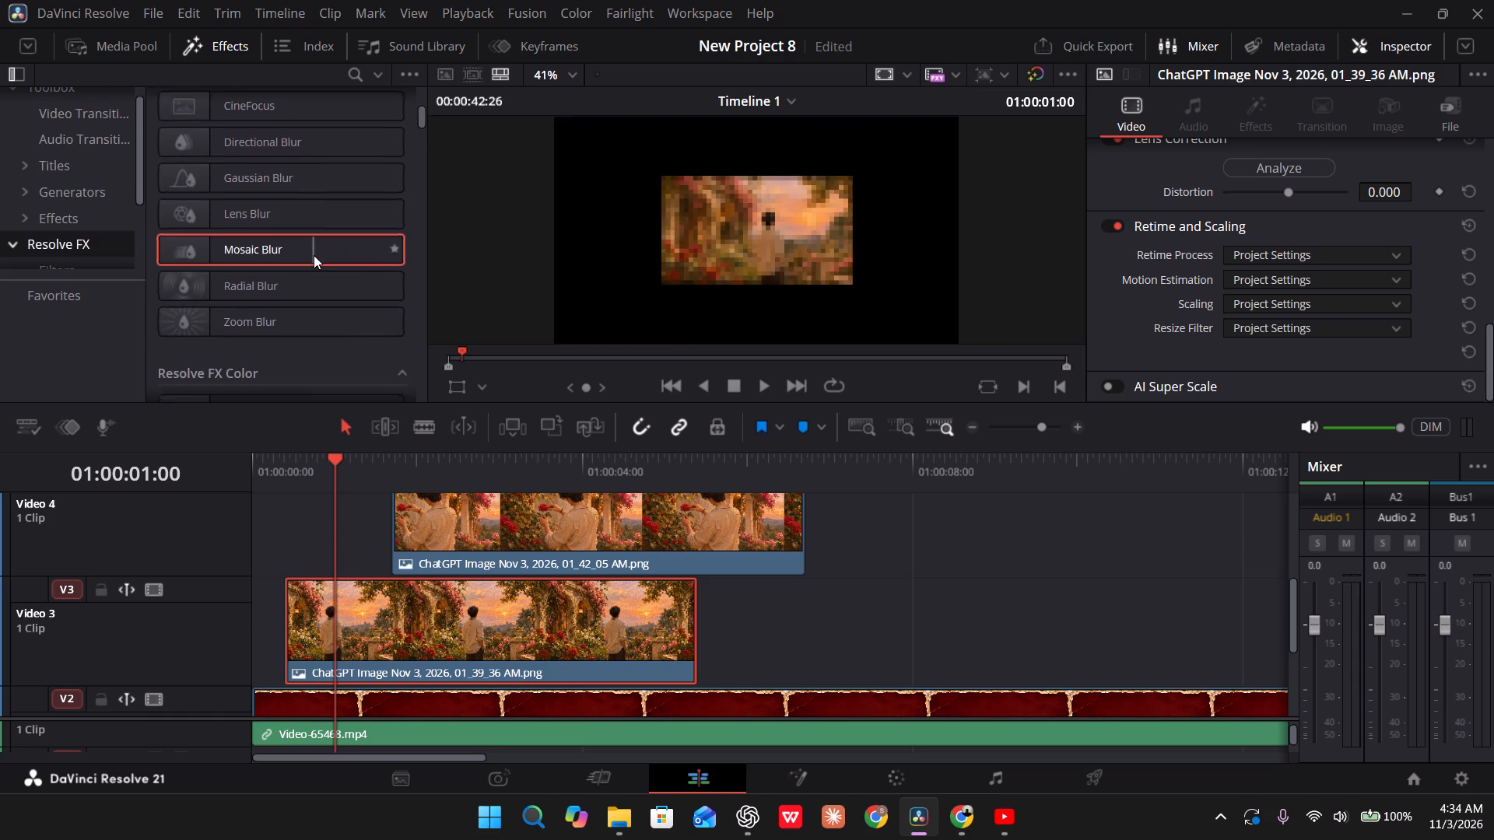
scroll(314, 255, "up", 7)
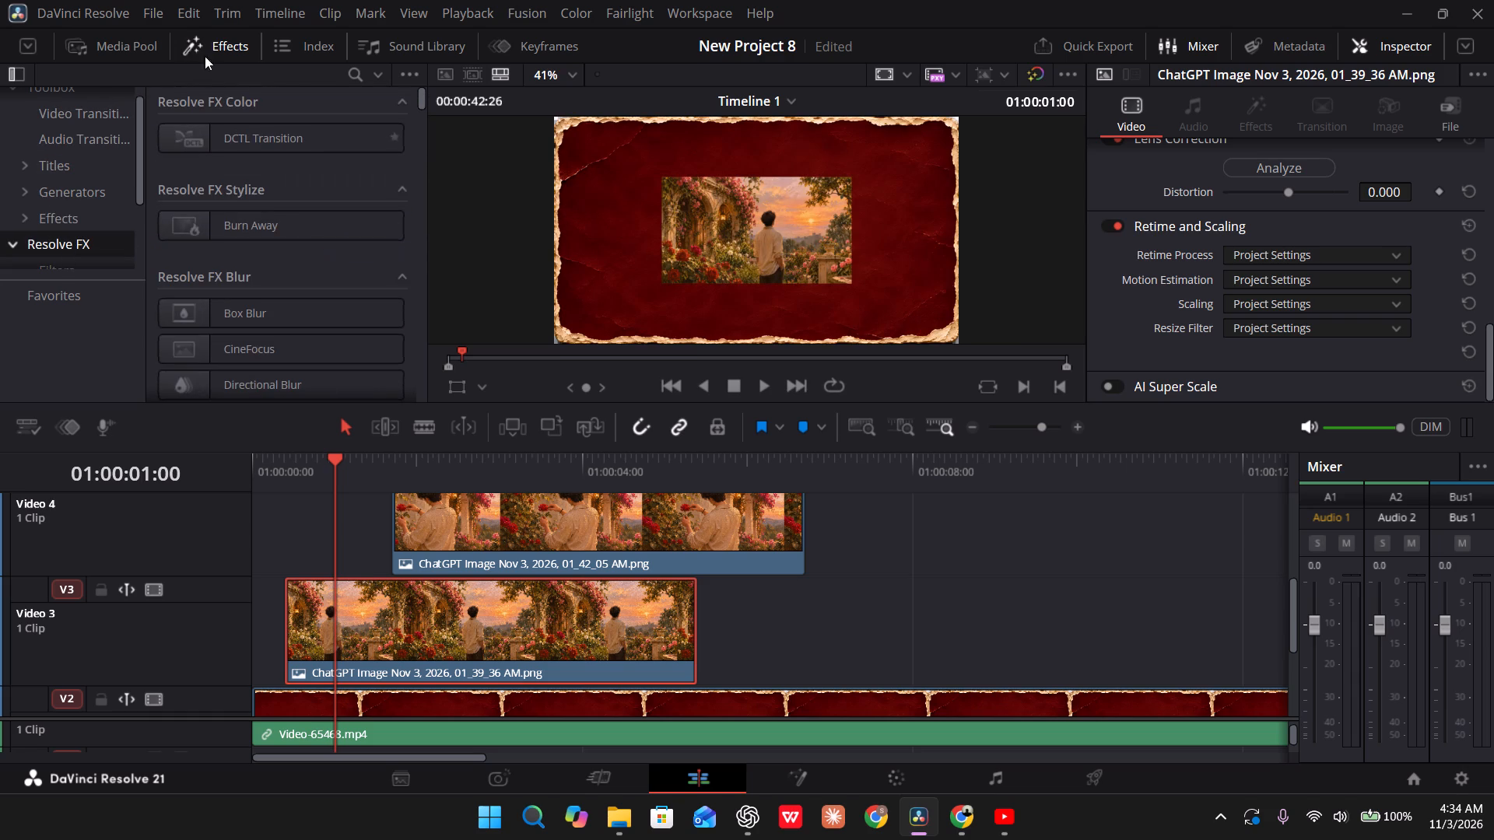
Search the effects library for "tran".
left_click(345, 69)
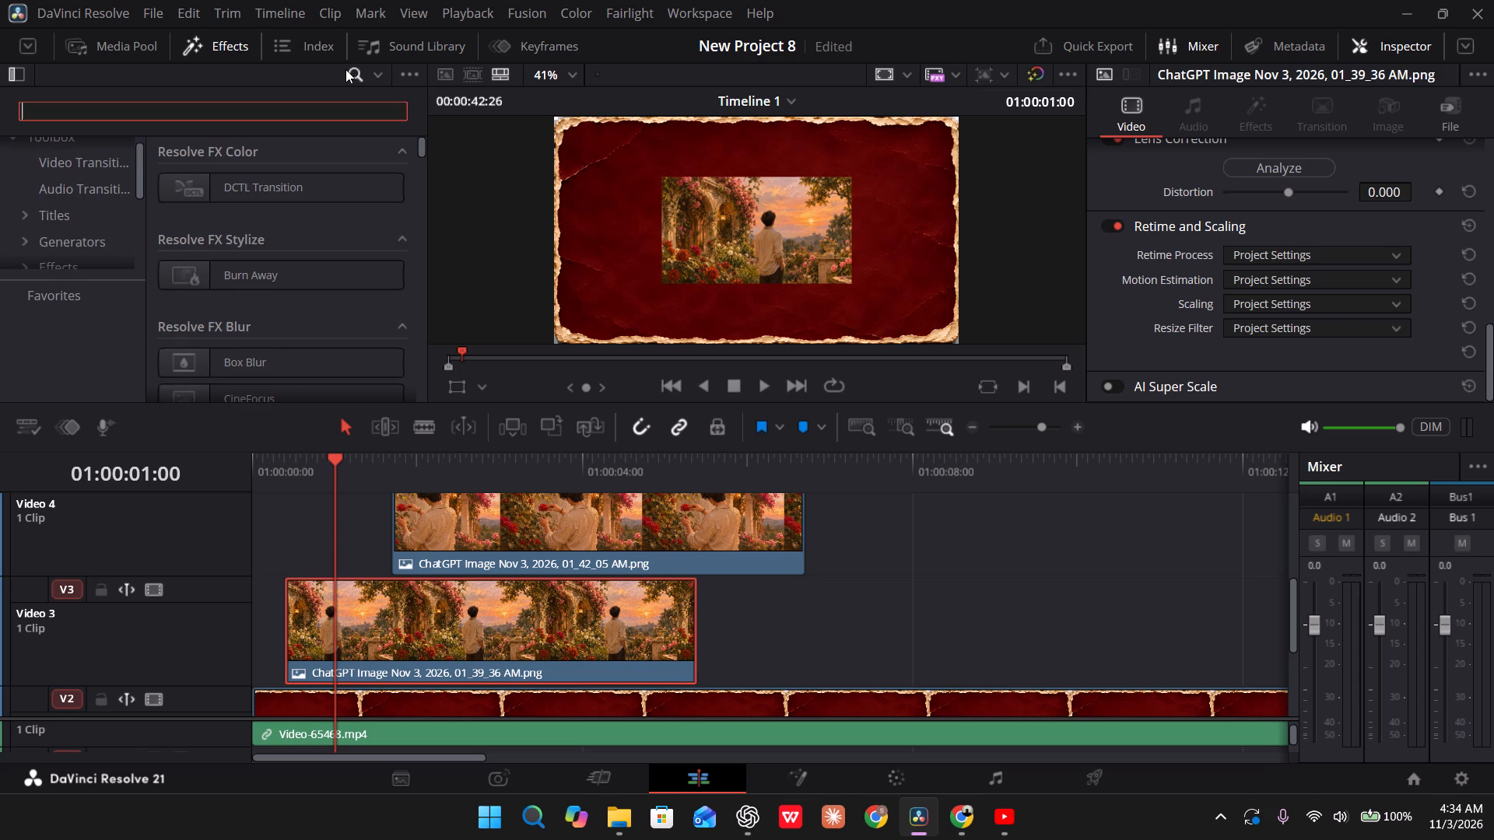
type("rran")
key("BackSpace")
key("BackSpace")
key("BackSpace")
key("BackSpace")
key("BackSpace")
key("BackSpace")
key("BackSpace")
key("BackSpace")
key("BackSpace")
key("BackSpace")
type("tran")
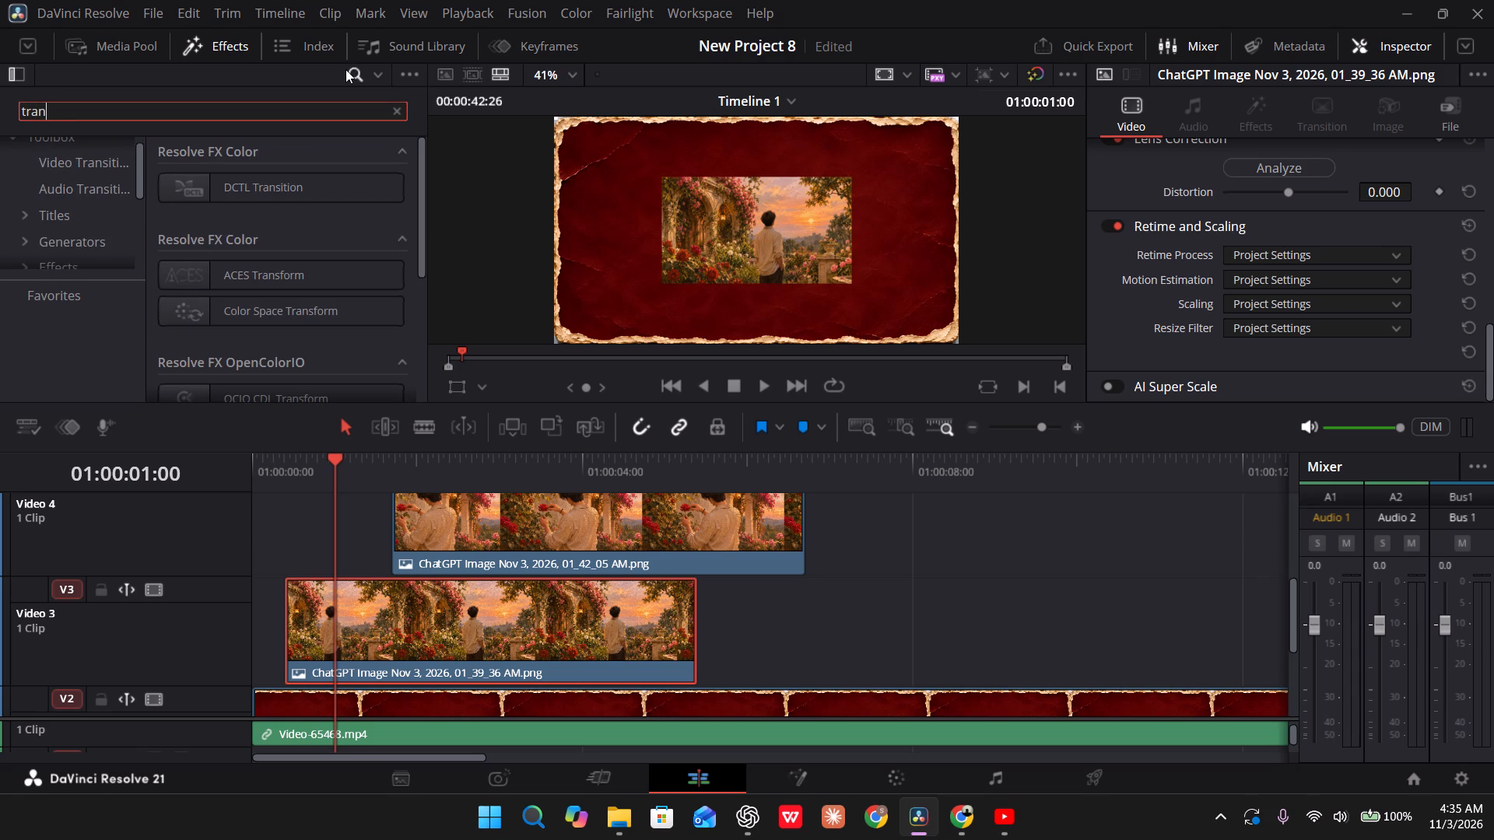
Return to YouTube and replay the rounded-corners Short, pausing where the Transform effect is picked up.
left_click(998, 814)
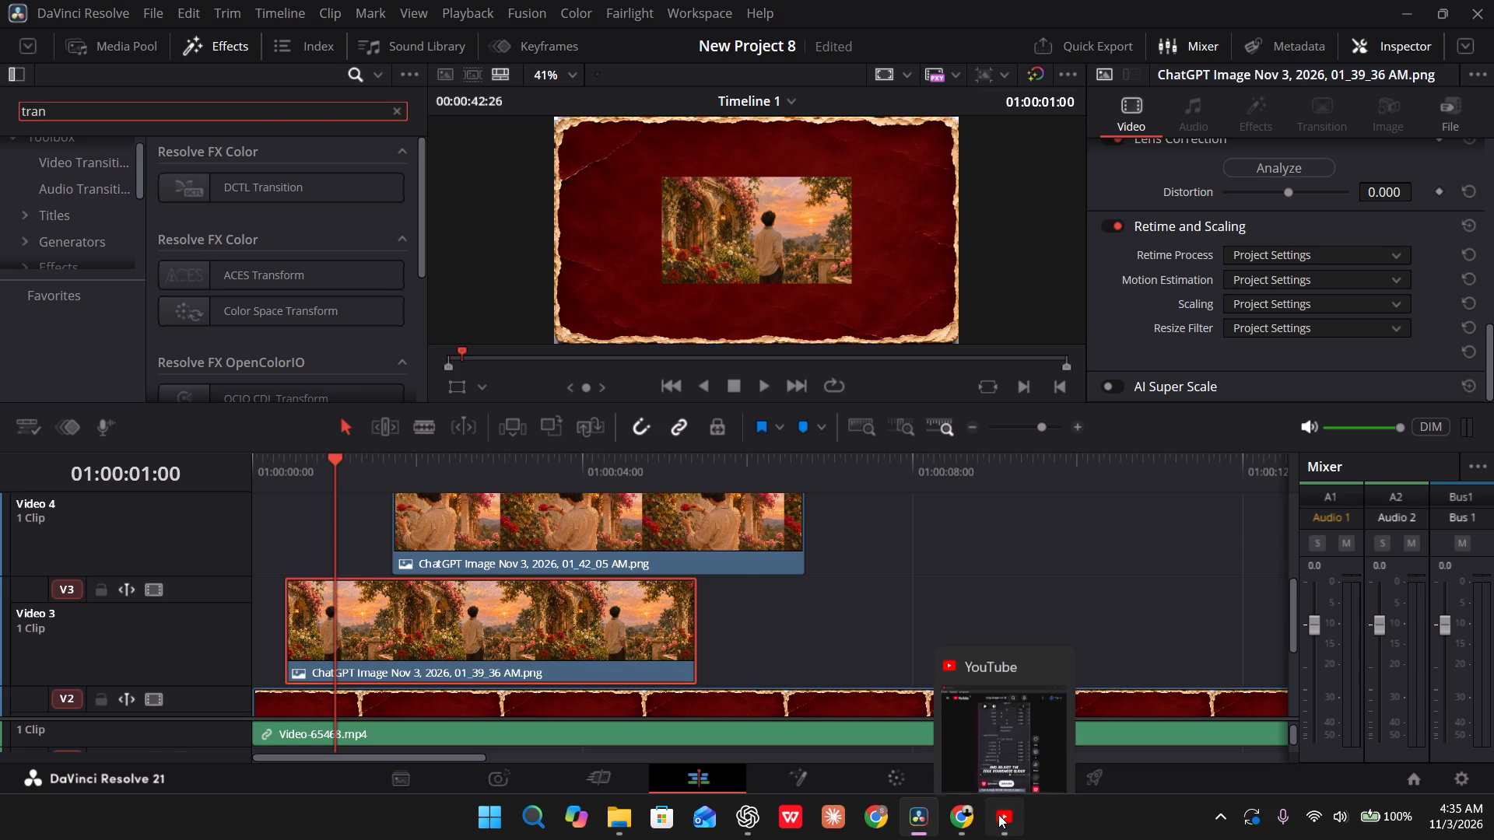
left_click(366, 455)
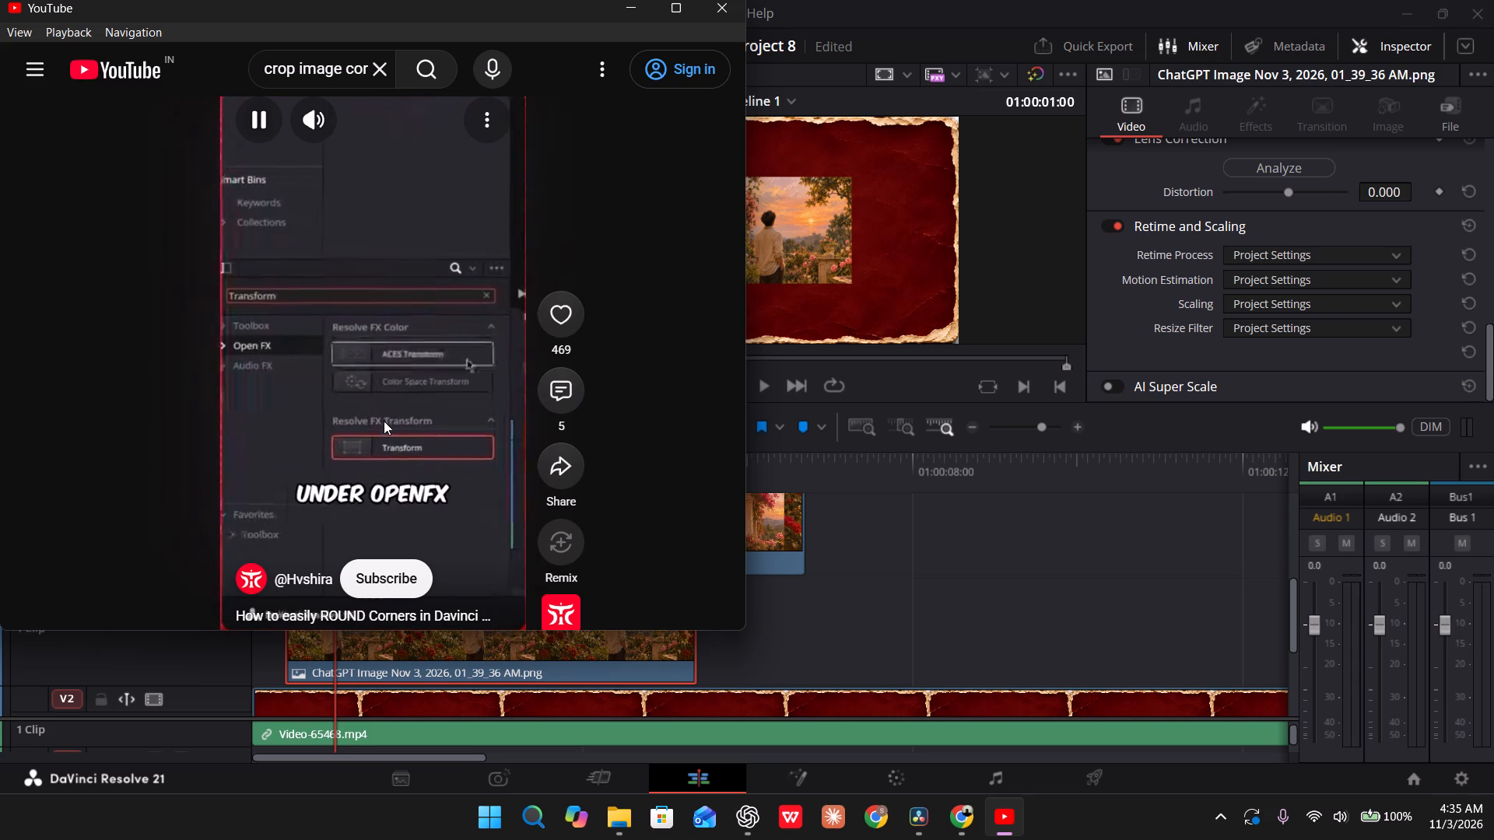
left_click(390, 359)
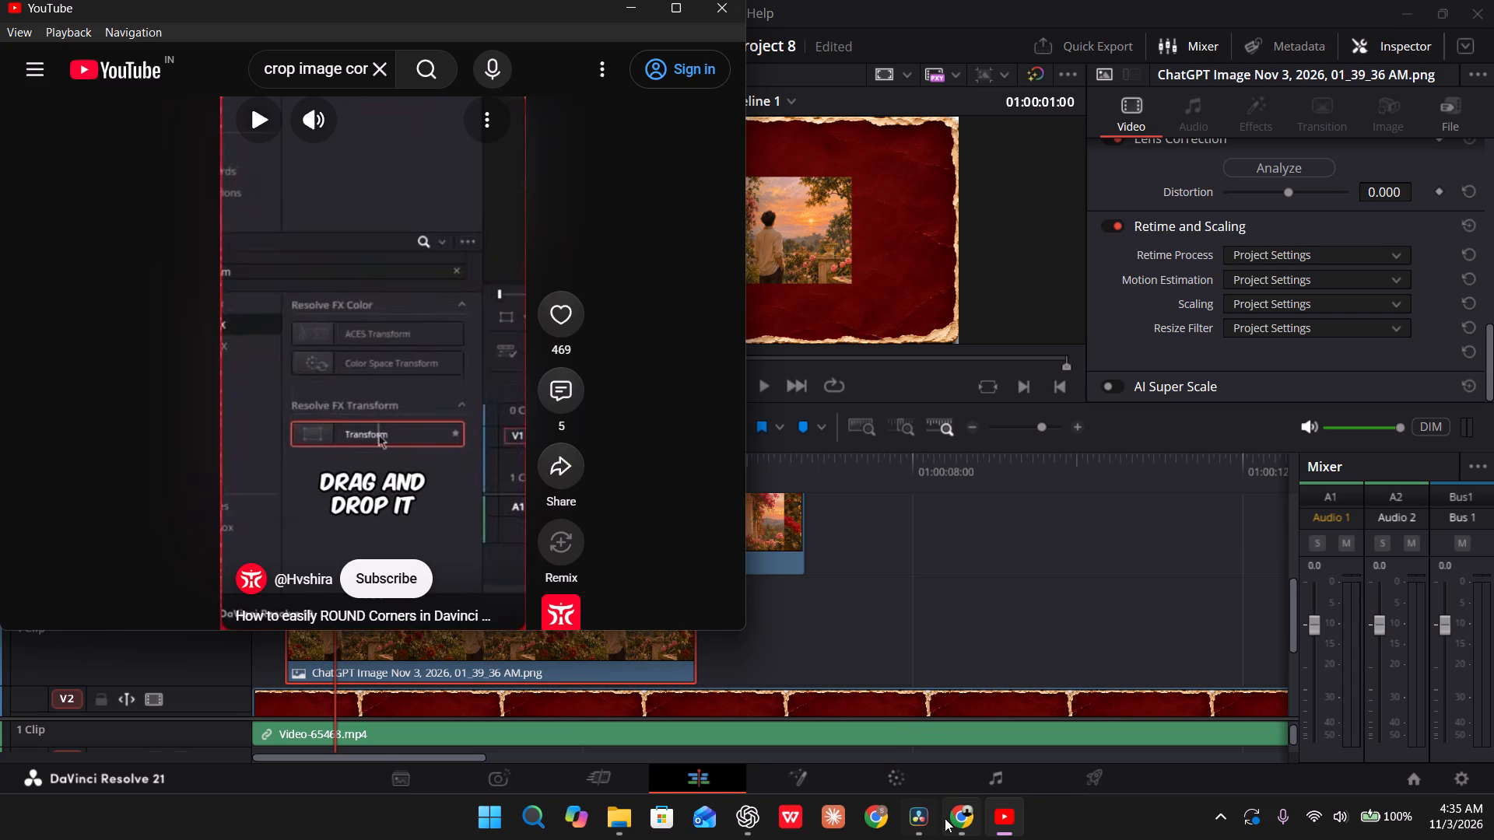
Switch back to DaVinci Resolve, search the effects for "Transform", and apply the Resolve FX Transform effect to the garden image clip on Video 3.
left_click(919, 818)
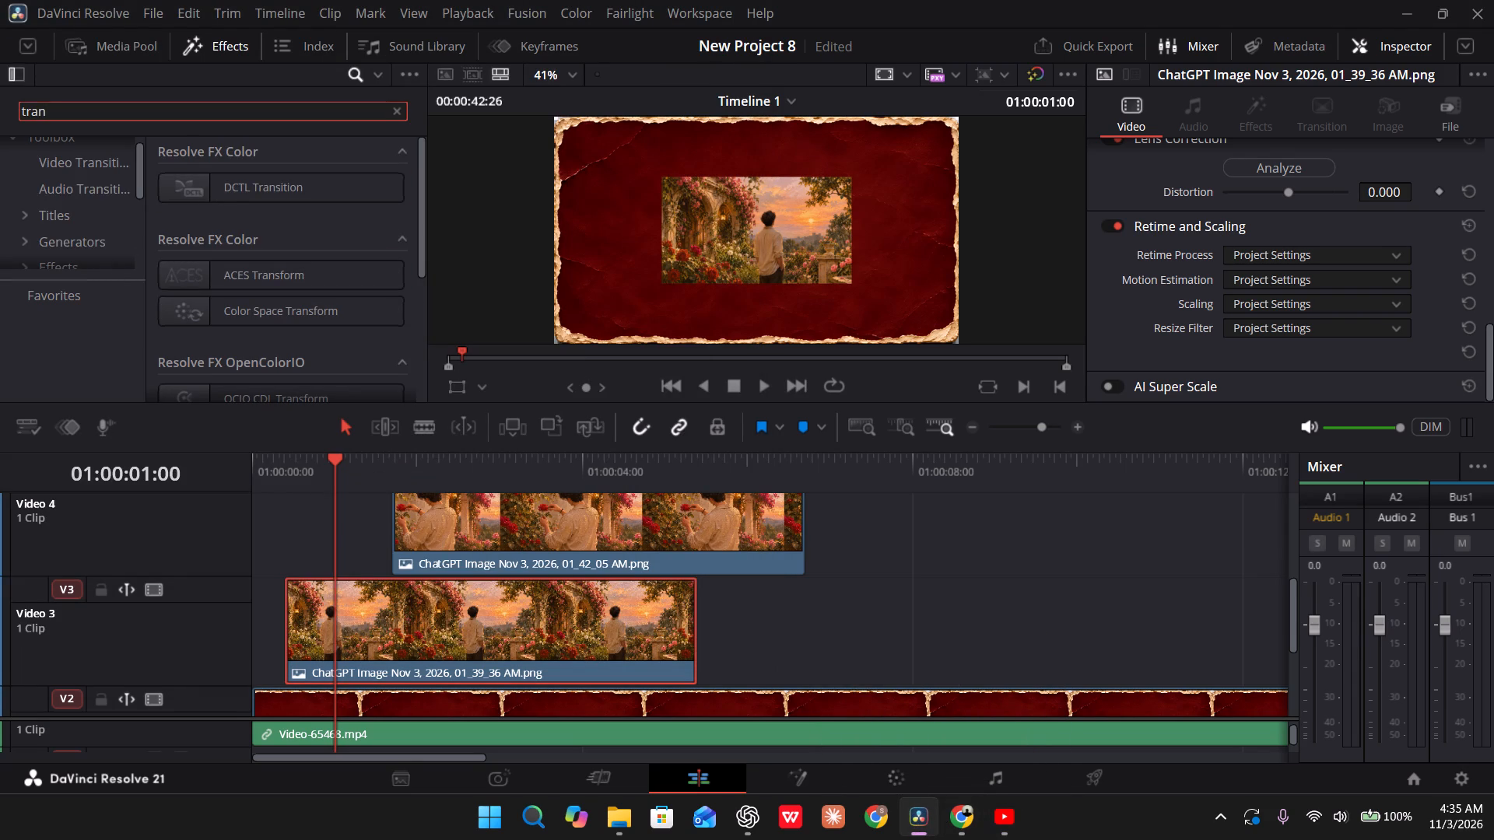
left_click_drag(124, 116, 0, 110)
type("Transfor")
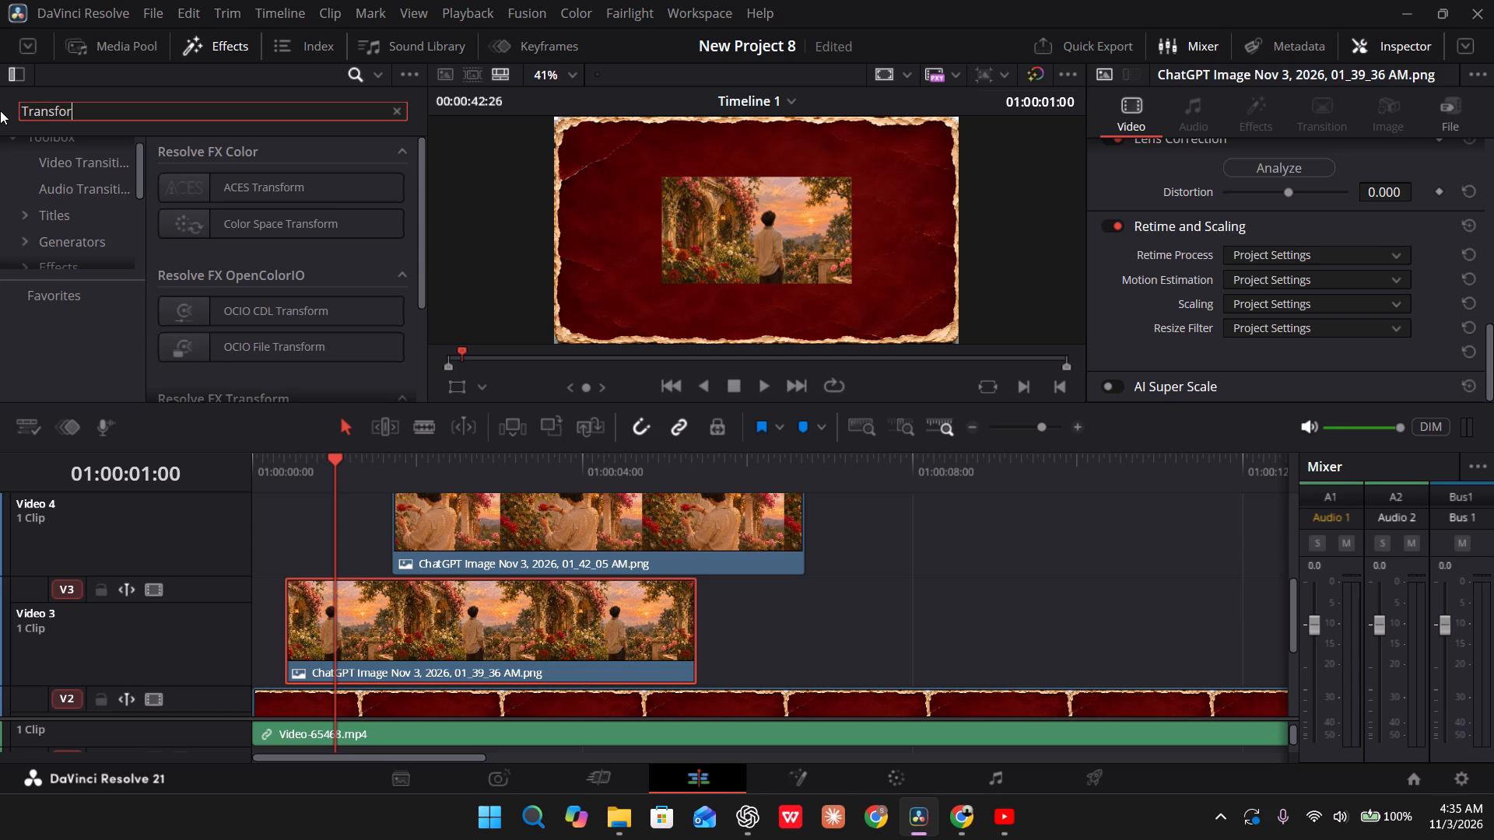
key("m")
scroll(210, 228, "down", 1)
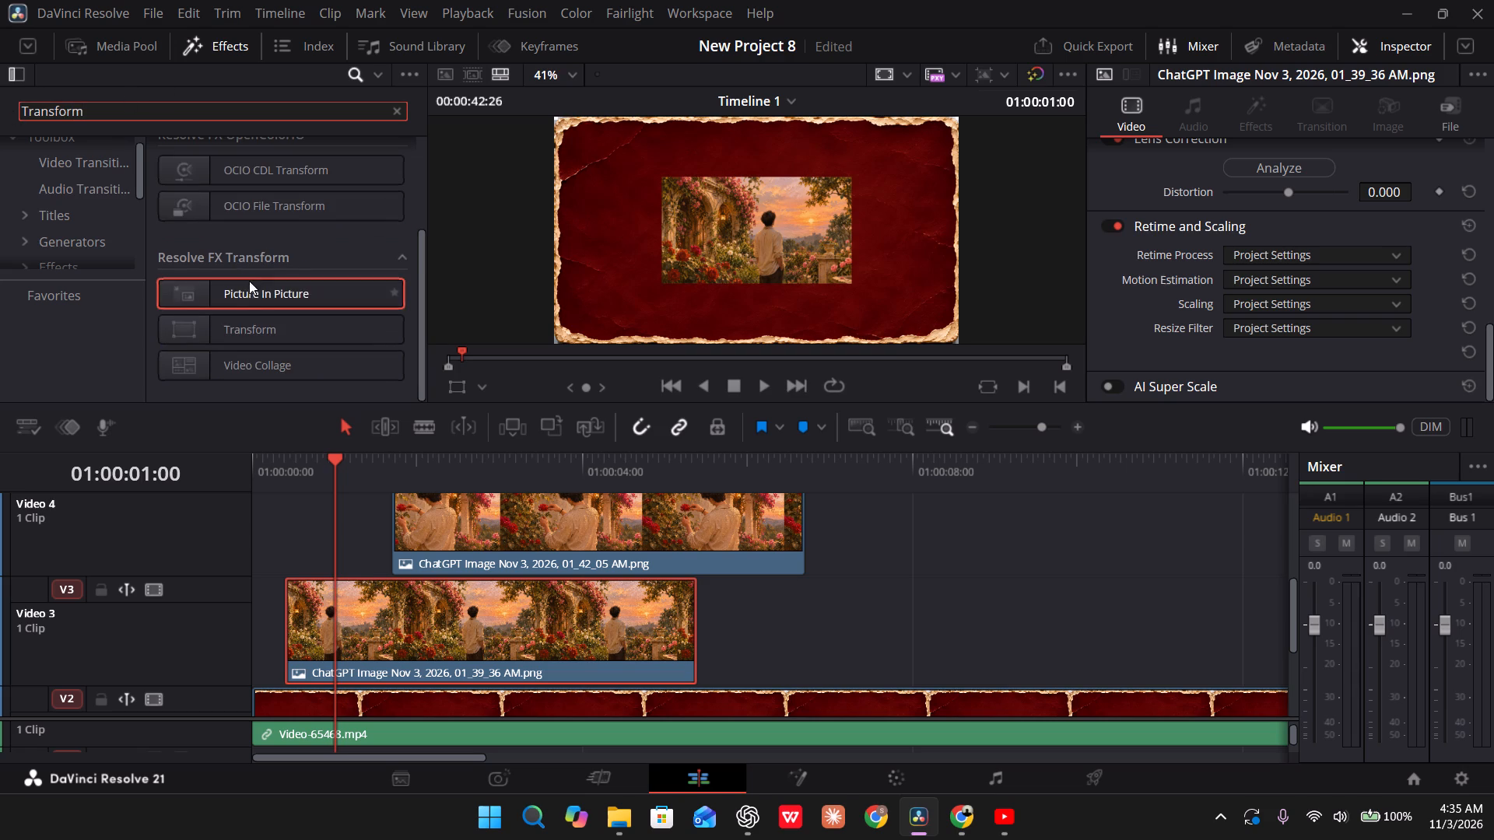
left_click_drag(228, 331, 395, 628)
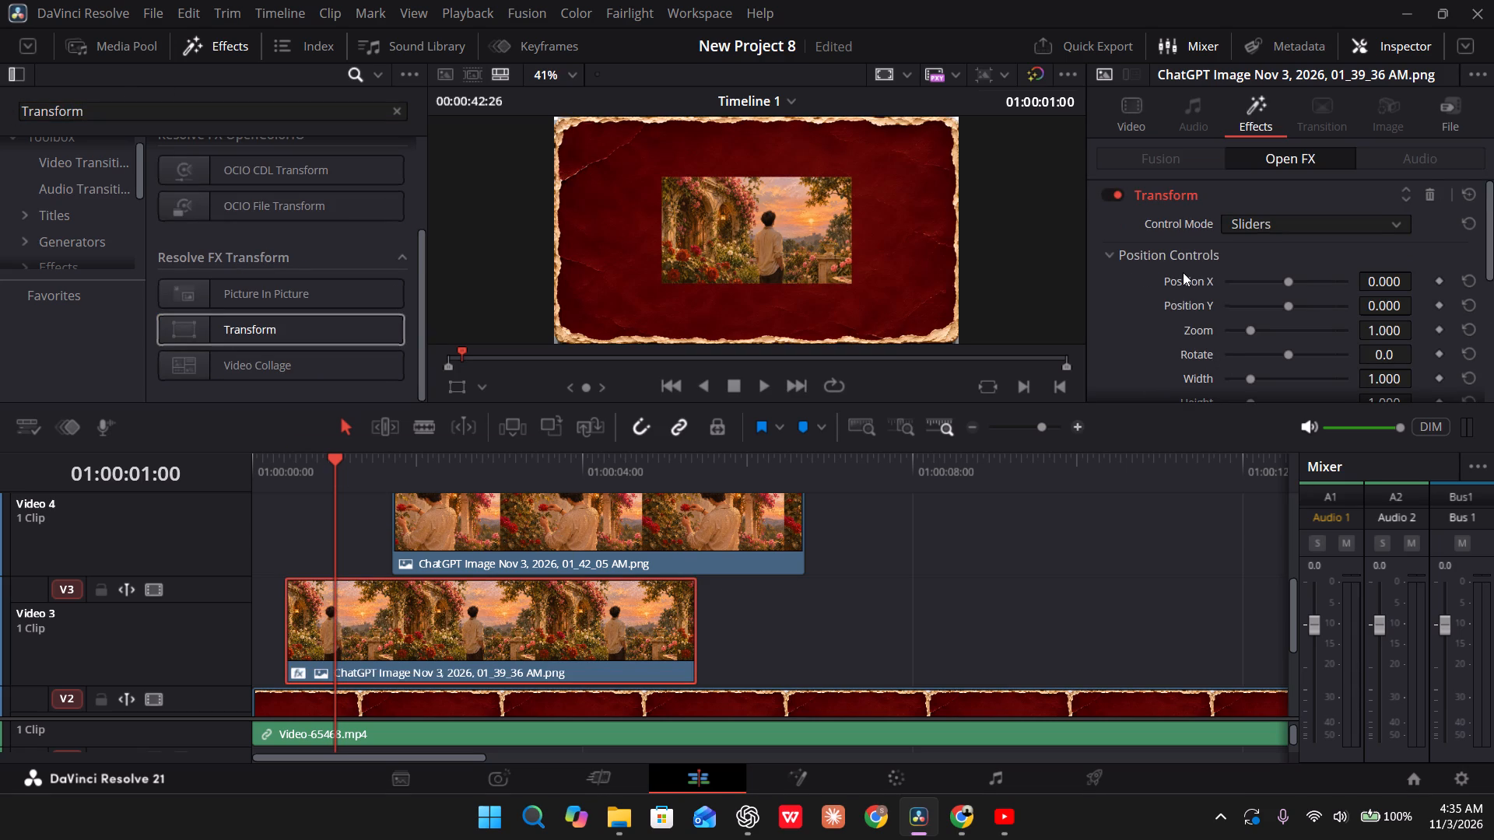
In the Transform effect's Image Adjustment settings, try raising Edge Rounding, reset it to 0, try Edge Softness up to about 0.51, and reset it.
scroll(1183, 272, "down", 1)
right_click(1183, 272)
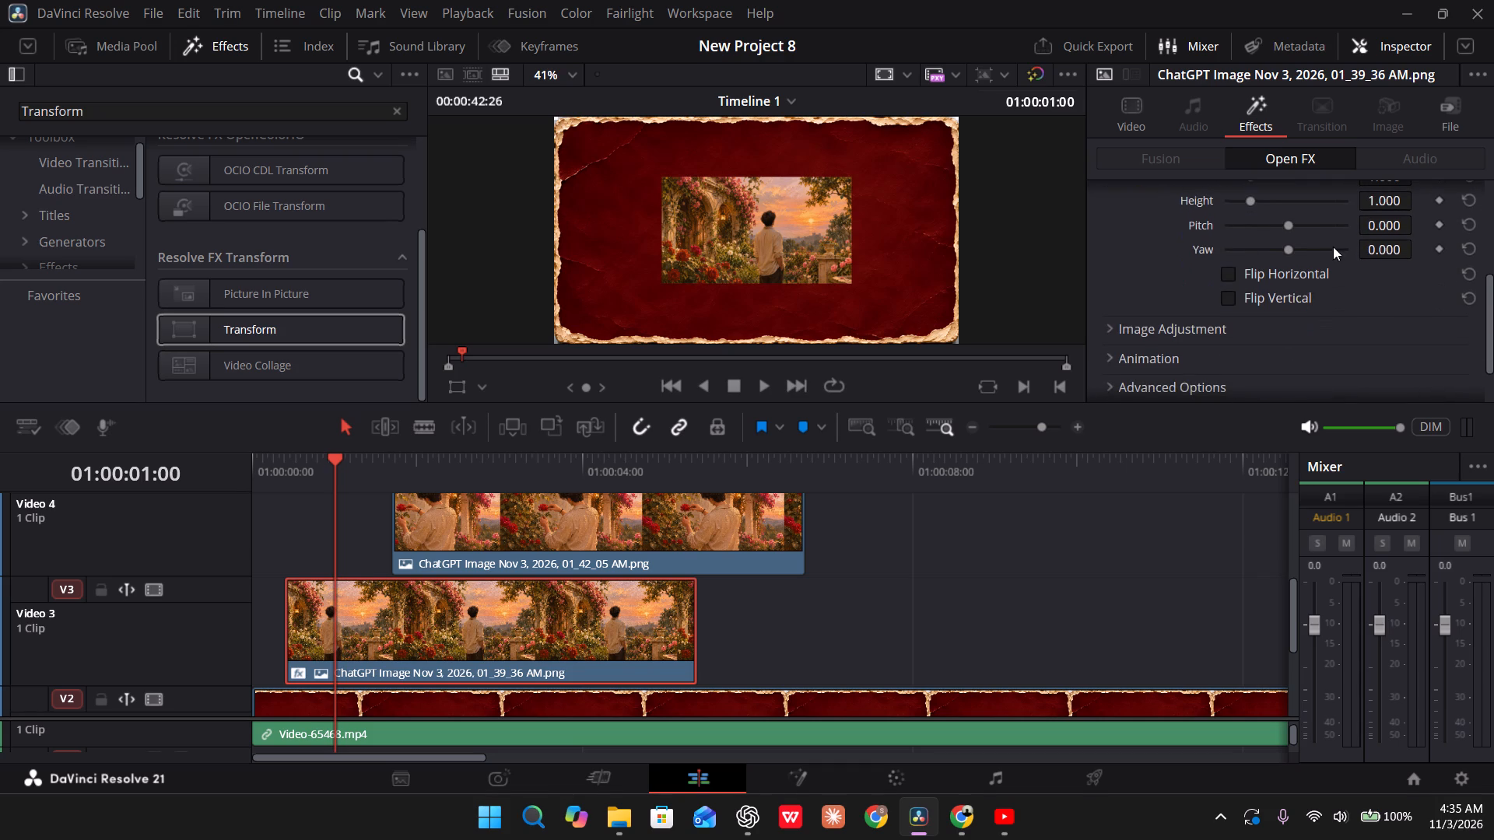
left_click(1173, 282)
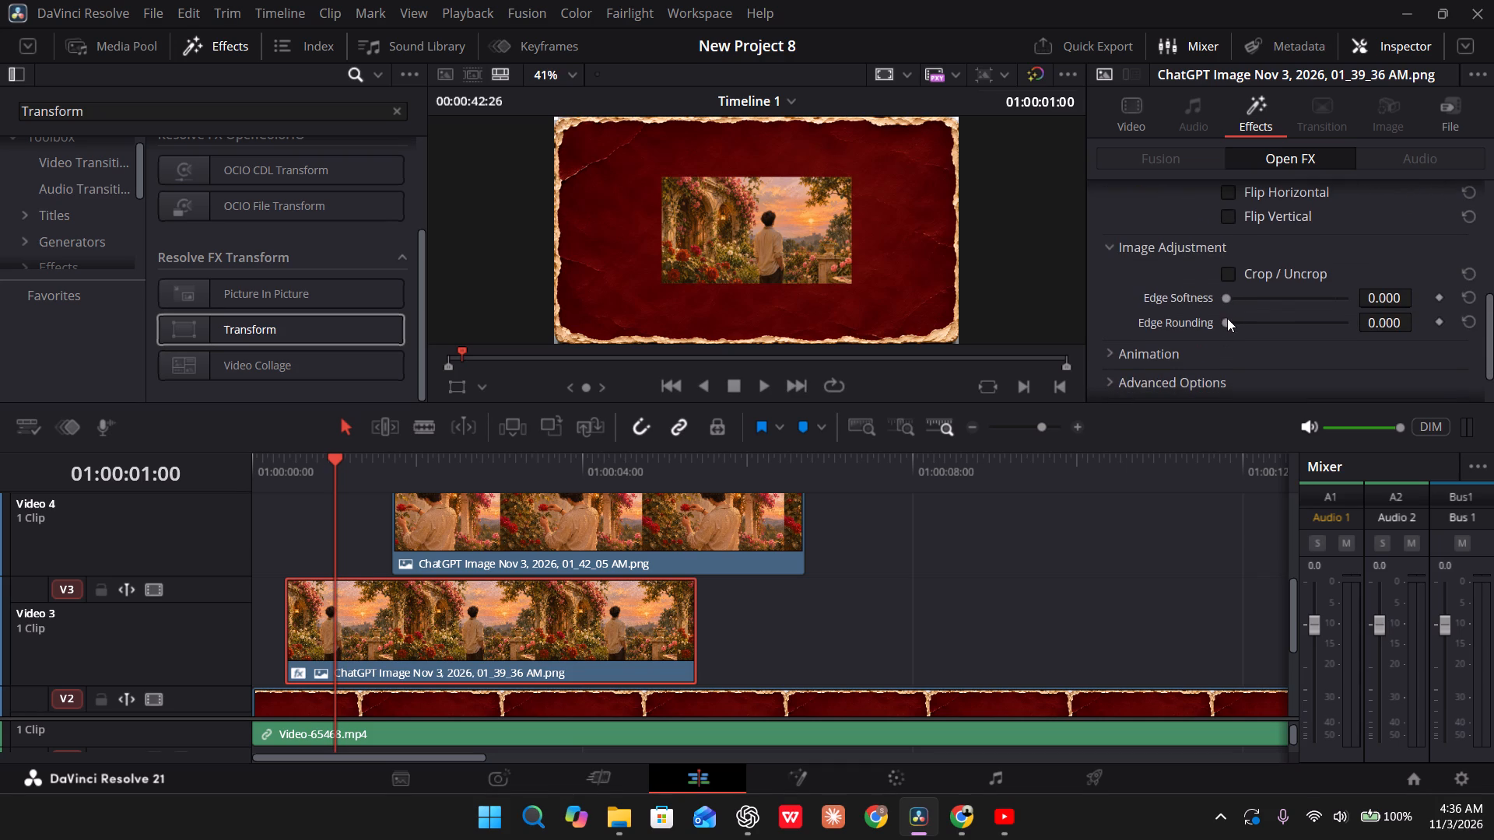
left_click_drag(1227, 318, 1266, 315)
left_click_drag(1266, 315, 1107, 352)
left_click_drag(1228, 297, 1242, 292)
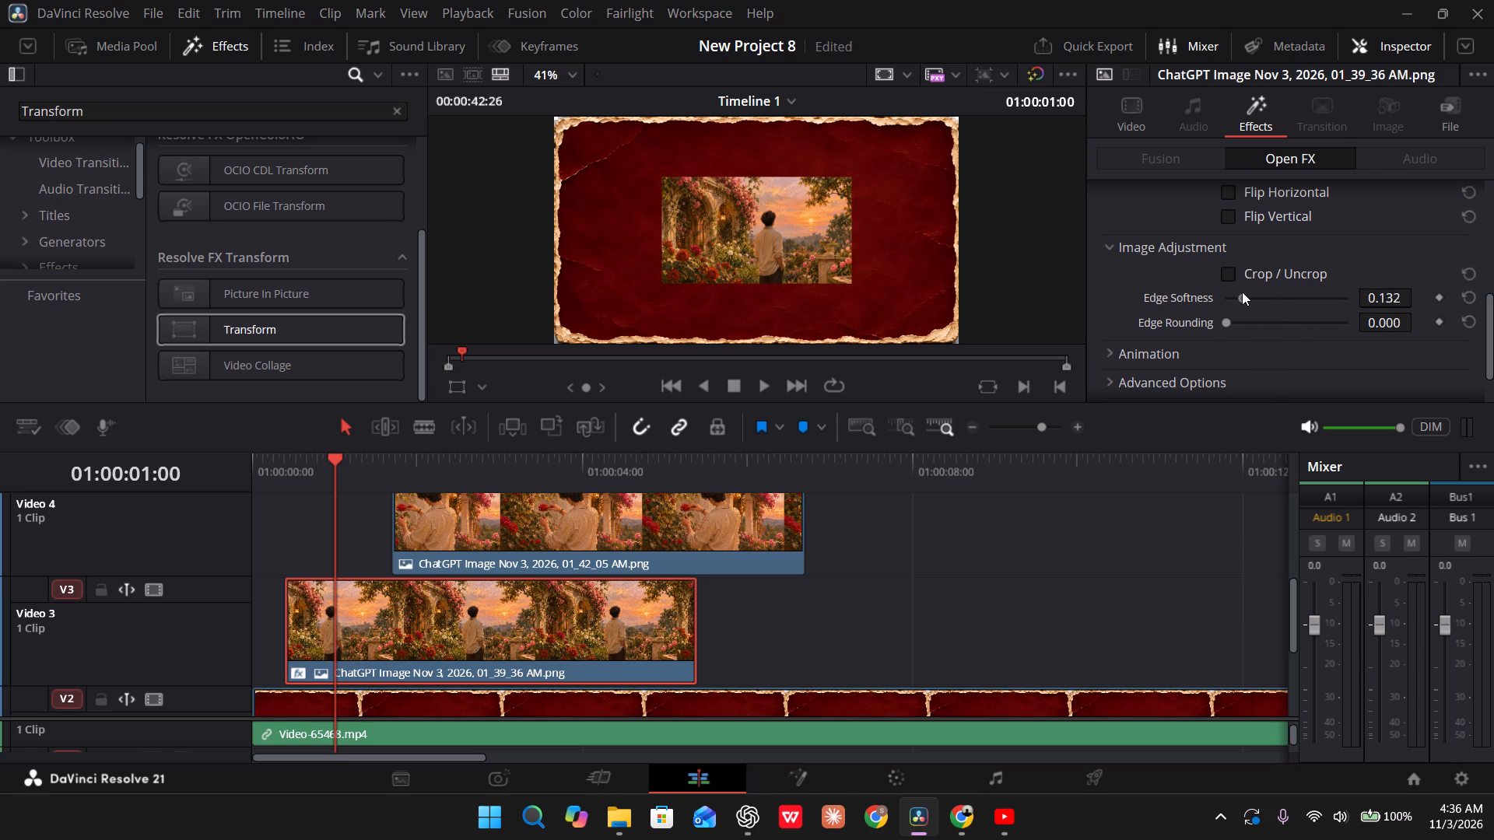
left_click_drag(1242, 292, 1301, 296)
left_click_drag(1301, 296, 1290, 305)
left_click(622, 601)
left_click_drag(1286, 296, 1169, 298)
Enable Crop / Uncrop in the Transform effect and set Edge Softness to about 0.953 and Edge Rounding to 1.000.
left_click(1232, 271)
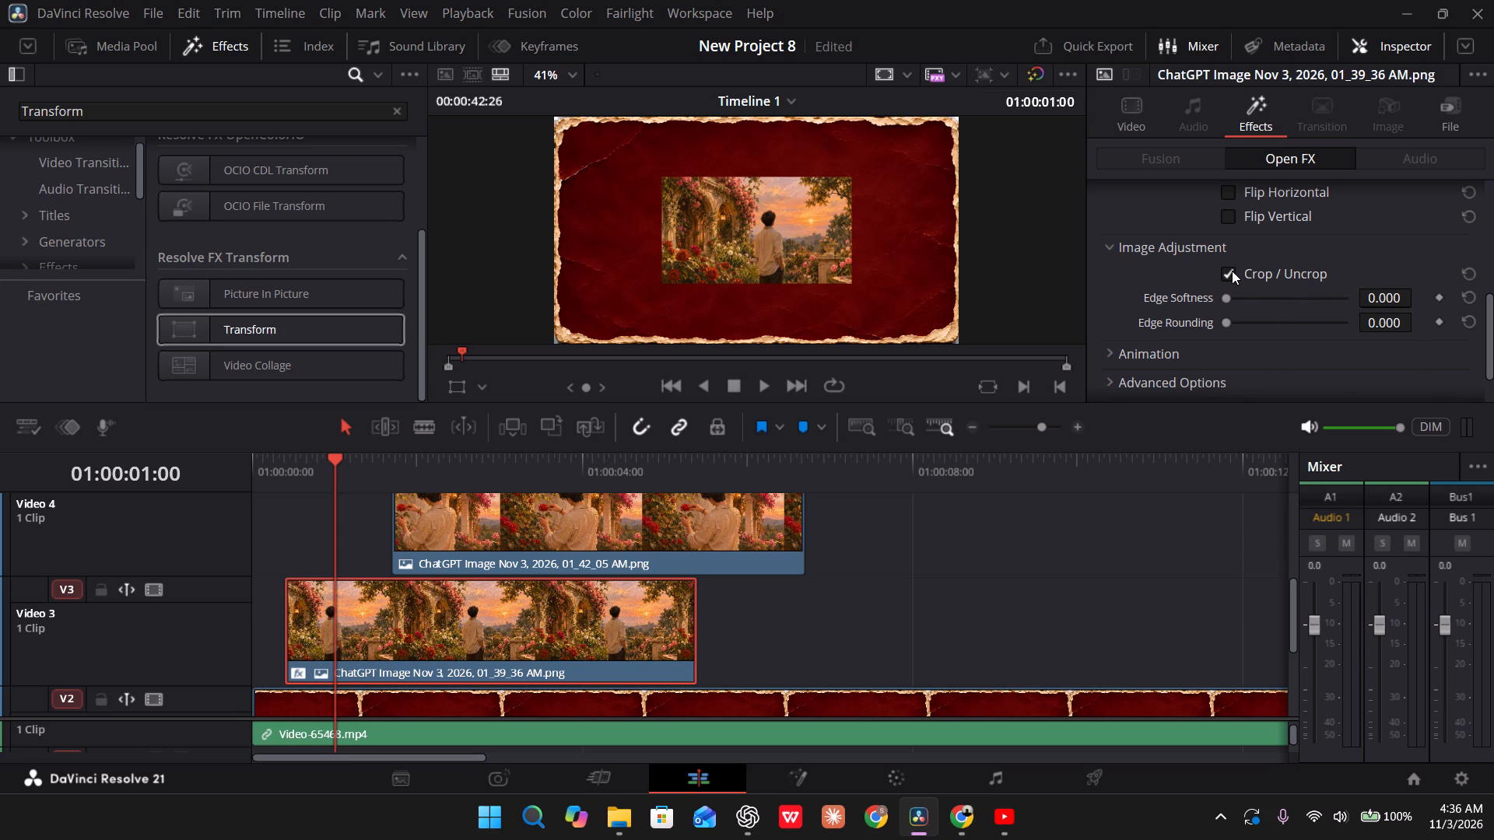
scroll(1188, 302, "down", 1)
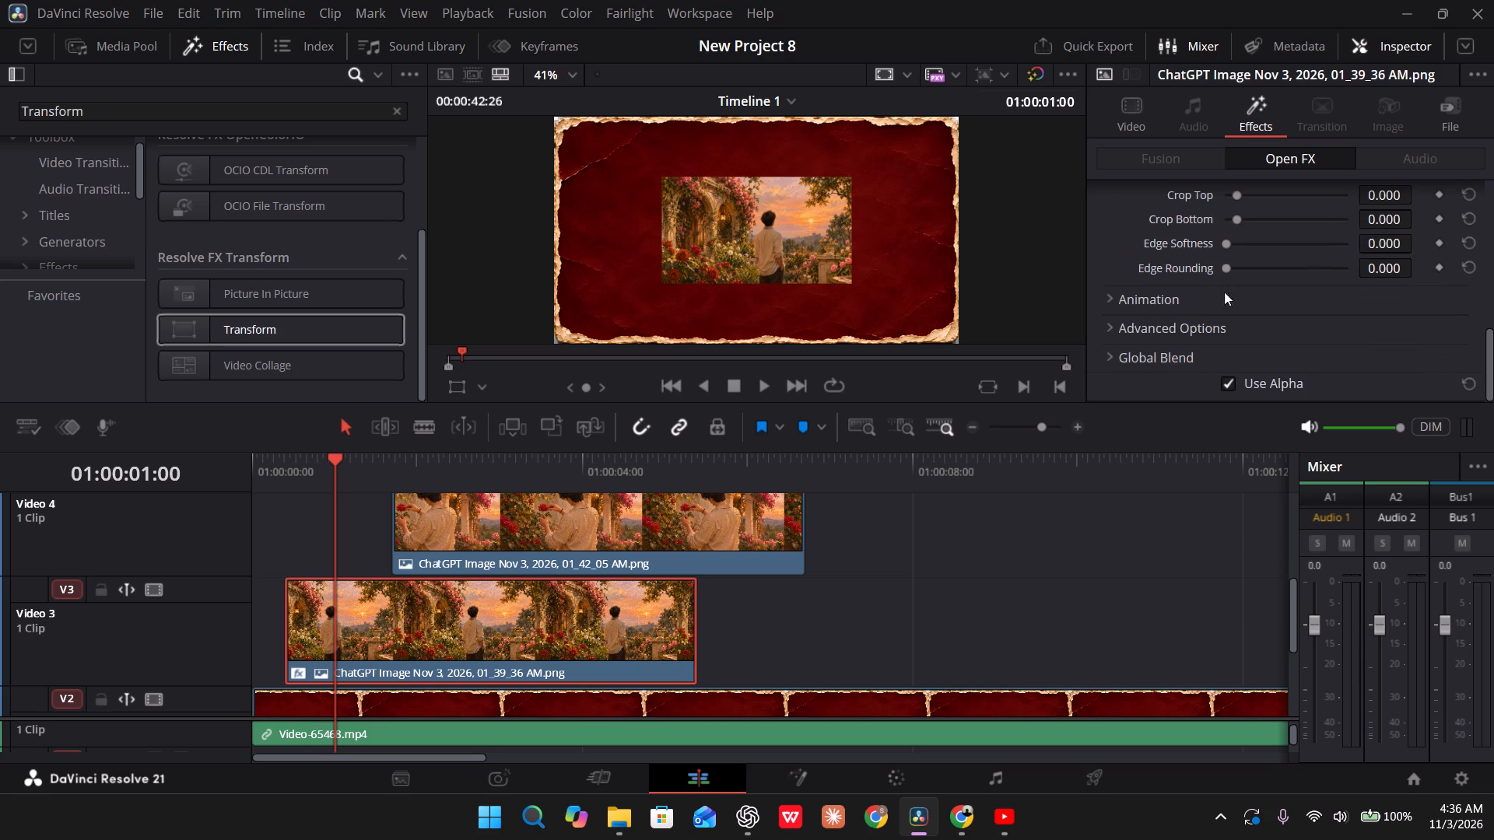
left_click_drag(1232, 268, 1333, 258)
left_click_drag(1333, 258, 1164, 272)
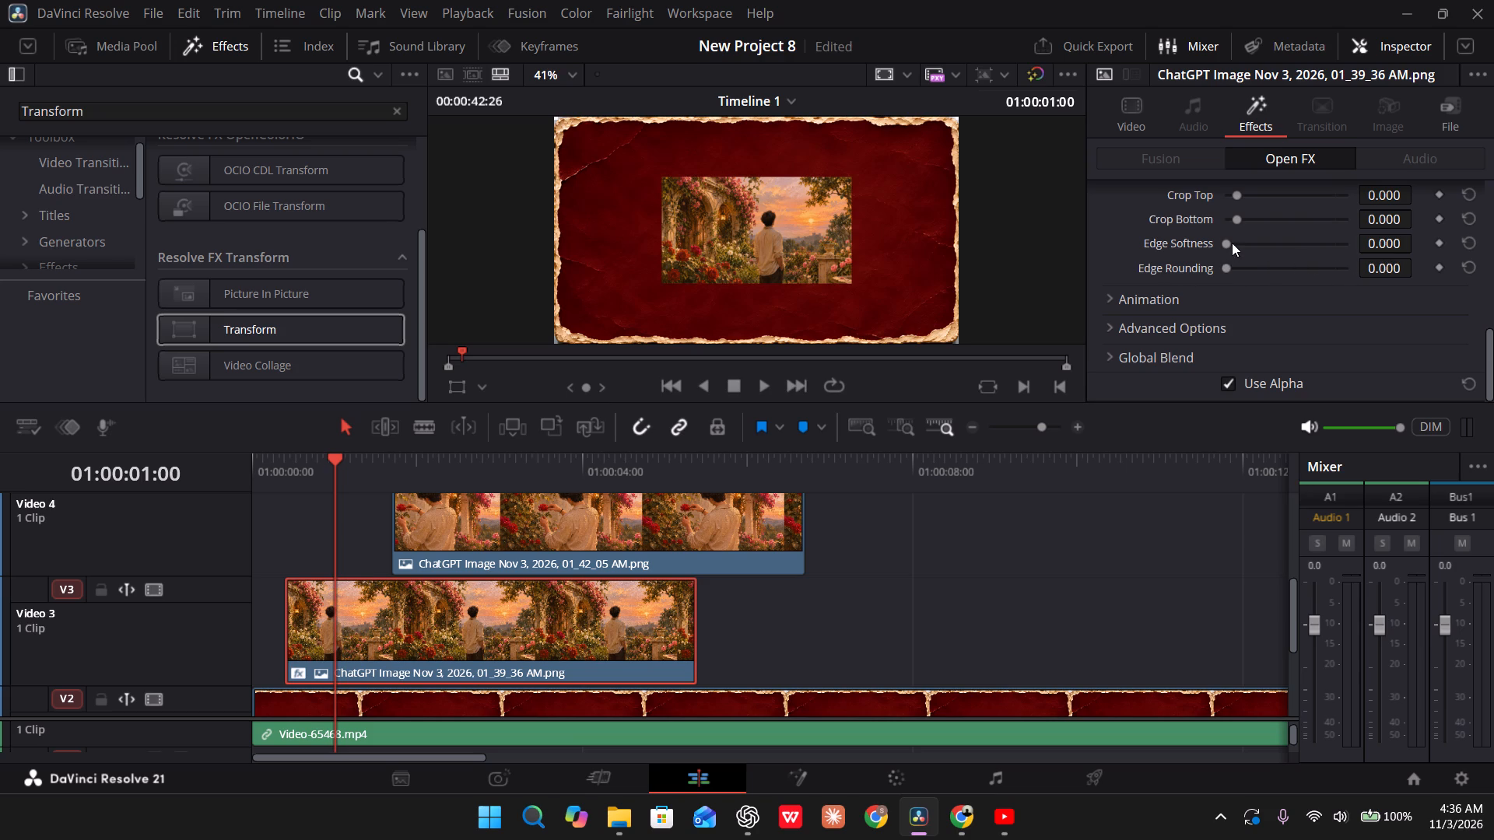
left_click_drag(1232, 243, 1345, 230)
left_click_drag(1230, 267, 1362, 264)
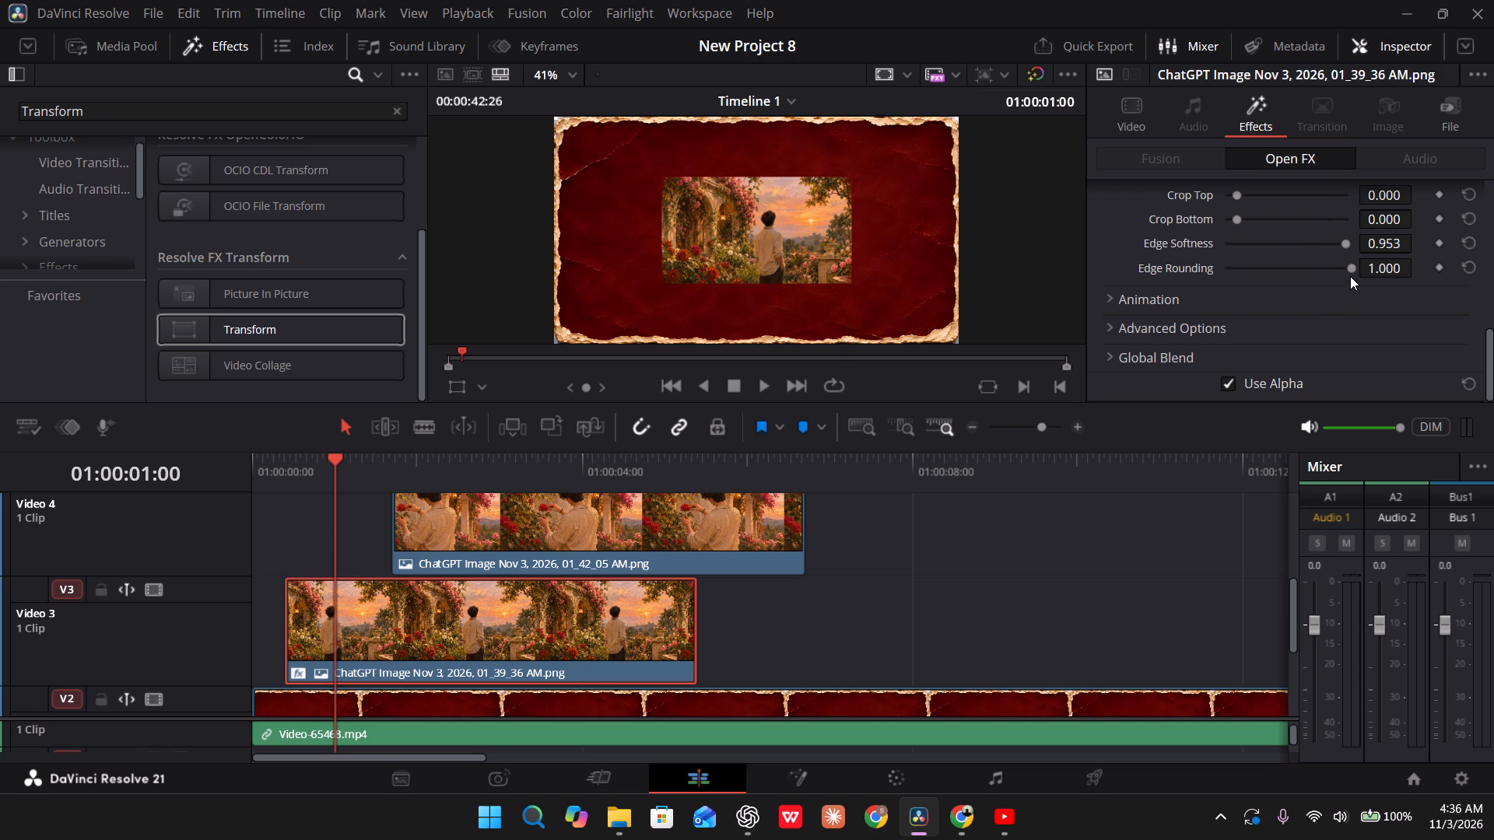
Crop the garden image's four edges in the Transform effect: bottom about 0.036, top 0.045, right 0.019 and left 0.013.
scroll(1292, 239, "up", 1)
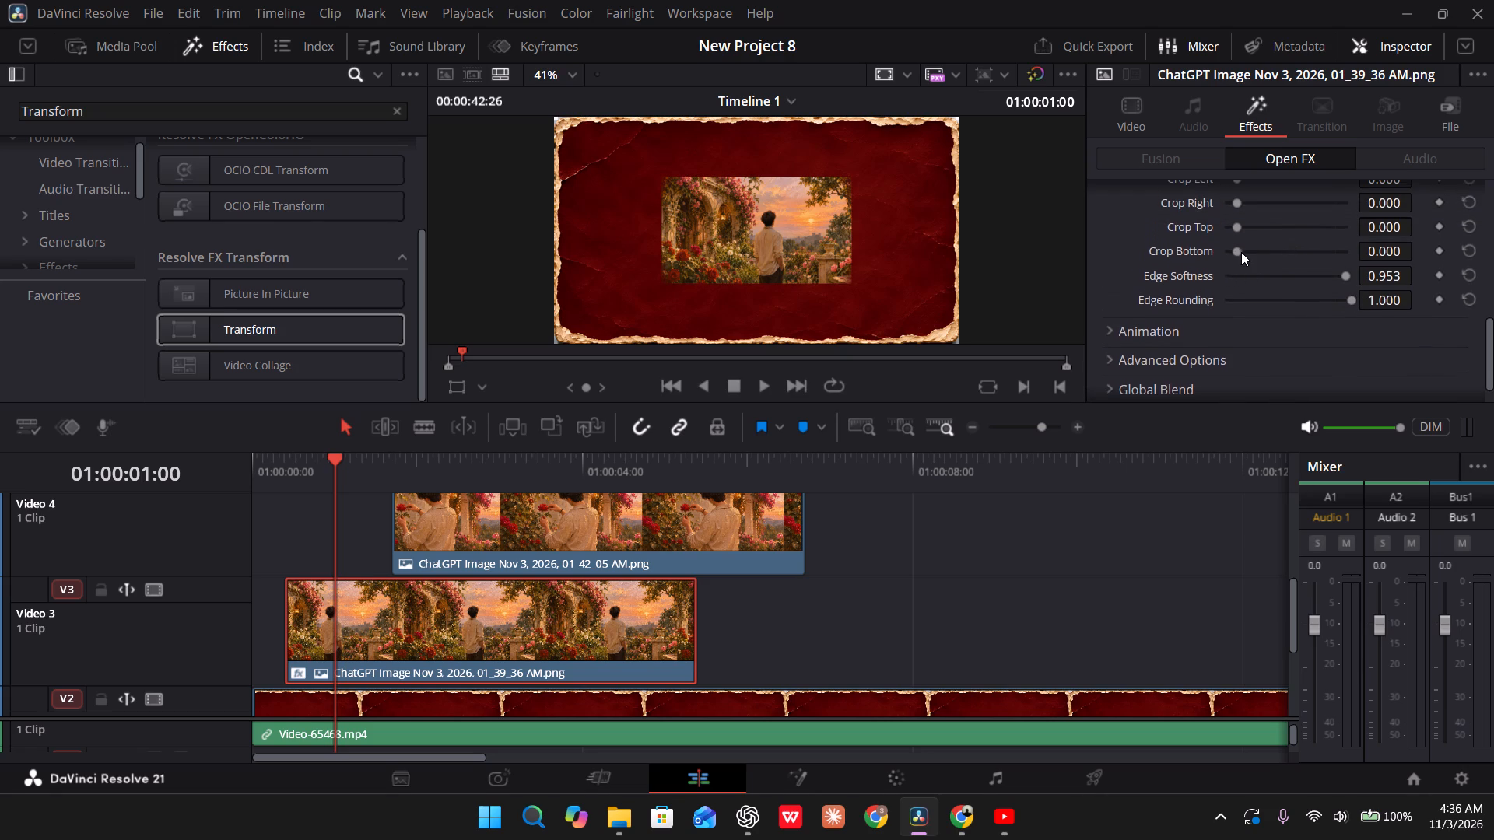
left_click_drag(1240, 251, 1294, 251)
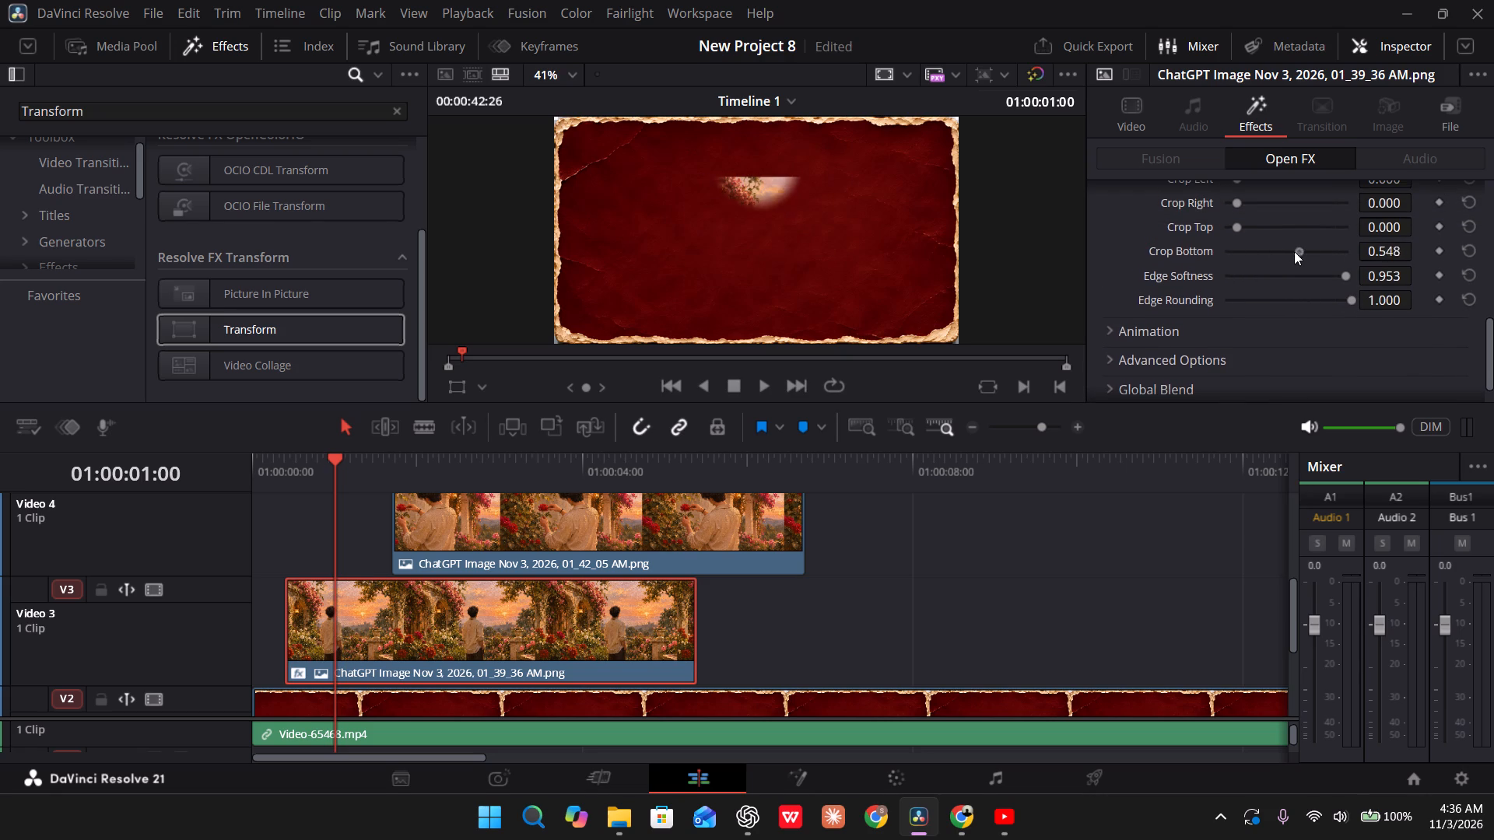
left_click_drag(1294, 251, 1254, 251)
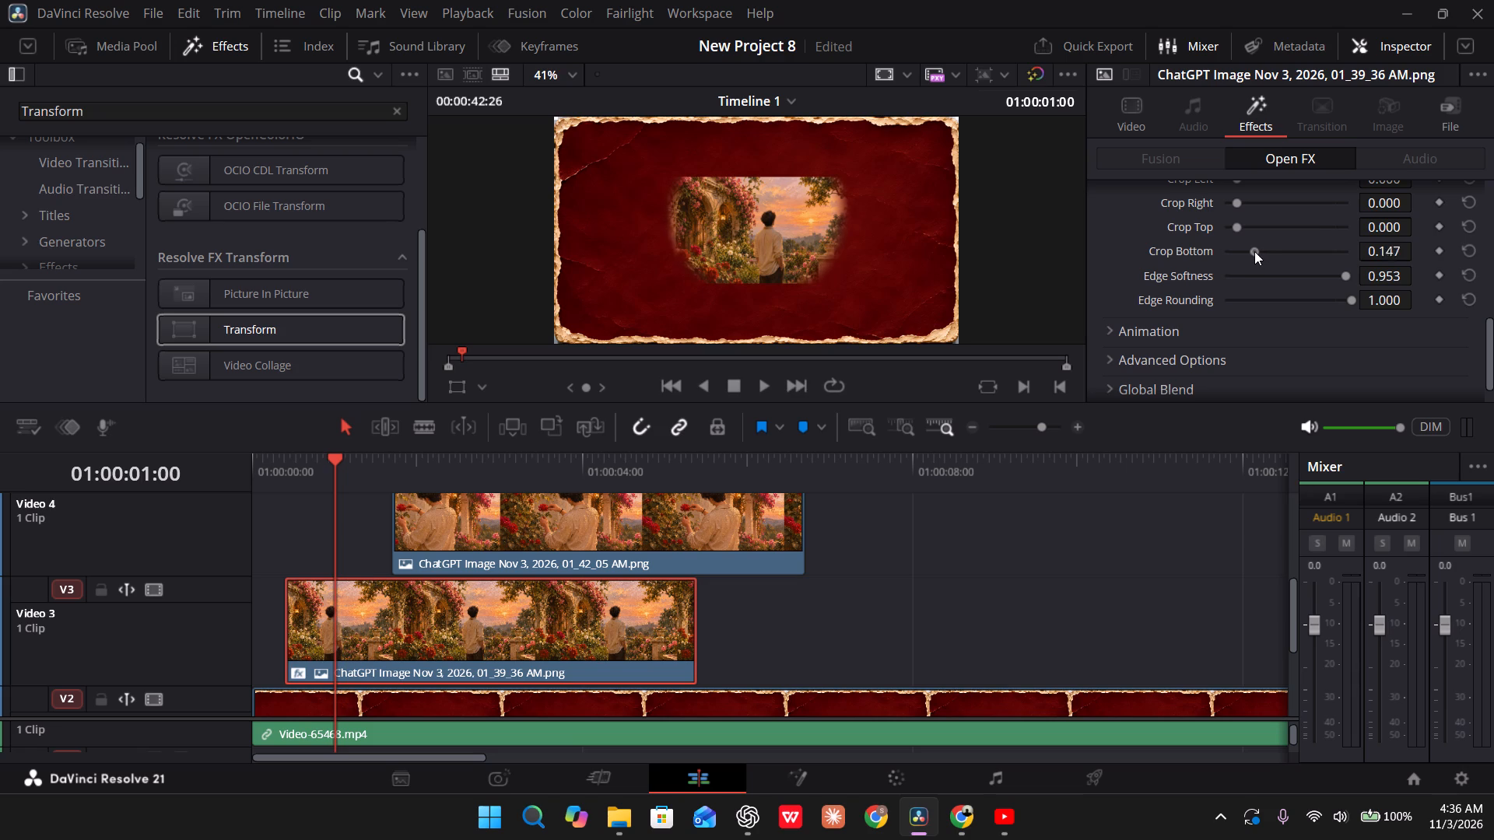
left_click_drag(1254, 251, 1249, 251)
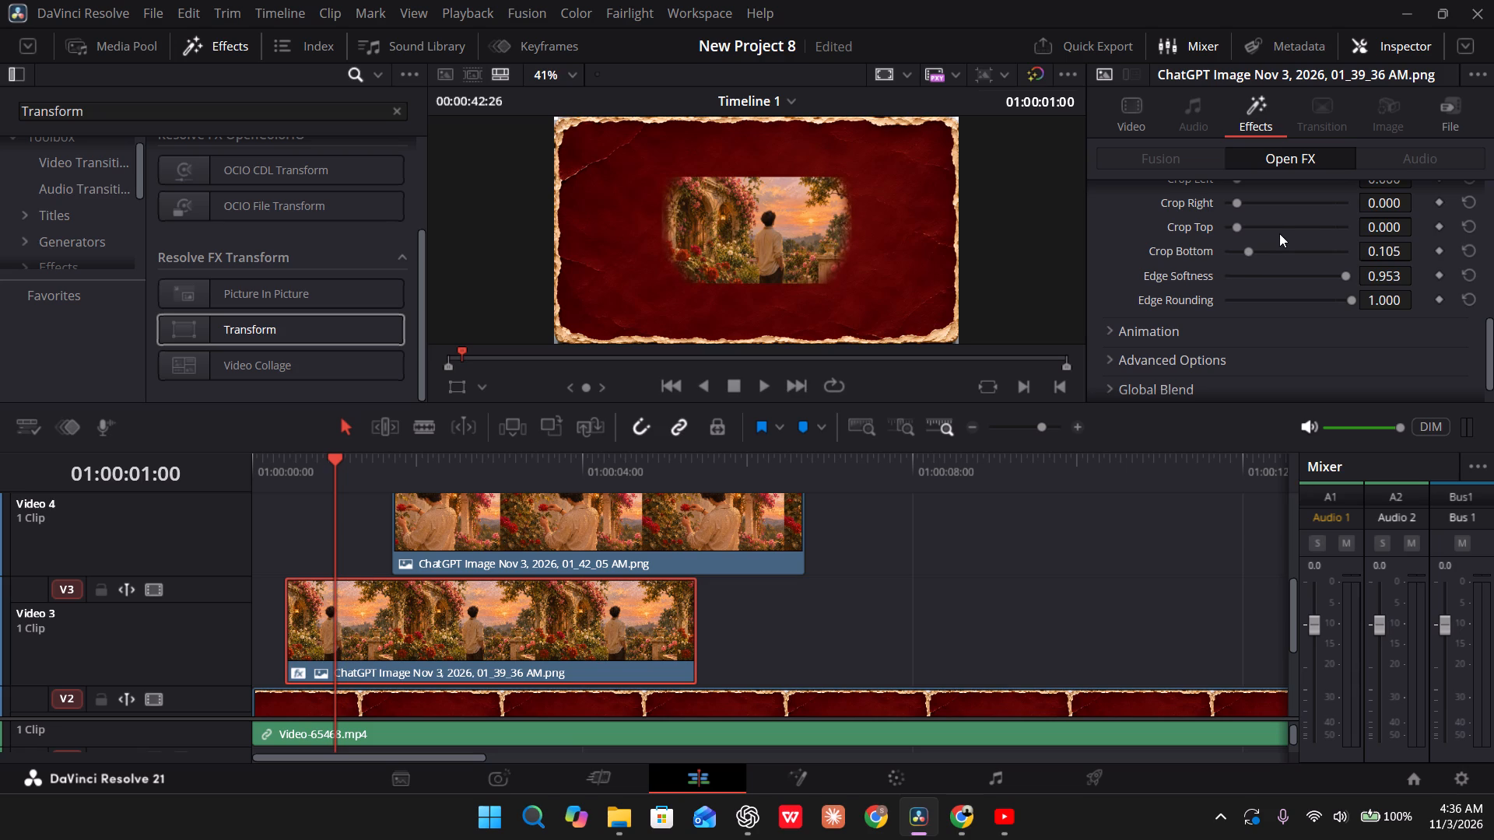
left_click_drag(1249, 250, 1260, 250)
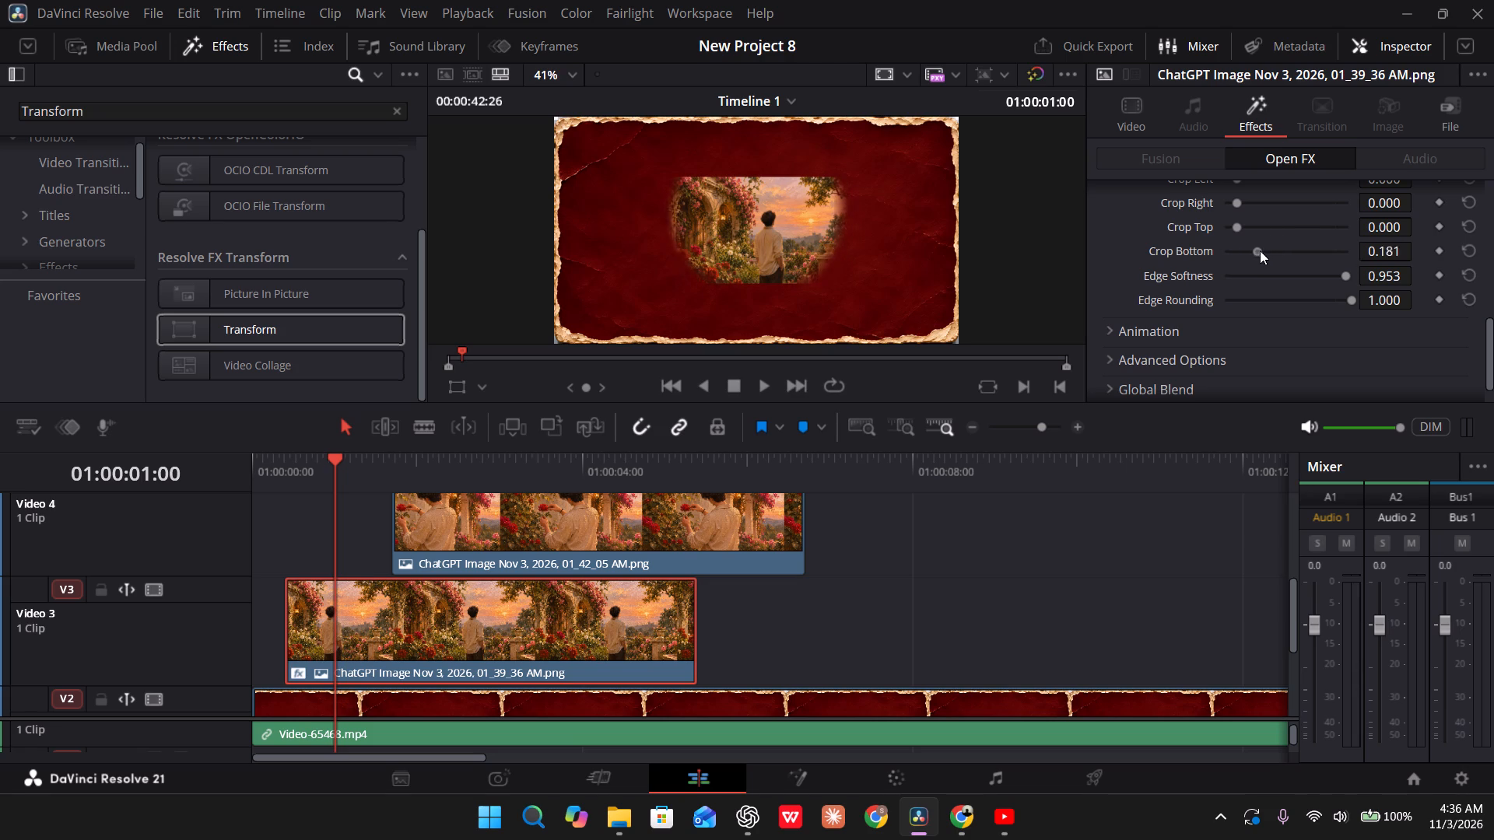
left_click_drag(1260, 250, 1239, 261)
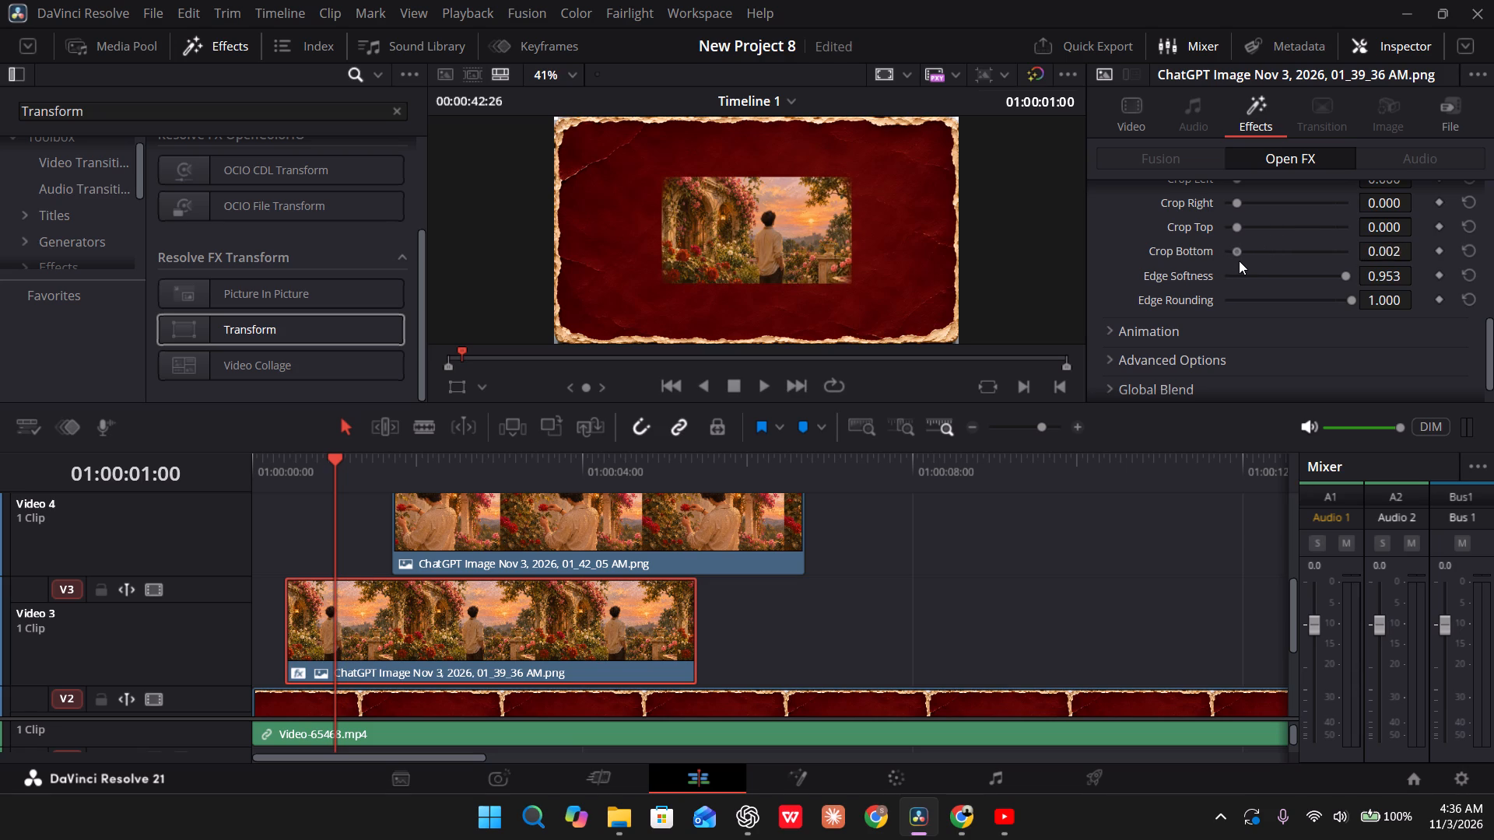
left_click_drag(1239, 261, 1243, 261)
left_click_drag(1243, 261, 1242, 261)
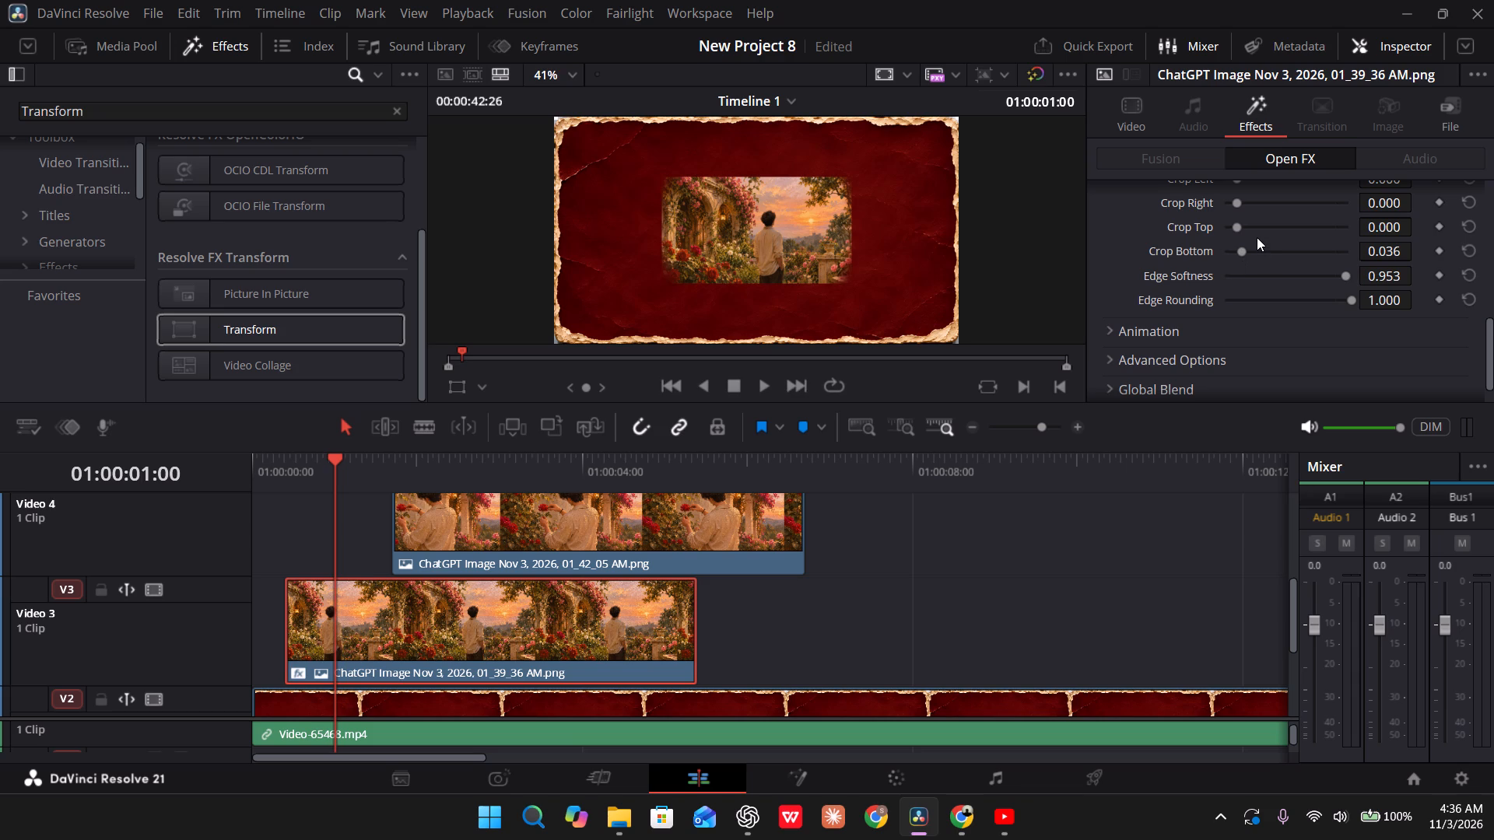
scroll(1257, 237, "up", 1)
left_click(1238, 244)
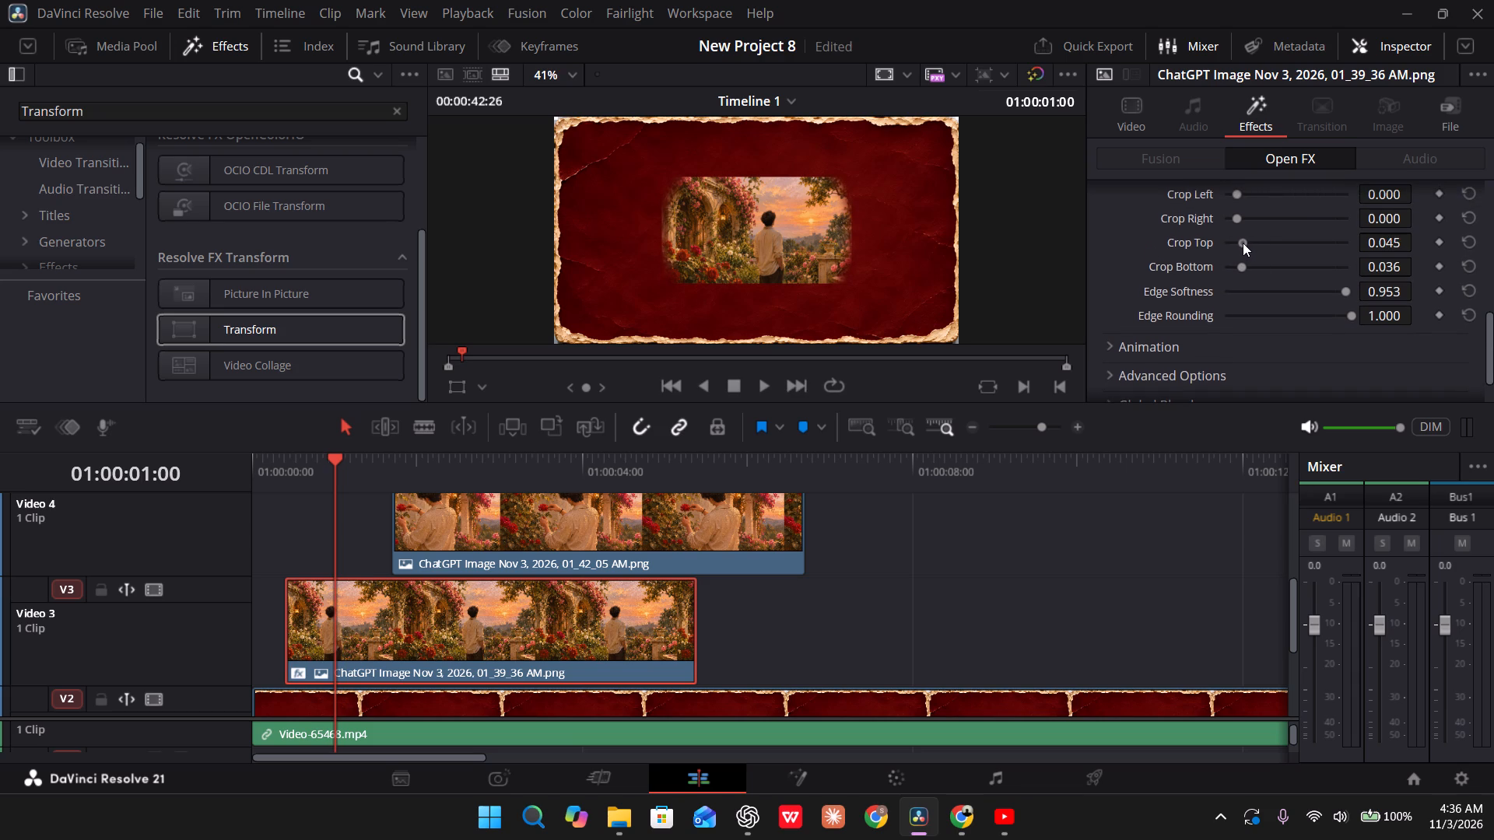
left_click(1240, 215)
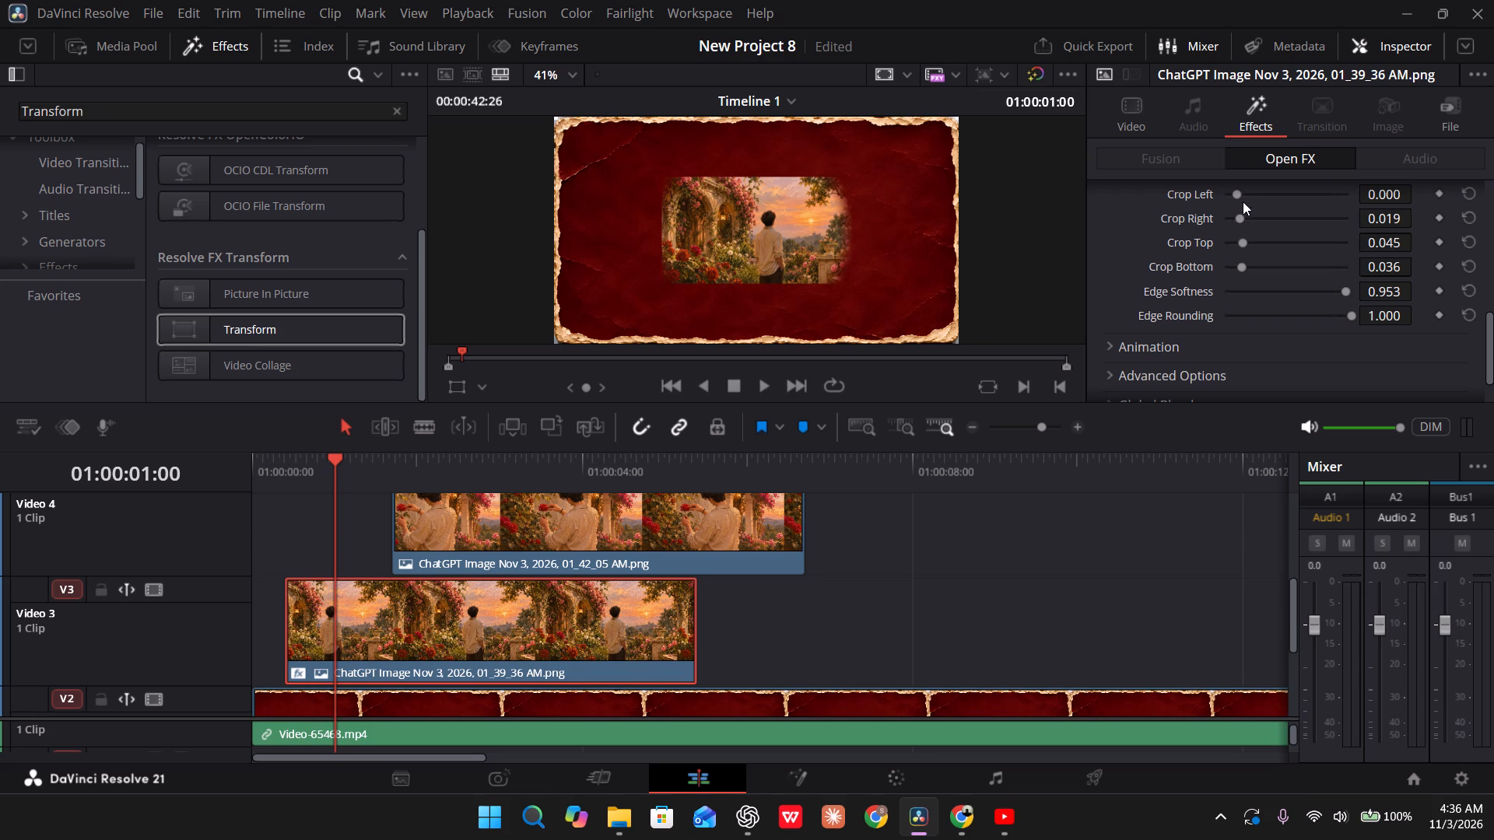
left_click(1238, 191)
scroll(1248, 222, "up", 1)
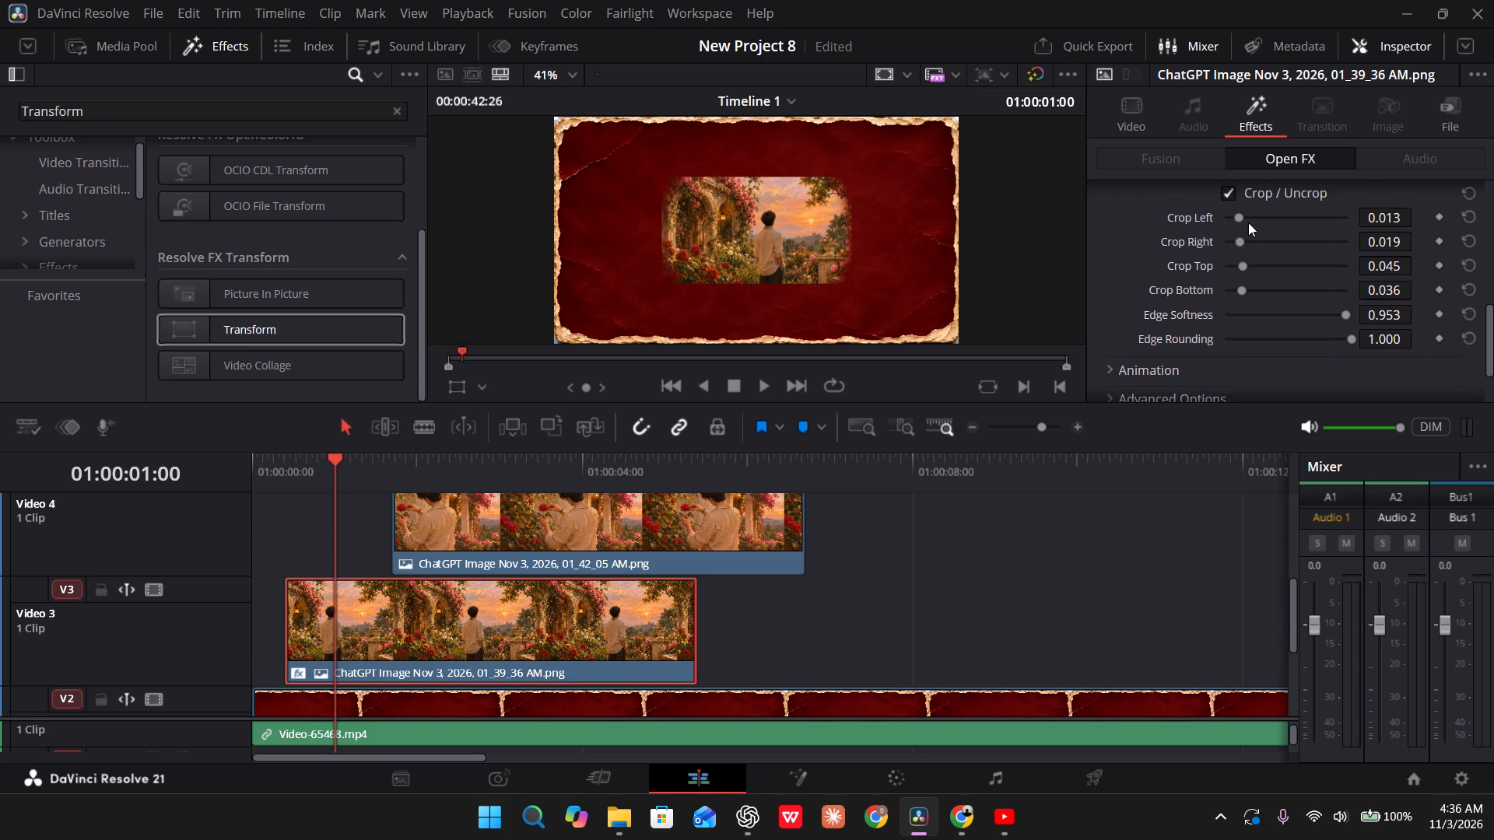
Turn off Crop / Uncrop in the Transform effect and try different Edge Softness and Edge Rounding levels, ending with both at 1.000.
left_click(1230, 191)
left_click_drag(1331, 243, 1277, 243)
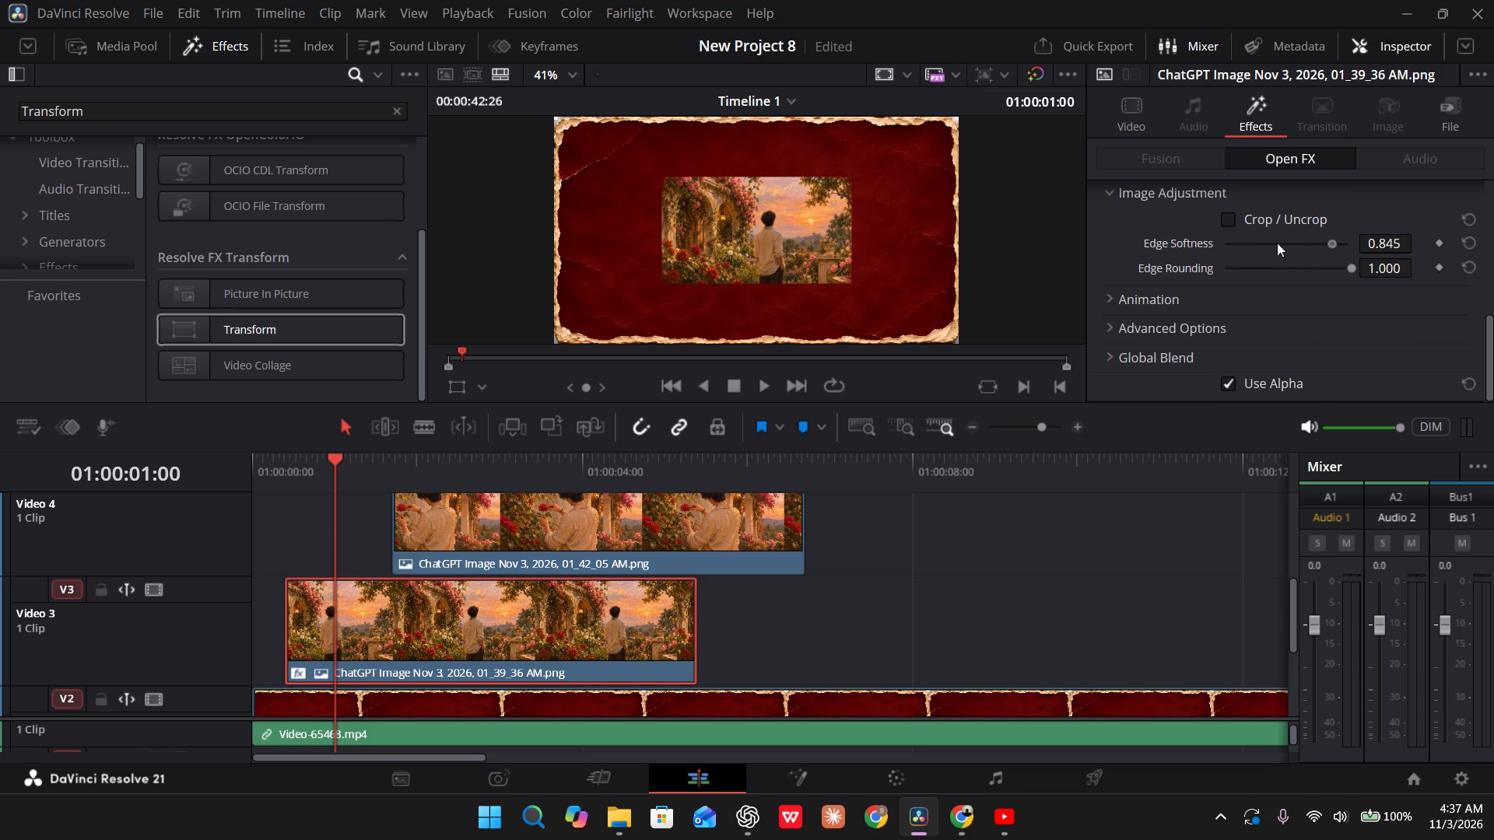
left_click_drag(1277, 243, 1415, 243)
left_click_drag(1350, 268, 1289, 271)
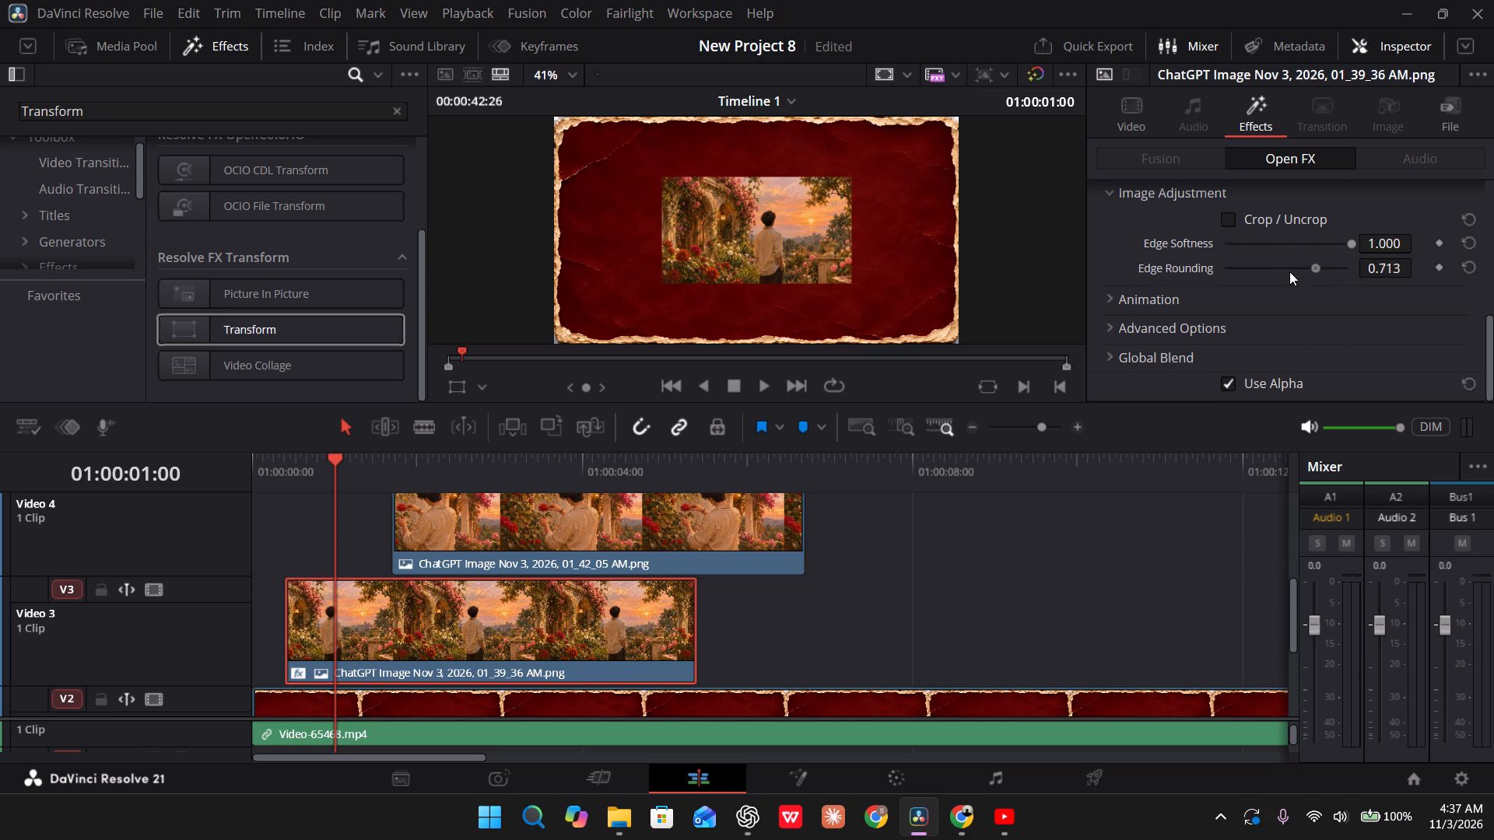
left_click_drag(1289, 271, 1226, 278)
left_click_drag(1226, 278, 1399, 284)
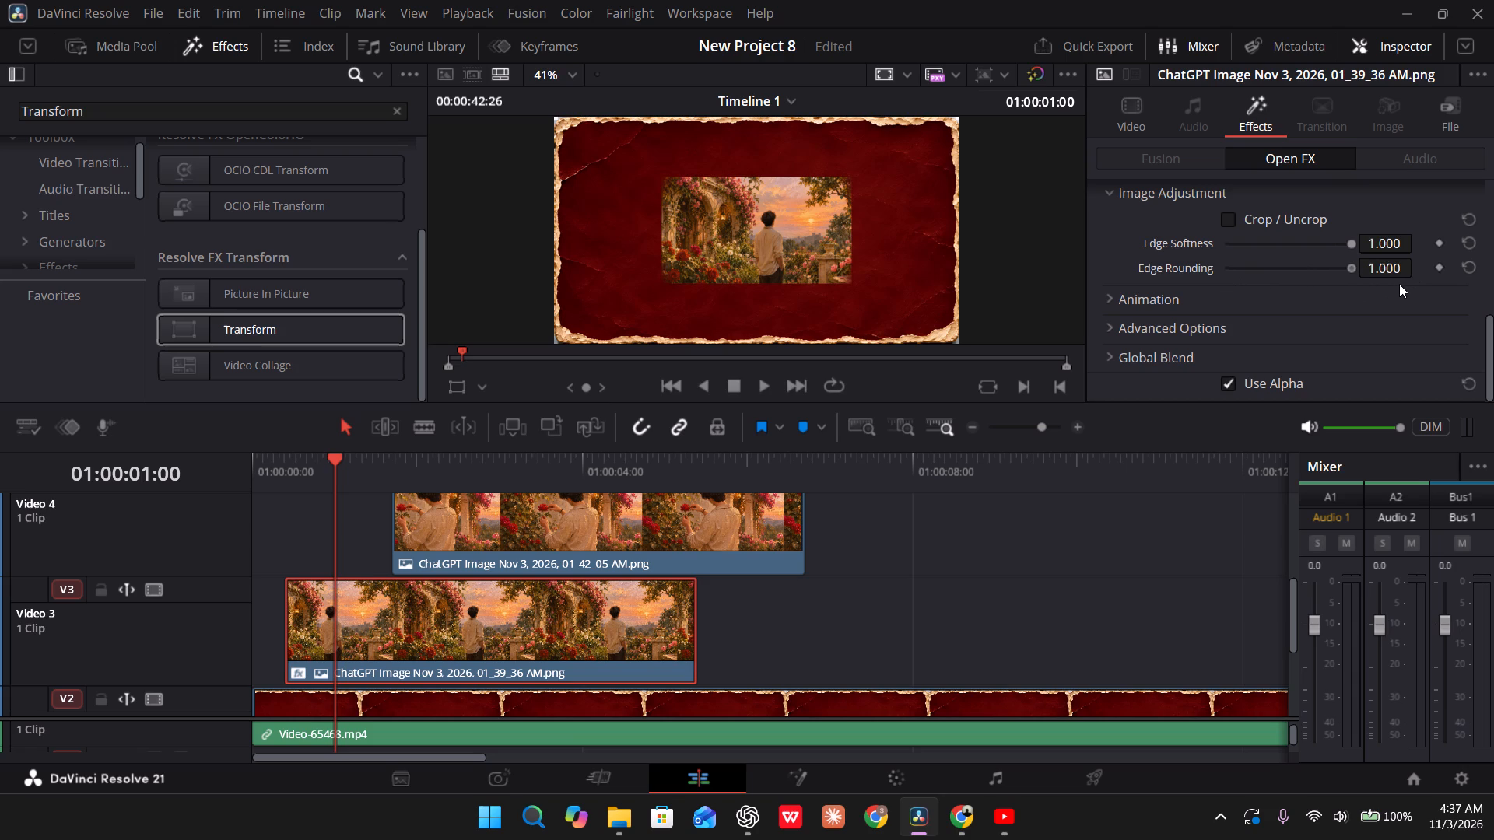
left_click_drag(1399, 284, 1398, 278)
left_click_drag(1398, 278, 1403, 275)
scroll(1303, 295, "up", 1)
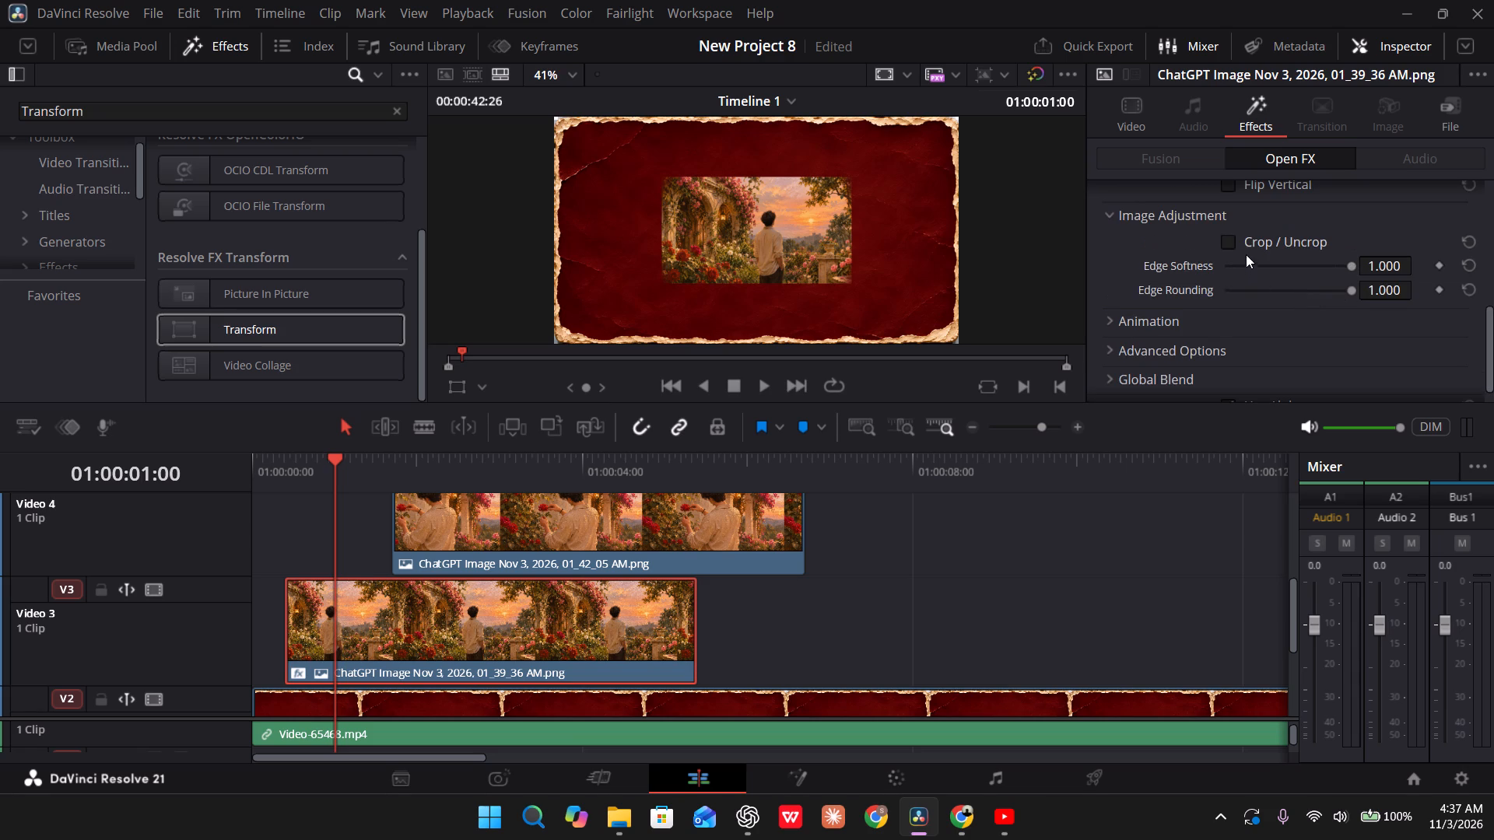
Turn Crop / Uncrop back on, then reset it along with Edge Softness and Edge Rounding to their defaults.
left_click(1233, 240)
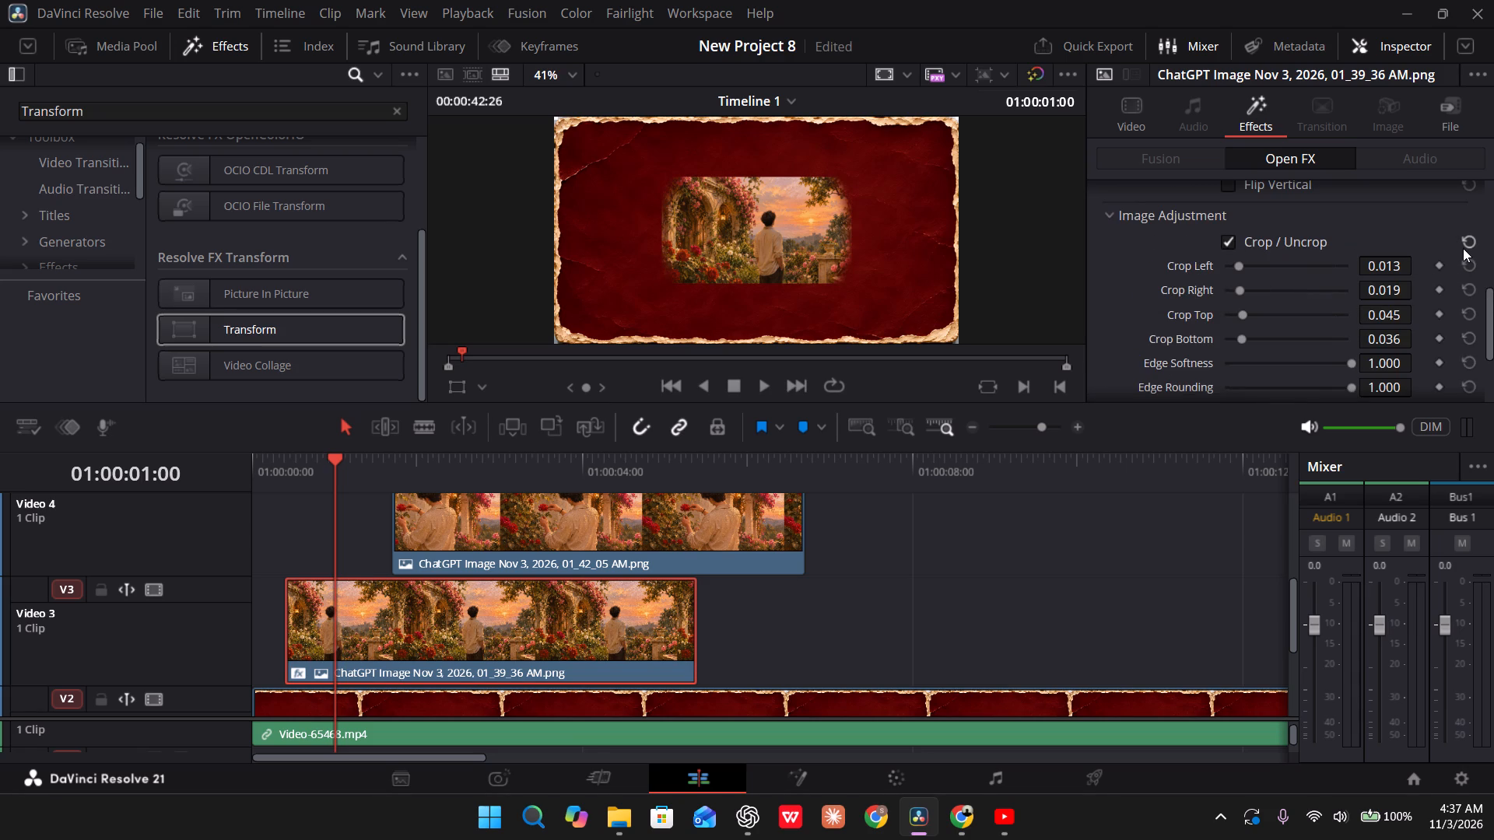
left_click(1463, 247)
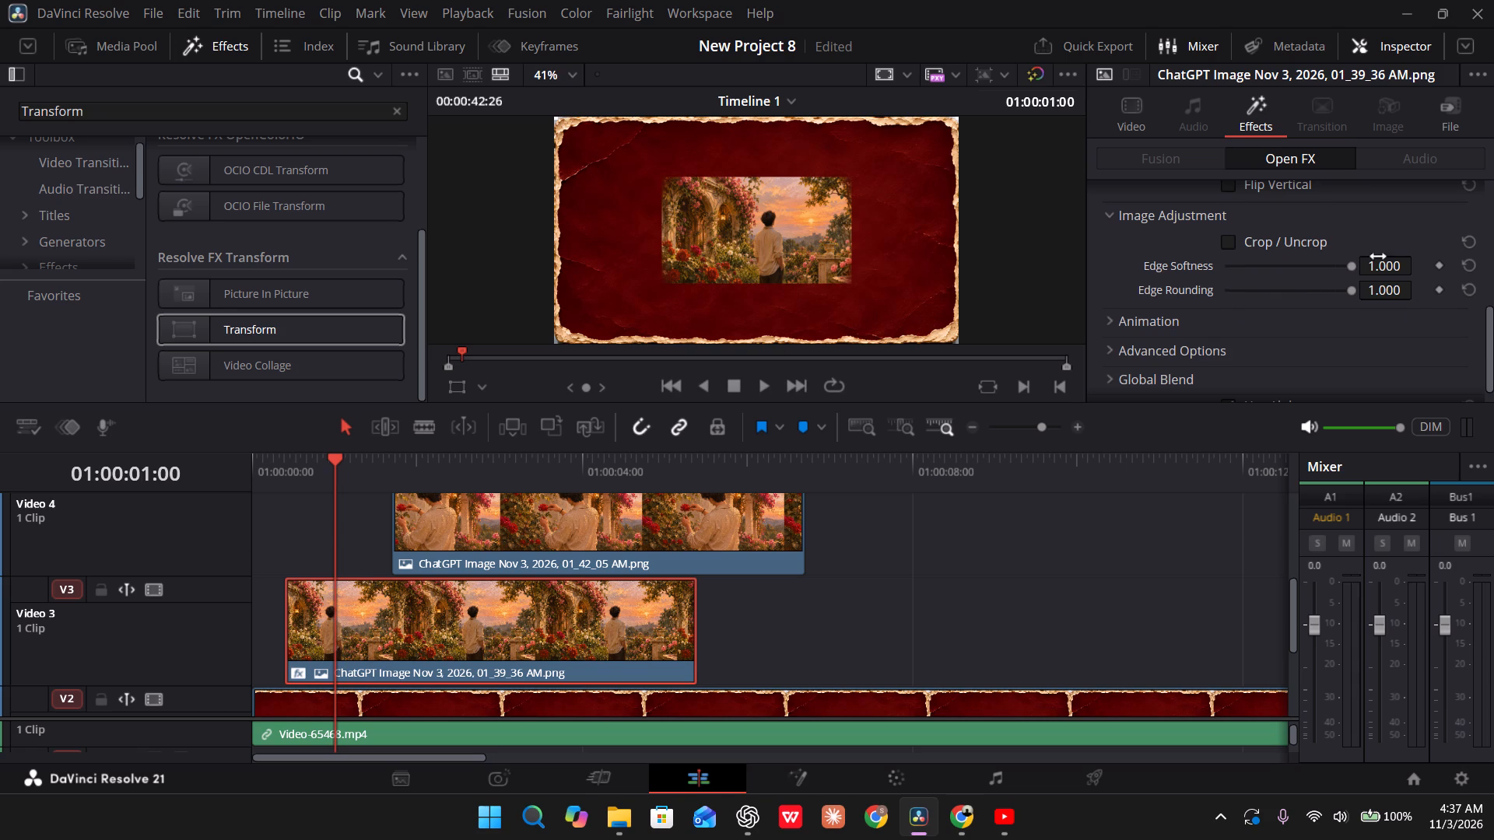
left_click(1467, 267)
left_click_drag(1467, 267, 1468, 281)
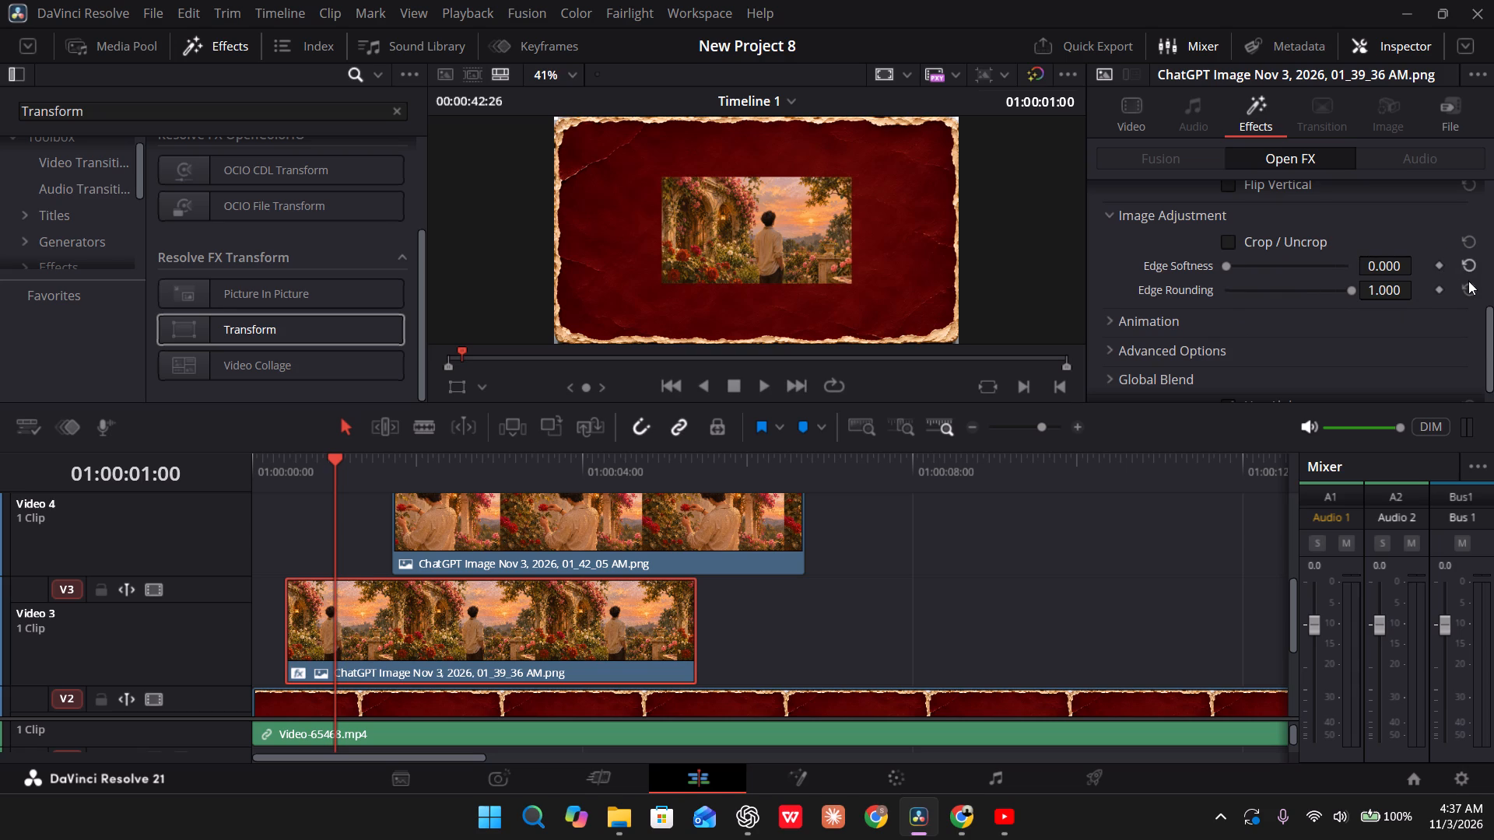
left_click_drag(1468, 281, 1467, 286)
triple_click(1467, 286)
left_click(1467, 286)
Set the Transform effect's Edge Rounding and Edge Softness both to 1.000 with Crop / Uncrop off.
left_click_drag(1229, 289, 1382, 279)
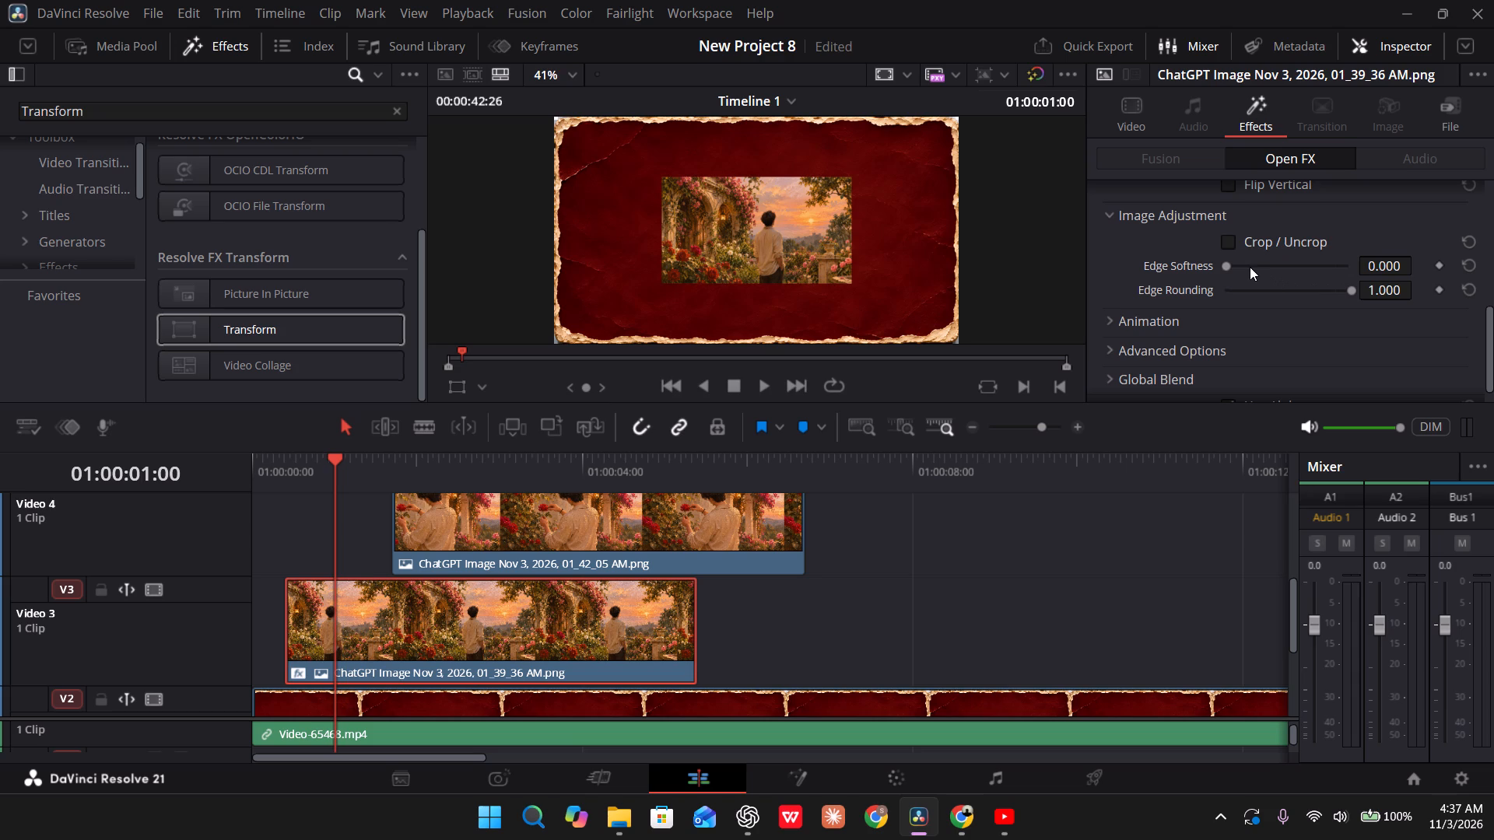
left_click_drag(1227, 266, 1383, 269)
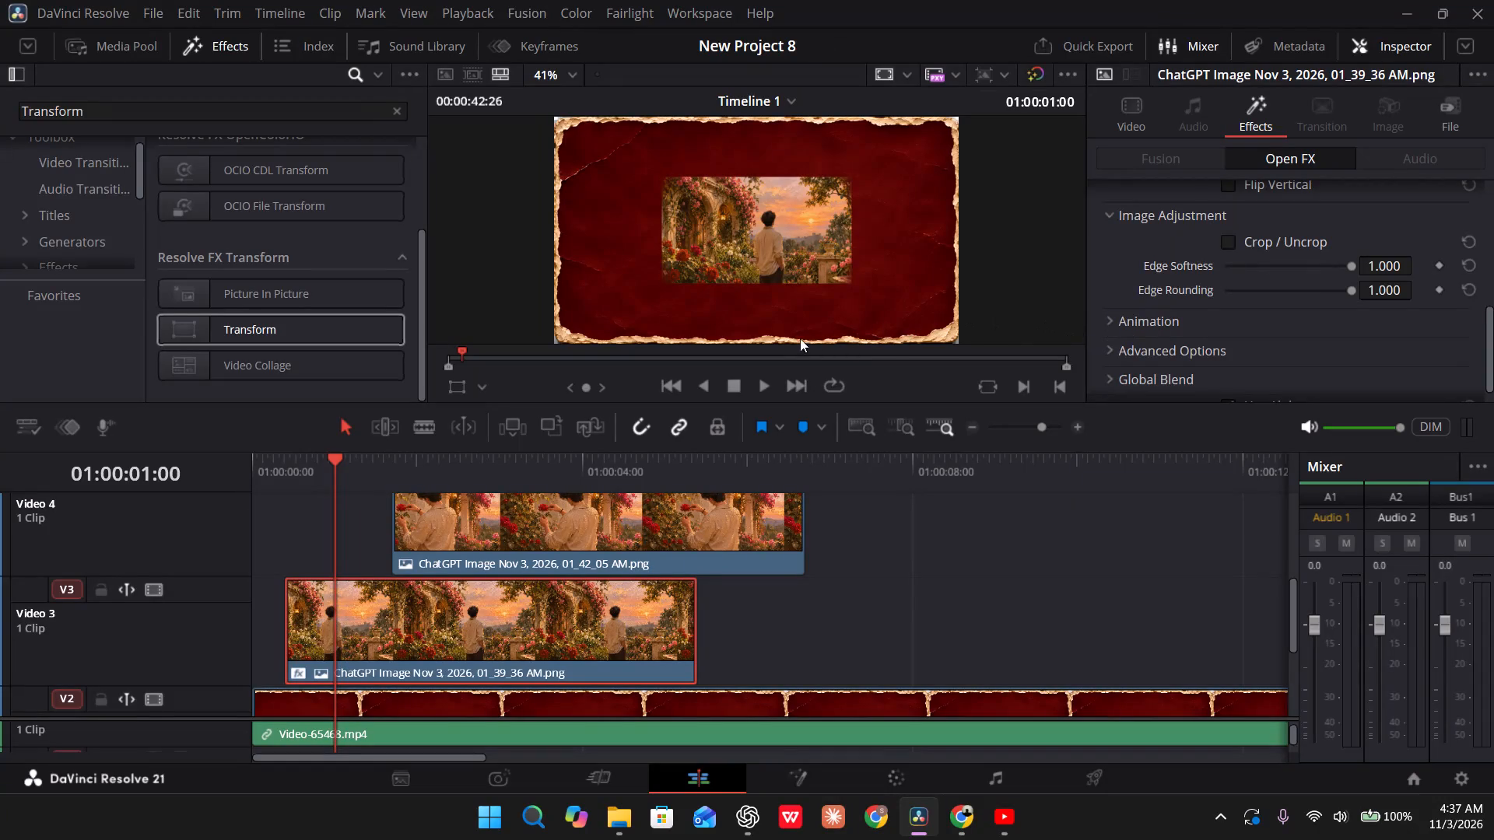
Examine the Transform effect's Control Mode options and position controls, keeping Sliders as the mode.
scroll(1187, 324, "up", 1)
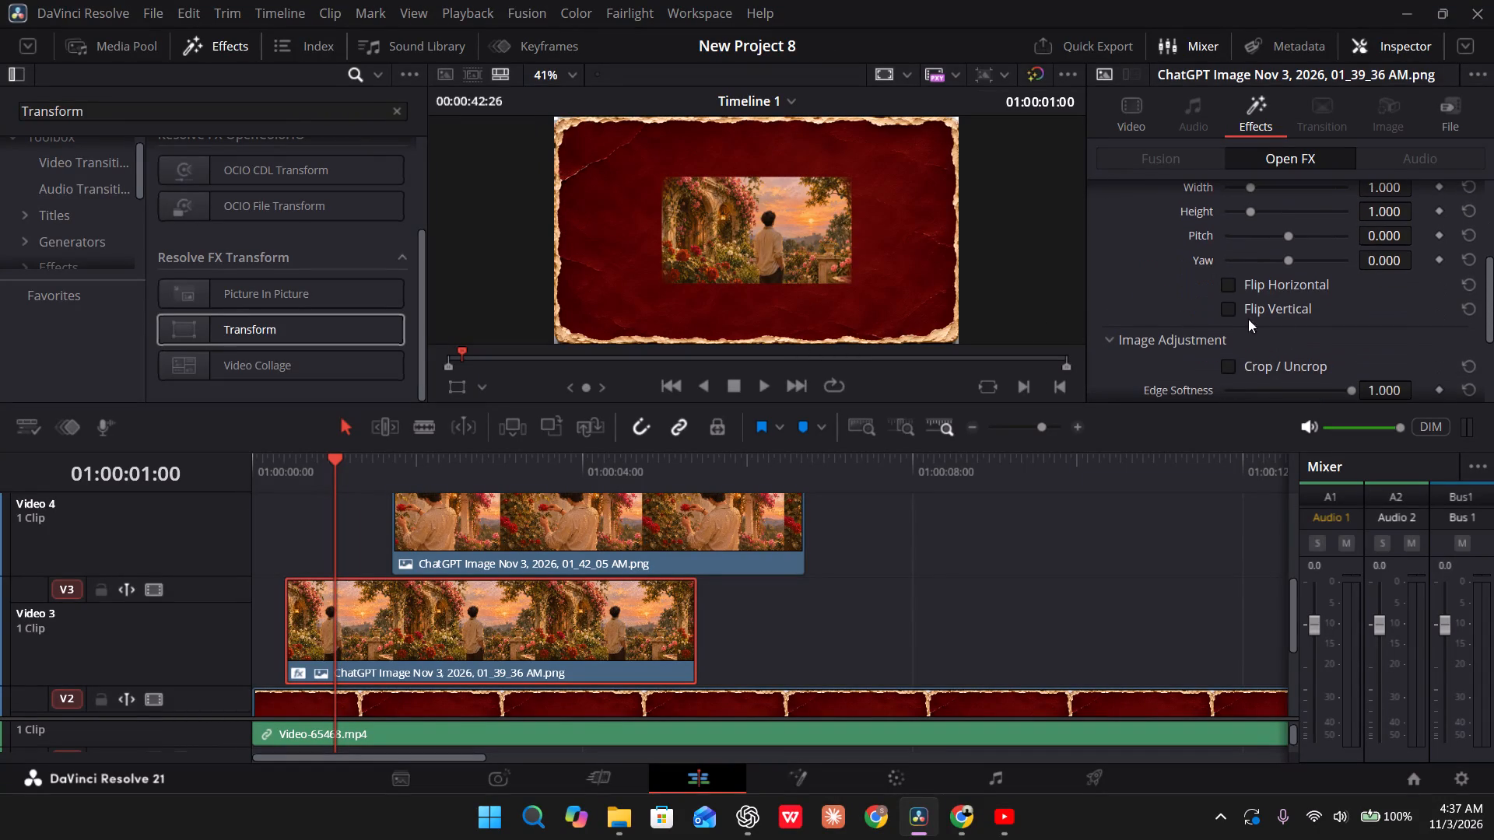
scroll(1235, 312, "up", 2)
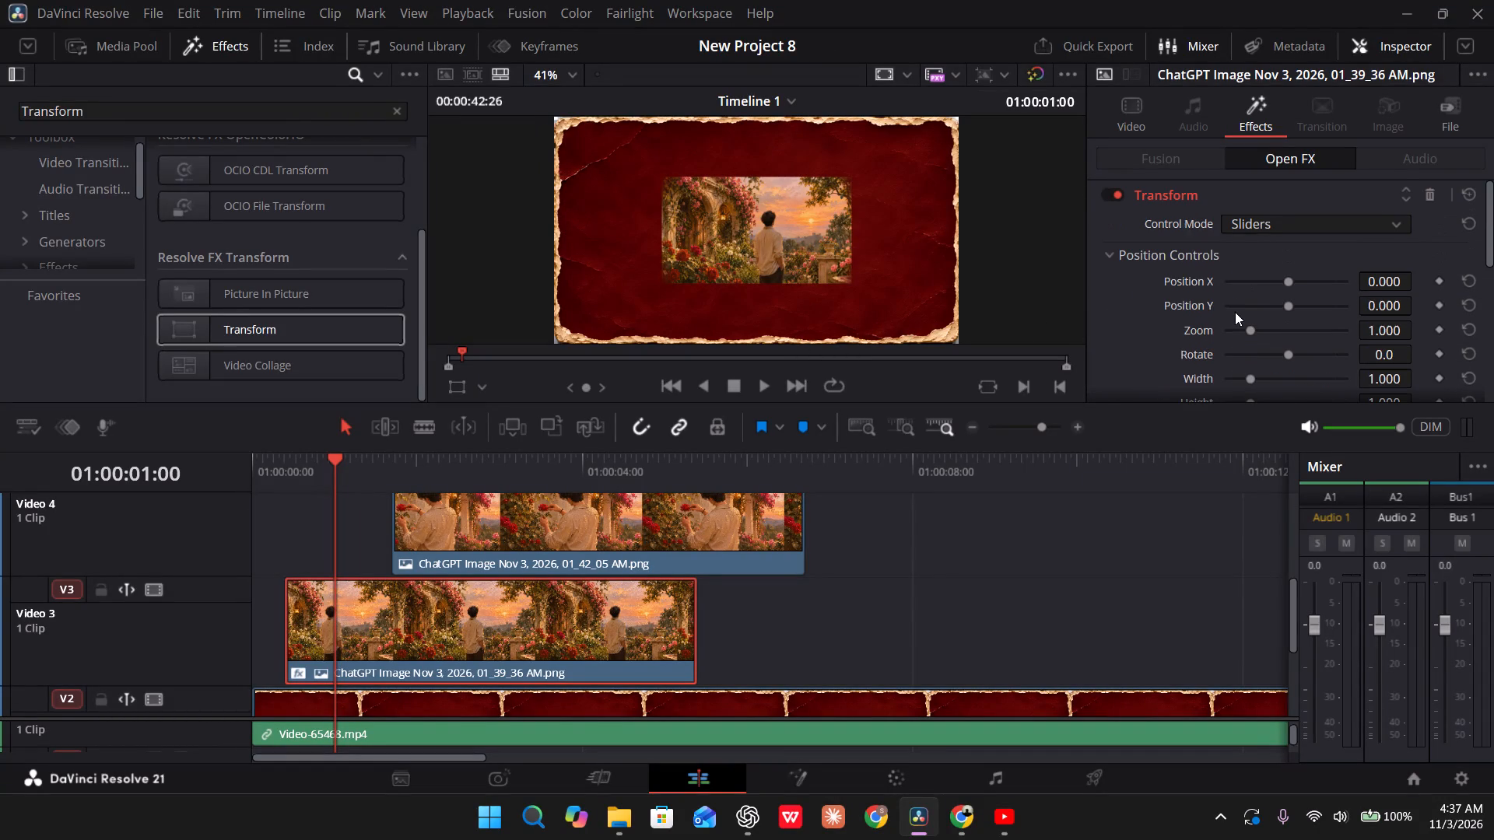
left_click(1394, 210)
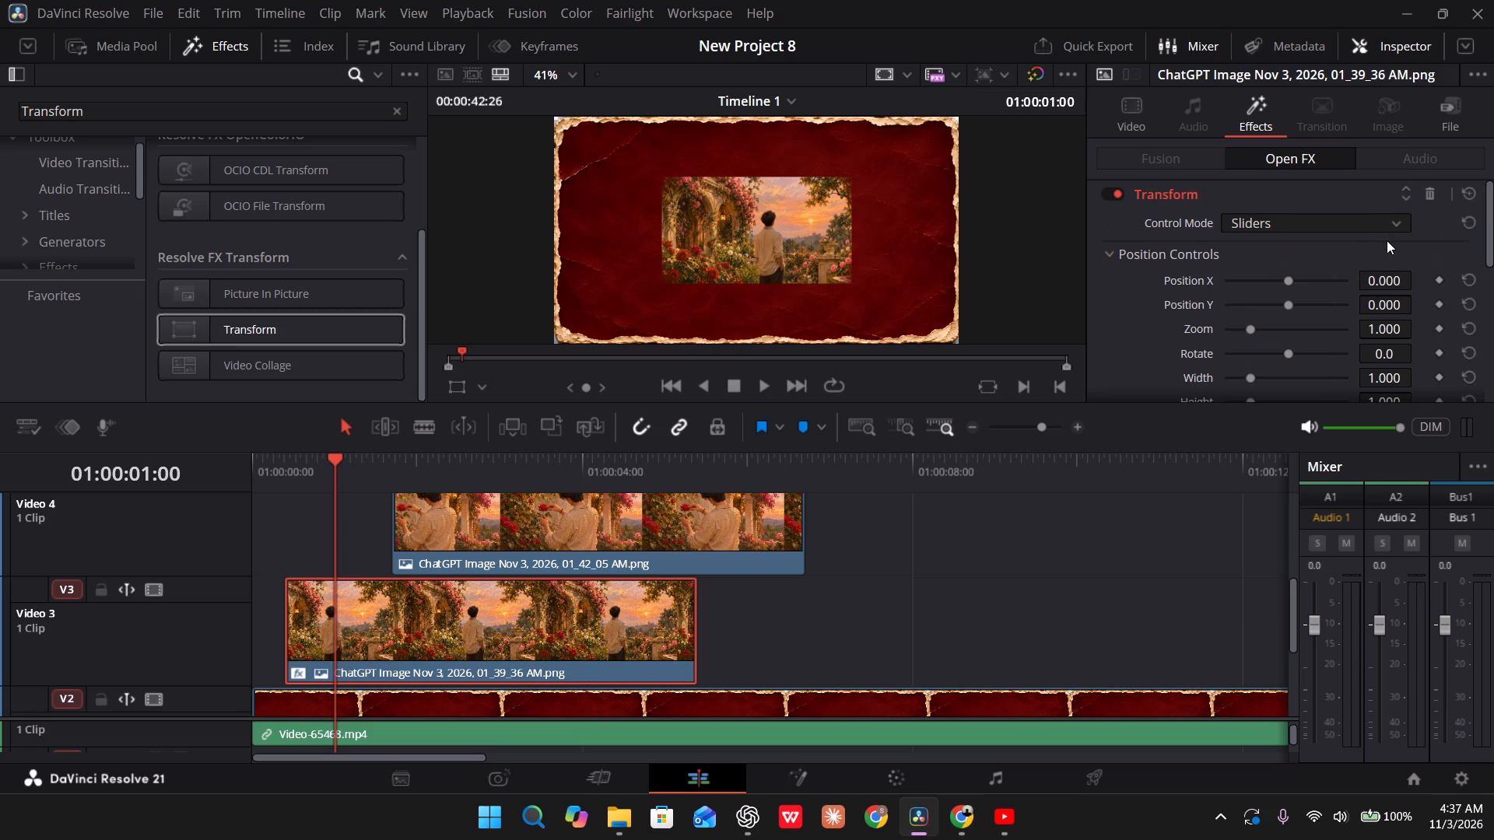
left_click(1389, 229)
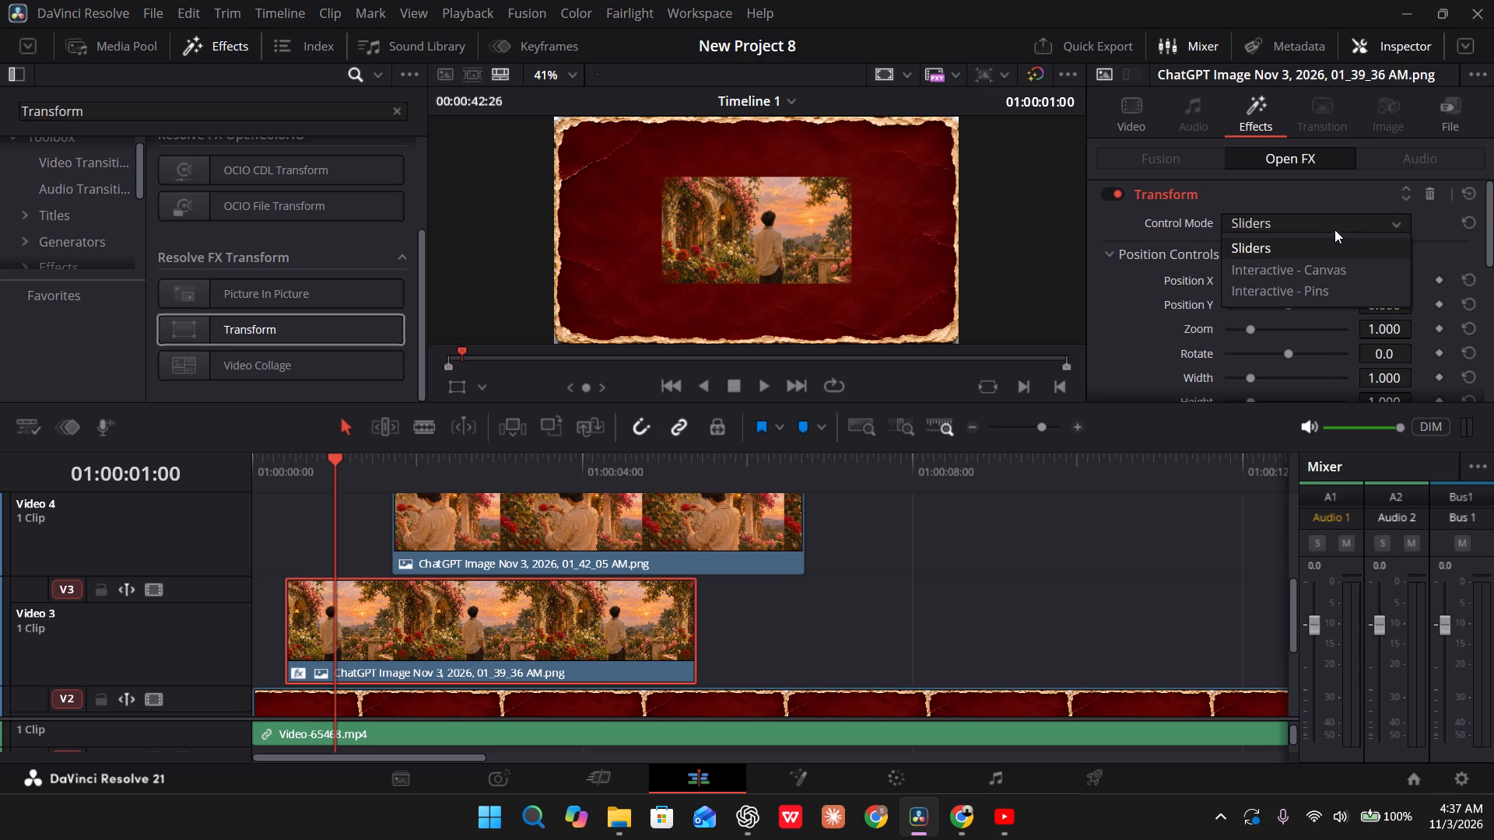
scroll(1335, 222, "down", 2)
scroll(1151, 269, "down", 2)
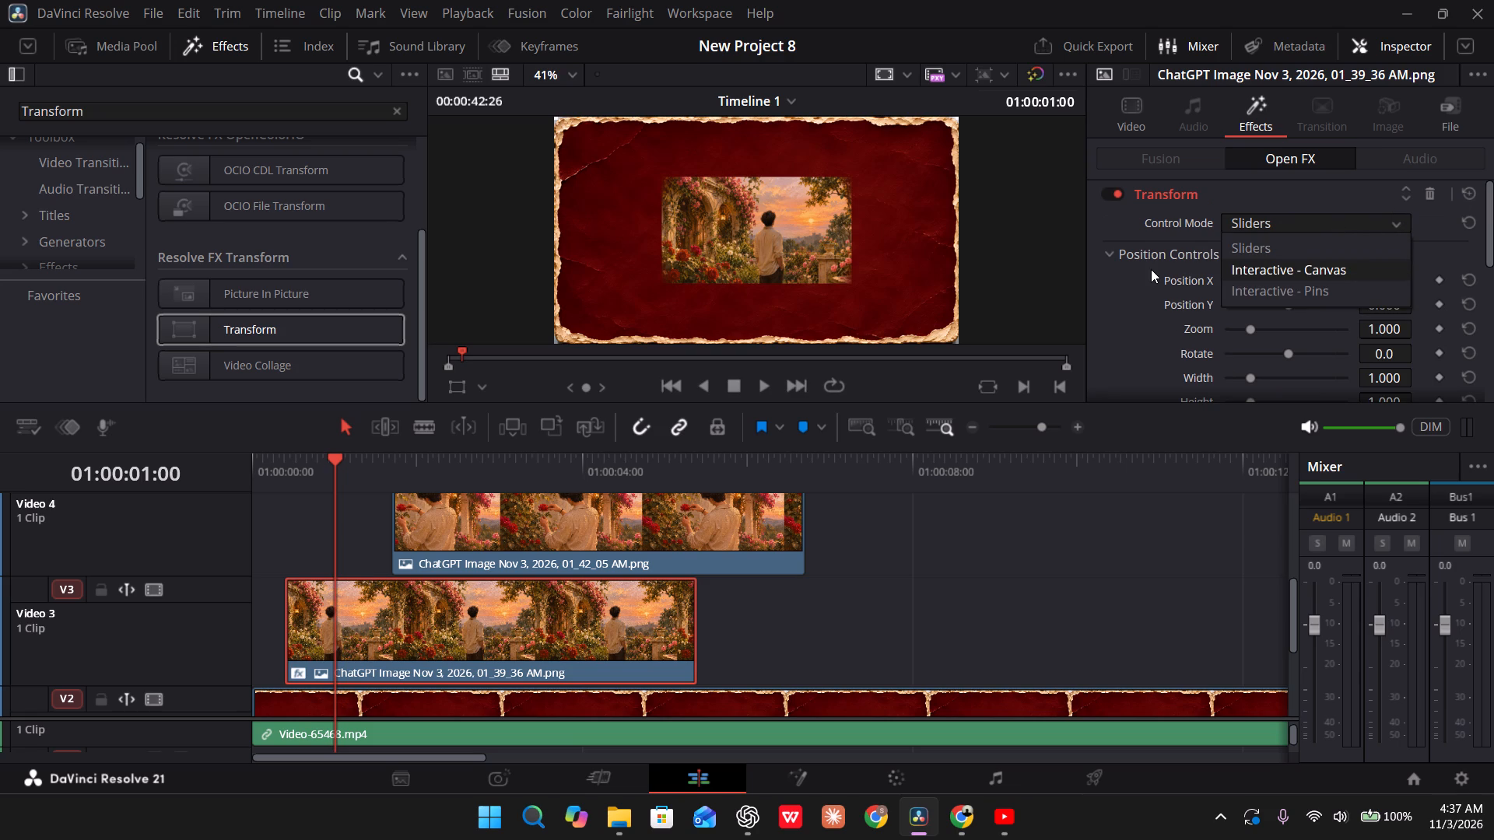
scroll(1158, 321, "down", 1)
left_click(1158, 321)
scroll(1177, 336, "down", 1)
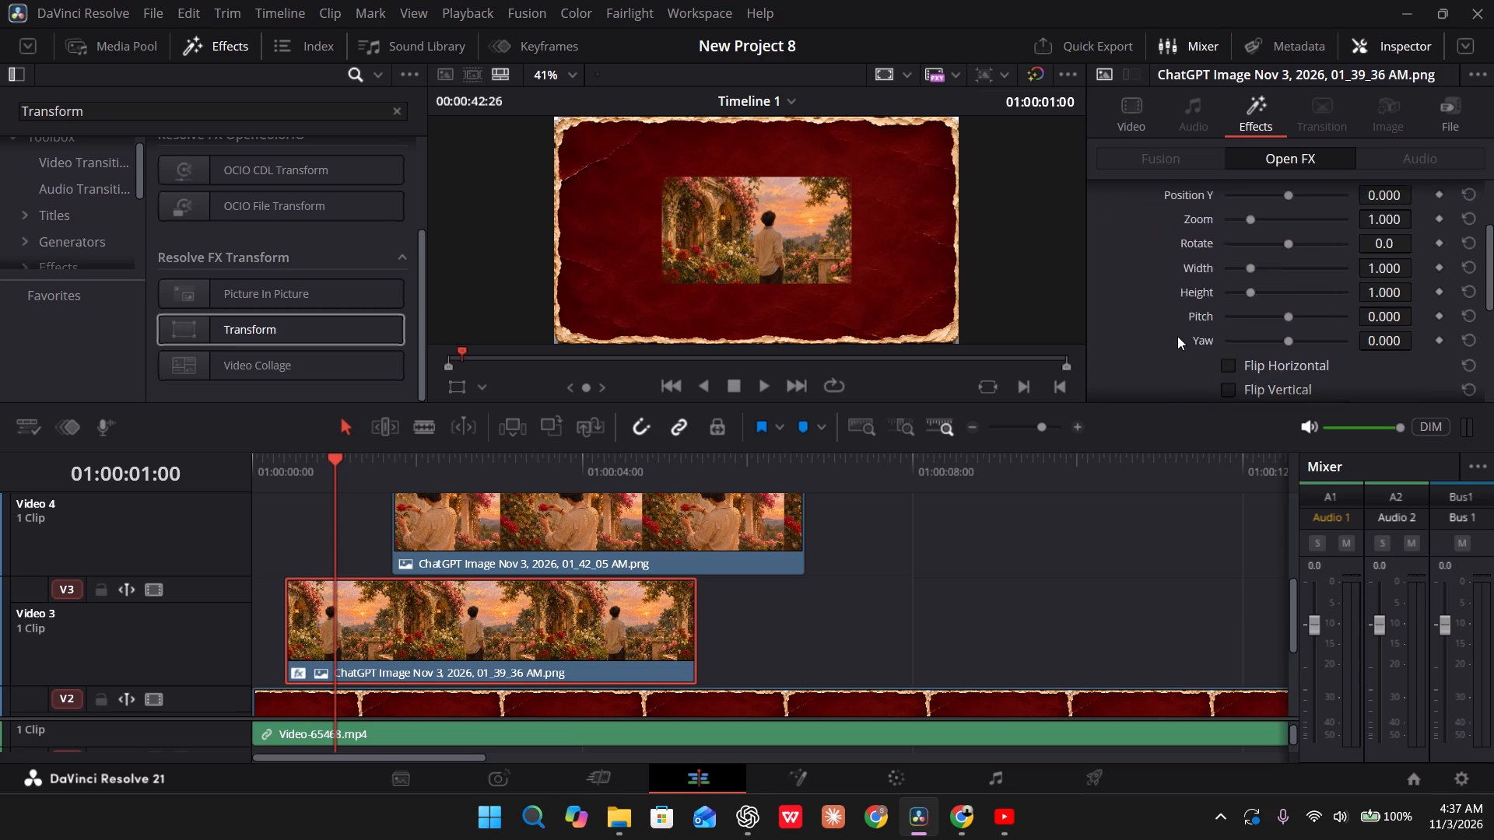
Expand and examine the Transform effect's Animation, Advanced Options and Global Blend settings.
scroll(1177, 336, "down", 1)
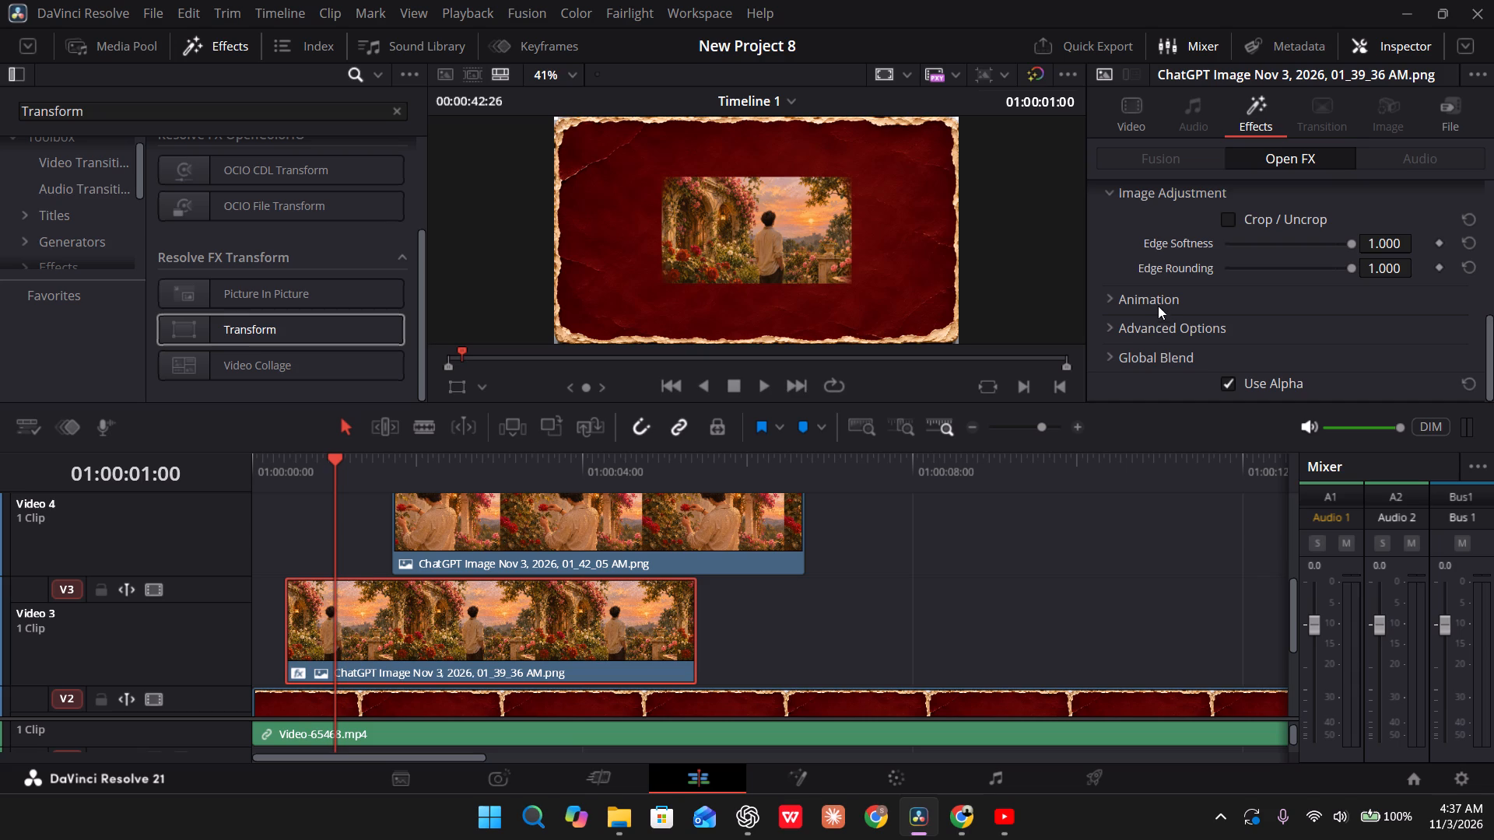
left_click(1159, 296)
left_click_drag(1229, 322, 1165, 327)
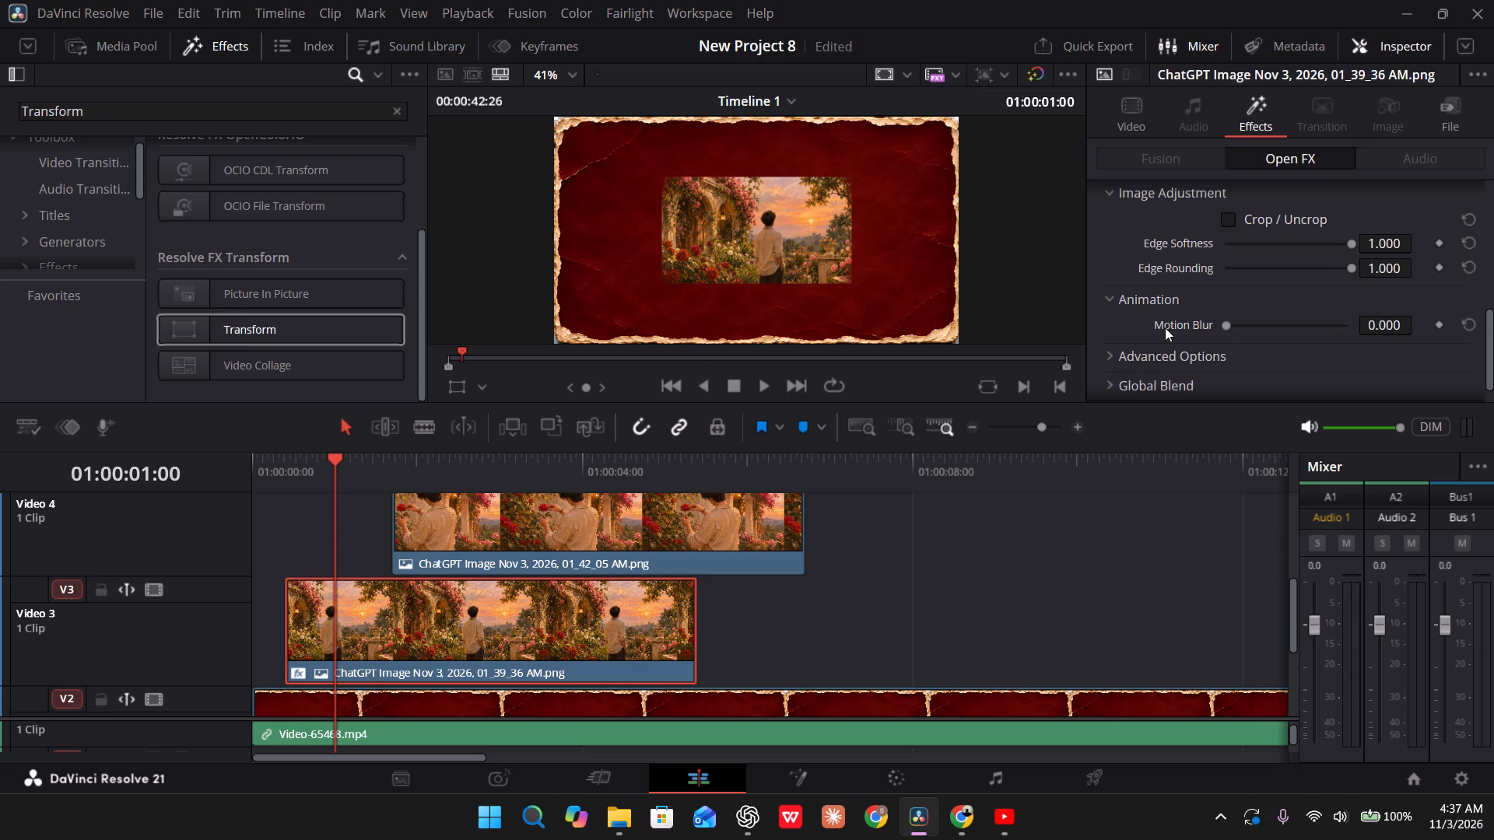
scroll(1165, 327, "down", 1)
left_click(1191, 328)
scroll(1191, 328, "down", 1)
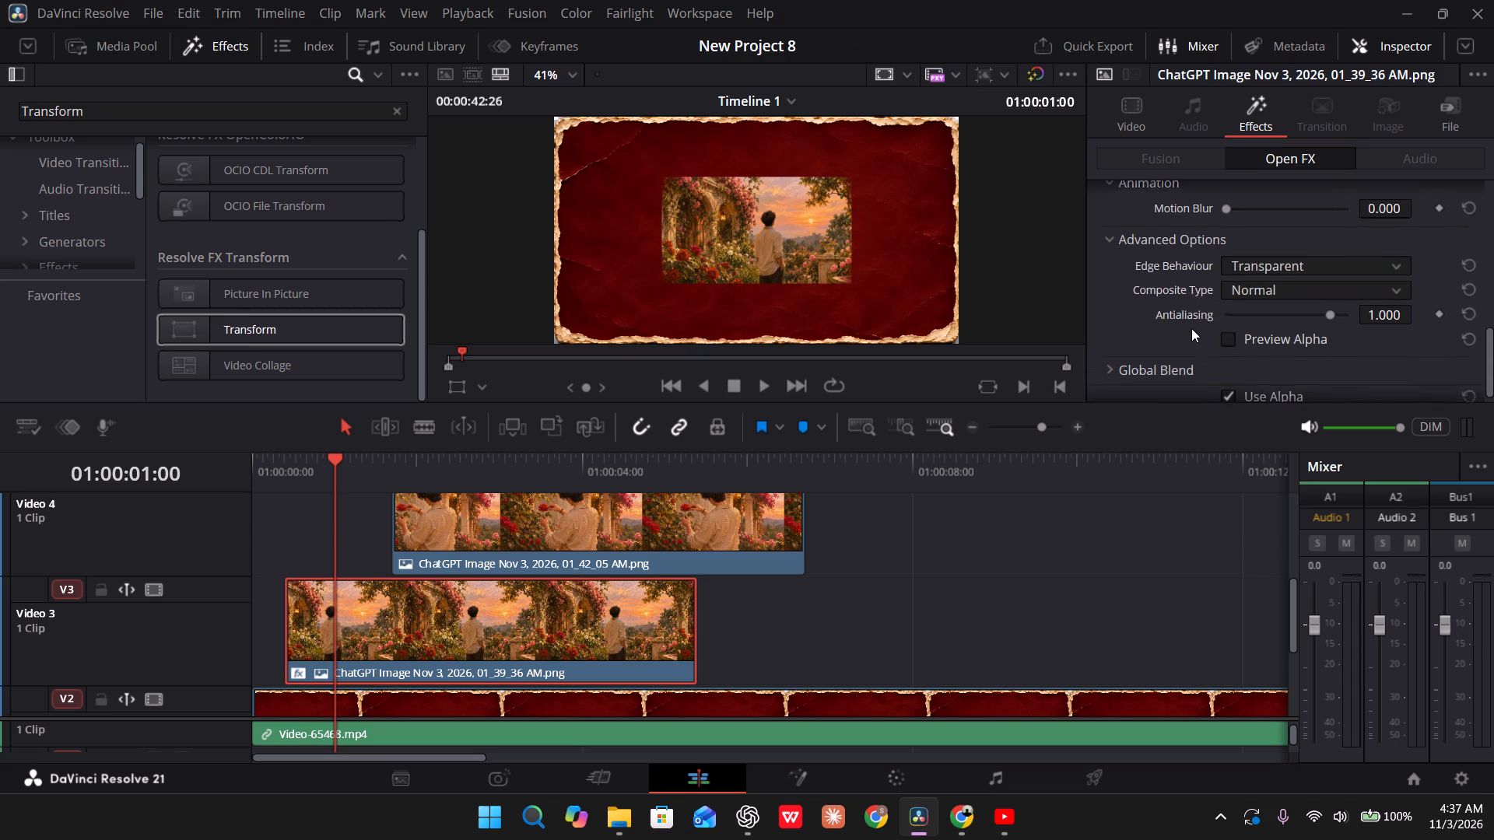
scroll(1191, 328, "down", 1)
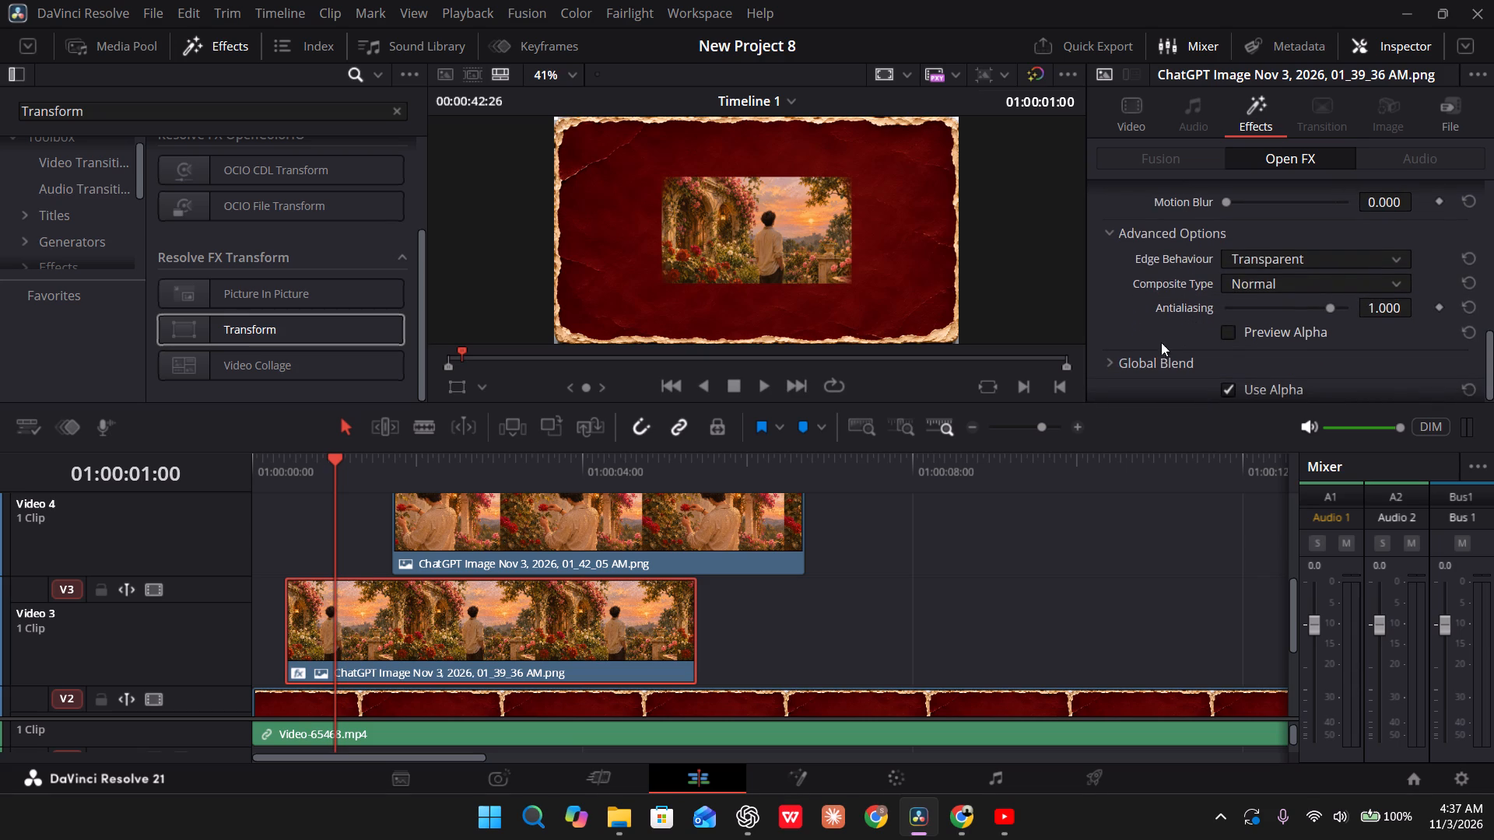
scroll(1148, 344, "down", 1)
left_click(1156, 355)
scroll(1156, 355, "down", 1)
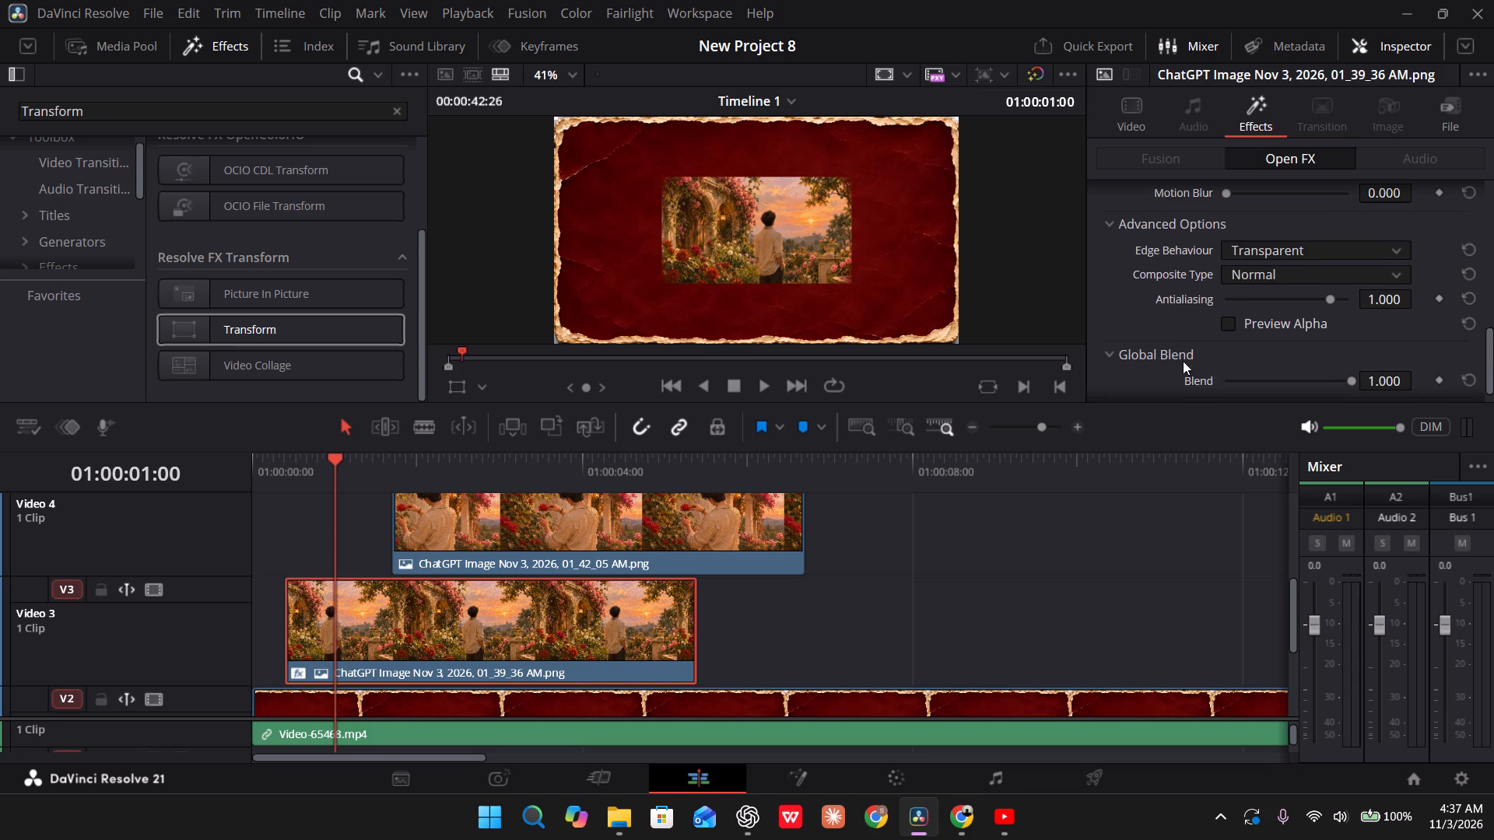
left_click_drag(1351, 356, 1373, 362)
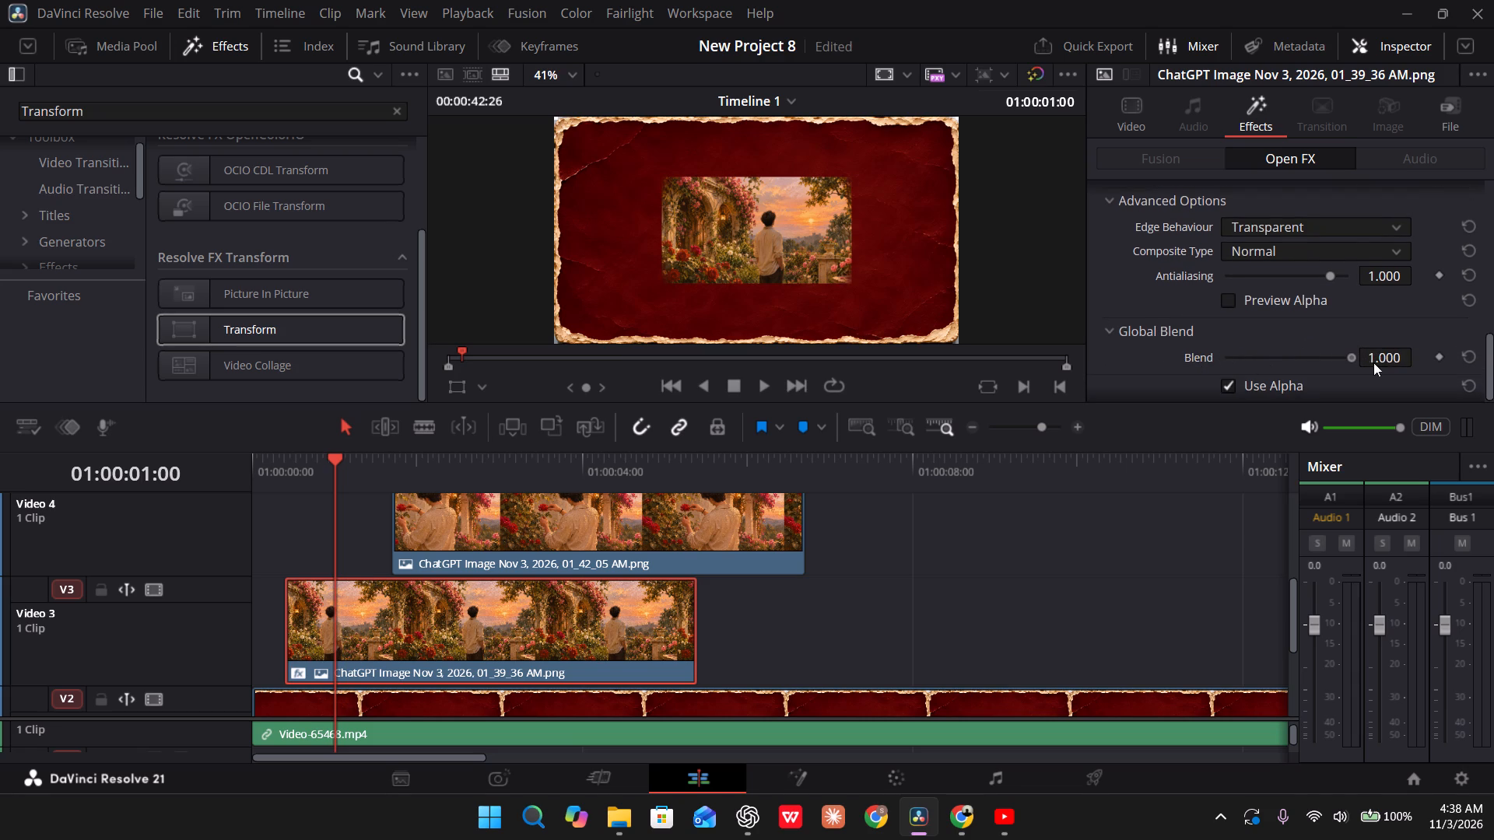
left_click_drag(1373, 362, 1397, 362)
left_click(1145, 275)
left_click(1028, 243)
left_click(777, 236)
In the garden image clip's video settings, expand Cropping and enable Retain Image Position.
left_click(1150, 112)
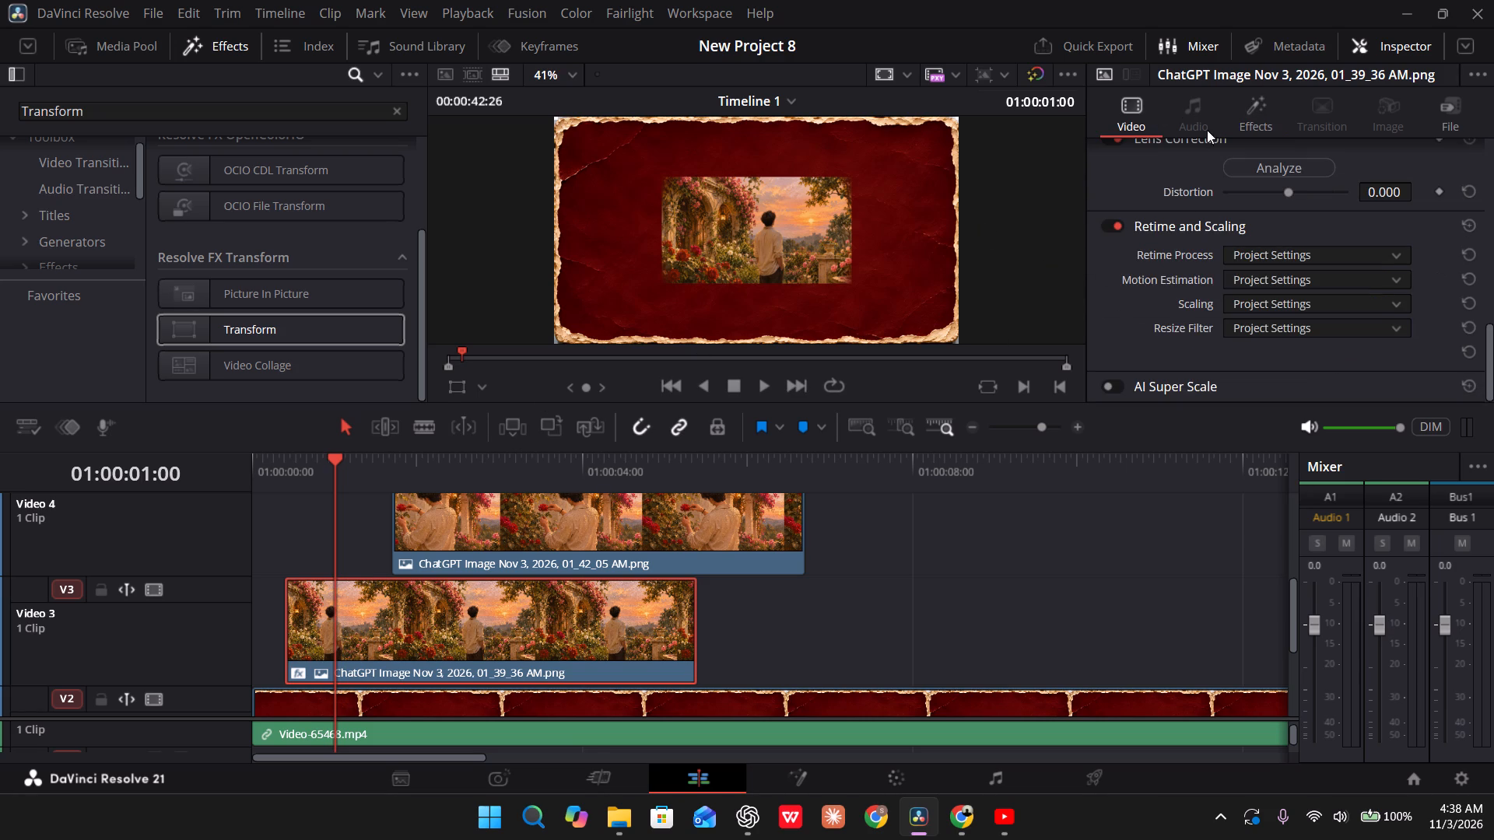
scroll(1190, 229, "up", 9)
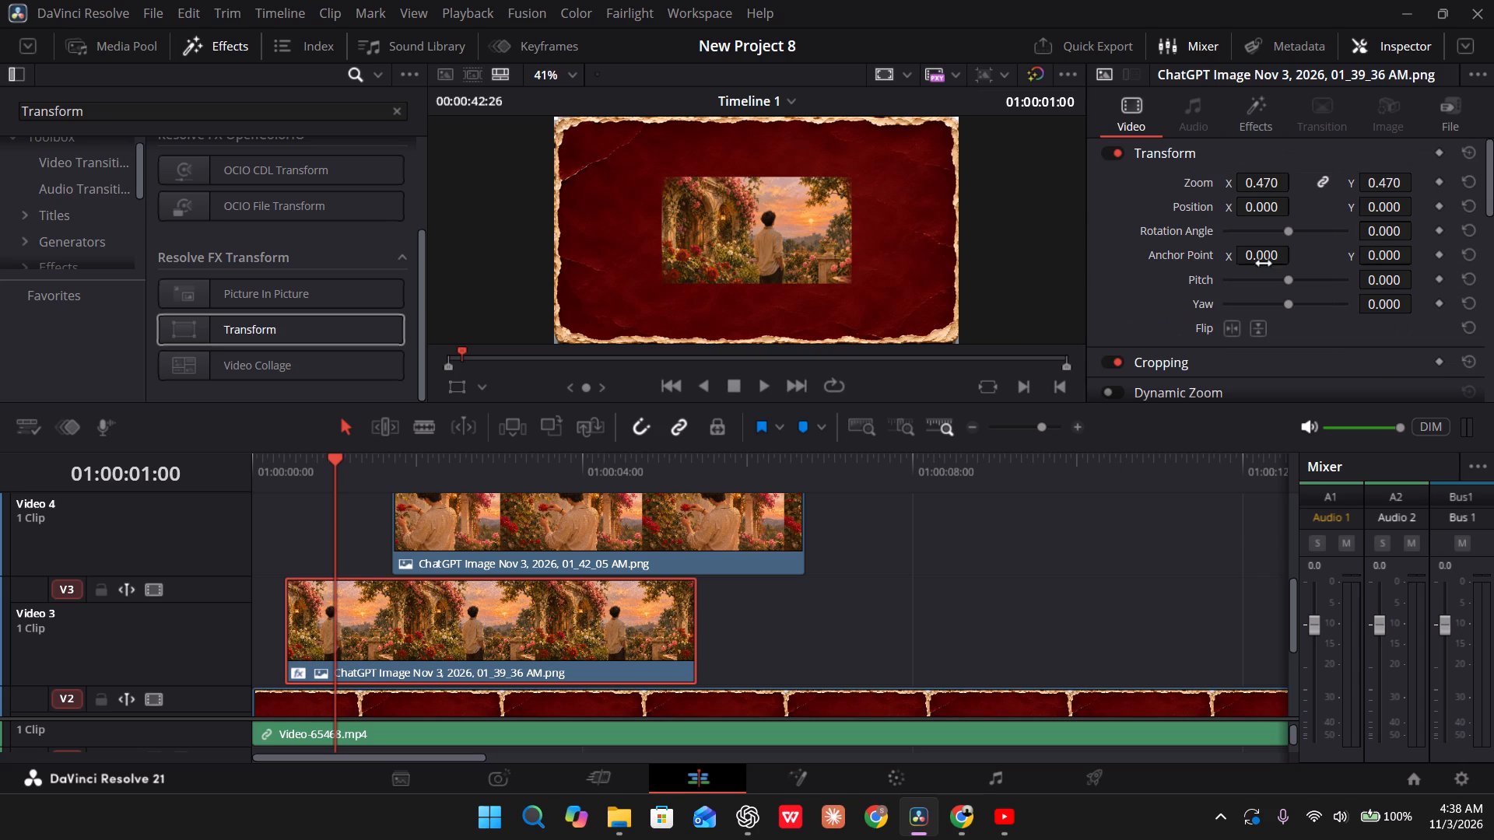
scroll(1159, 290, "down", 1)
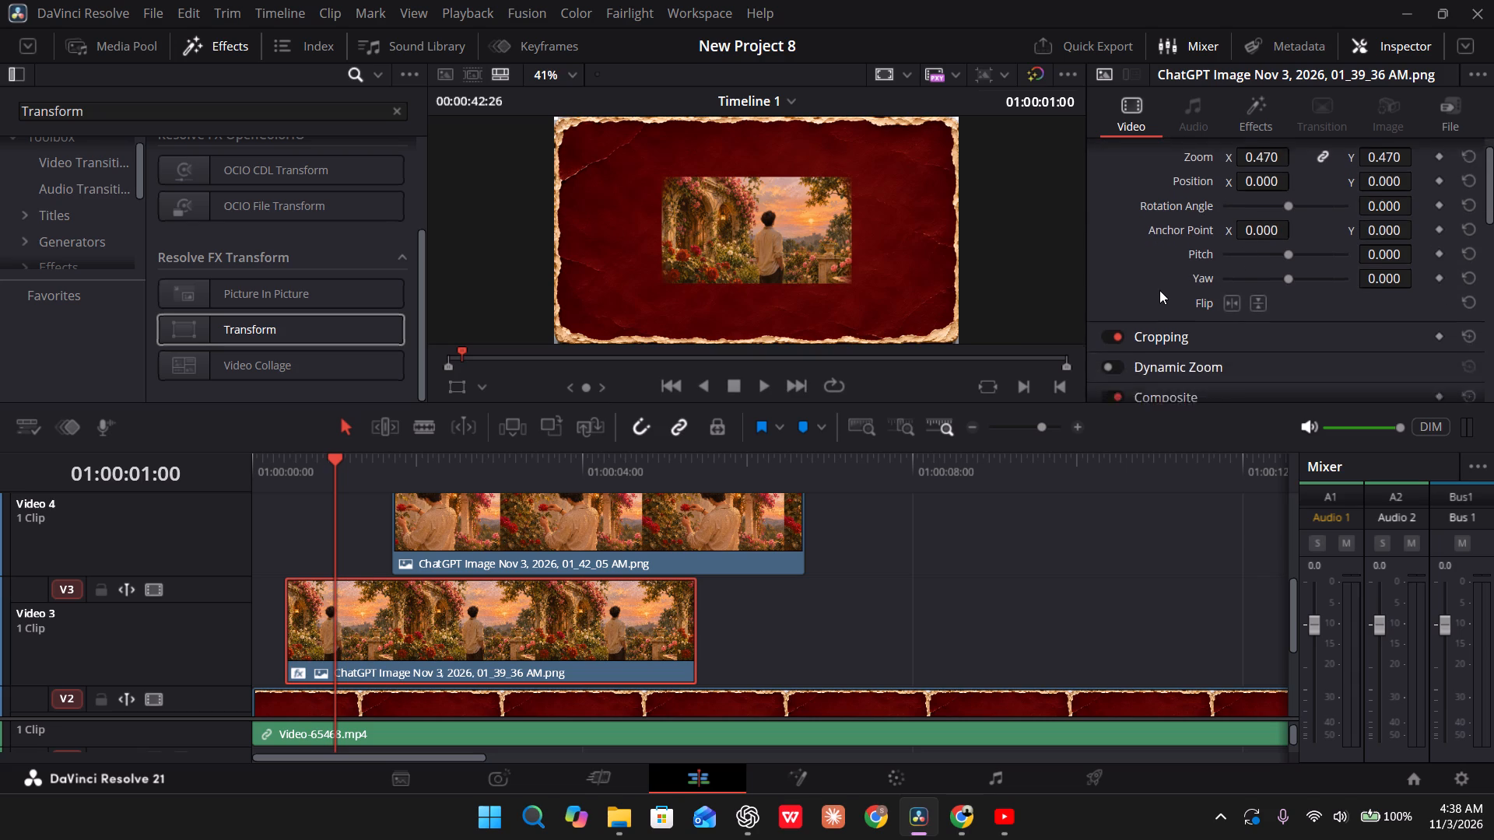
scroll(1159, 290, "down", 1)
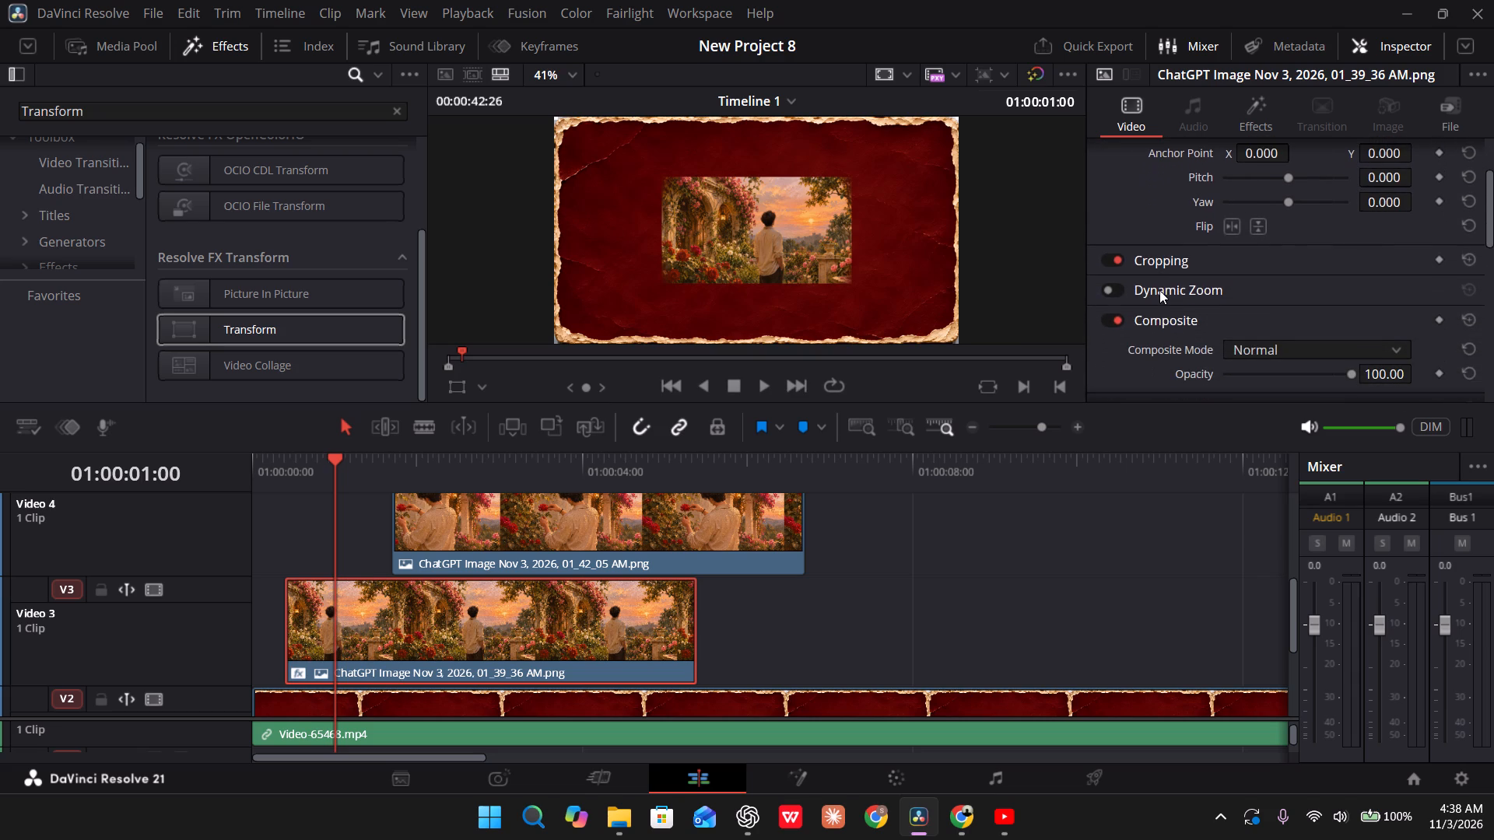
left_click(1240, 258)
scroll(1163, 339, "down", 1)
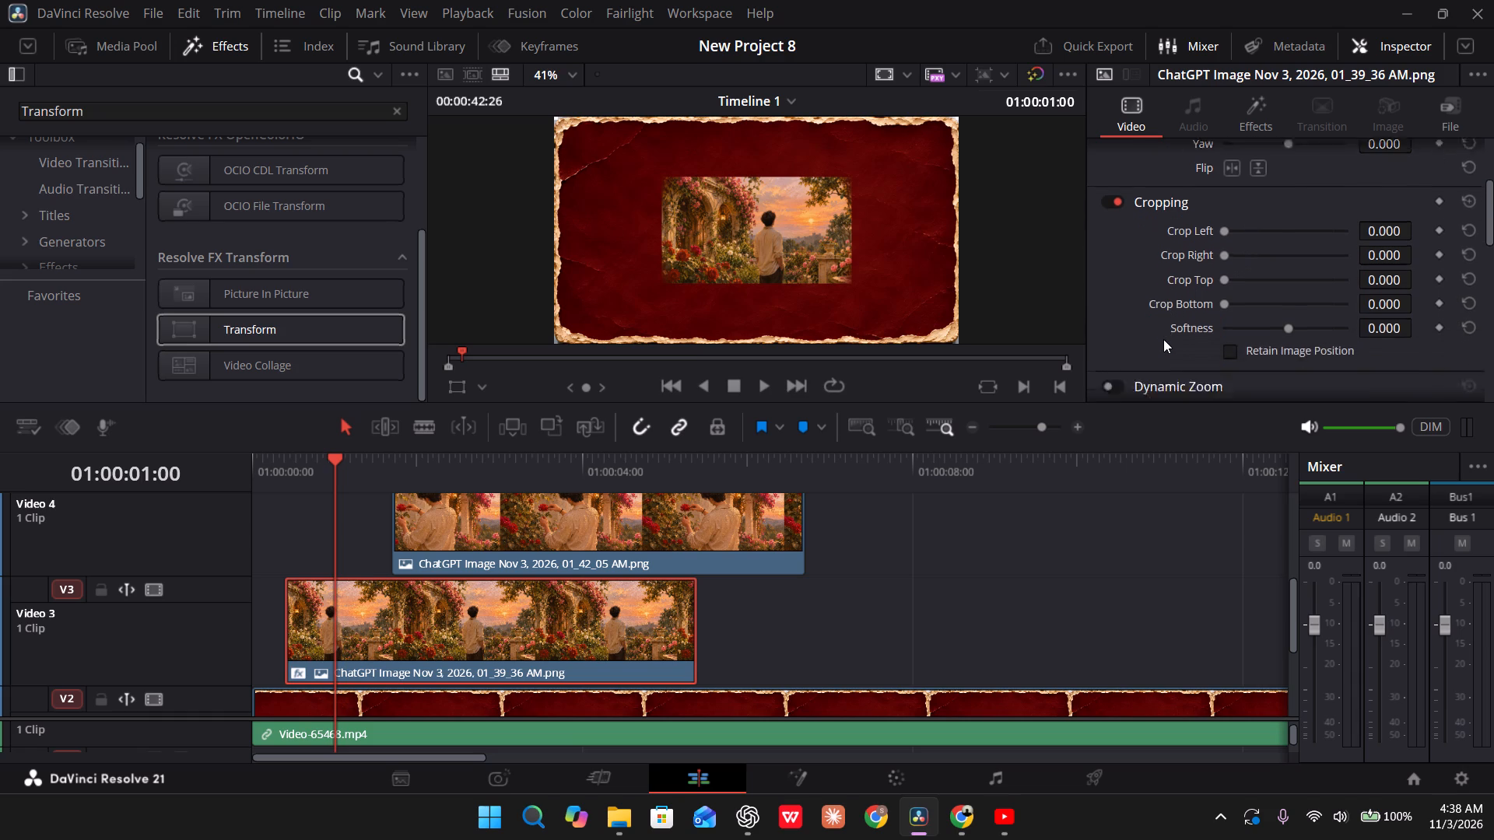
scroll(1163, 339, "down", 1)
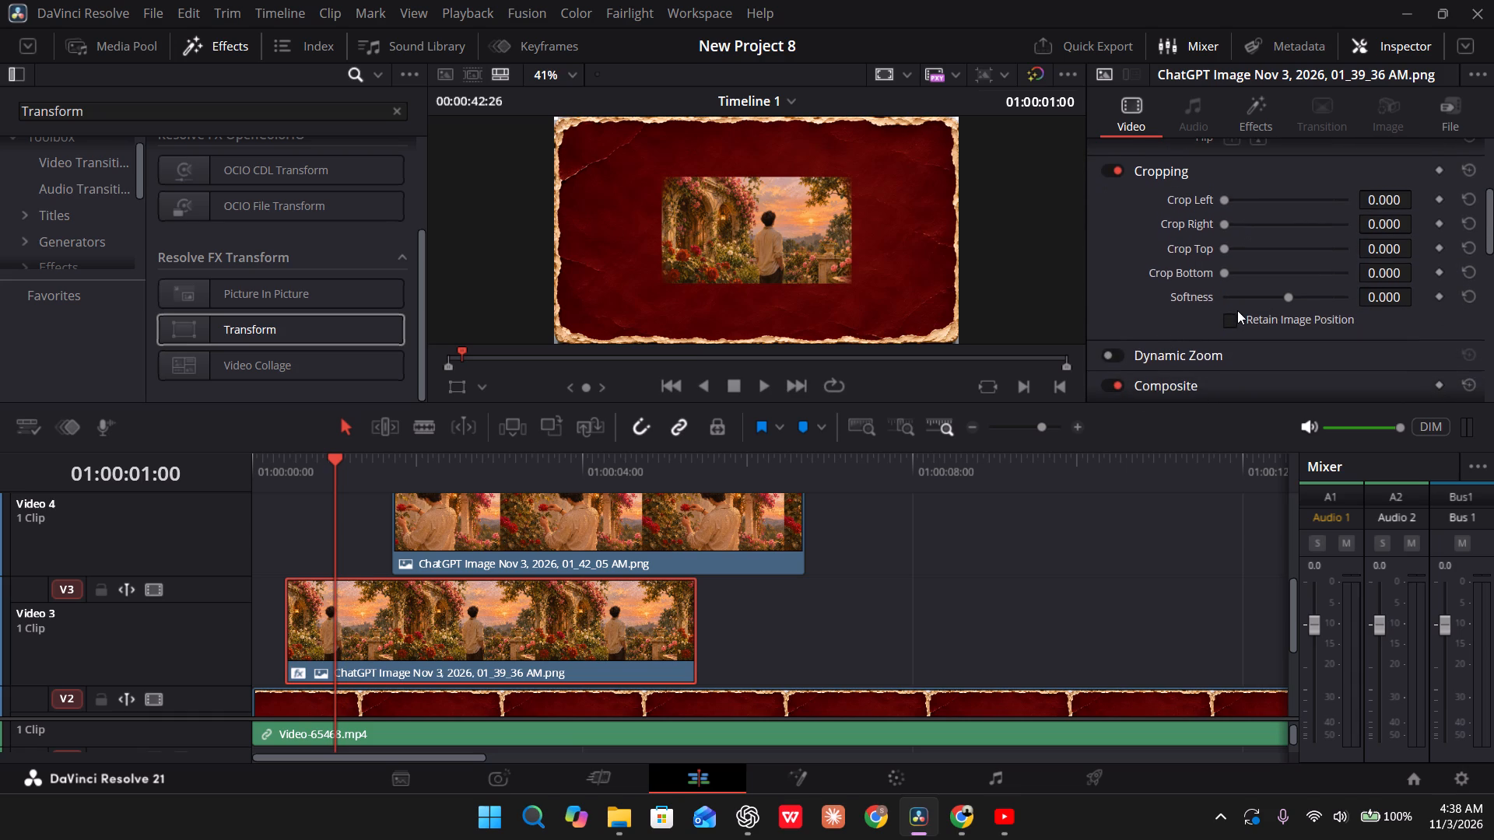
left_click(1237, 310)
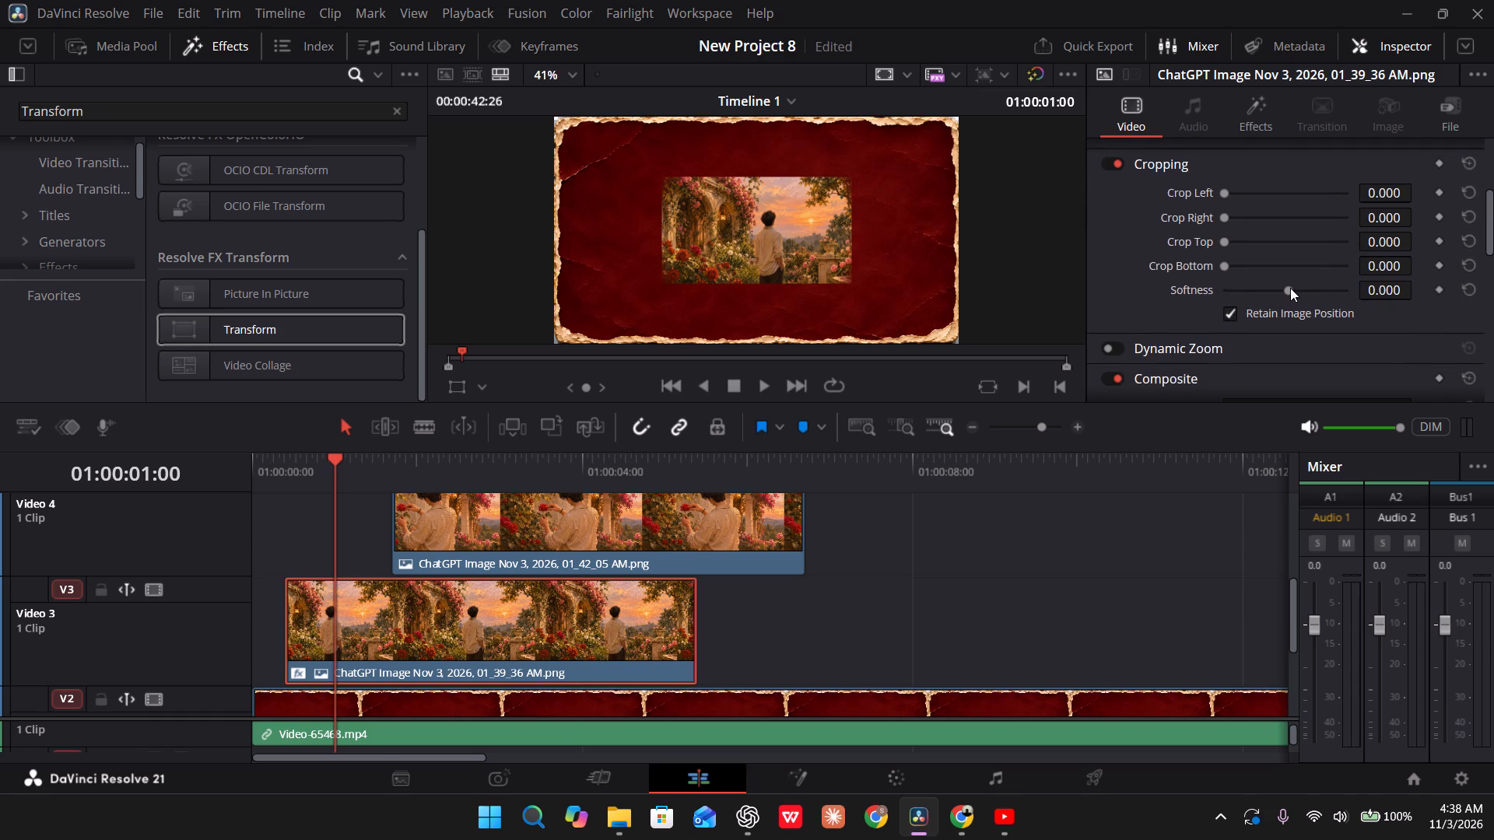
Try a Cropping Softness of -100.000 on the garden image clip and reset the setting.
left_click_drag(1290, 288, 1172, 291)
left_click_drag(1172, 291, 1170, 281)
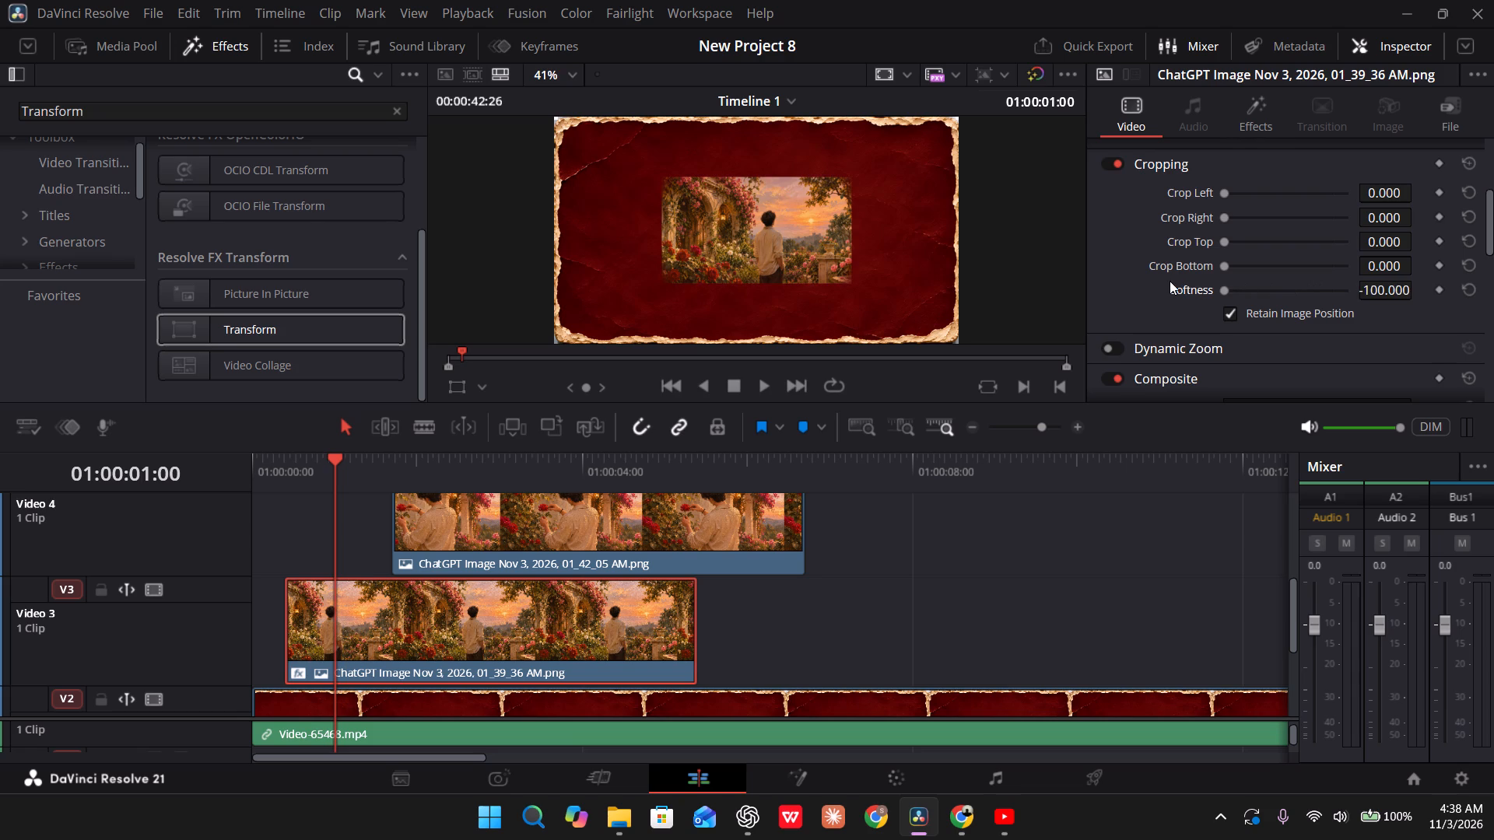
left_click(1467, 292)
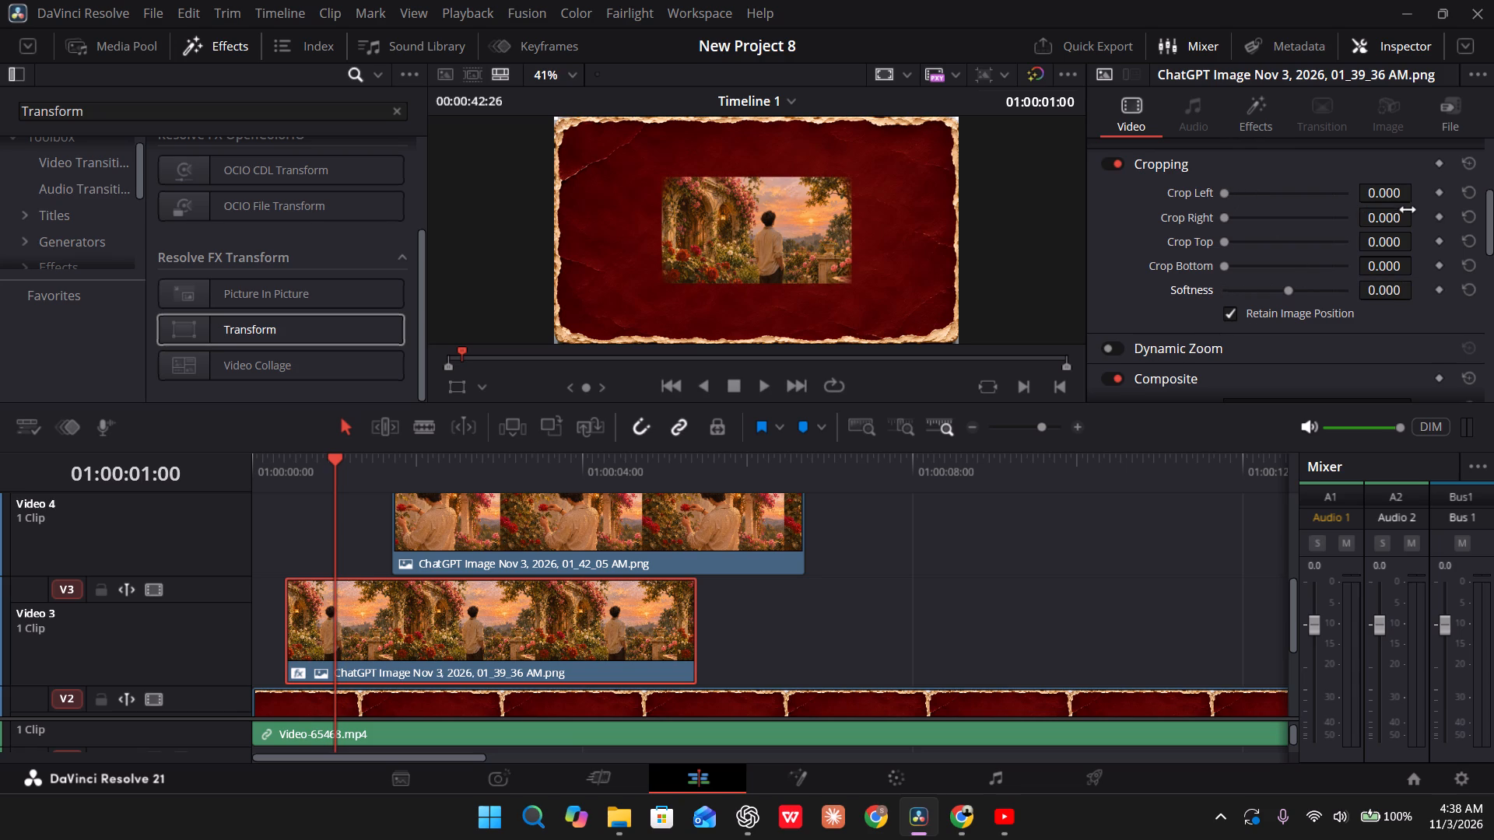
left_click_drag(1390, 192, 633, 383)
Preview the timeline's opening and extend the garden image clip's start back to the beginning of the timeline.
left_click_drag(331, 468, 292, 468)
key("space")
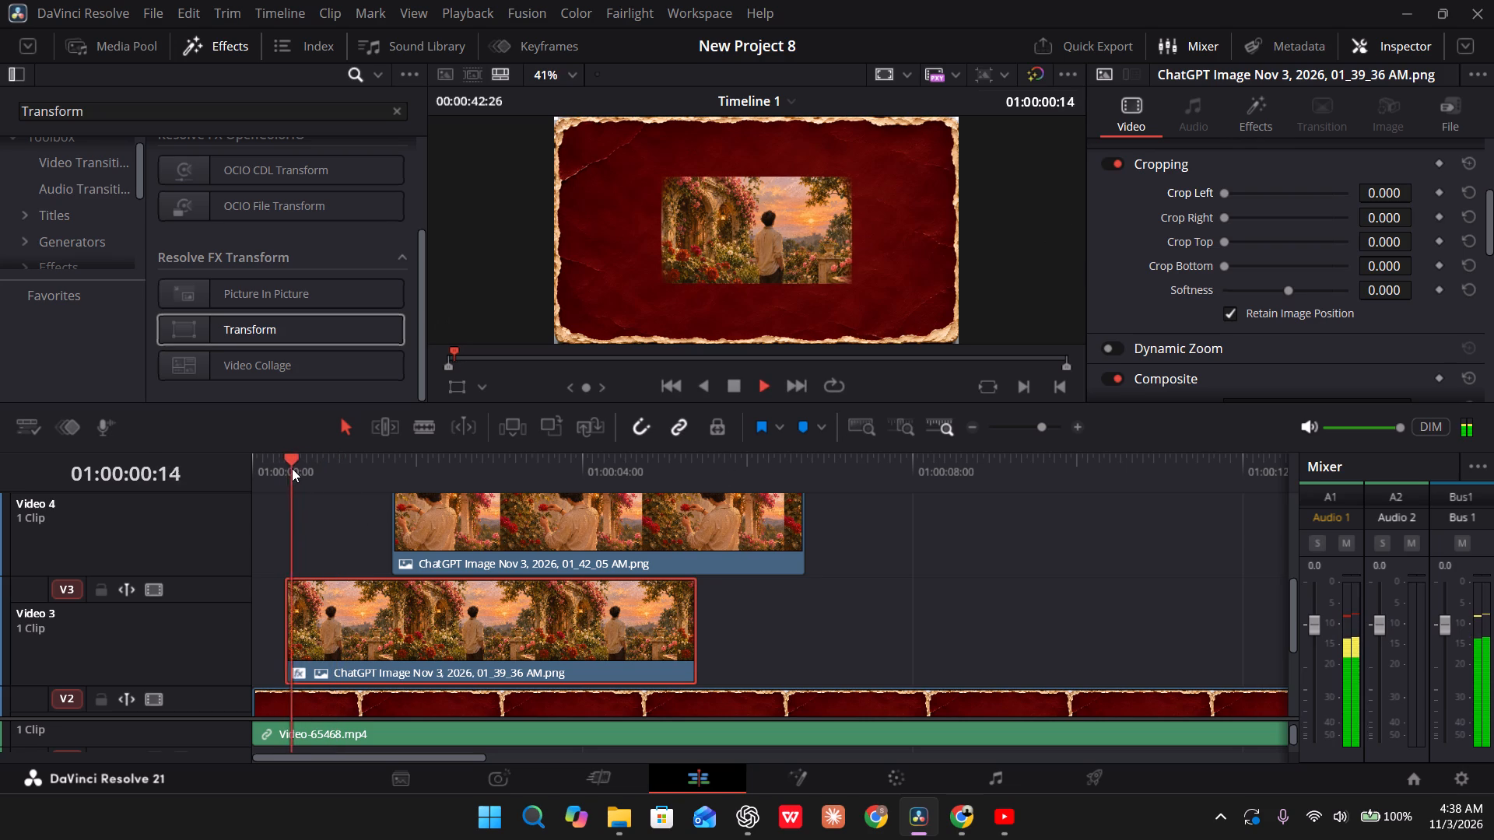
key("space")
key("space")
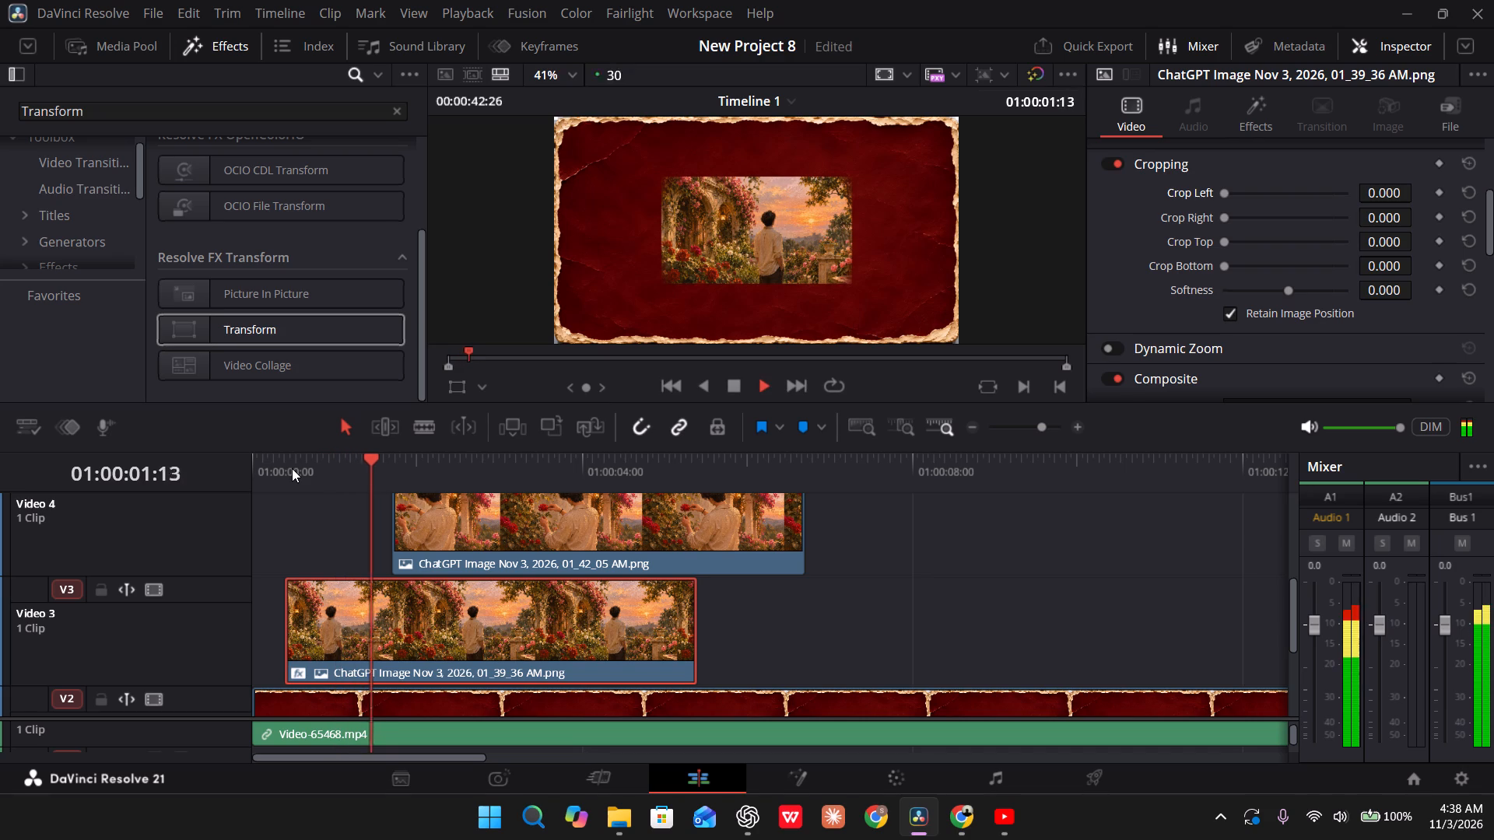
key("space")
left_click_drag(286, 639, 252, 635)
left_click_drag(379, 457, 305, 460)
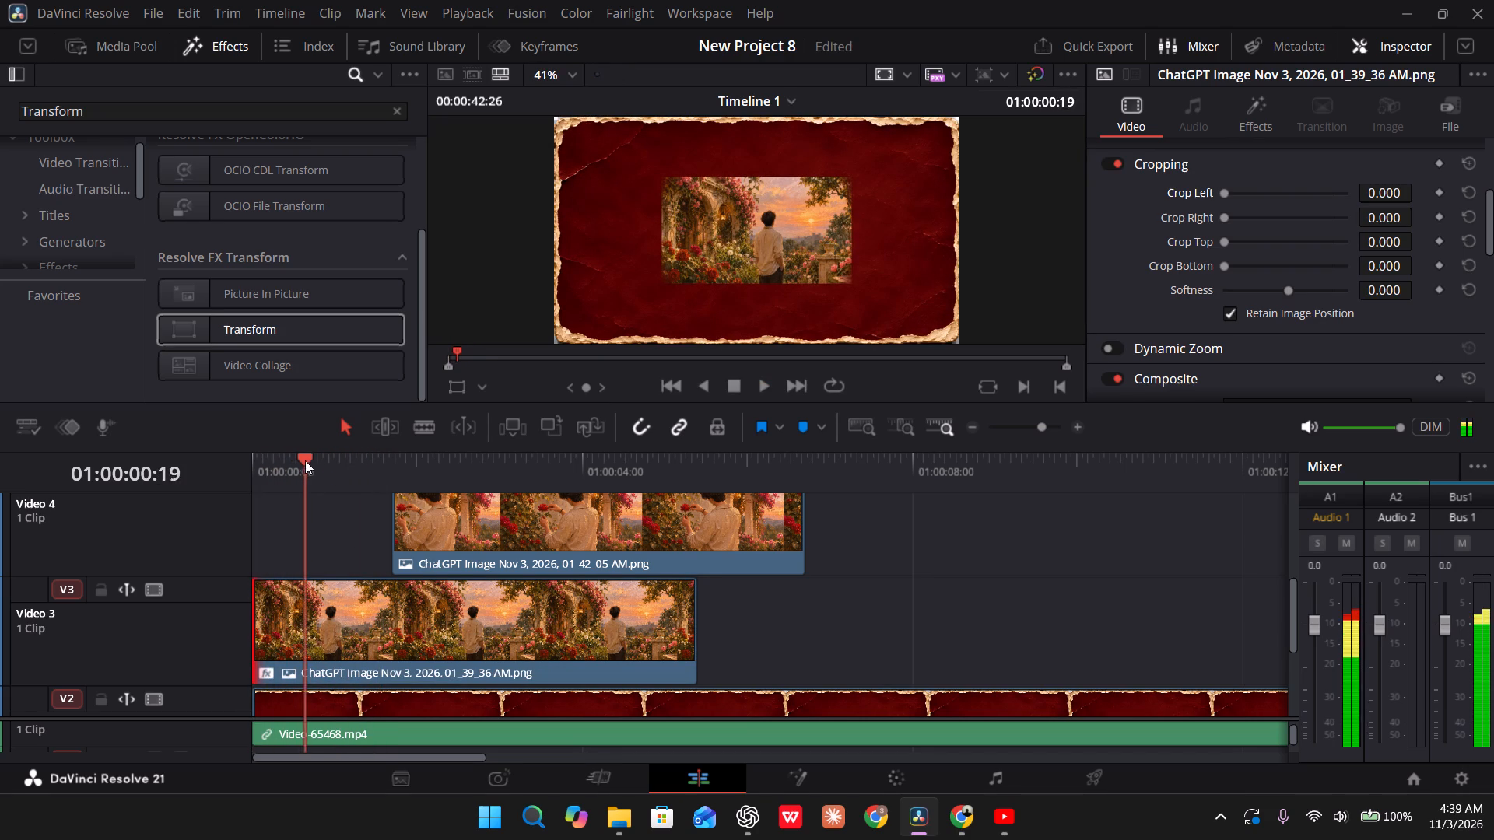
left_click_drag(305, 460, 310, 461)
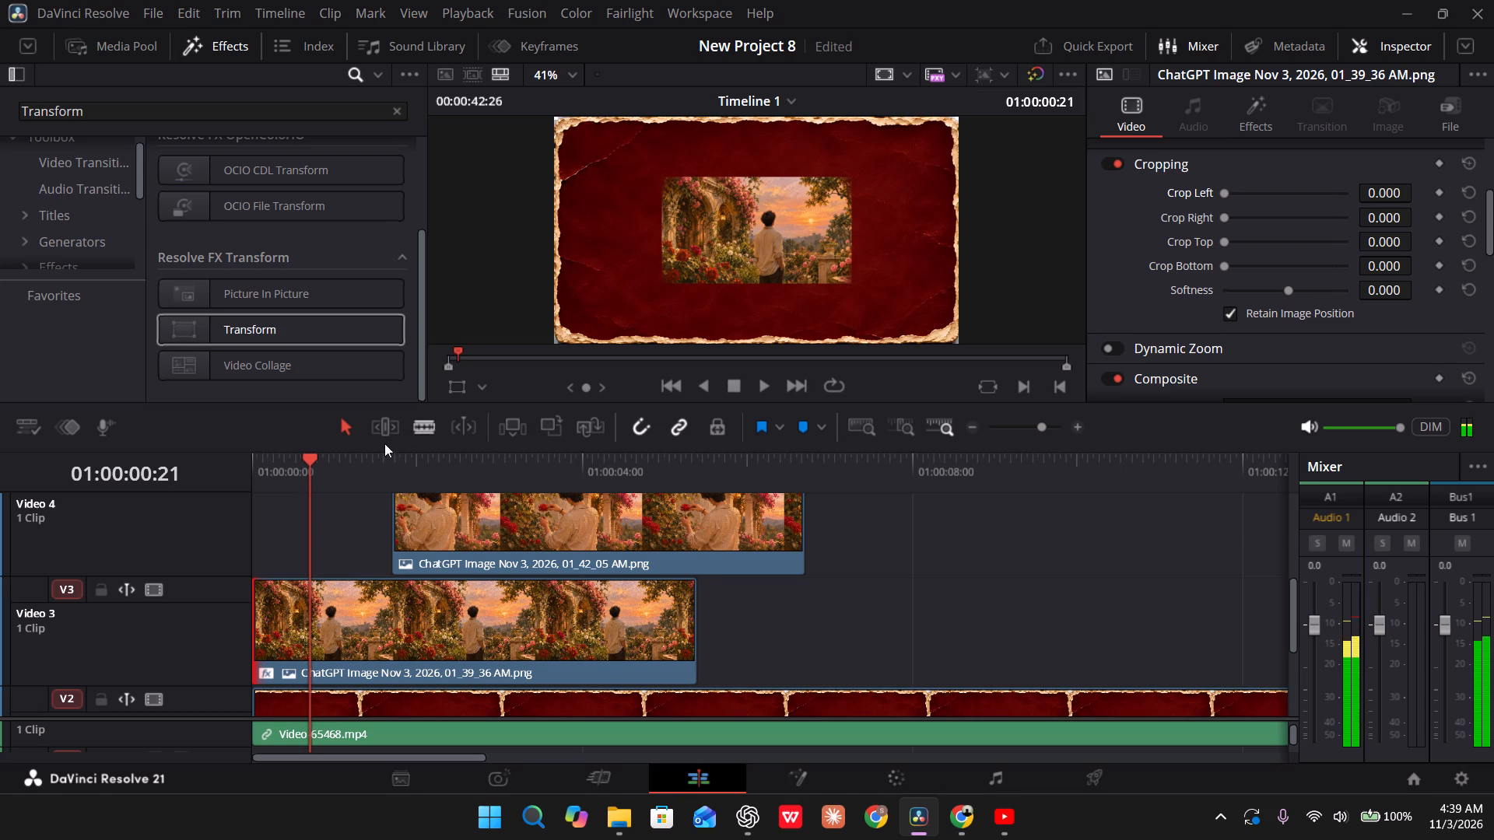
Move the playhead to 01:00:00:00 and open the keyframe editor for the garden image clip.
left_click_drag(312, 469, 215, 474)
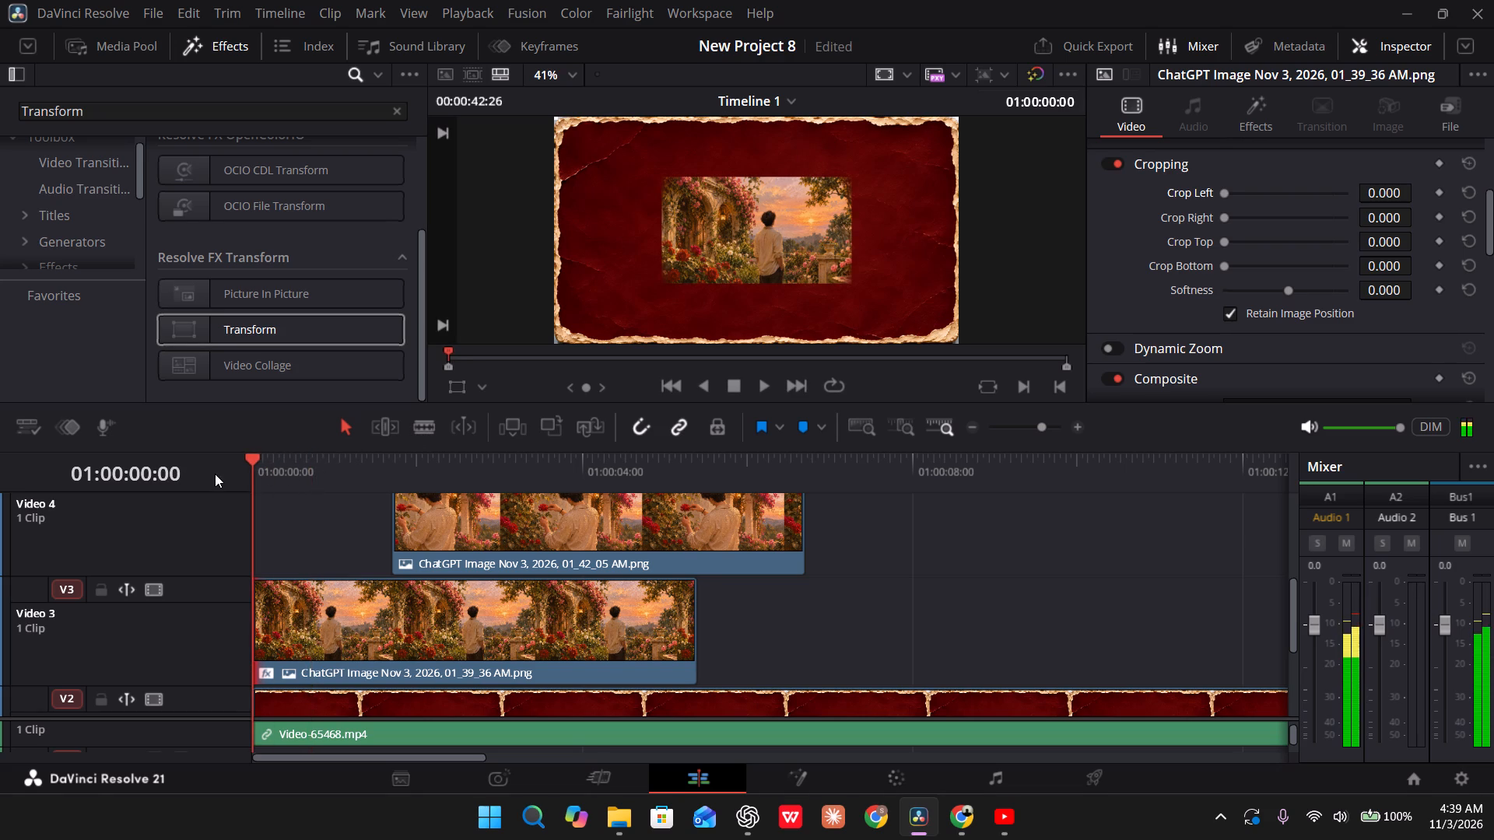
left_click(528, 24)
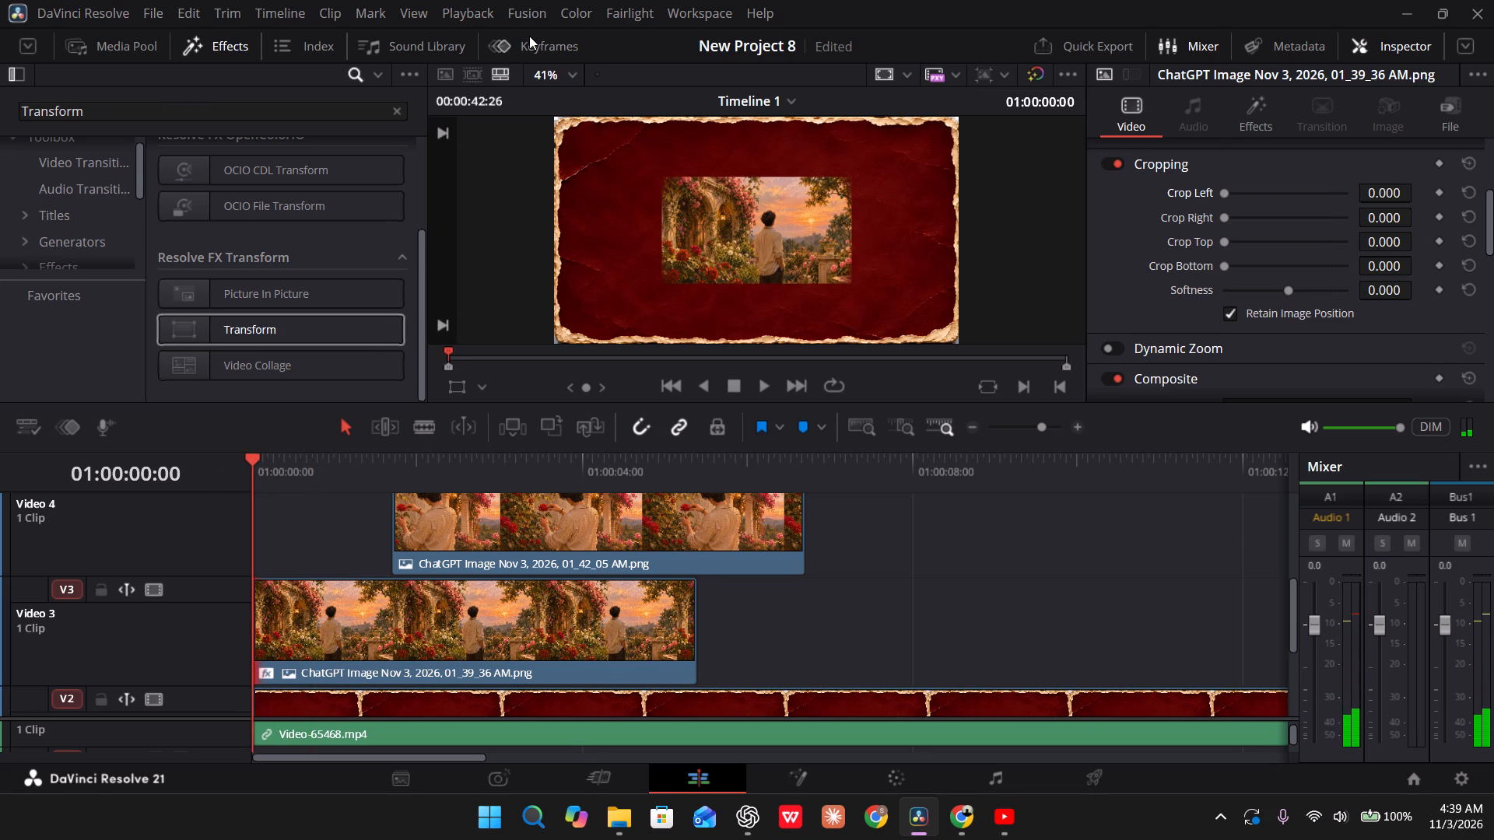
left_click(529, 36)
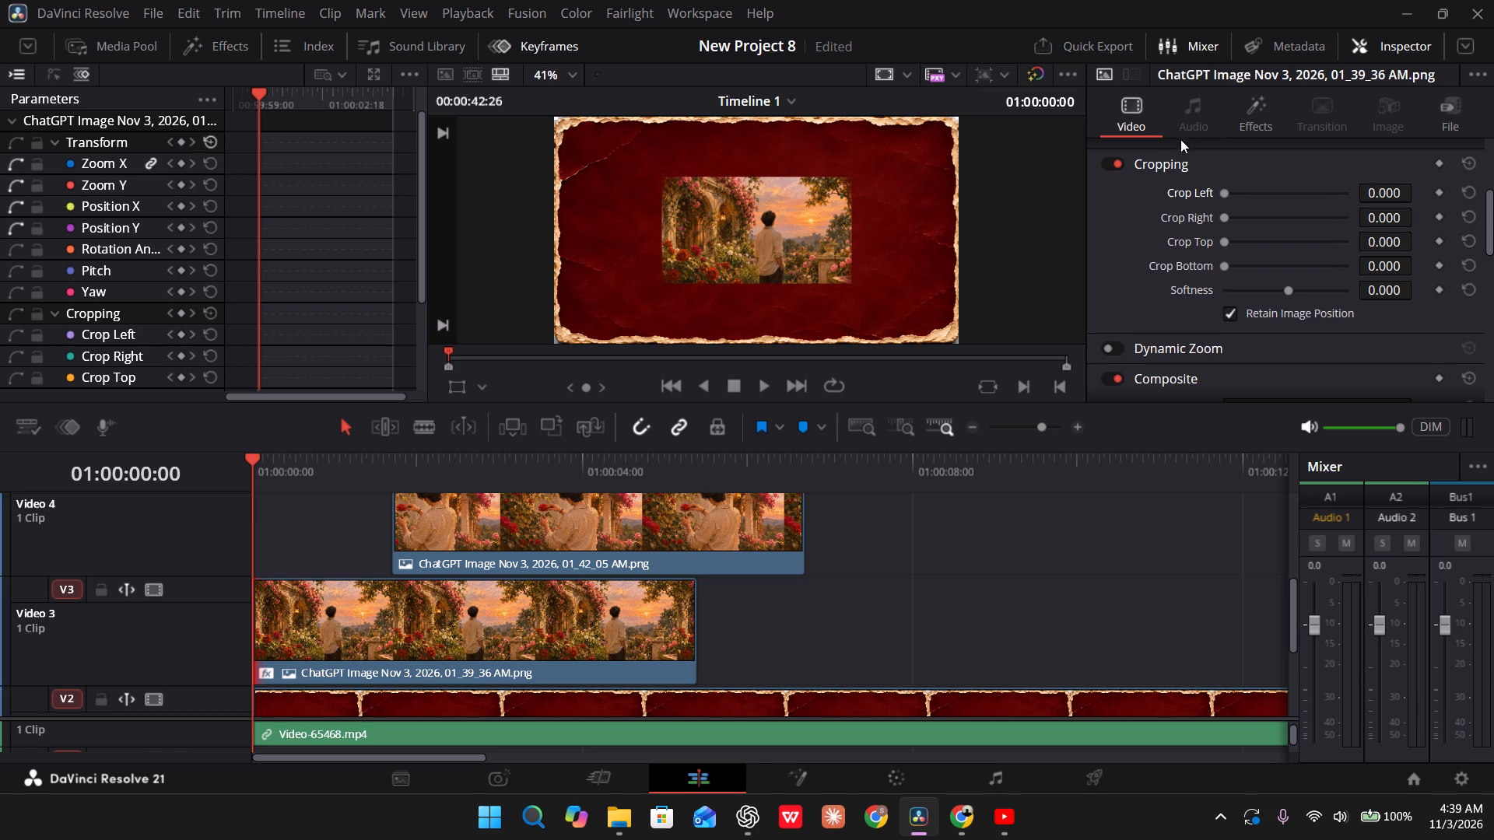
Set the garden image's Zoom to 0.520 and its Position X to -4.000.
scroll(1145, 202, "up", 3)
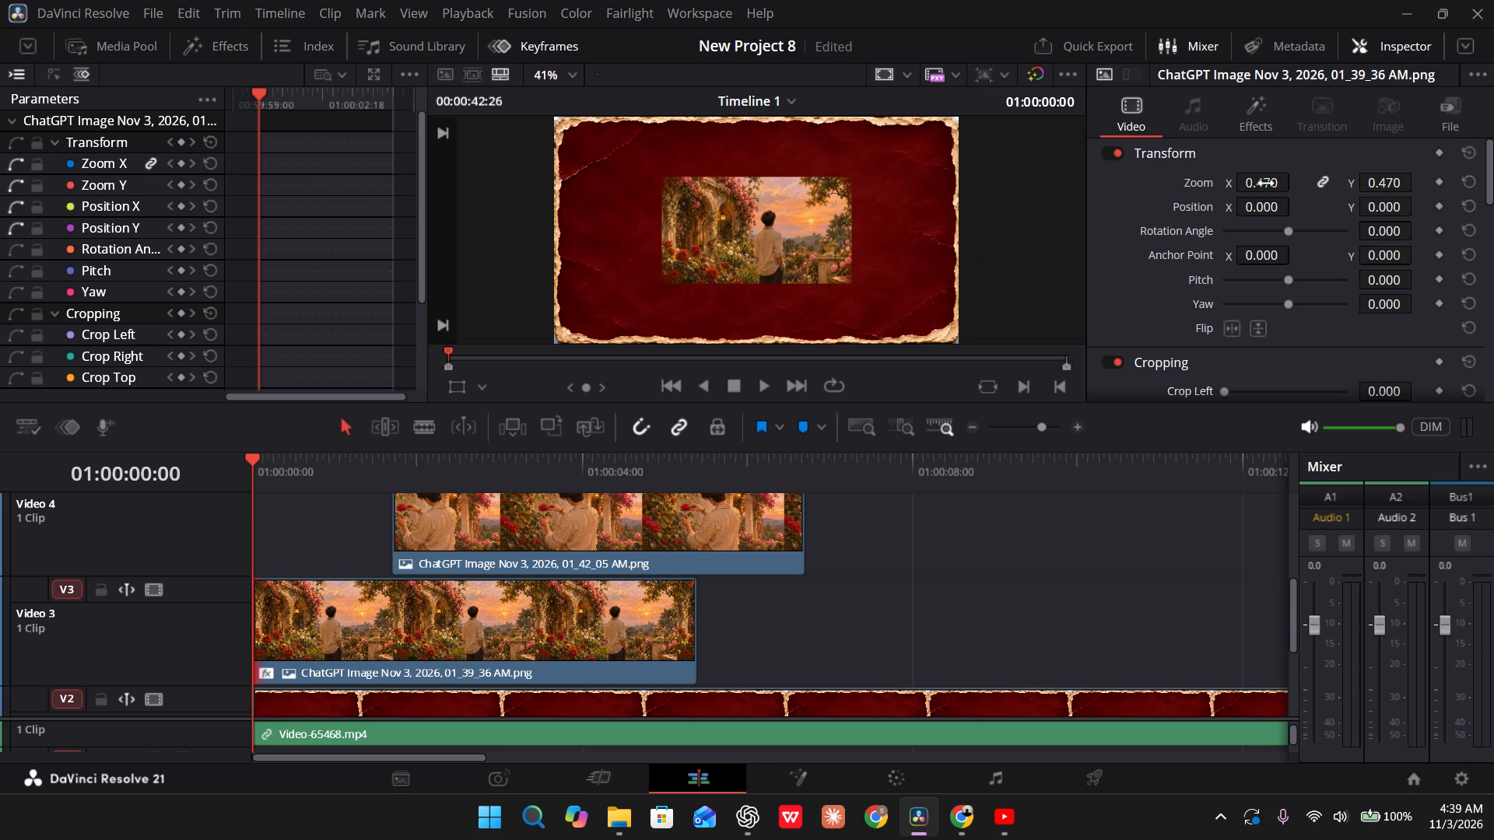
left_click(1267, 182)
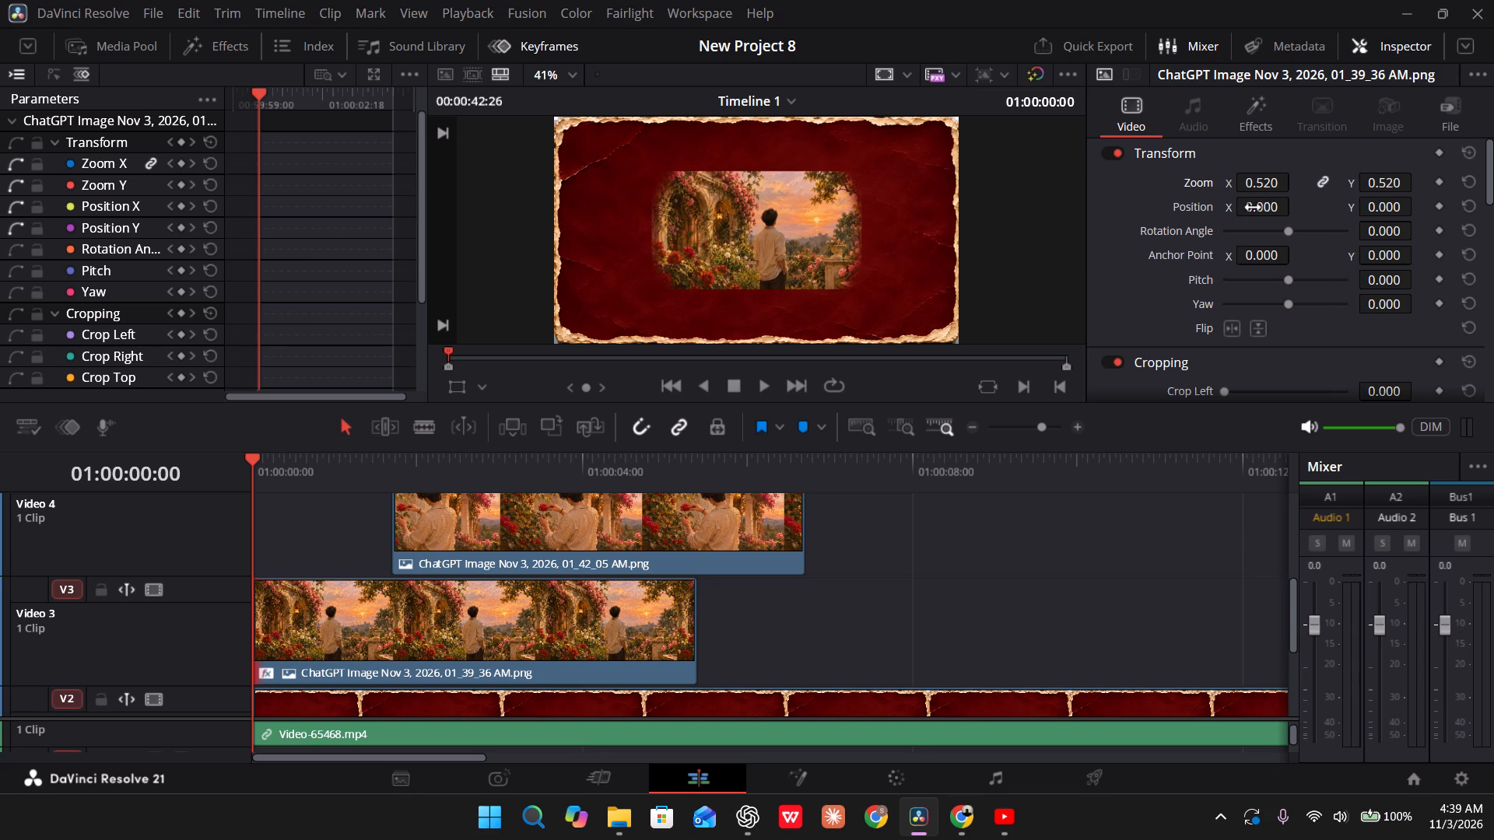
left_click_drag(1253, 208, 1241, 229)
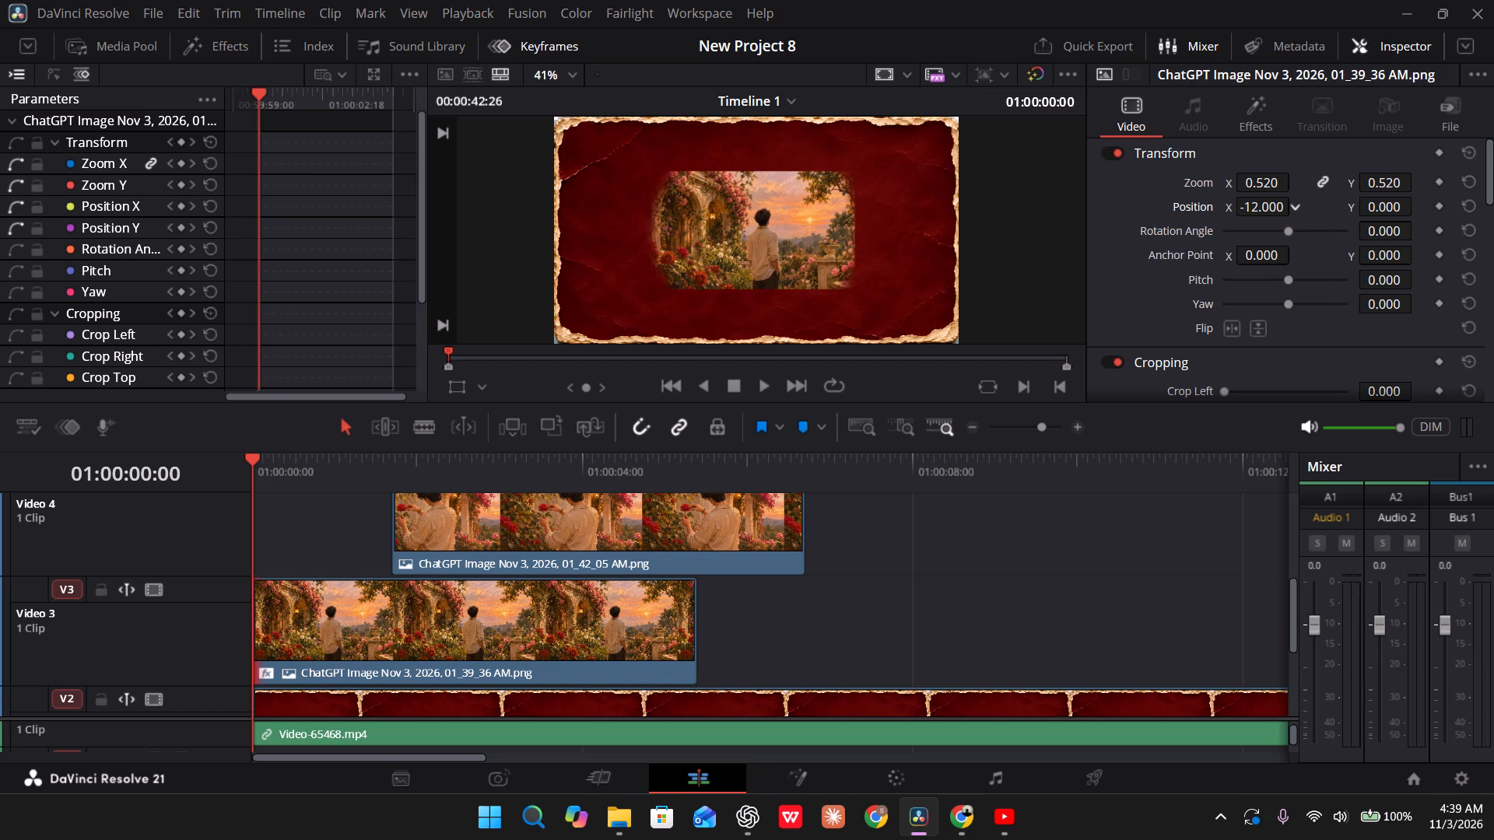
left_click_drag(1241, 229, 1249, 229)
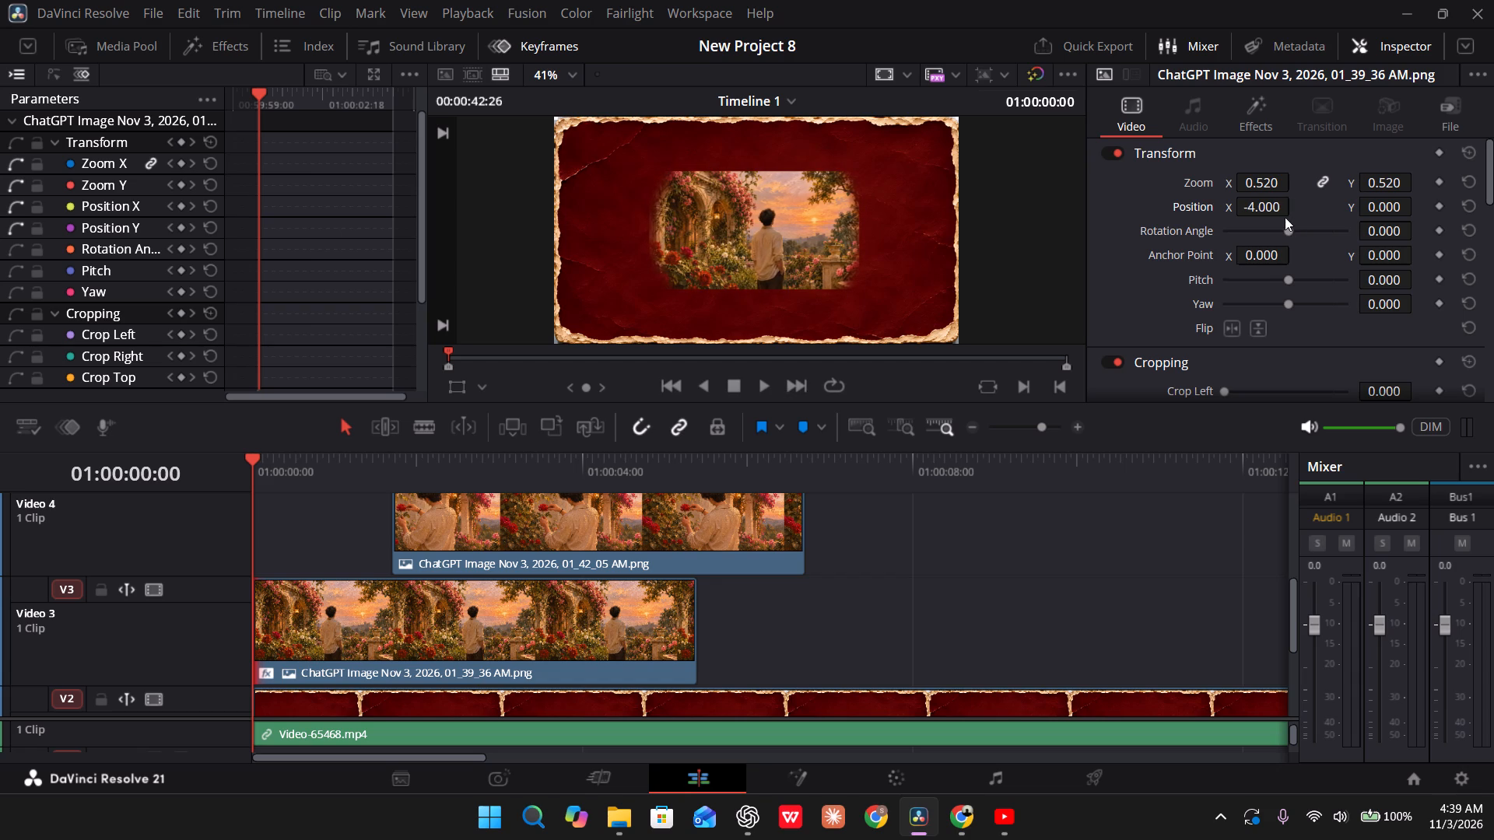
Set the garden image's Position Y to -263.000 and add keyframes for all Transform parameters at 01:00:00:00.
left_click_drag(1372, 209, 1424, 205)
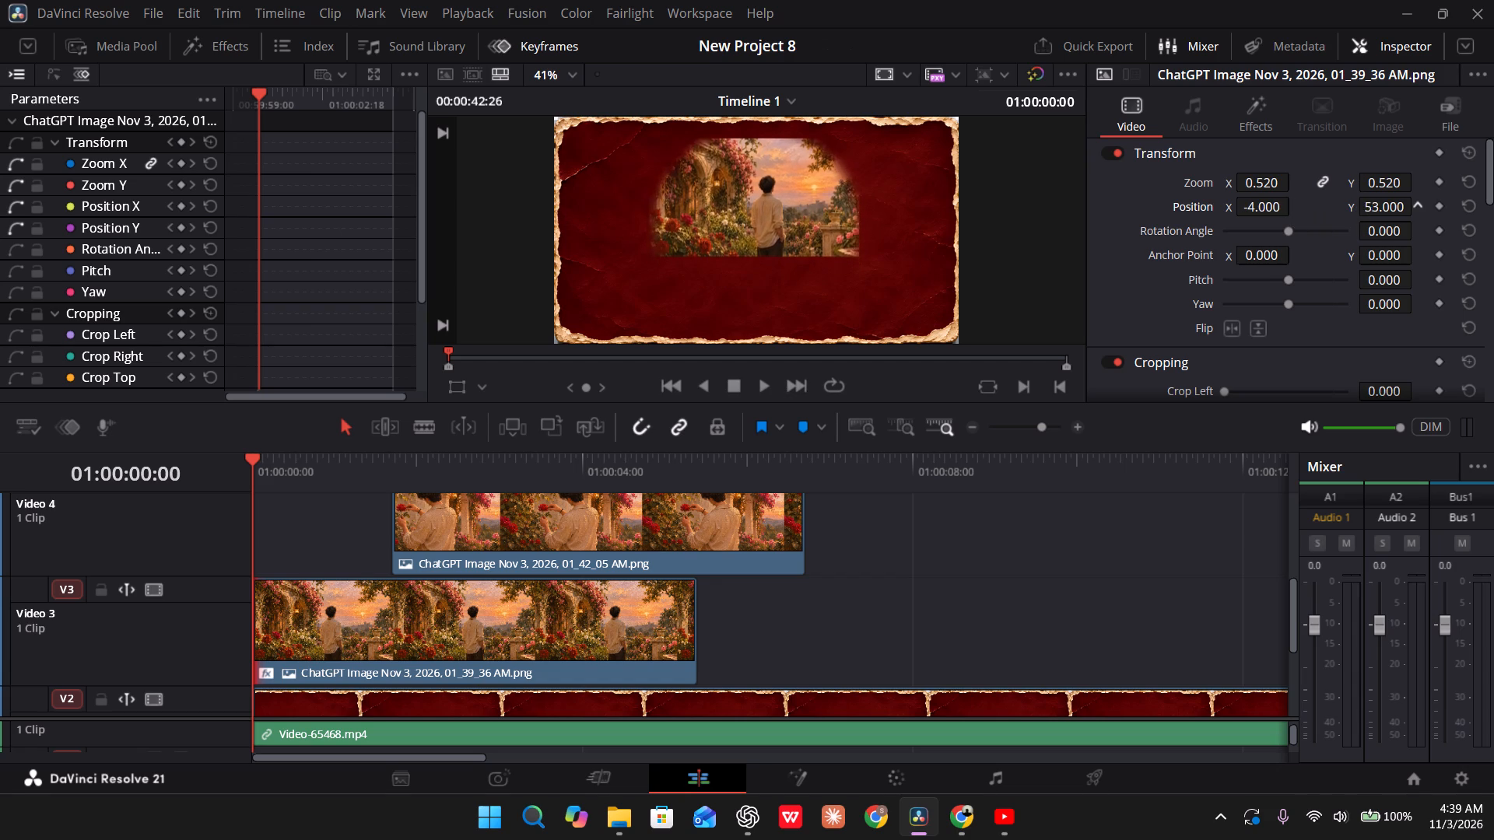
left_click_drag(1424, 205, 433, 387)
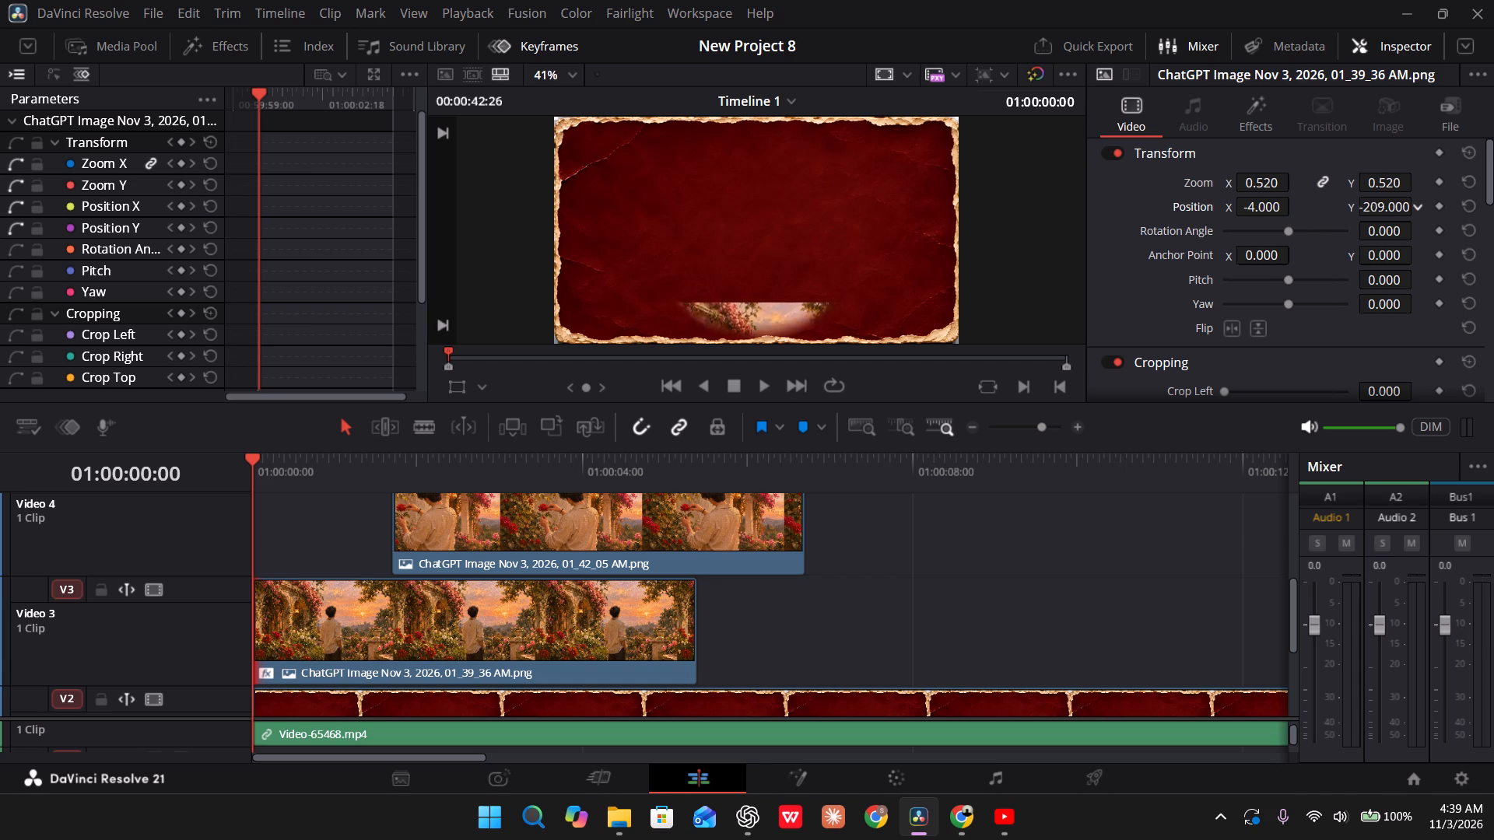
left_click_drag(433, 387, 515, 404)
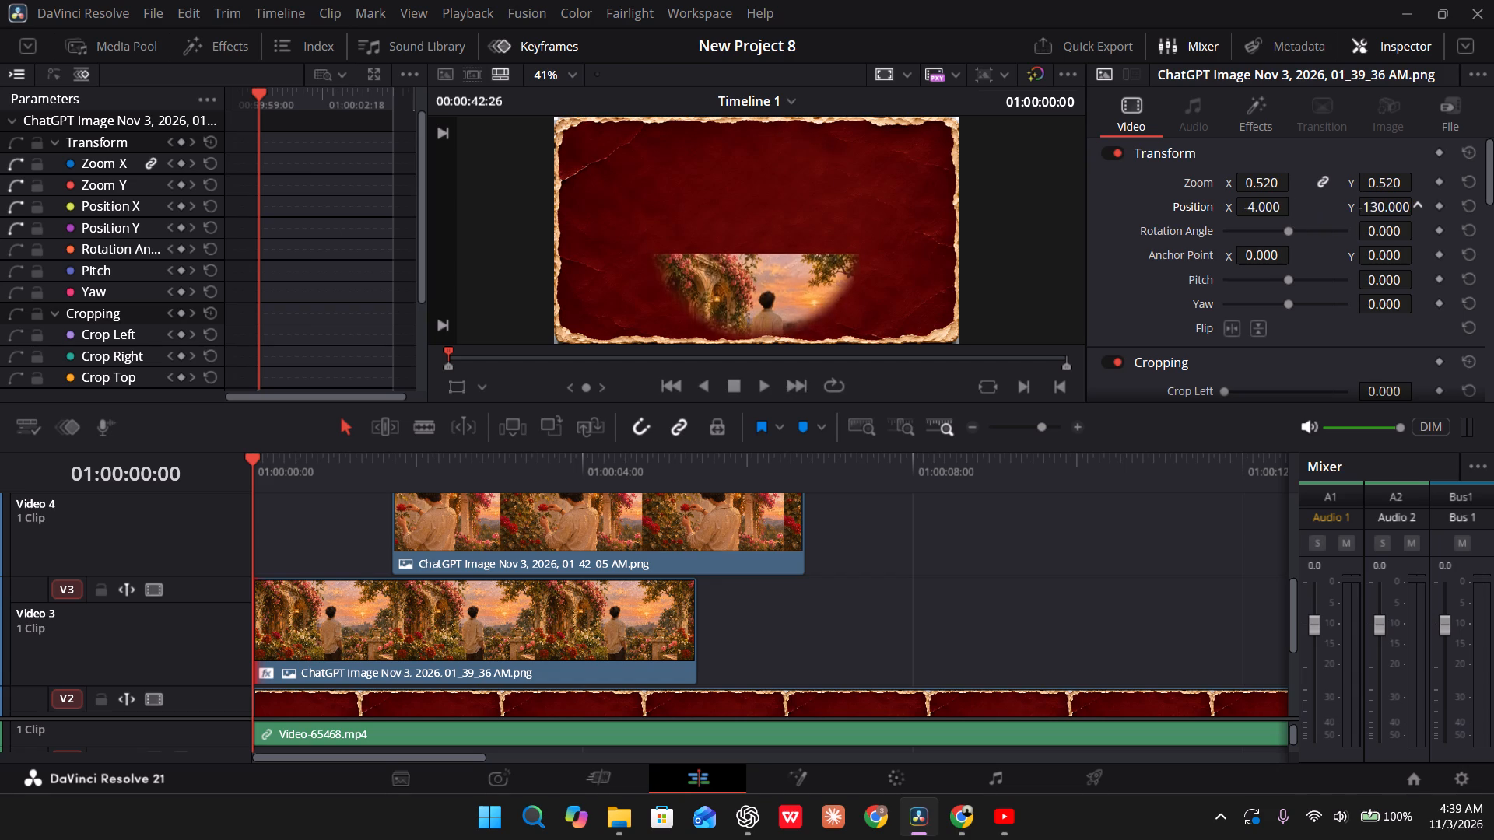
left_click_drag(515, 404, 451, 411)
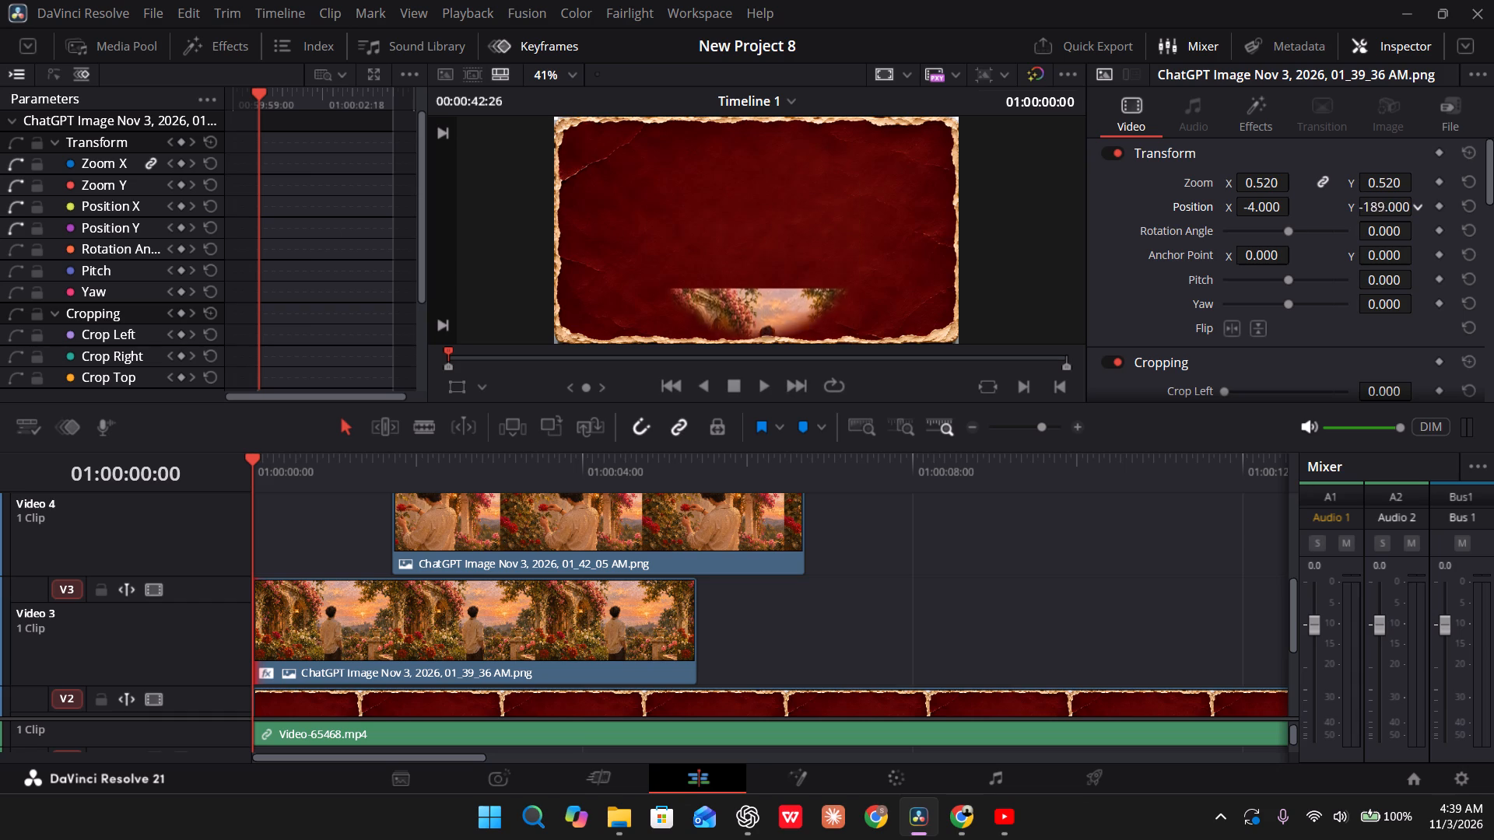
left_click_drag(451, 411, 331, 399)
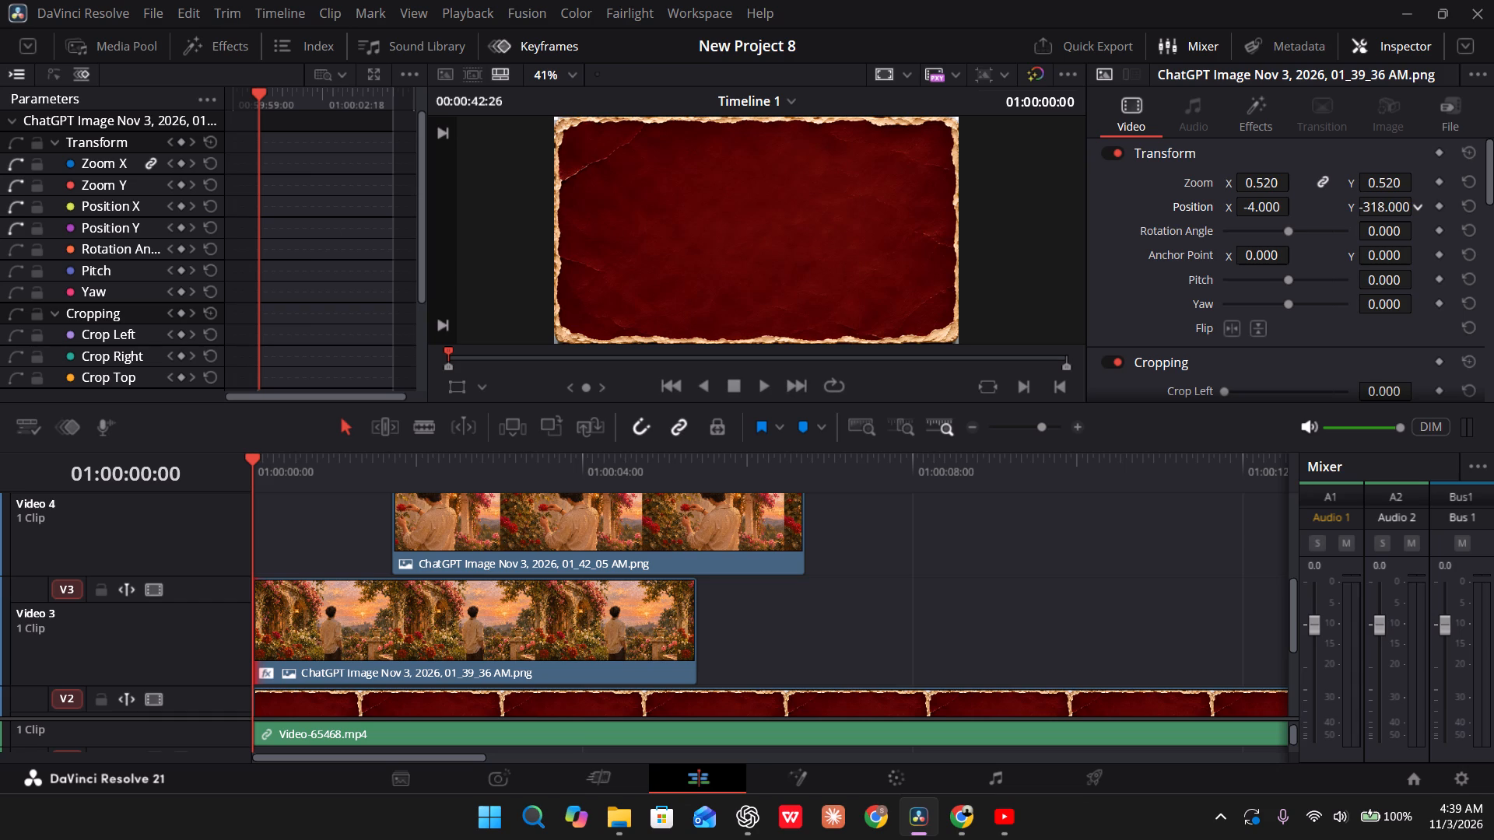
left_click_drag(331, 399, 335, 397)
left_click_drag(1372, 209, 1380, 209)
left_click_drag(1380, 209, 699, 428)
left_click_drag(699, 428, 692, 425)
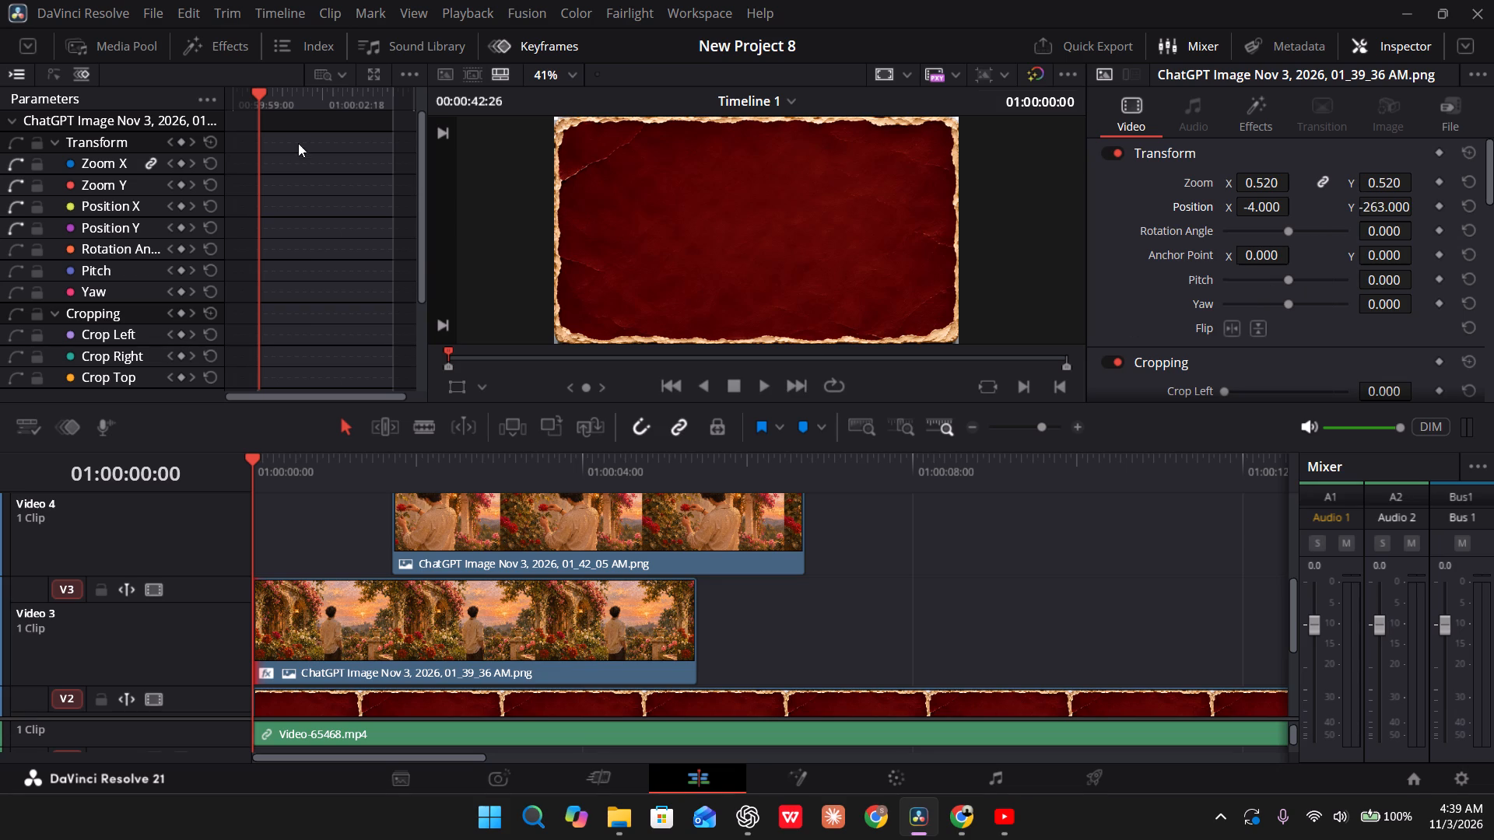
left_click(181, 143)
At 01:00:00:21, keyframe the garden image's Position Y at 1.000 so it slides up into the frame.
left_click_drag(256, 100, 259, 100)
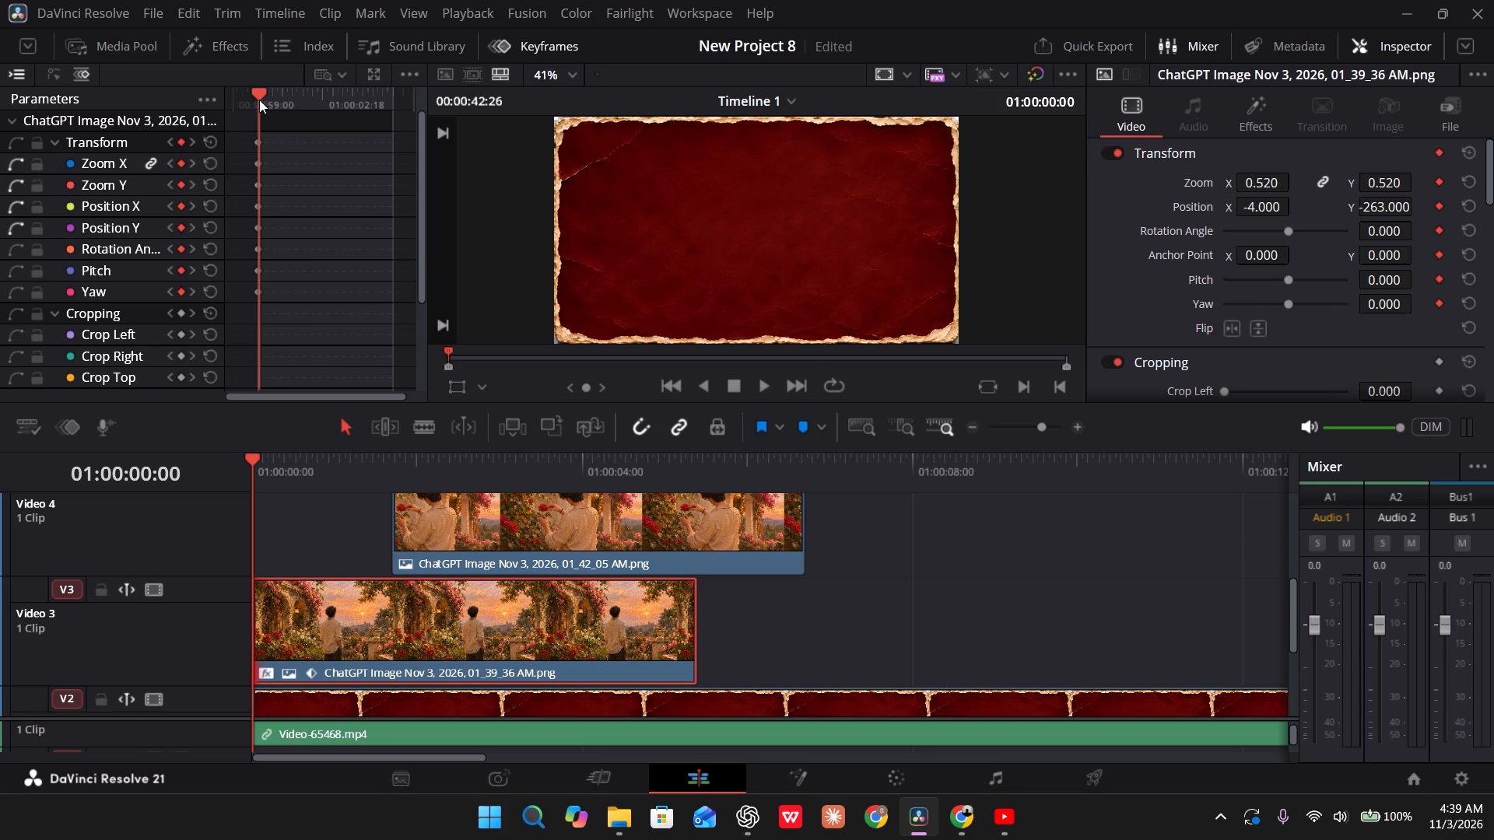
left_click_drag(259, 100, 272, 105)
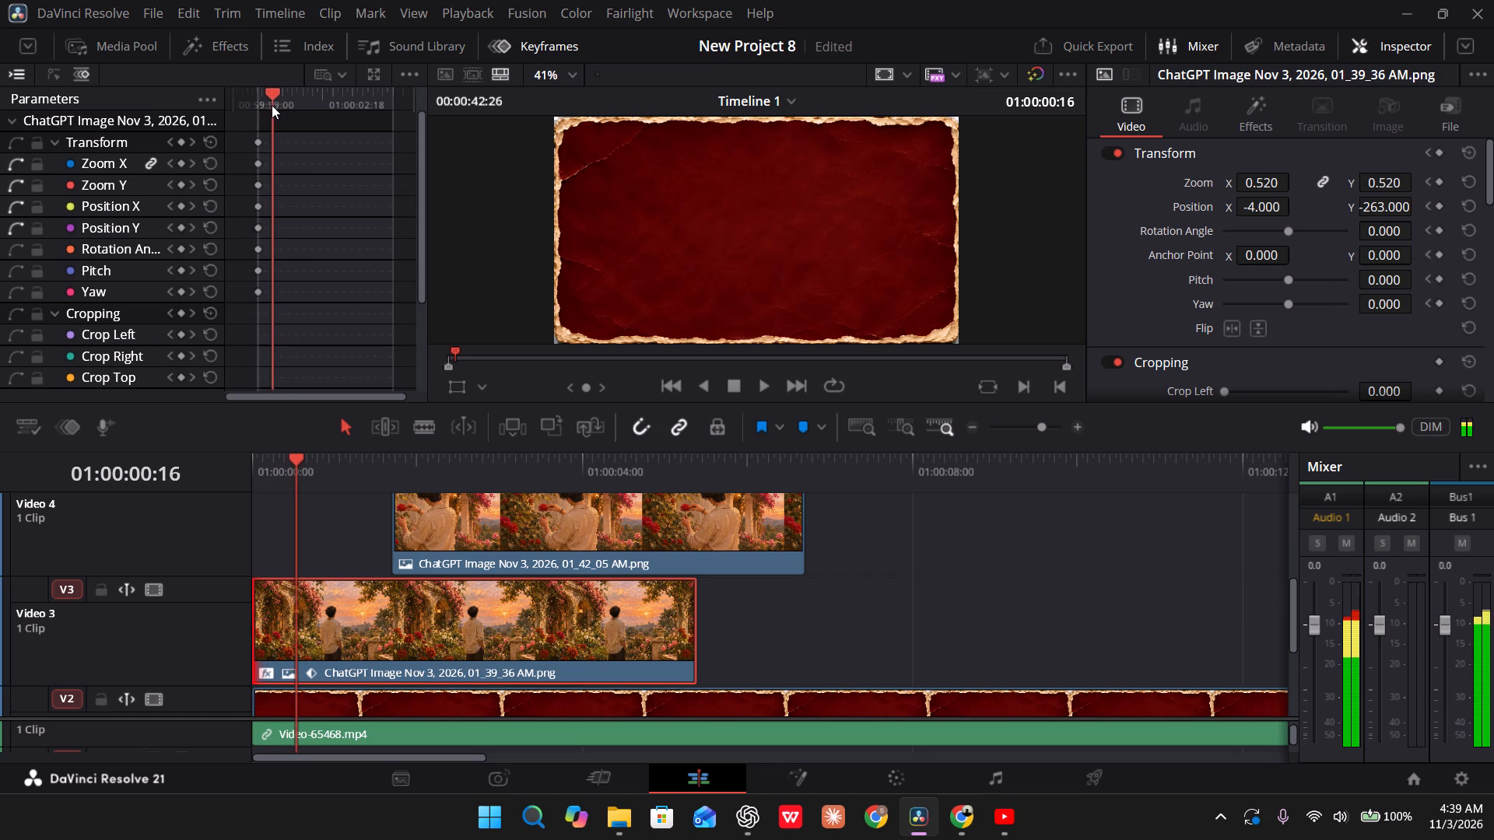
left_click_drag(272, 105, 274, 109)
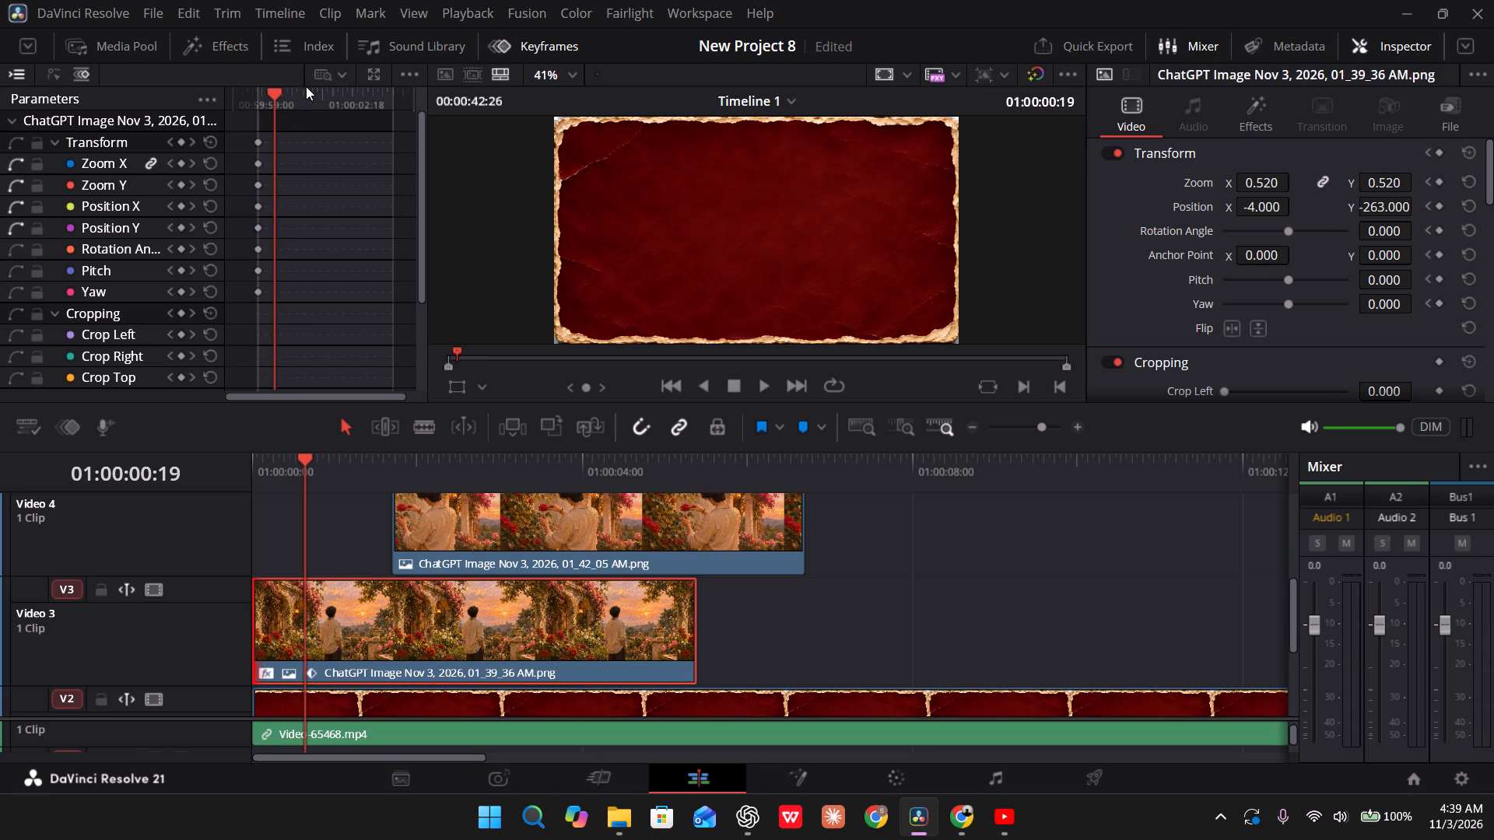
left_click(274, 100)
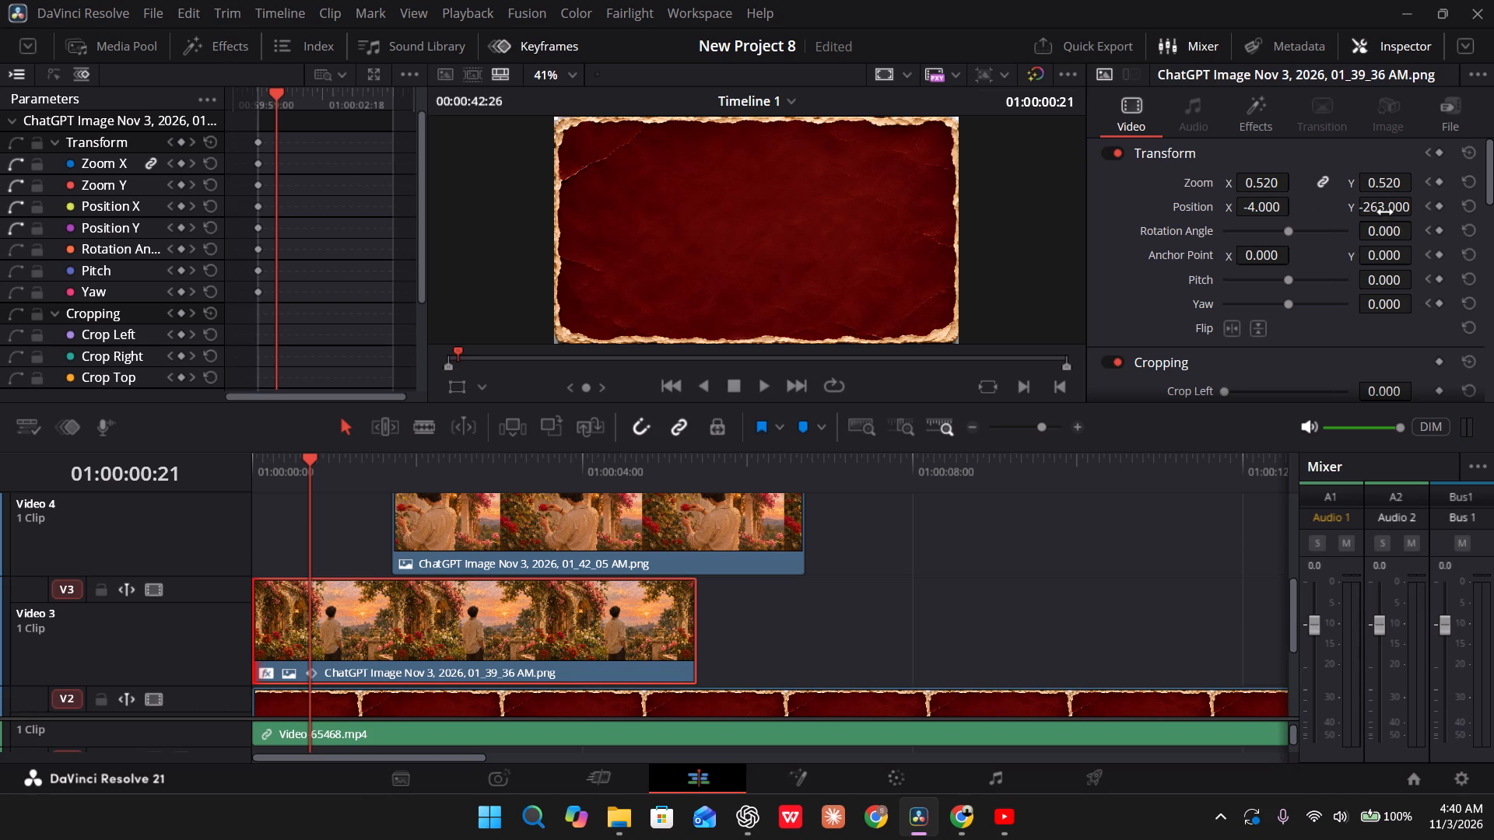
left_click_drag(1385, 211, 1116, 207)
left_click_drag(1116, 207, 894, 419)
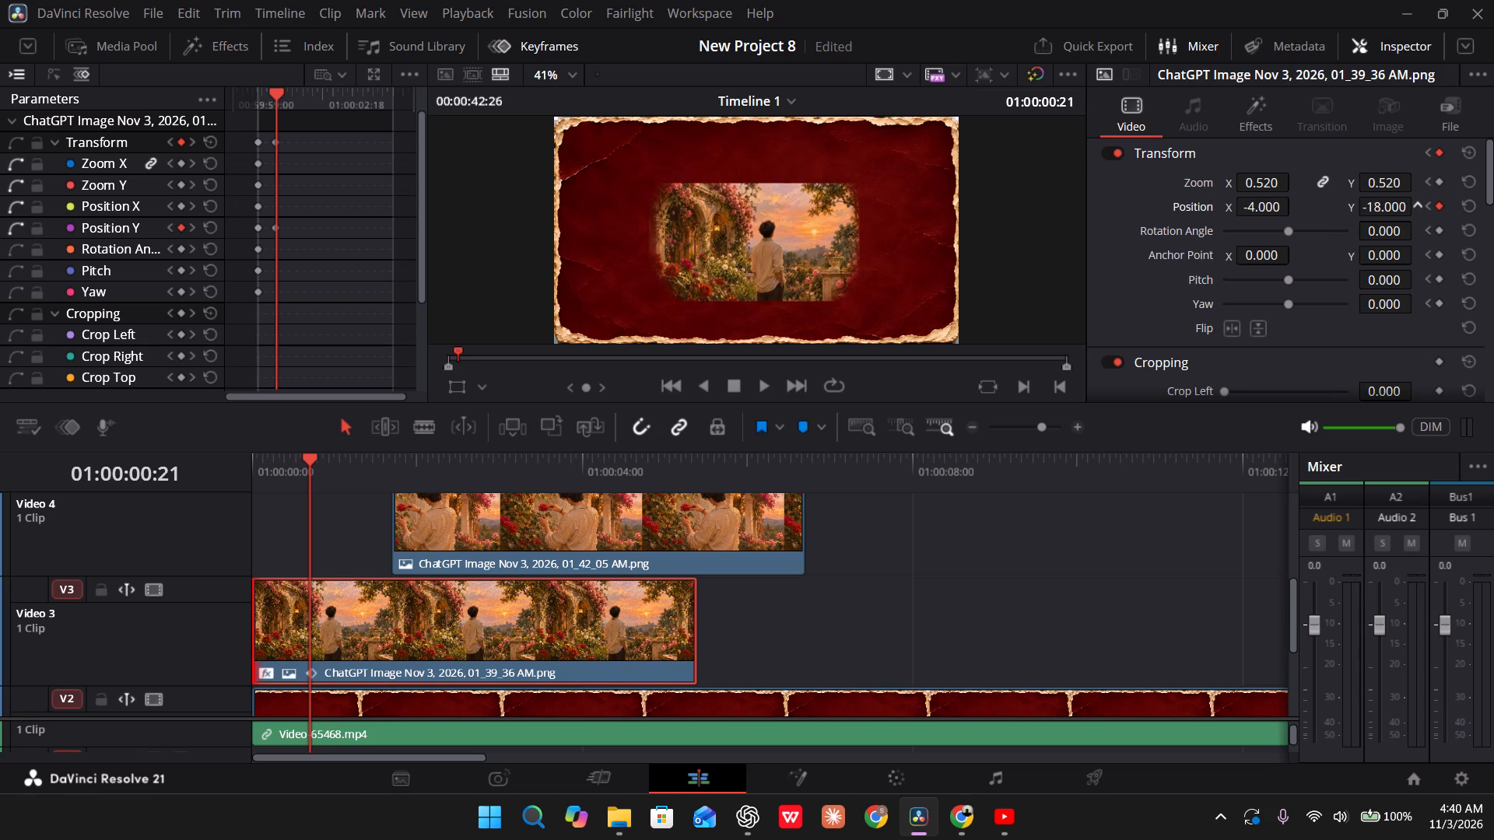
left_click_drag(894, 419, 907, 418)
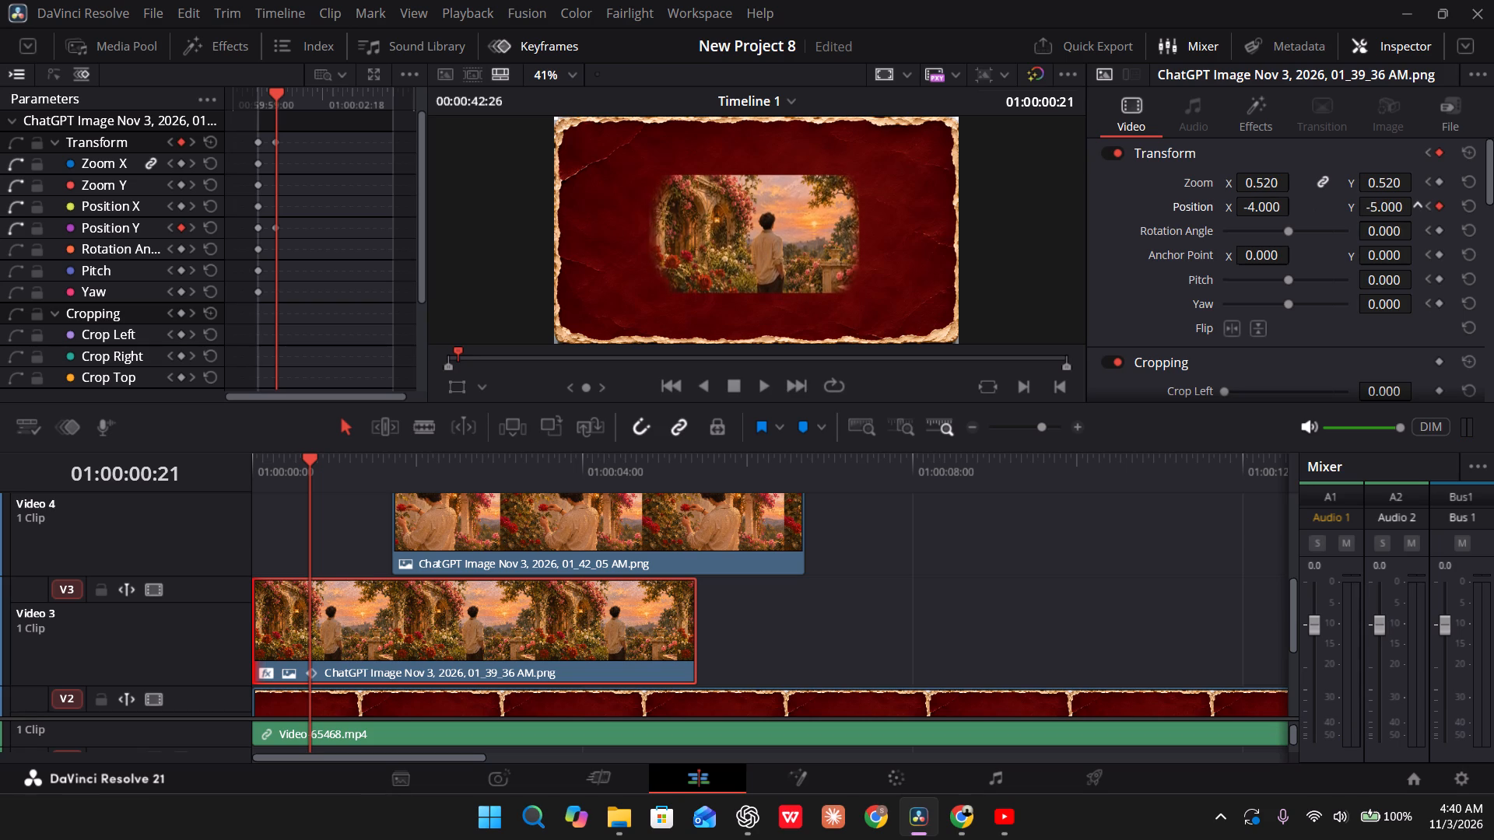
left_click_drag(907, 418, 913, 418)
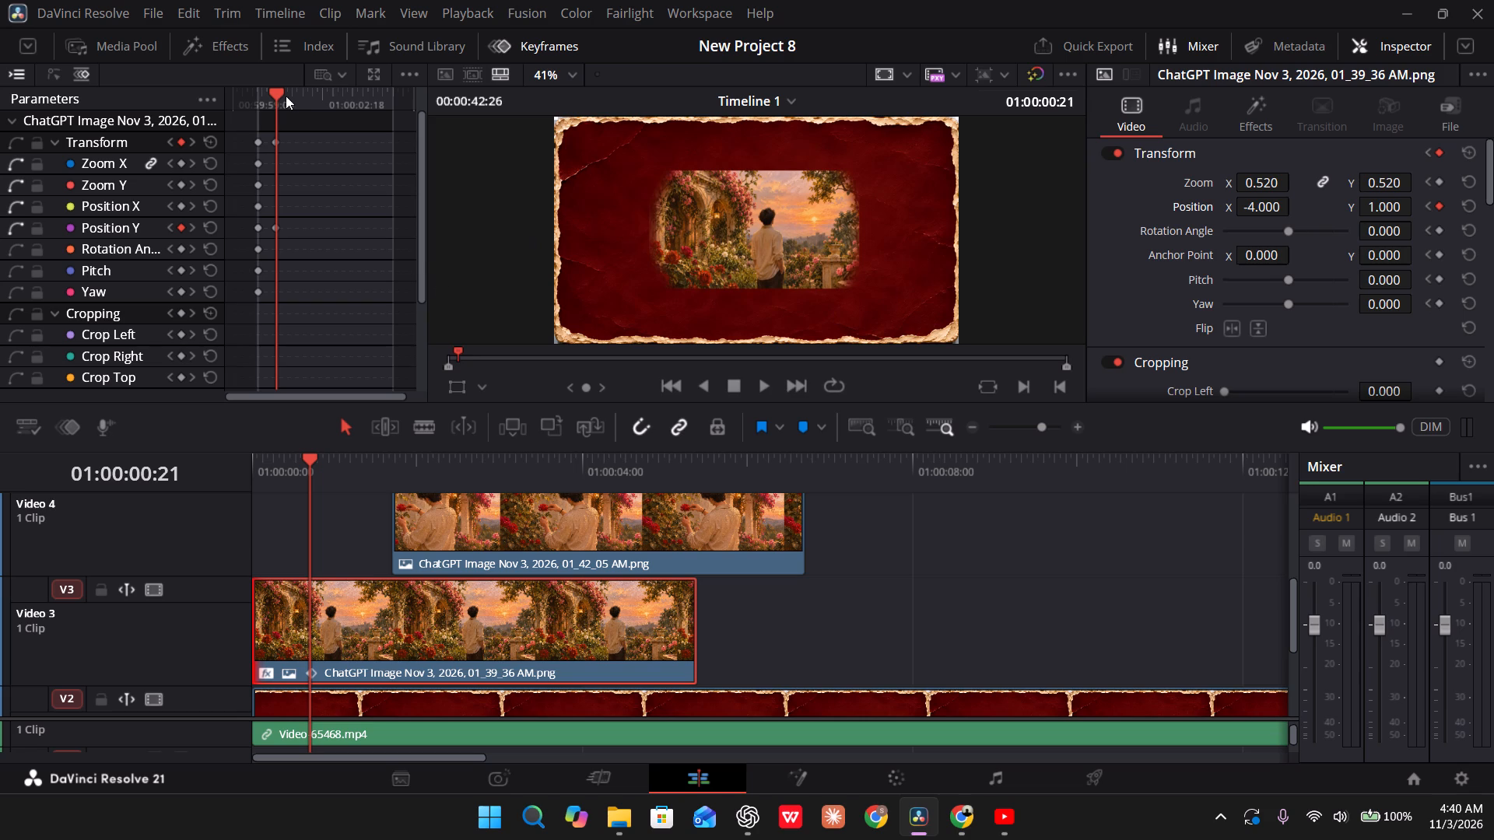
Play the timeline from the start to review the garden image's slide-in animation.
left_click_drag(279, 97, 202, 110)
key("space")
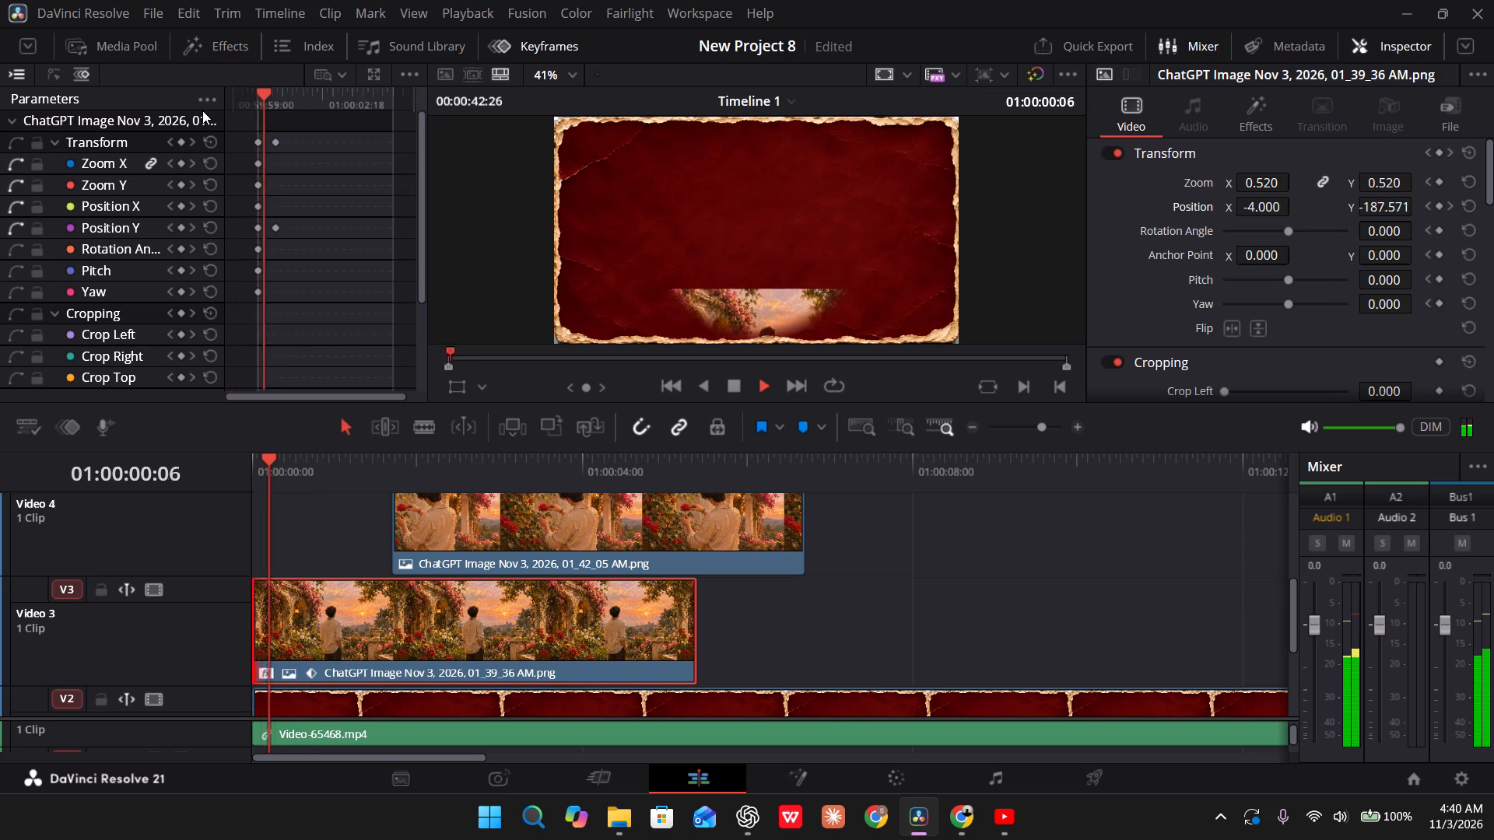
key("space")
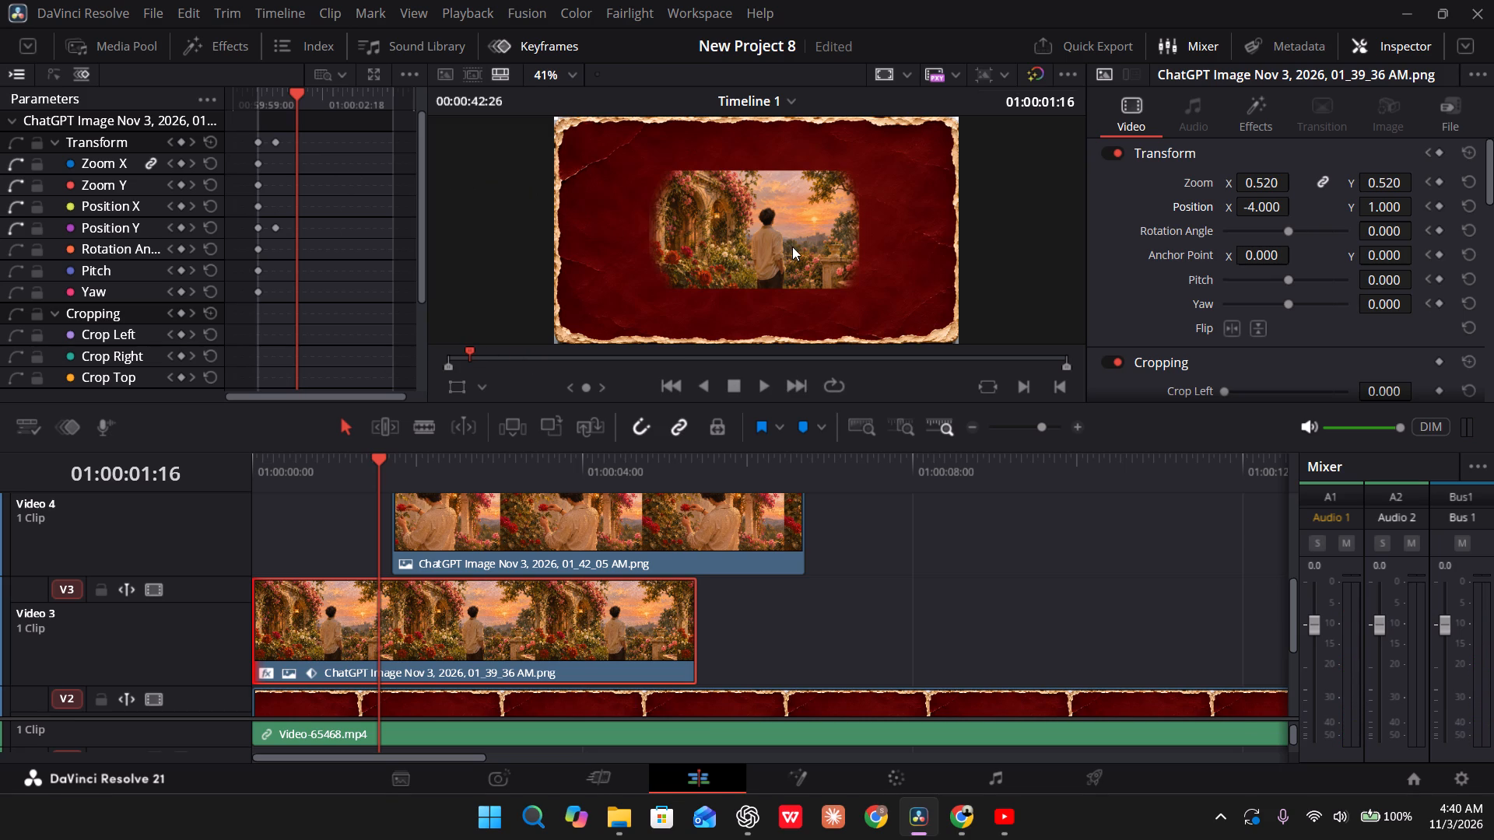
Add keyframes for Edge Softness and Edge Rounding to the garden image's Transform effect at 01:00:00:00.
left_click(393, 626)
left_click(1240, 106)
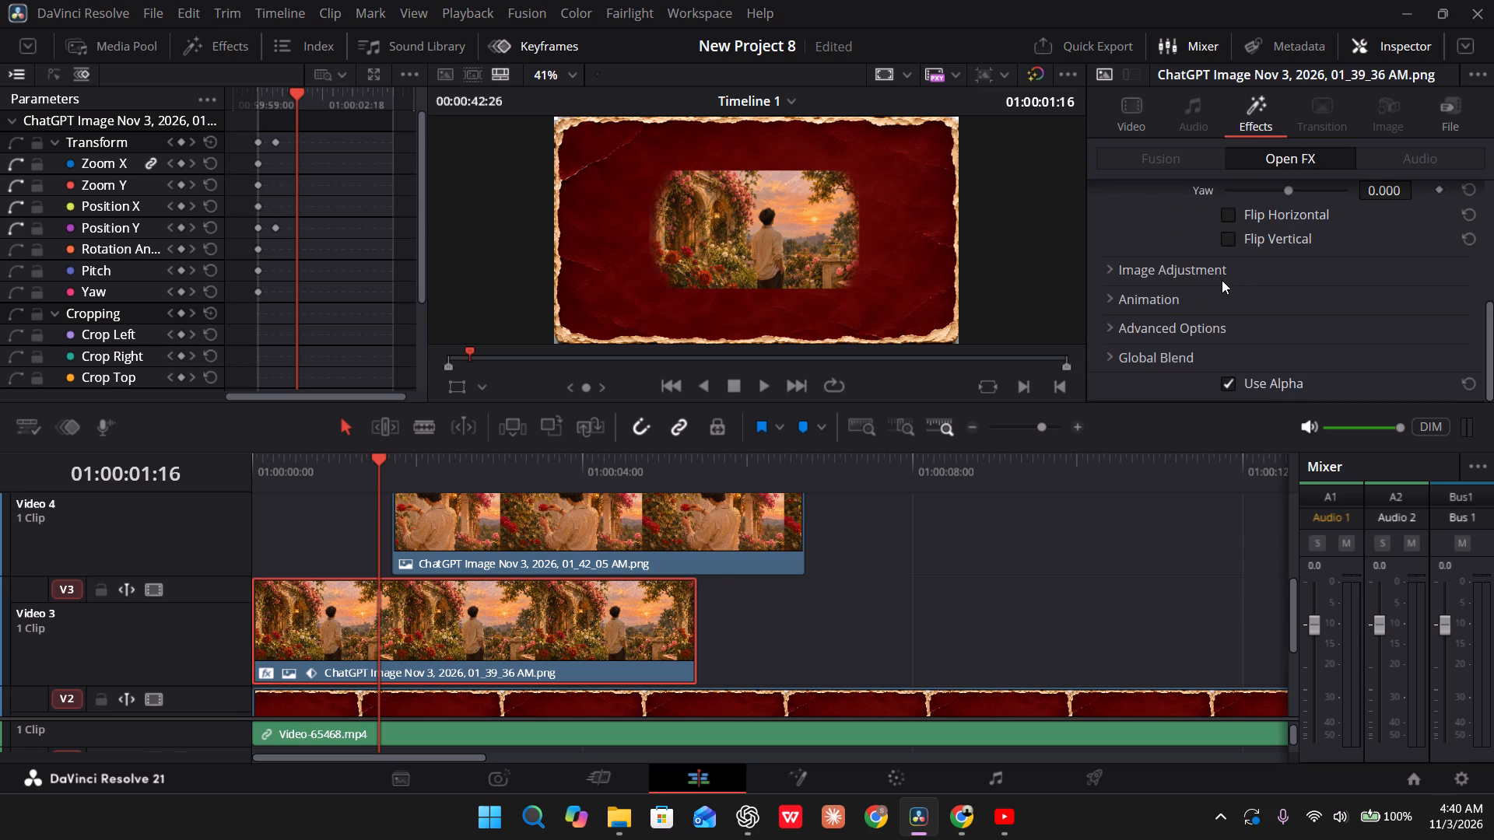
scroll(1222, 280, "up", 1)
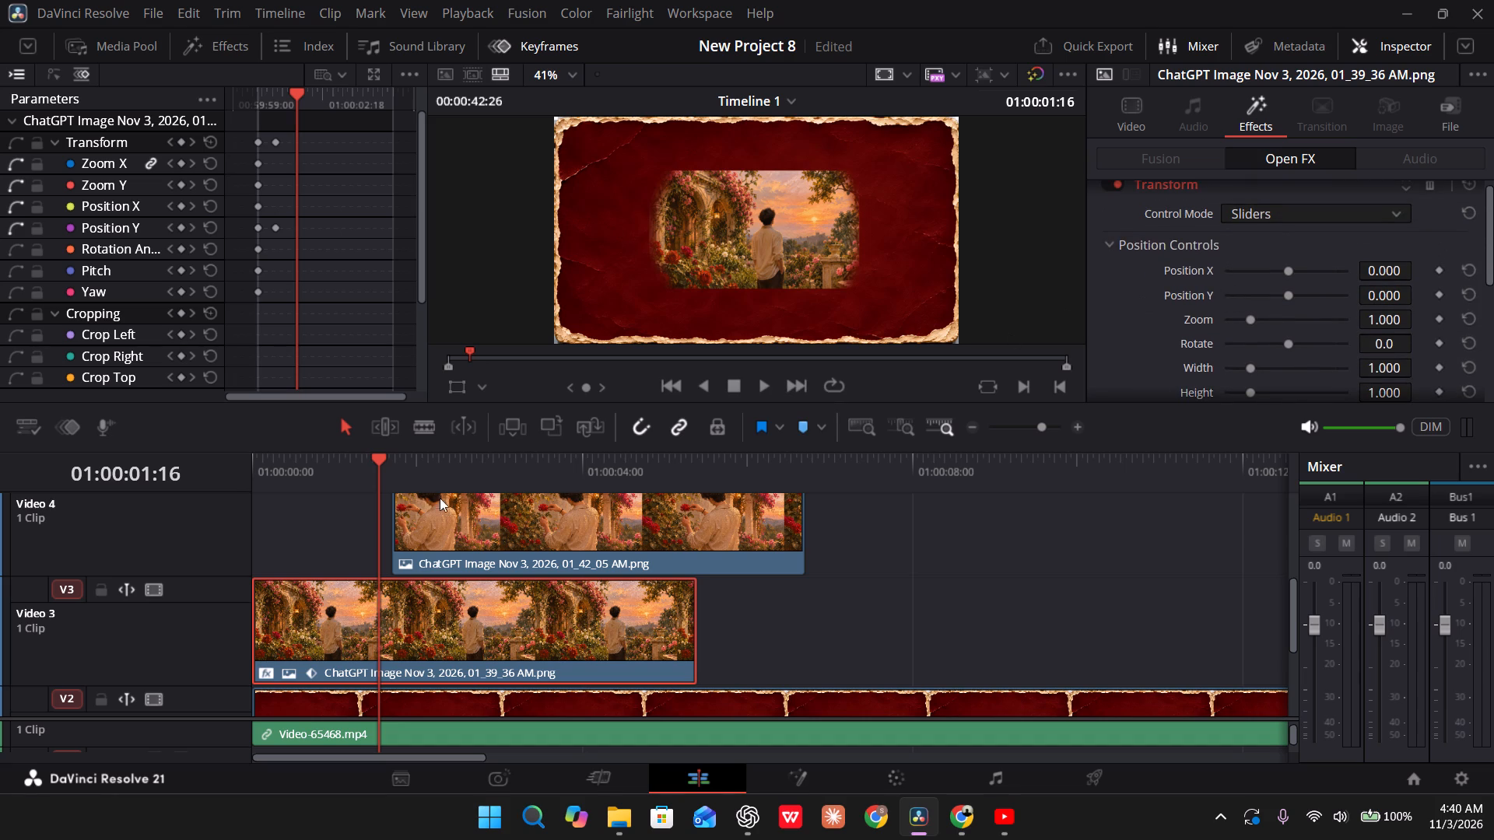
left_click_drag(378, 469, 252, 493)
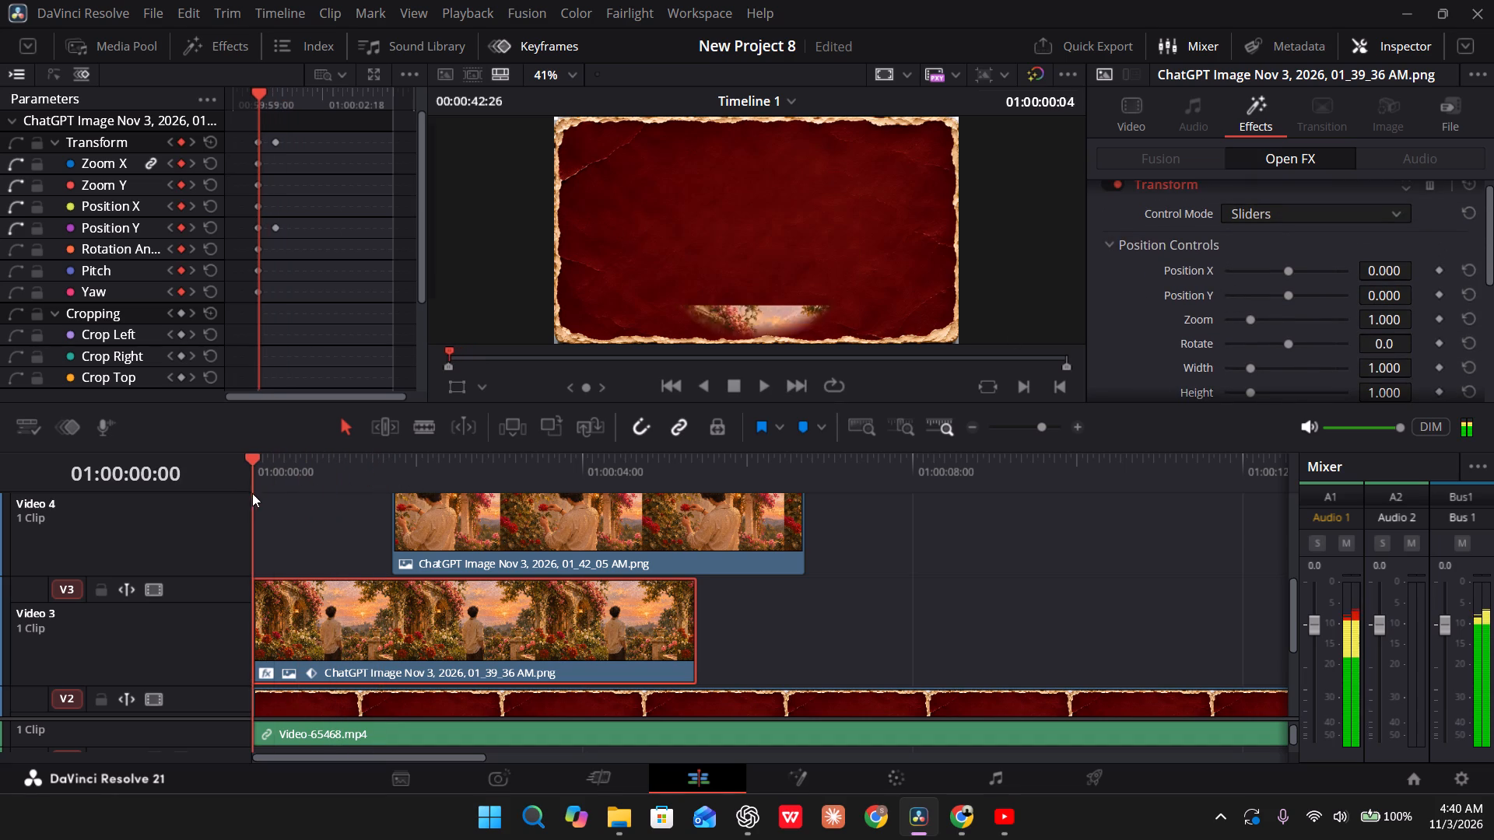
left_click_drag(252, 493, 243, 495)
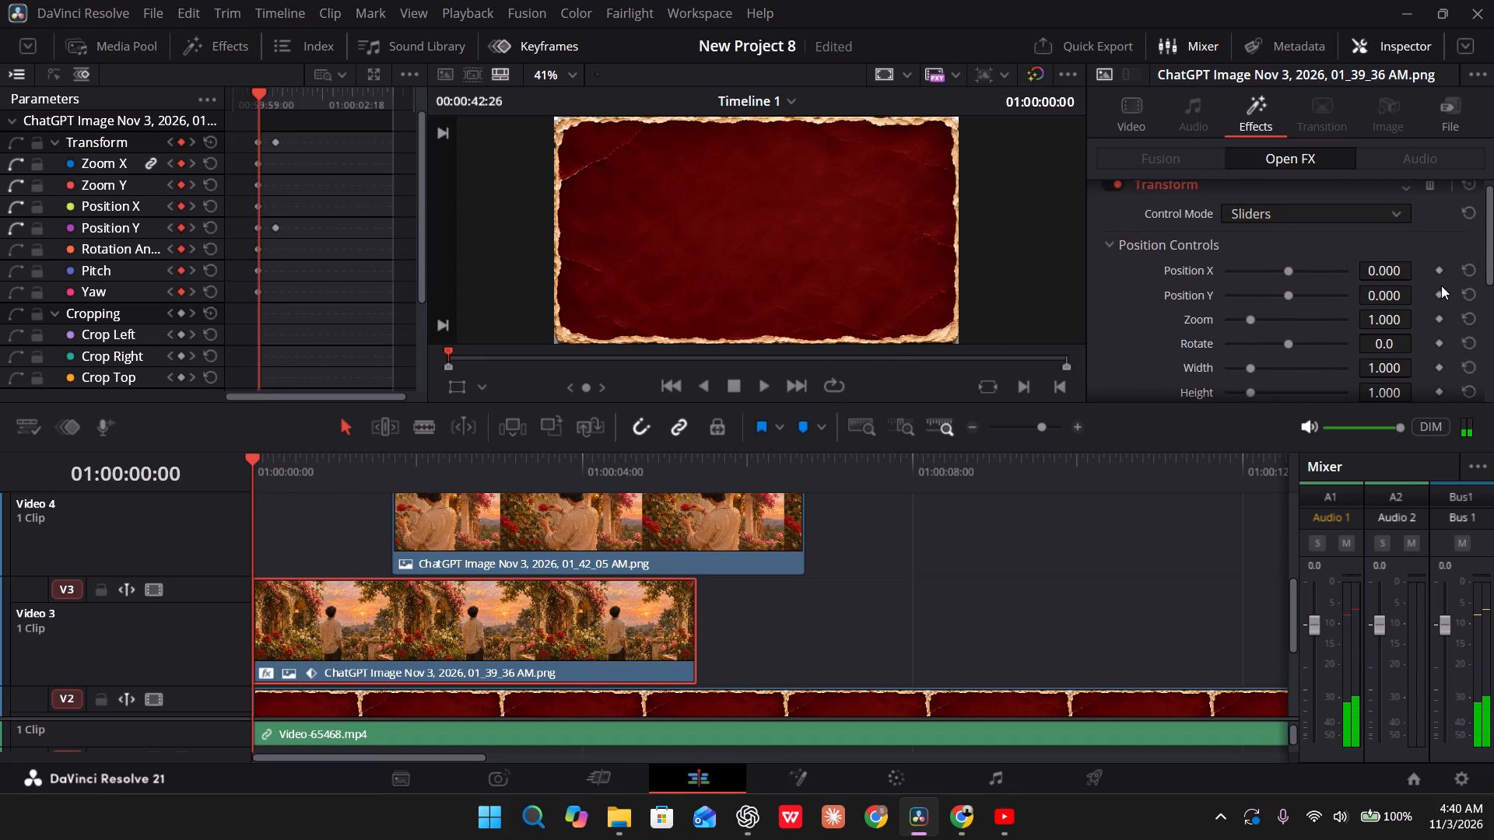
scroll(1440, 275, "down", 1)
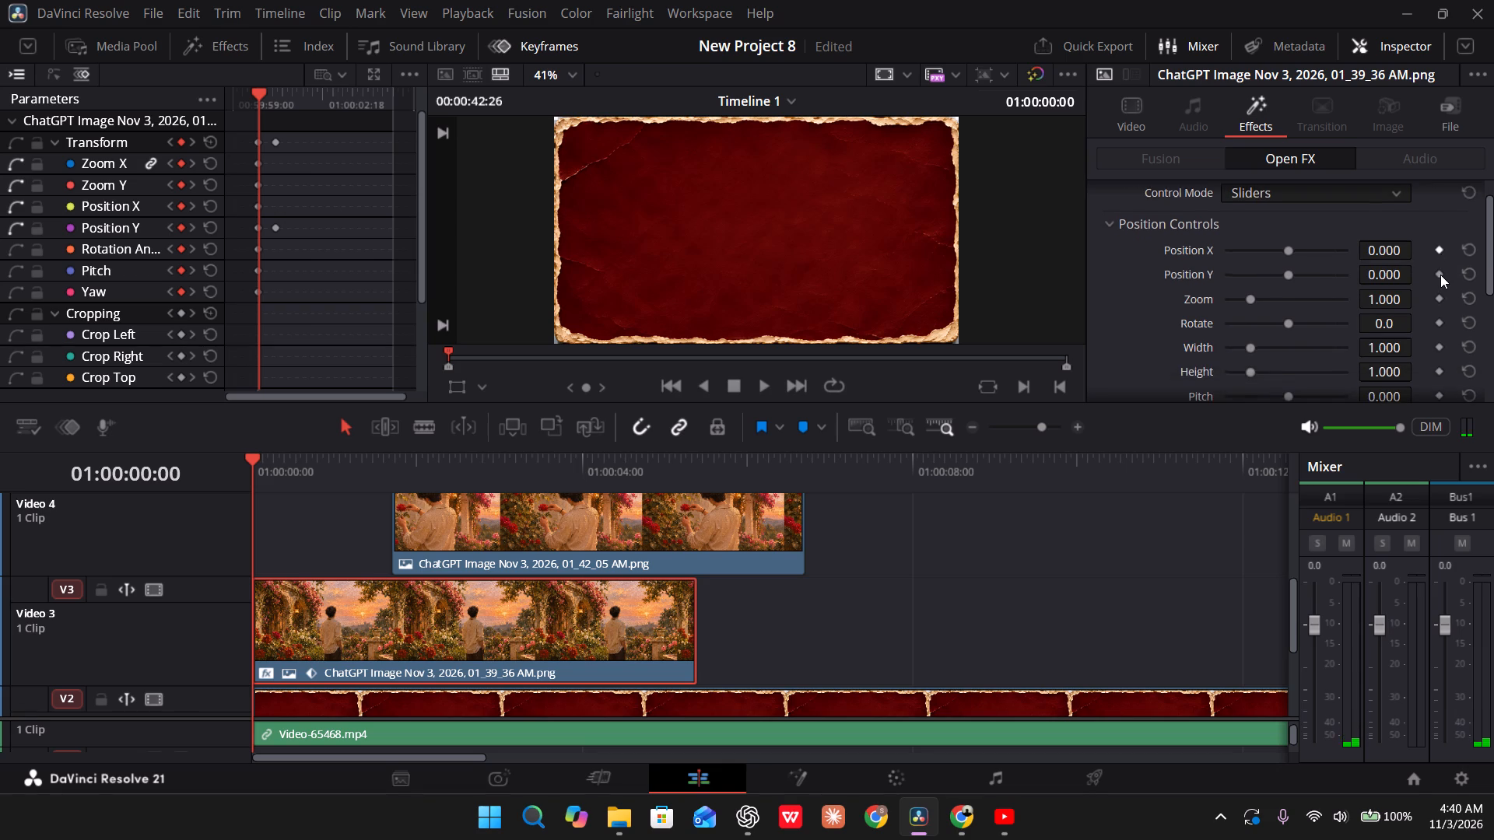
scroll(1440, 275, "down", 1)
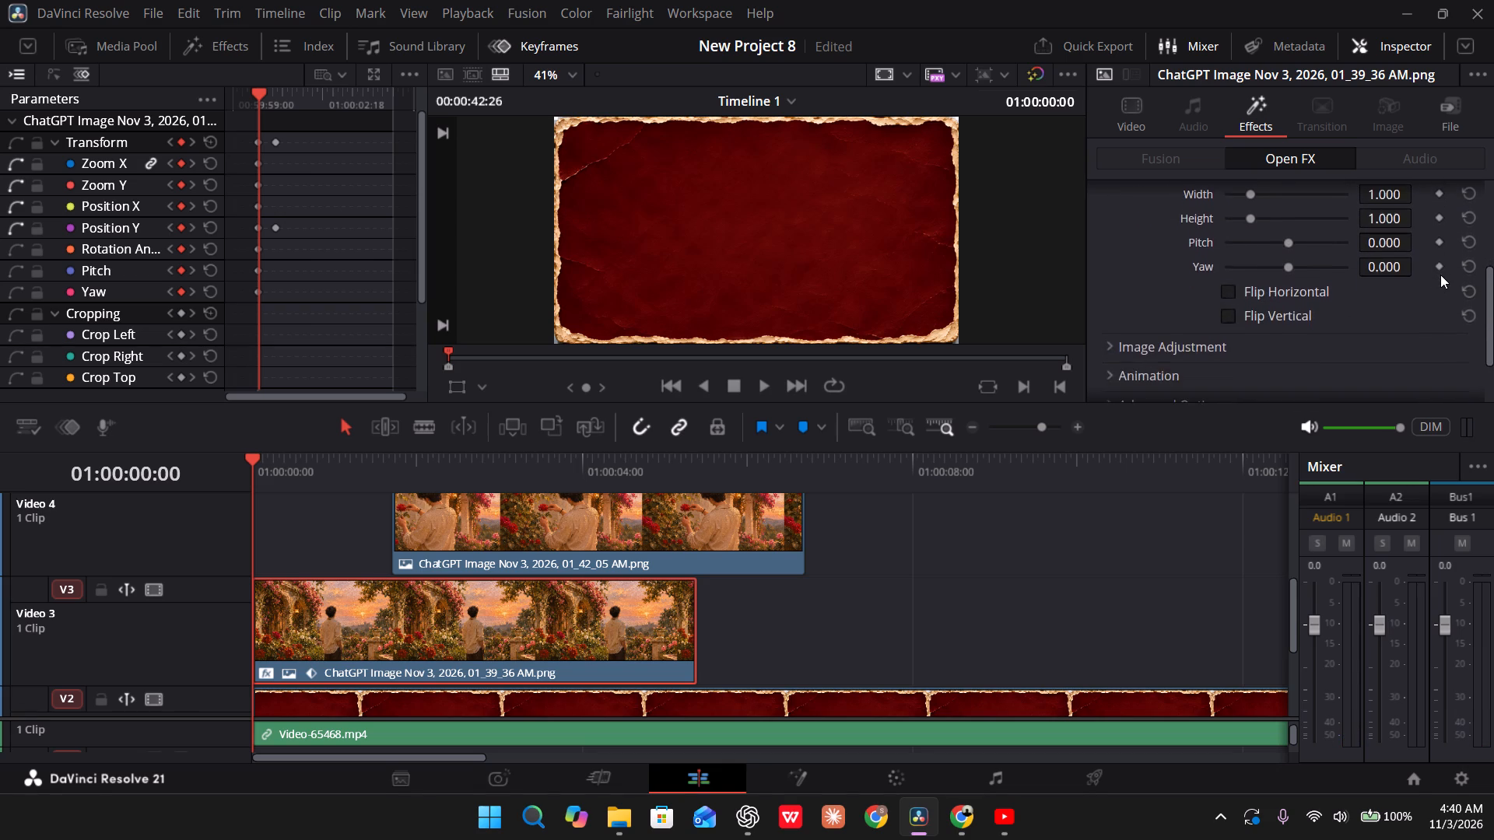
scroll(1440, 275, "down", 1)
left_click(1267, 267)
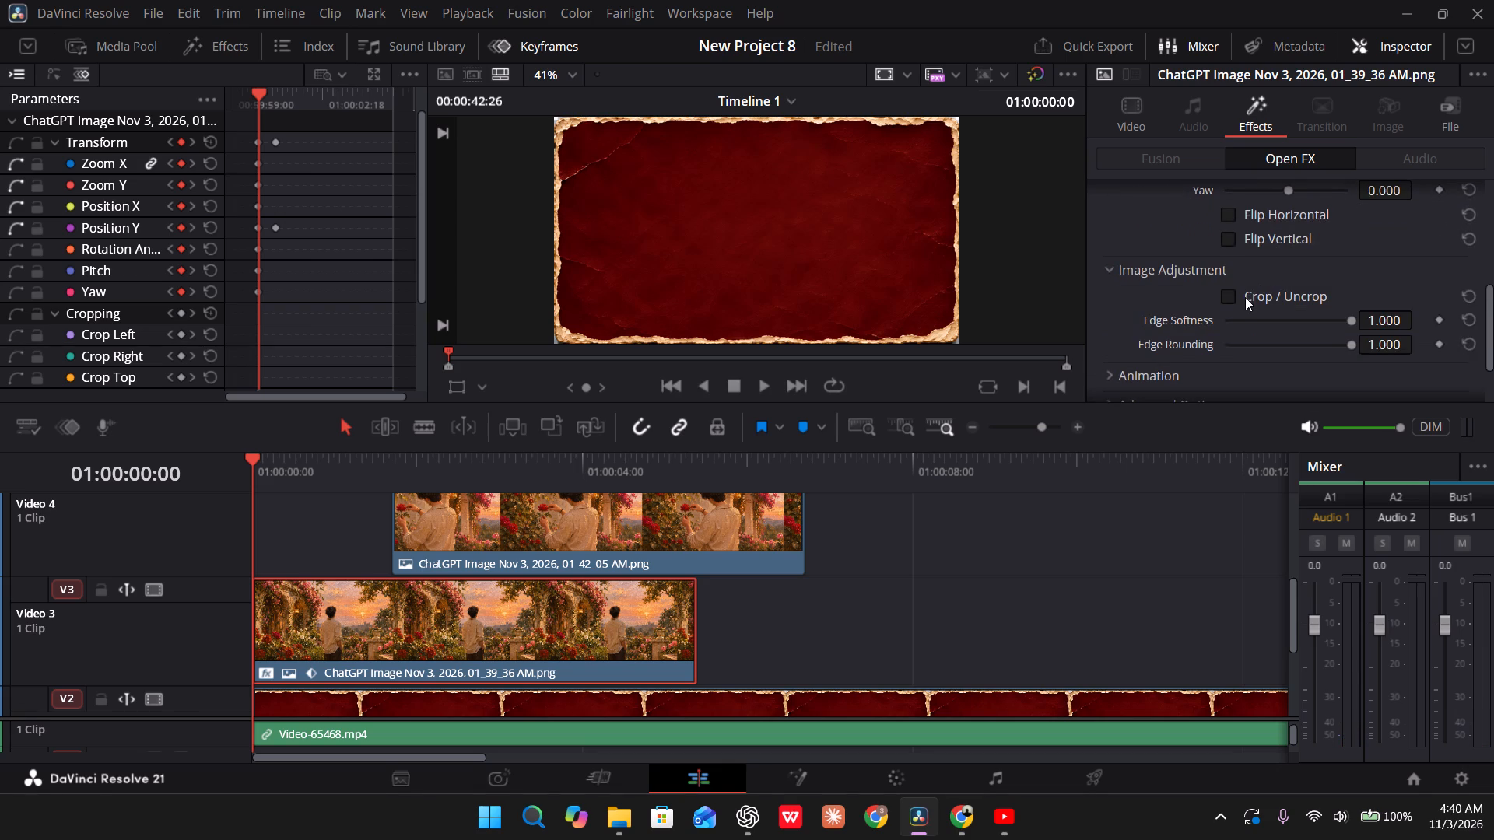
scroll(1245, 297, "down", 1)
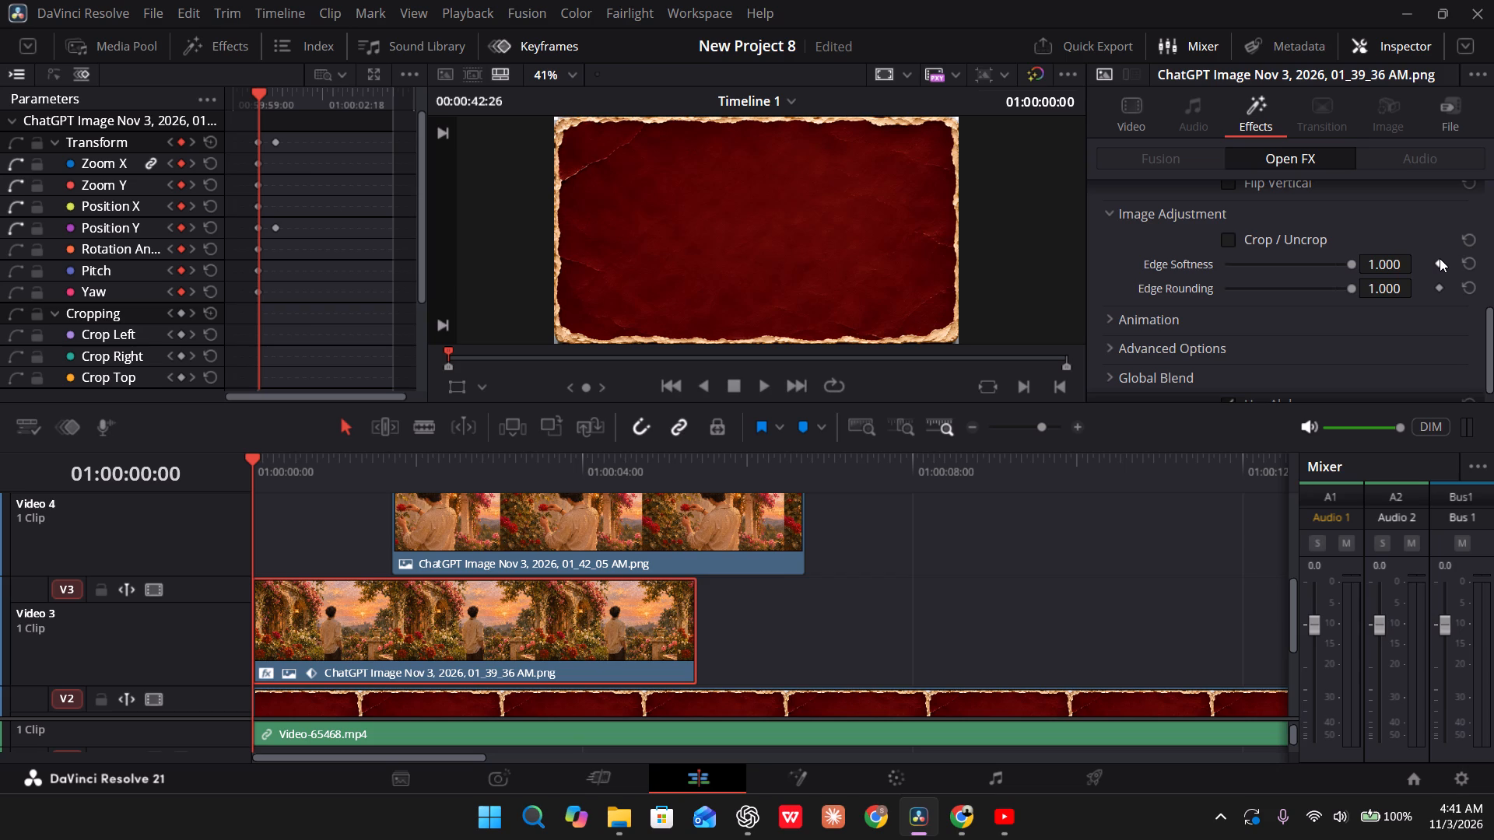
left_click(1440, 258)
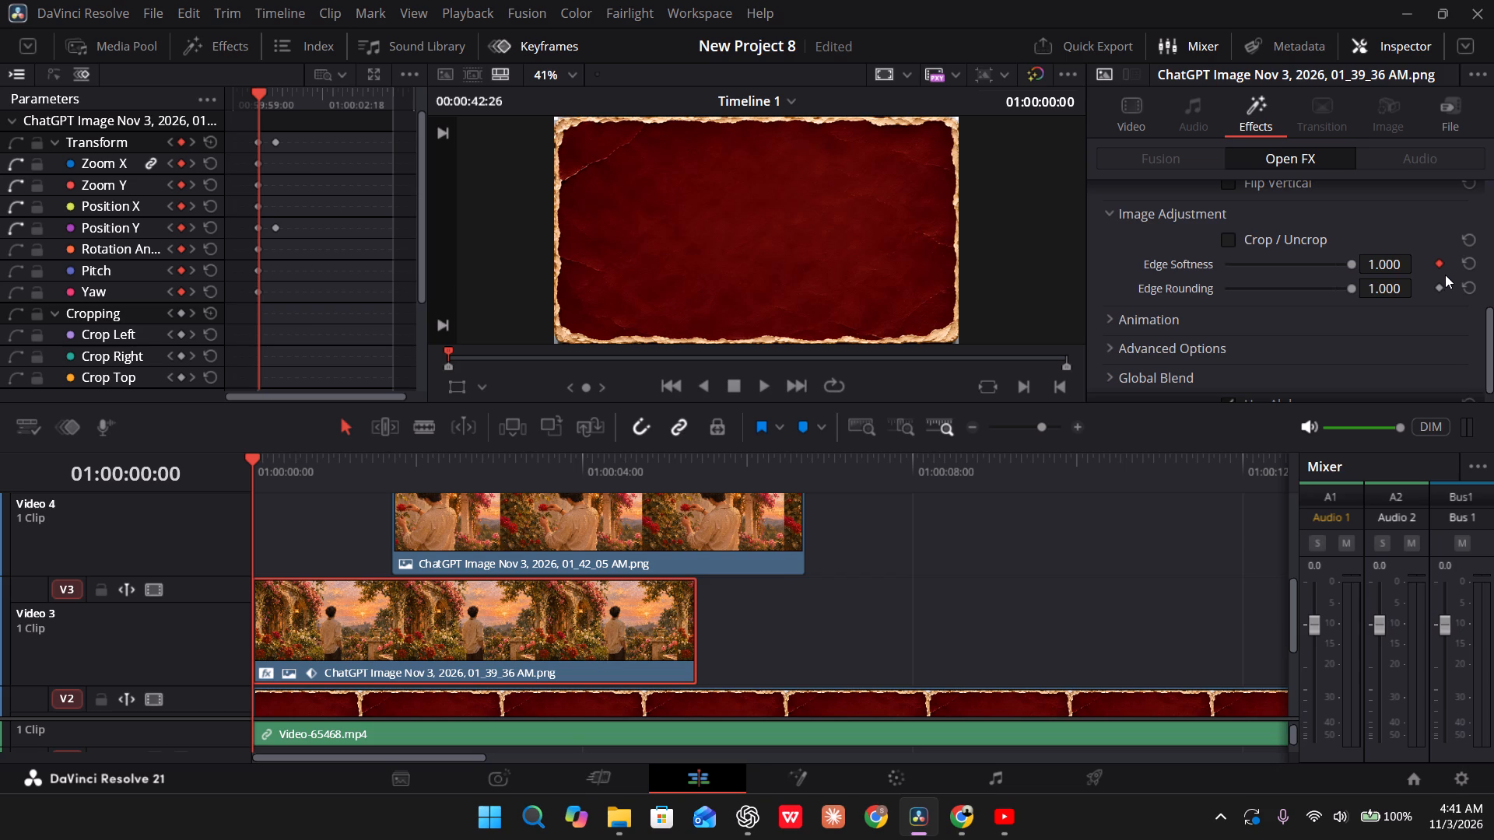
left_click(1440, 284)
Turn off snapping and move the rose-picking image on Video 4 so it starts at about 01:00:01:28.
left_click_drag(250, 471, 263, 472)
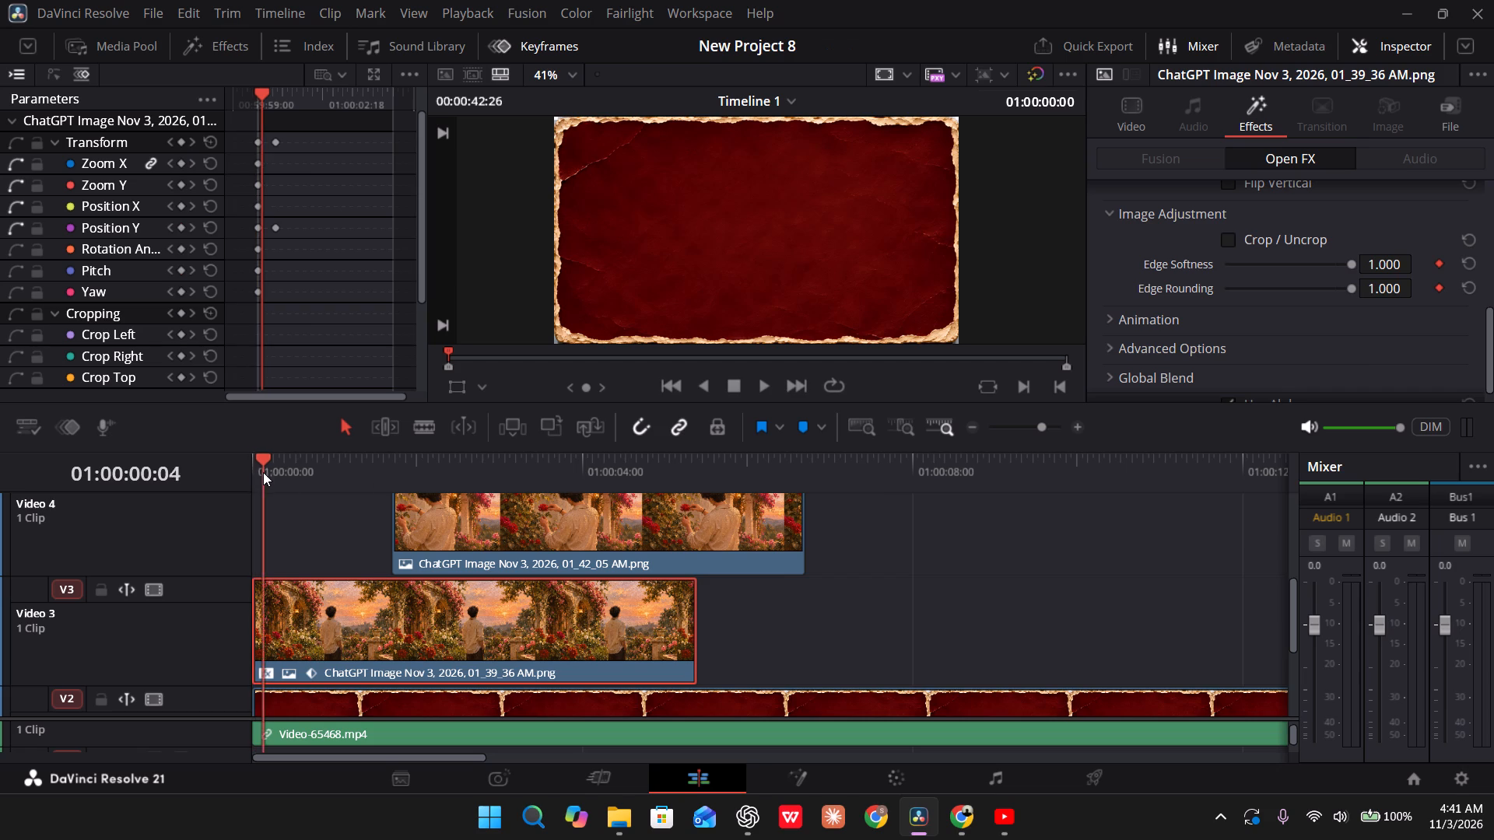
left_click_drag(263, 472, 279, 475)
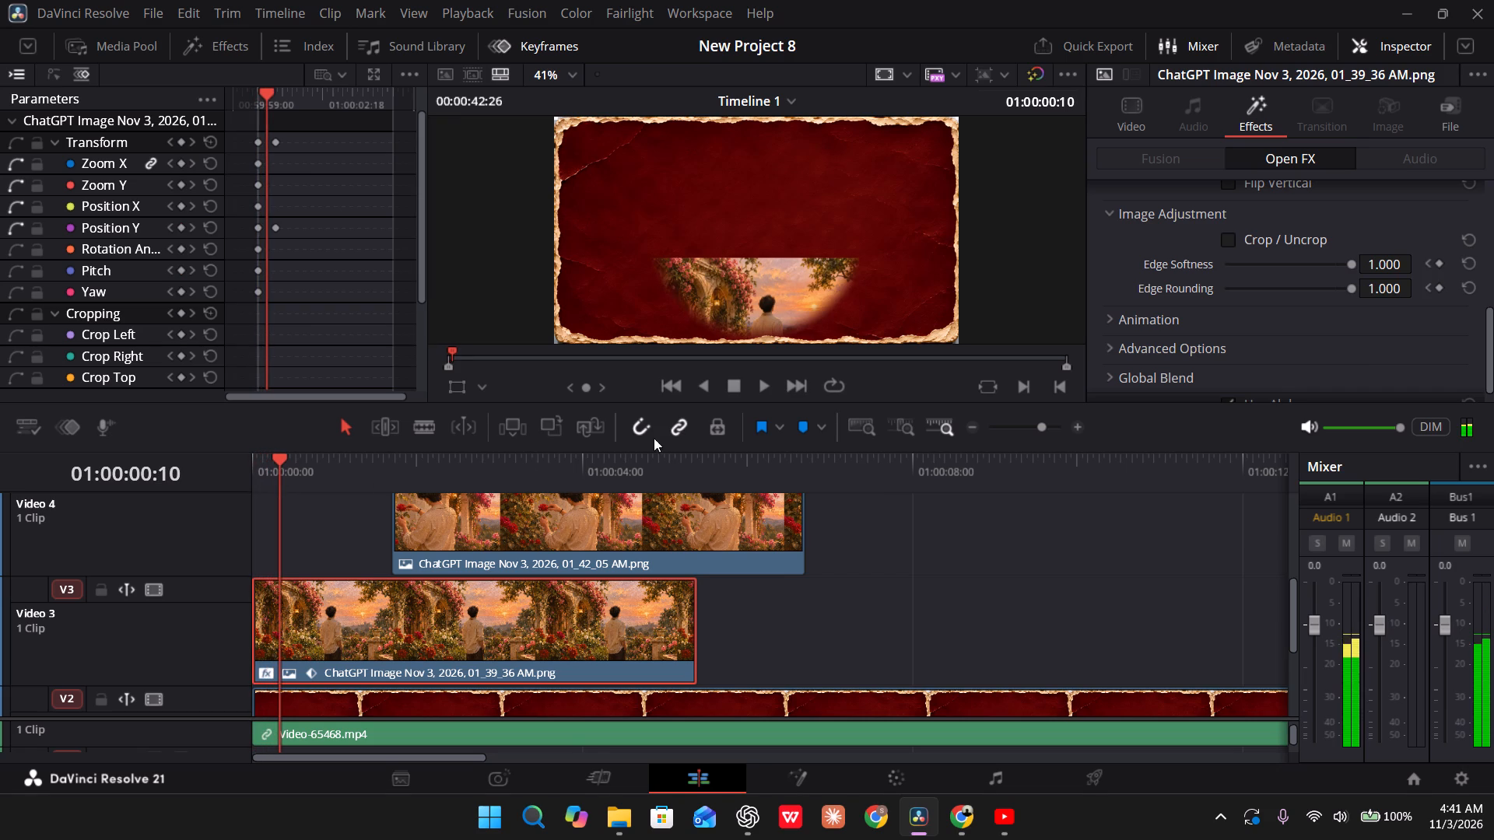
left_click(646, 425)
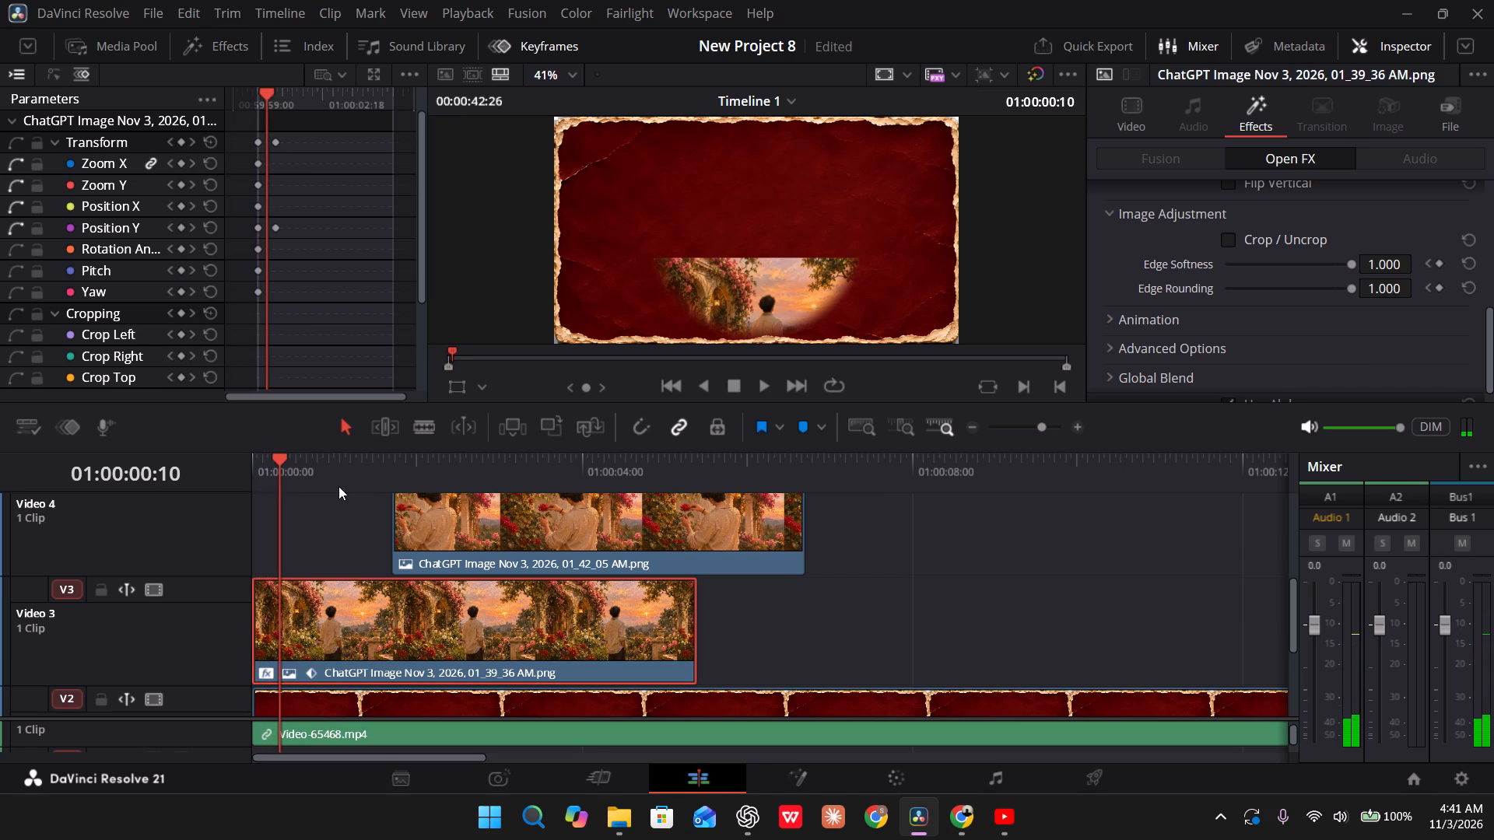
key("space")
key("space")
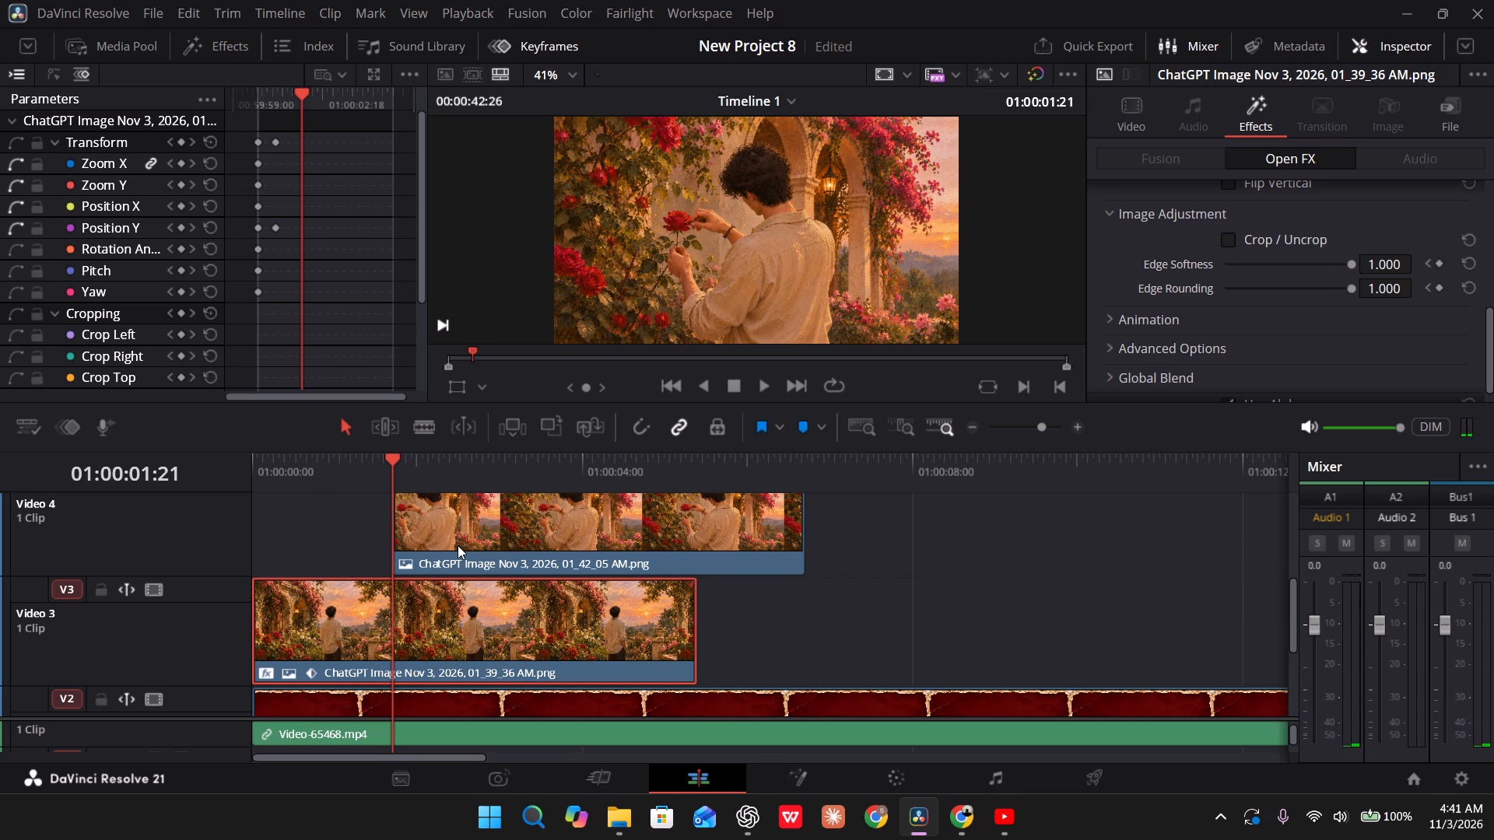
left_click_drag(482, 543, 499, 538)
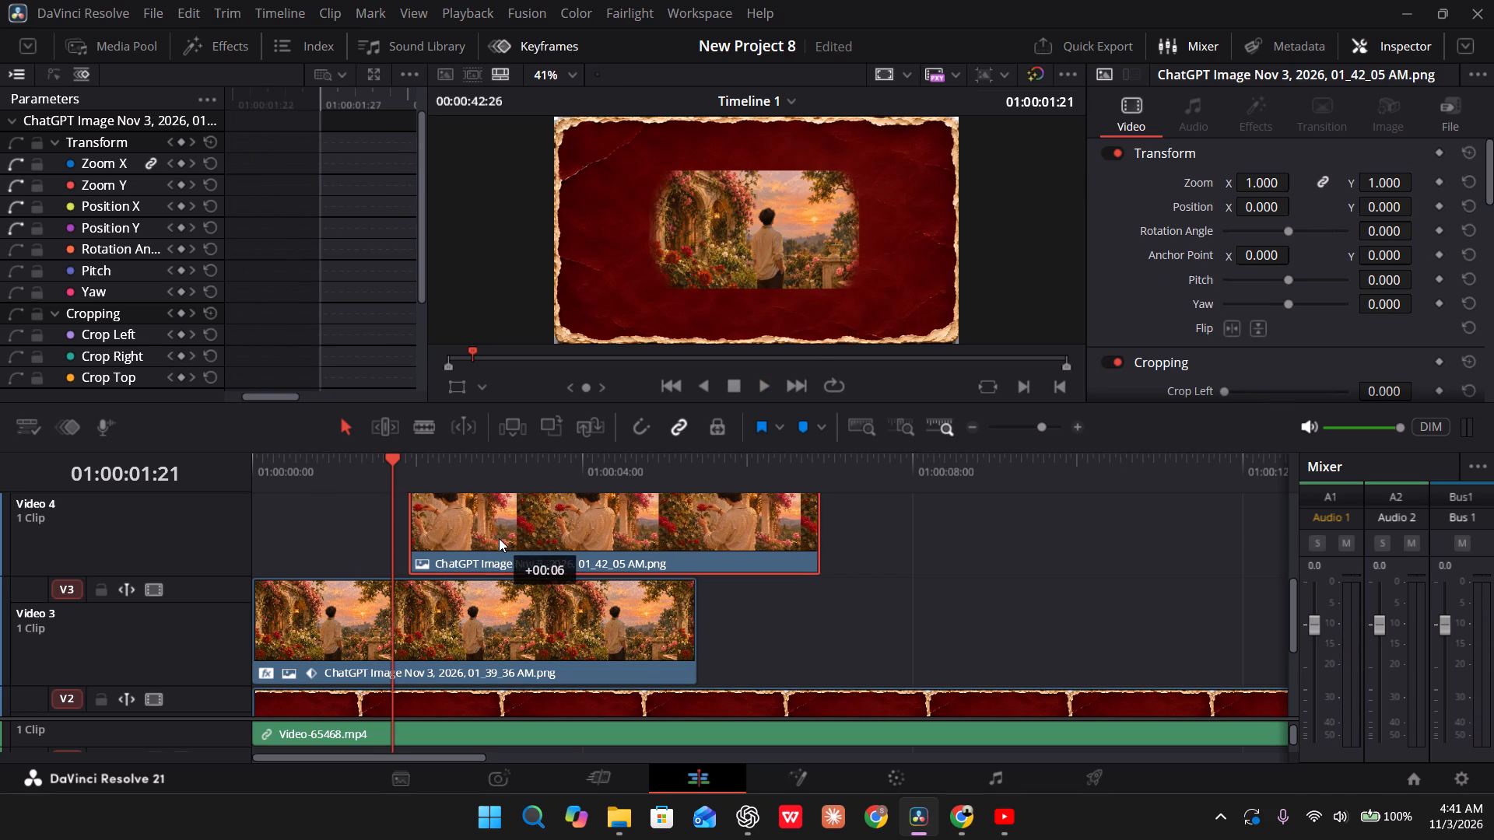
left_click_drag(499, 538, 501, 538)
key("space")
key("space")
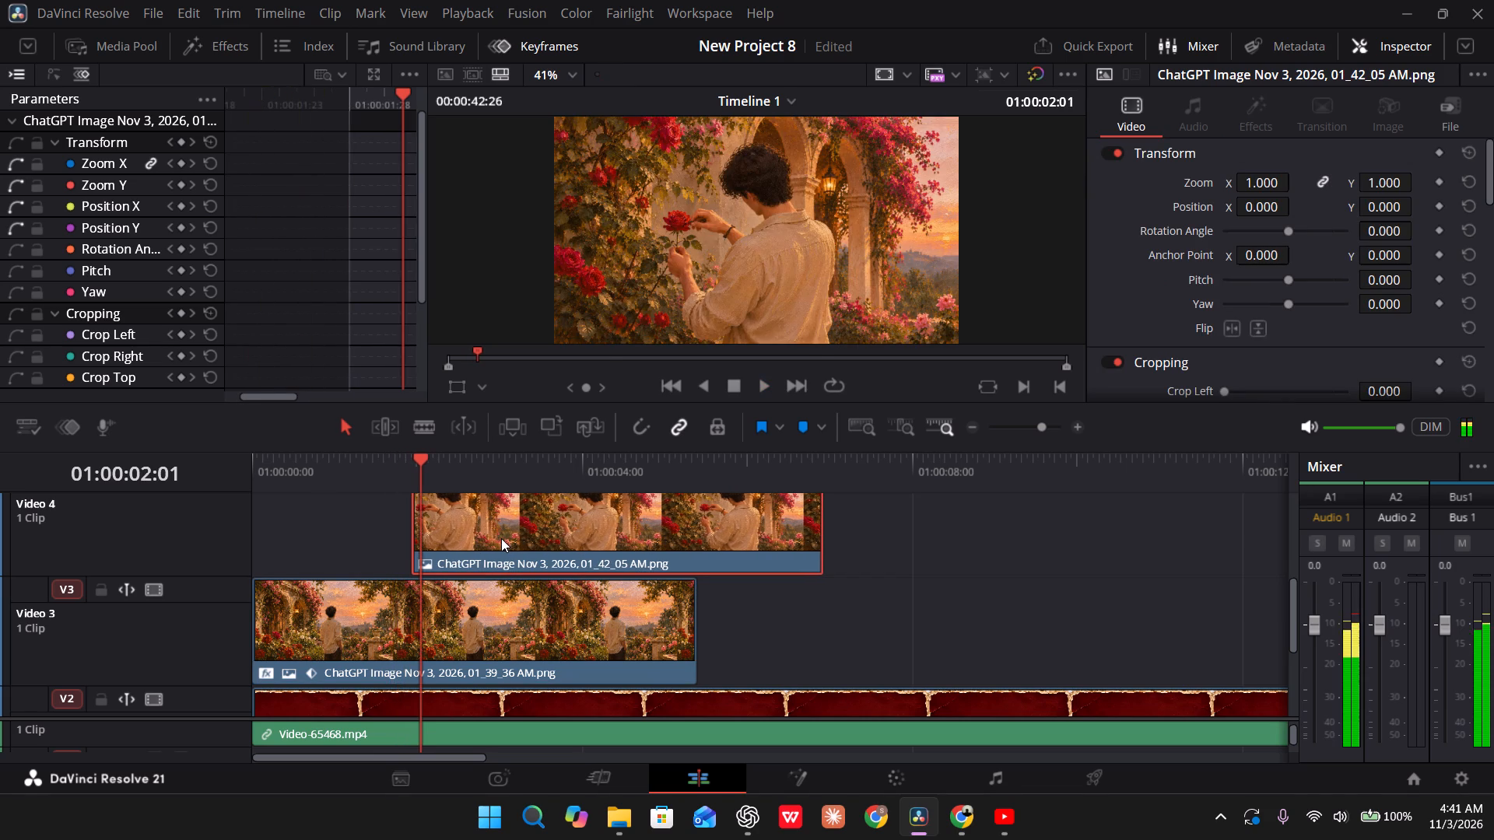
left_click_drag(426, 454, 412, 457)
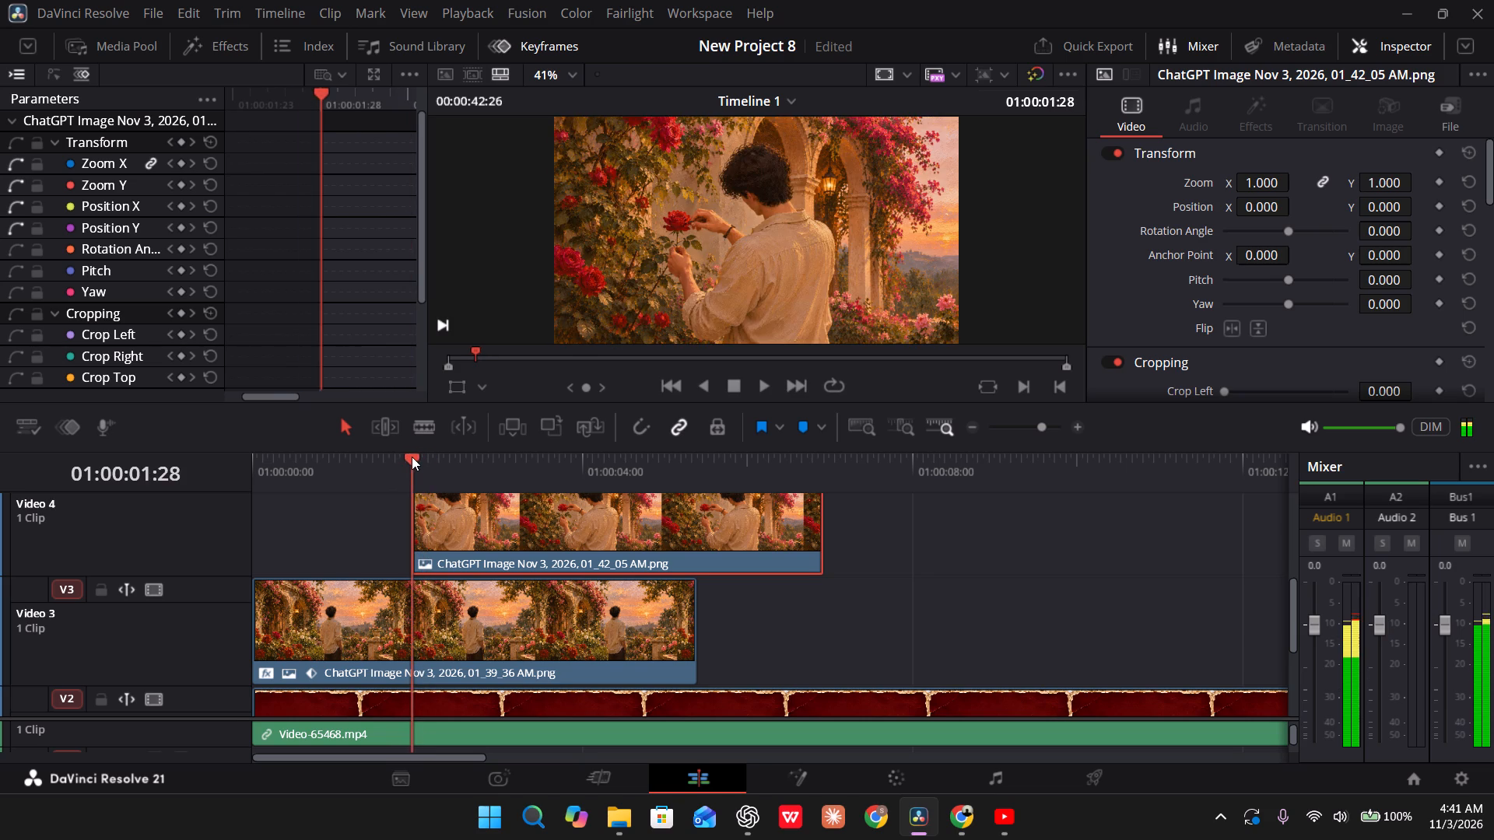
left_click_drag(412, 457, 408, 458)
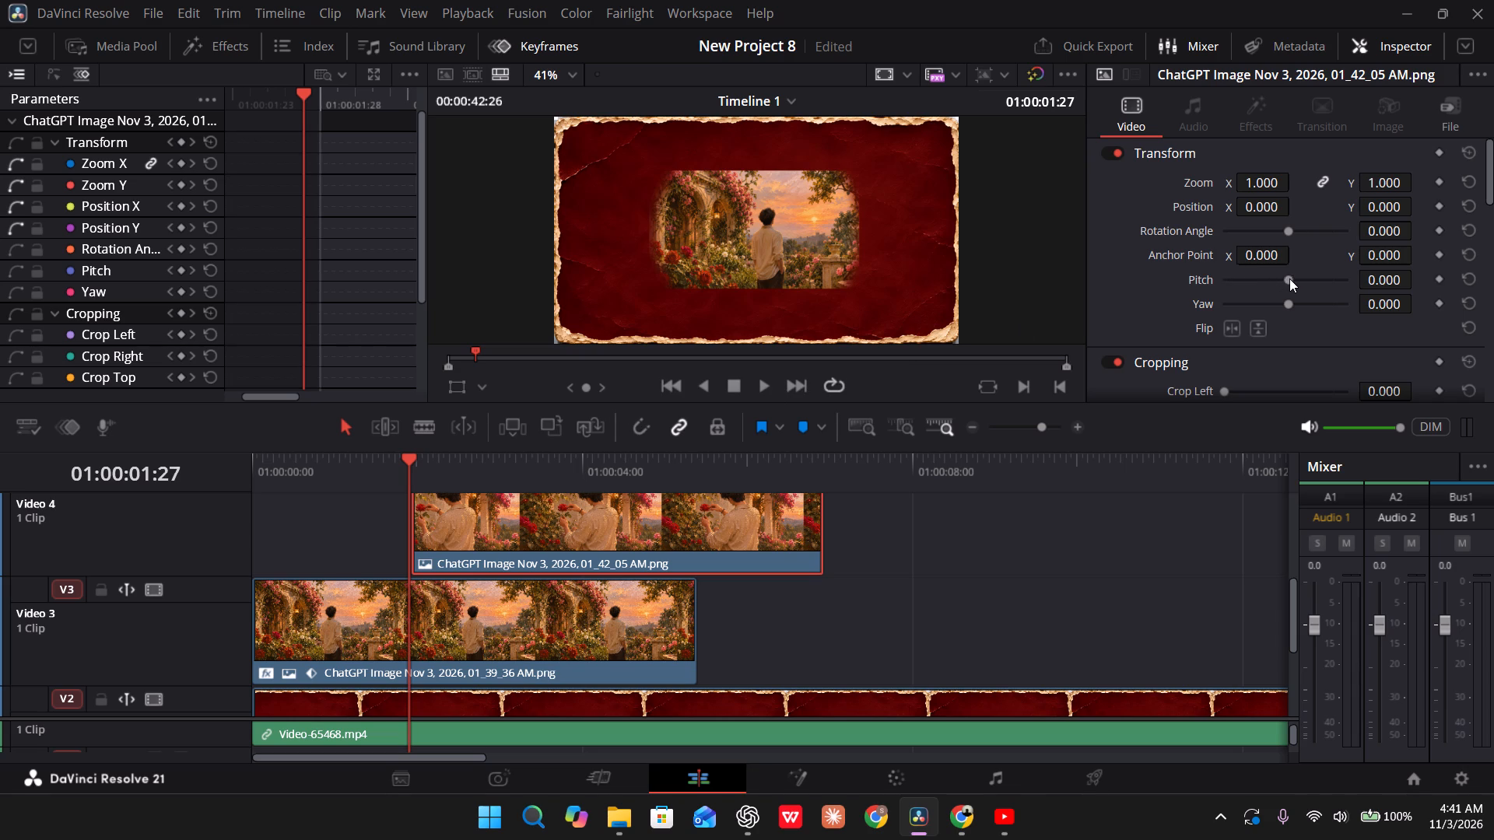
scroll(1215, 307, "down", 1)
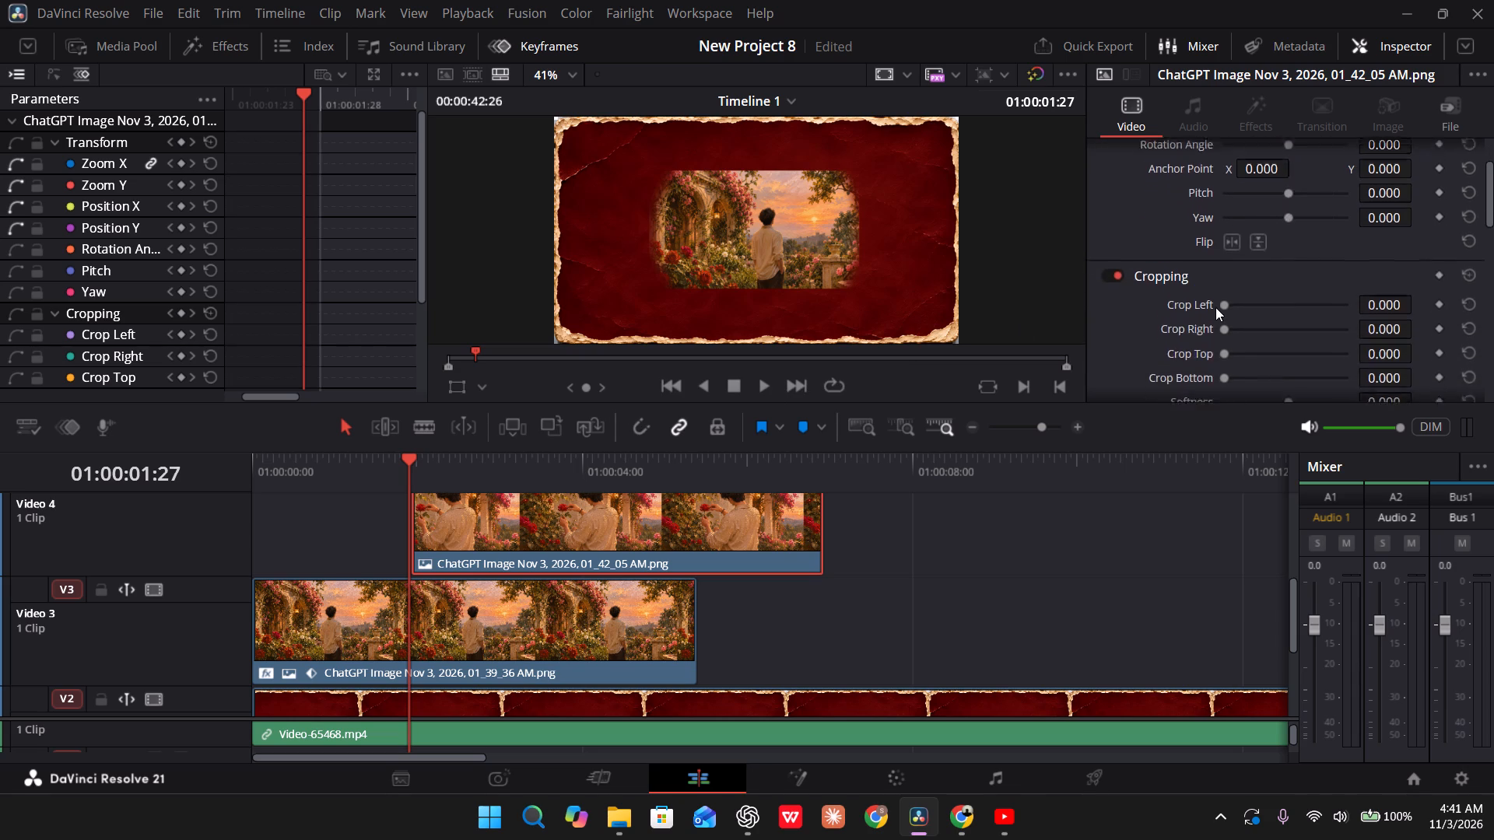
scroll(1215, 307, "down", 1)
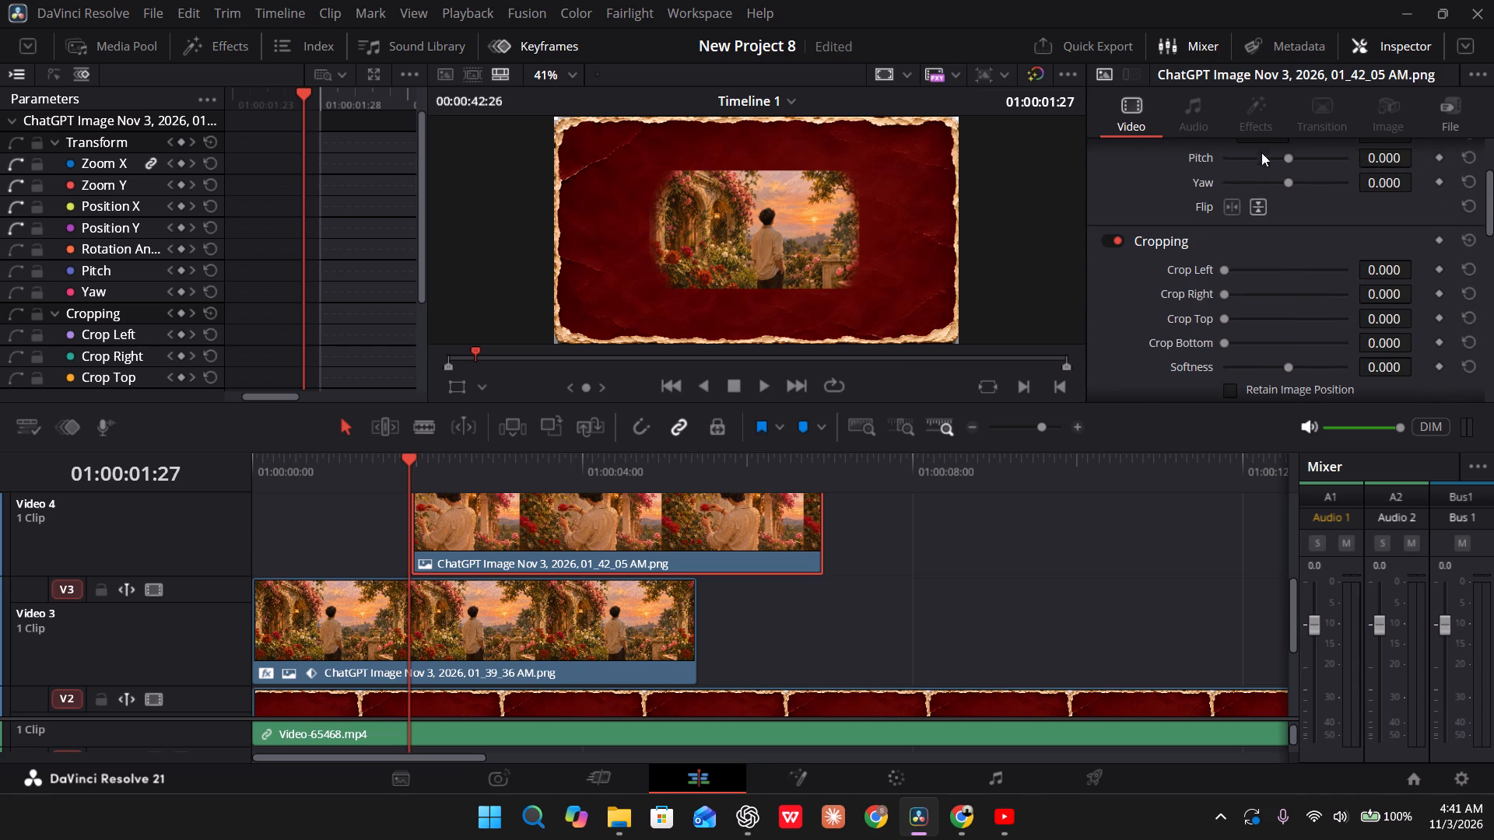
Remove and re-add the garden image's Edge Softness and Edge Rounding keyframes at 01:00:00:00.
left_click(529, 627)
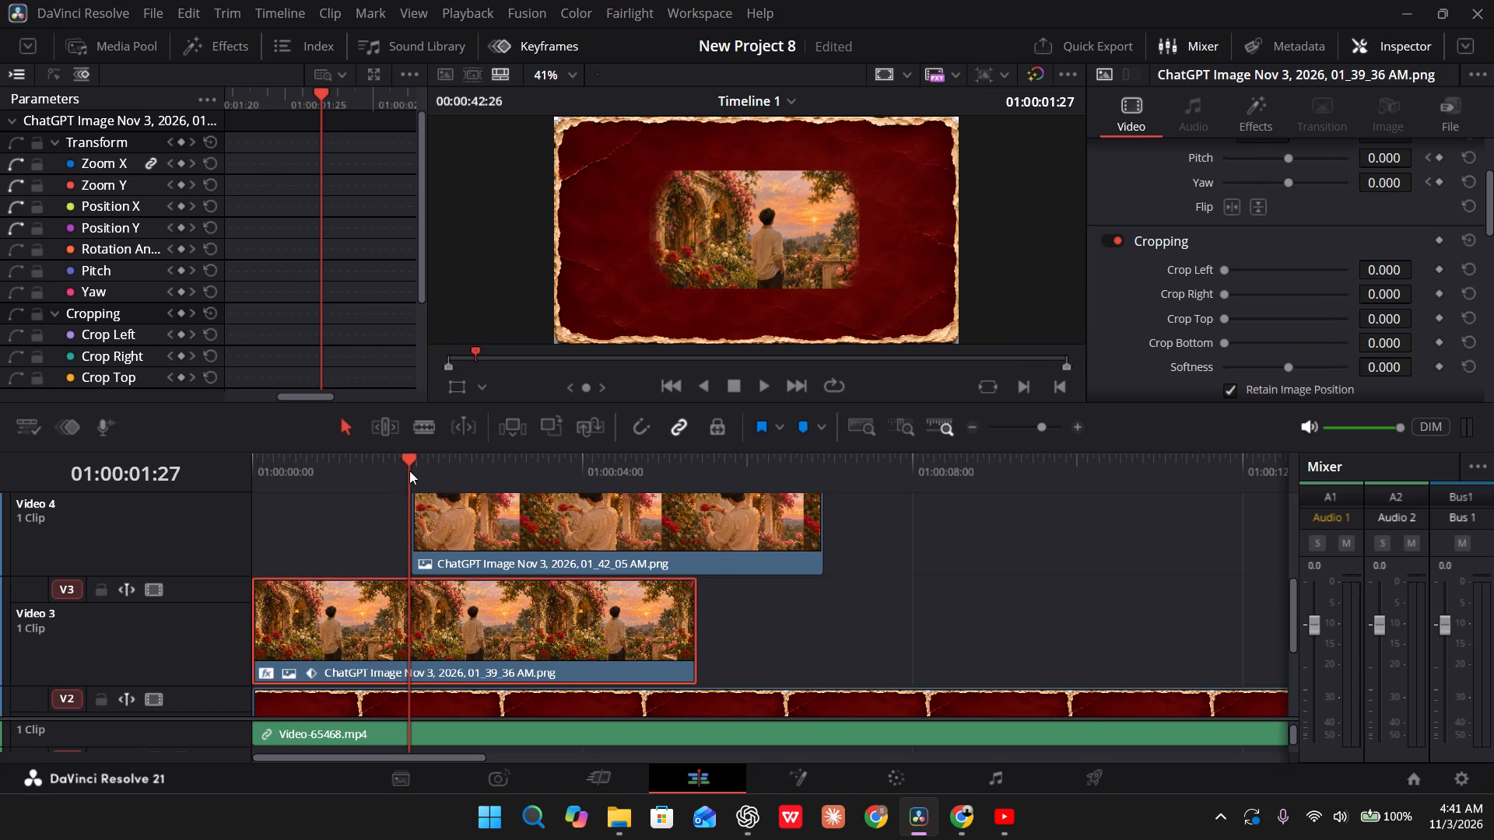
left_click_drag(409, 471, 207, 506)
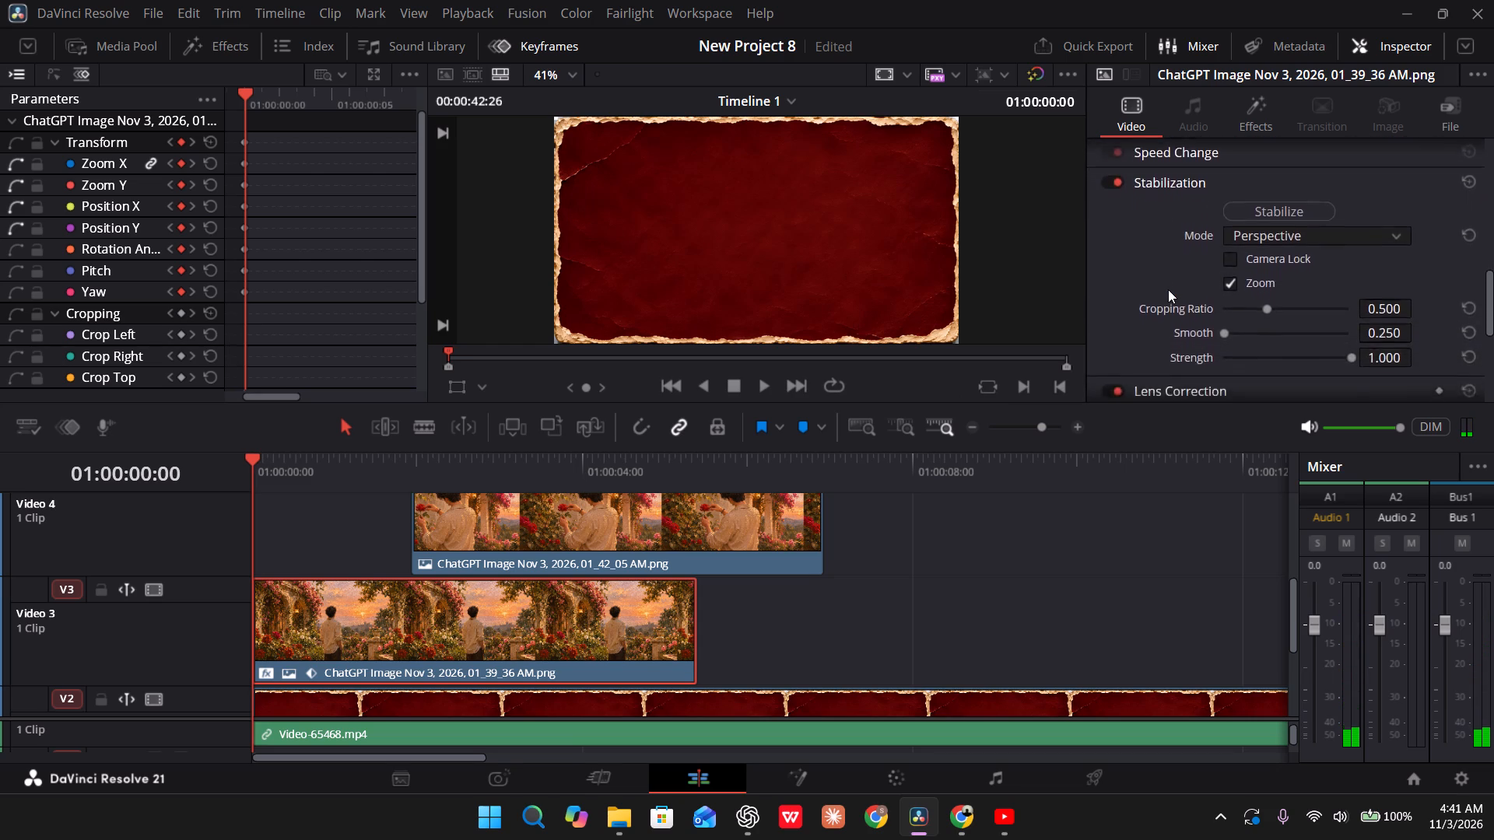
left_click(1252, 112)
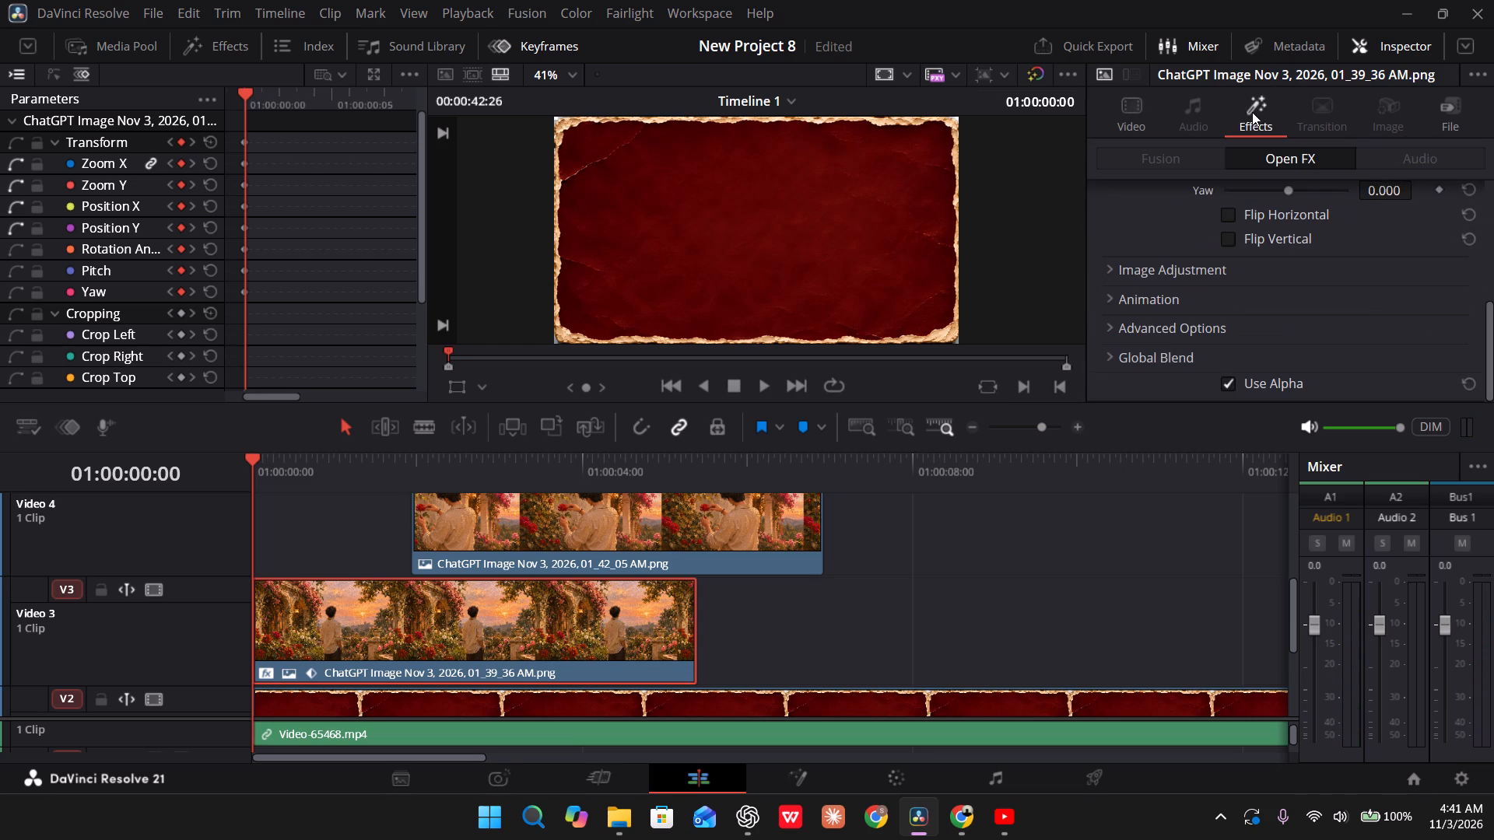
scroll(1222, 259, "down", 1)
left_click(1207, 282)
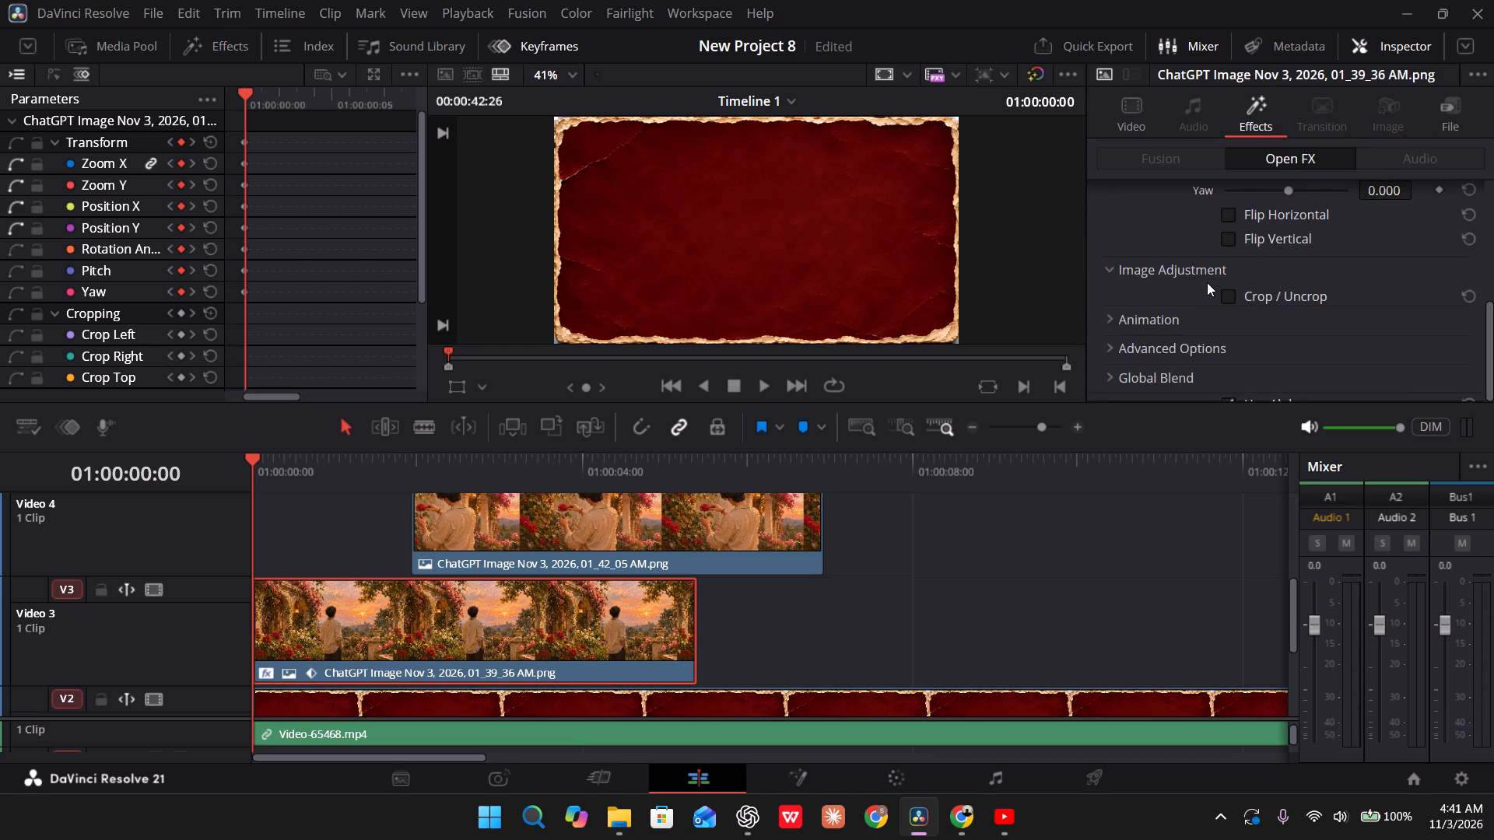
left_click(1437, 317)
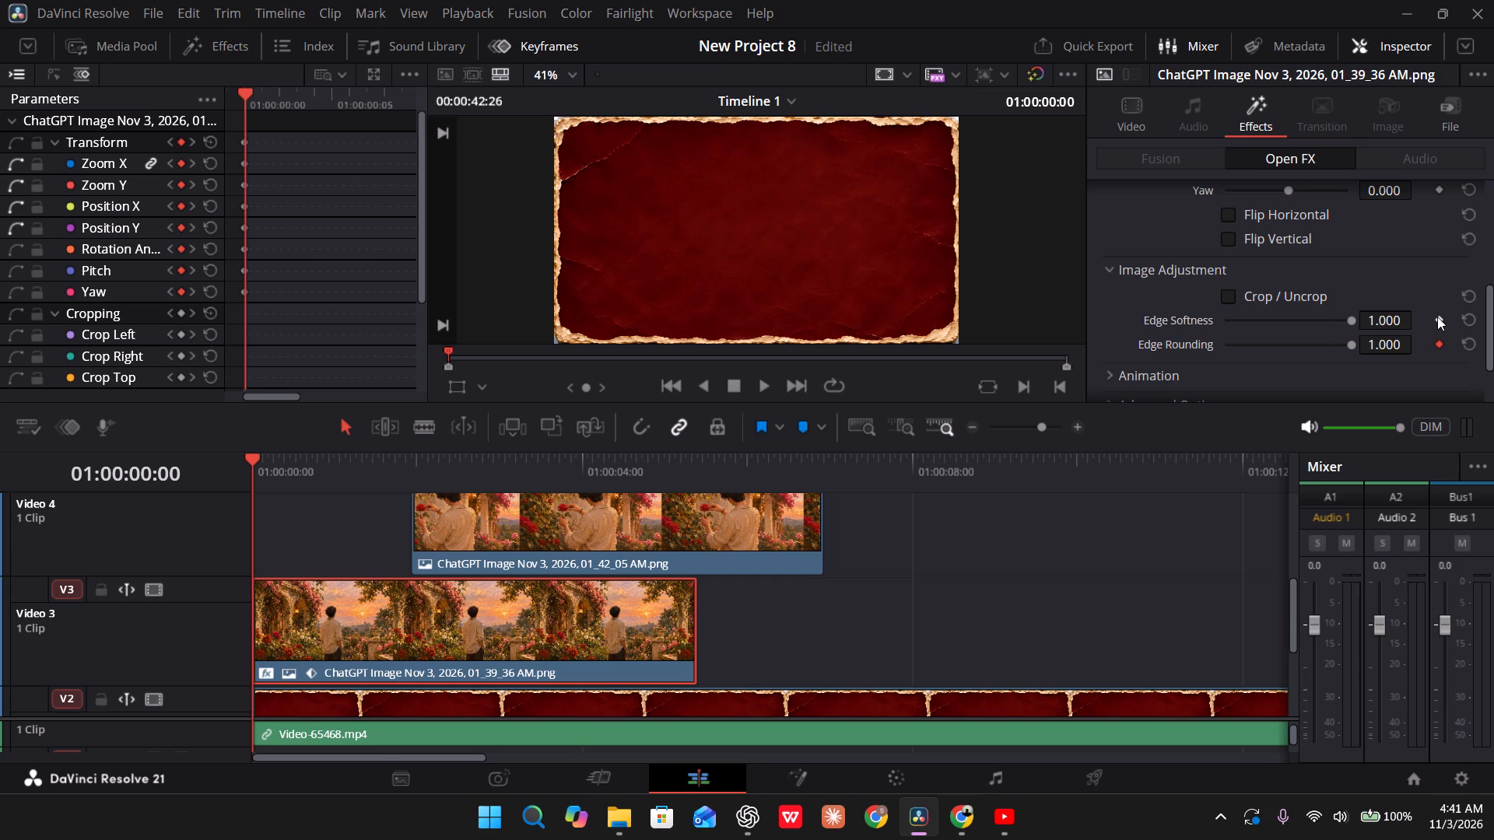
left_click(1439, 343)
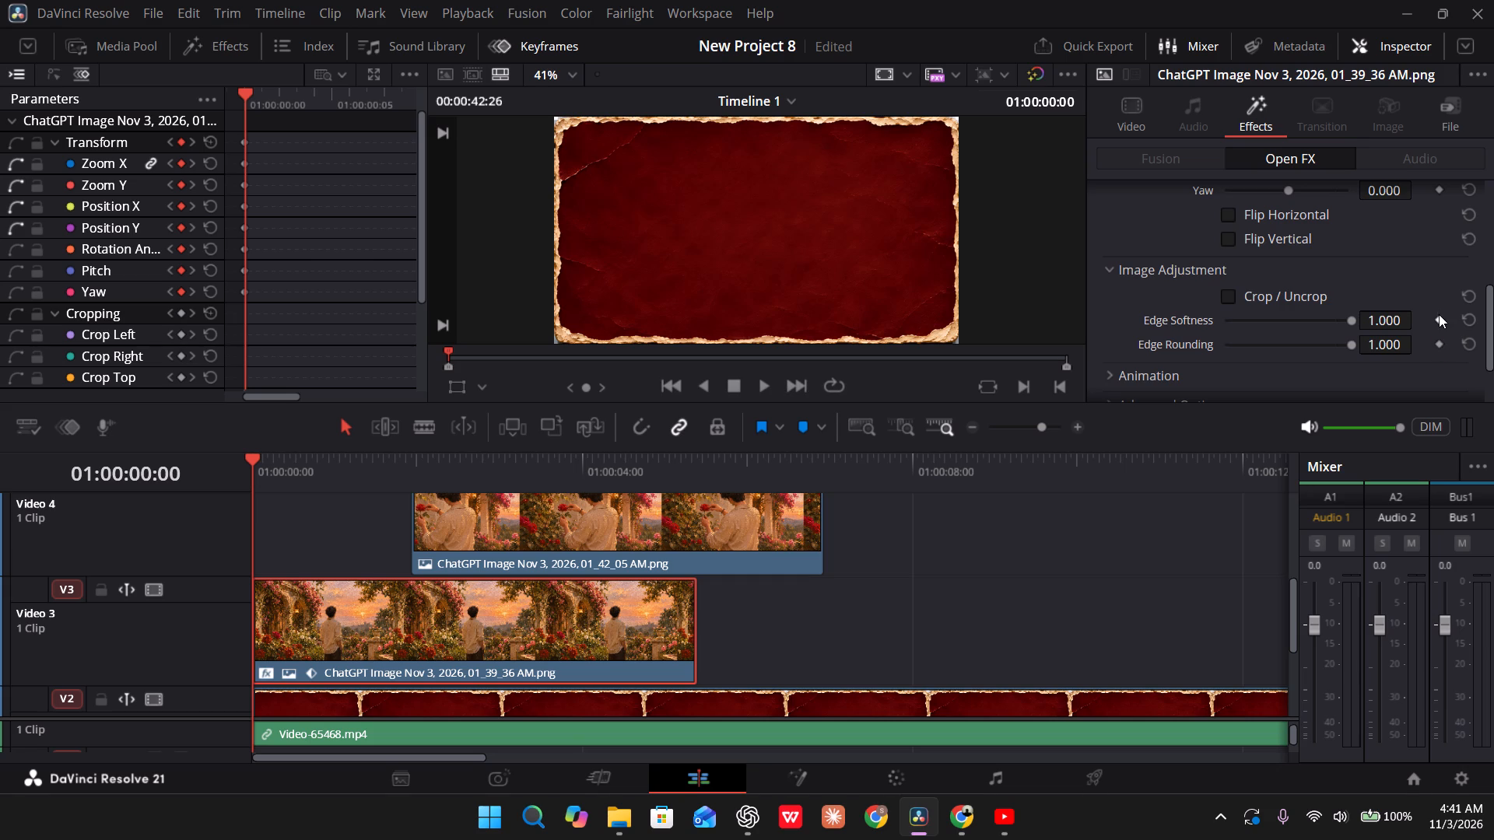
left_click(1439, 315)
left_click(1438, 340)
At 01:00:01:26, keyframe the garden image's Edge Softness and Edge Rounding at 0.000.
left_click_drag(254, 474, 405, 482)
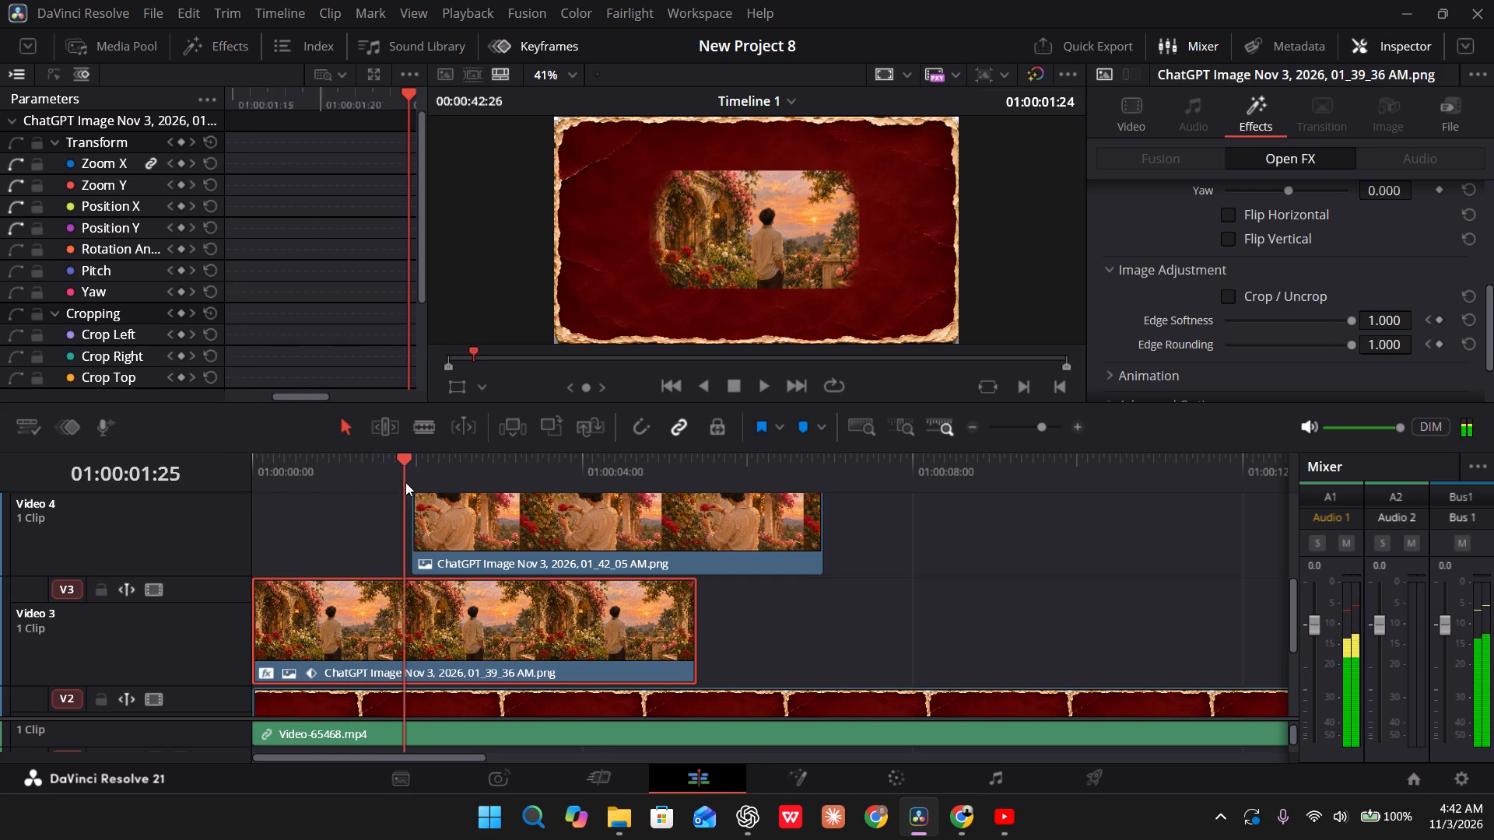
left_click_drag(405, 482, 407, 483)
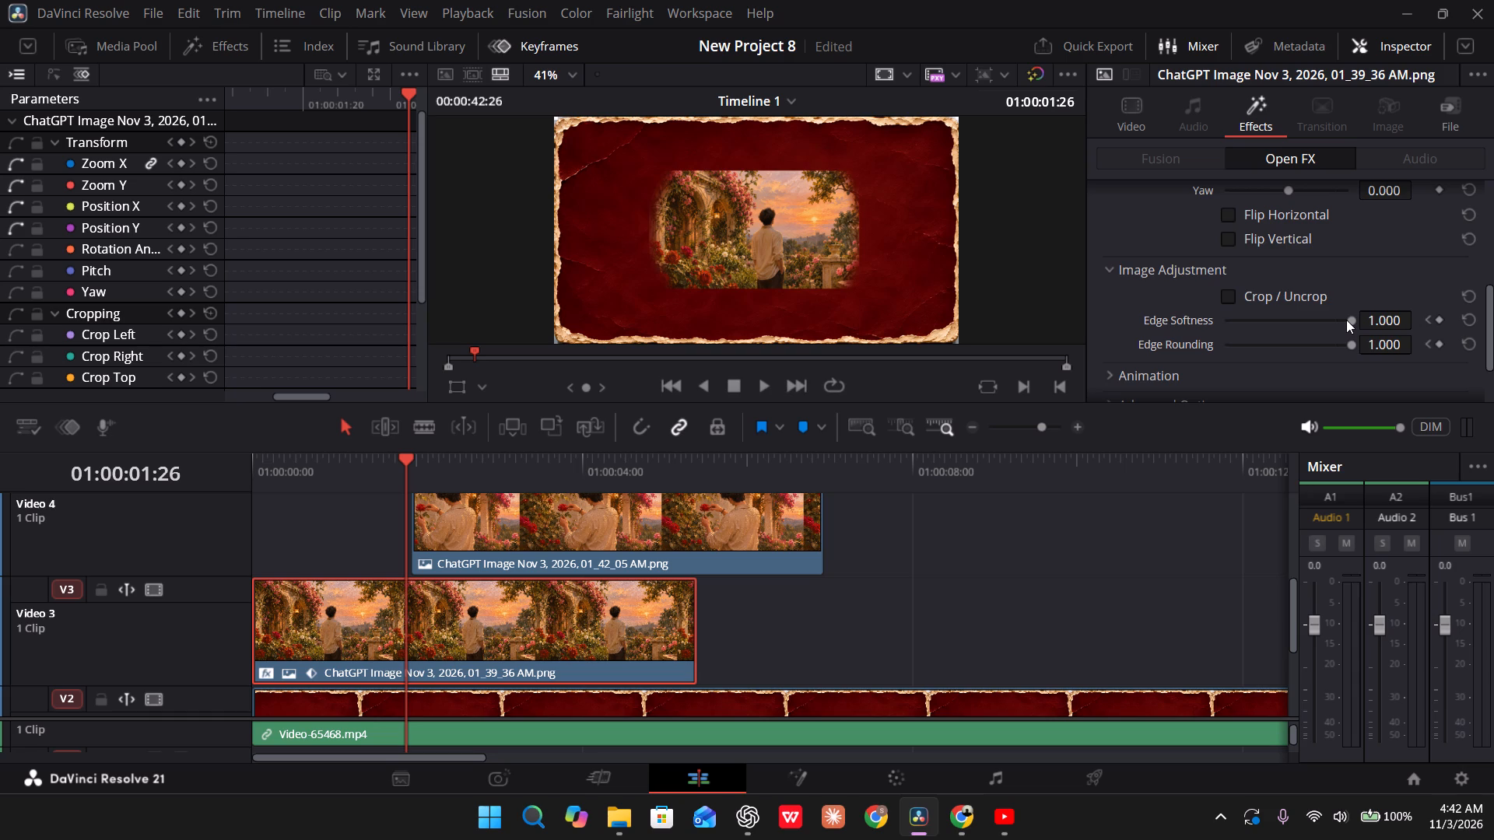
left_click_drag(1346, 320, 1194, 324)
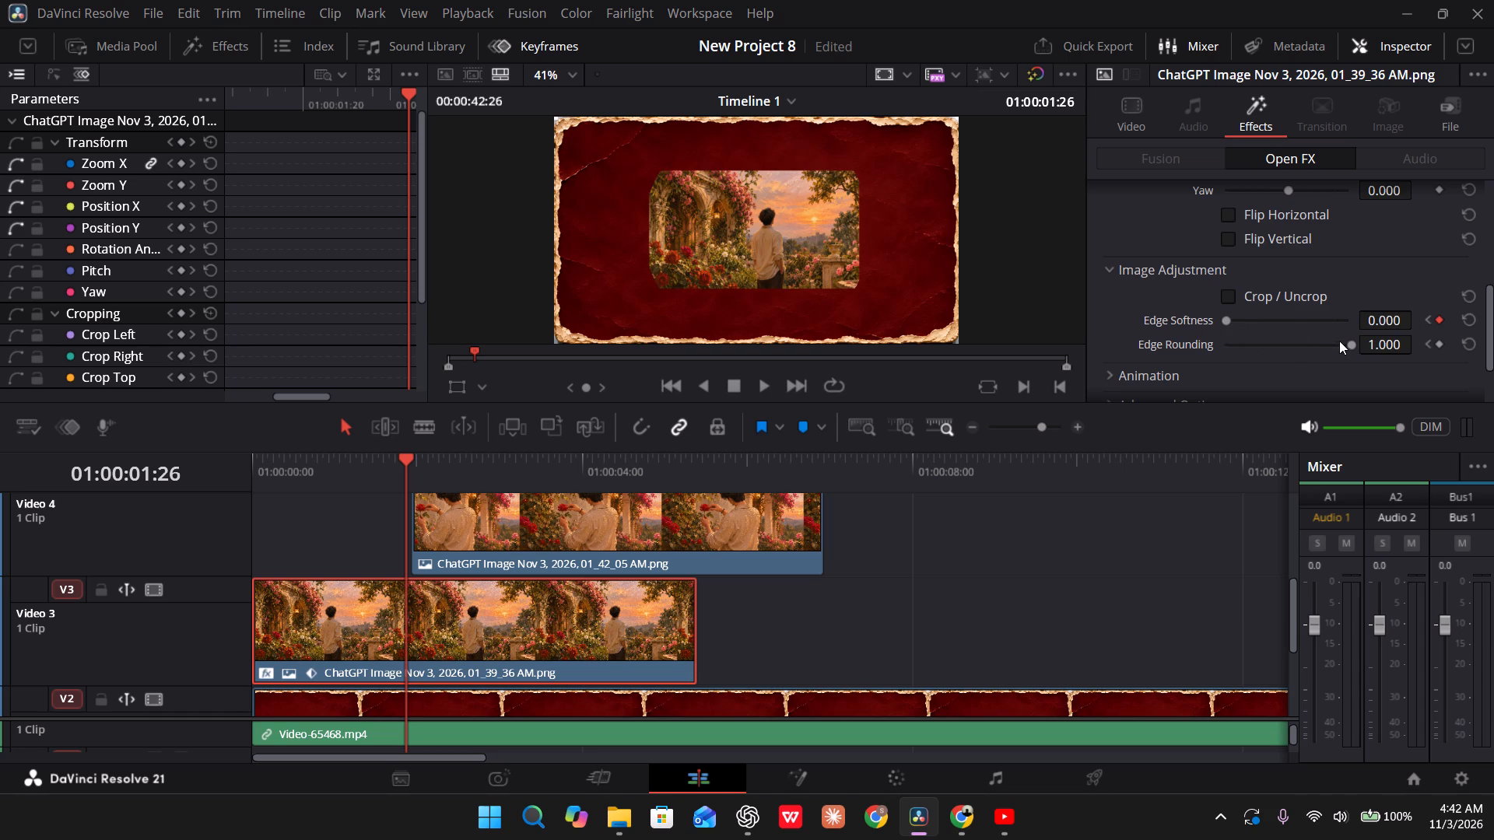
left_click_drag(1343, 343, 1166, 330)
Play the timeline from the start to review the garden image's edge animation during its slide-in.
left_click_drag(405, 464, 268, 491)
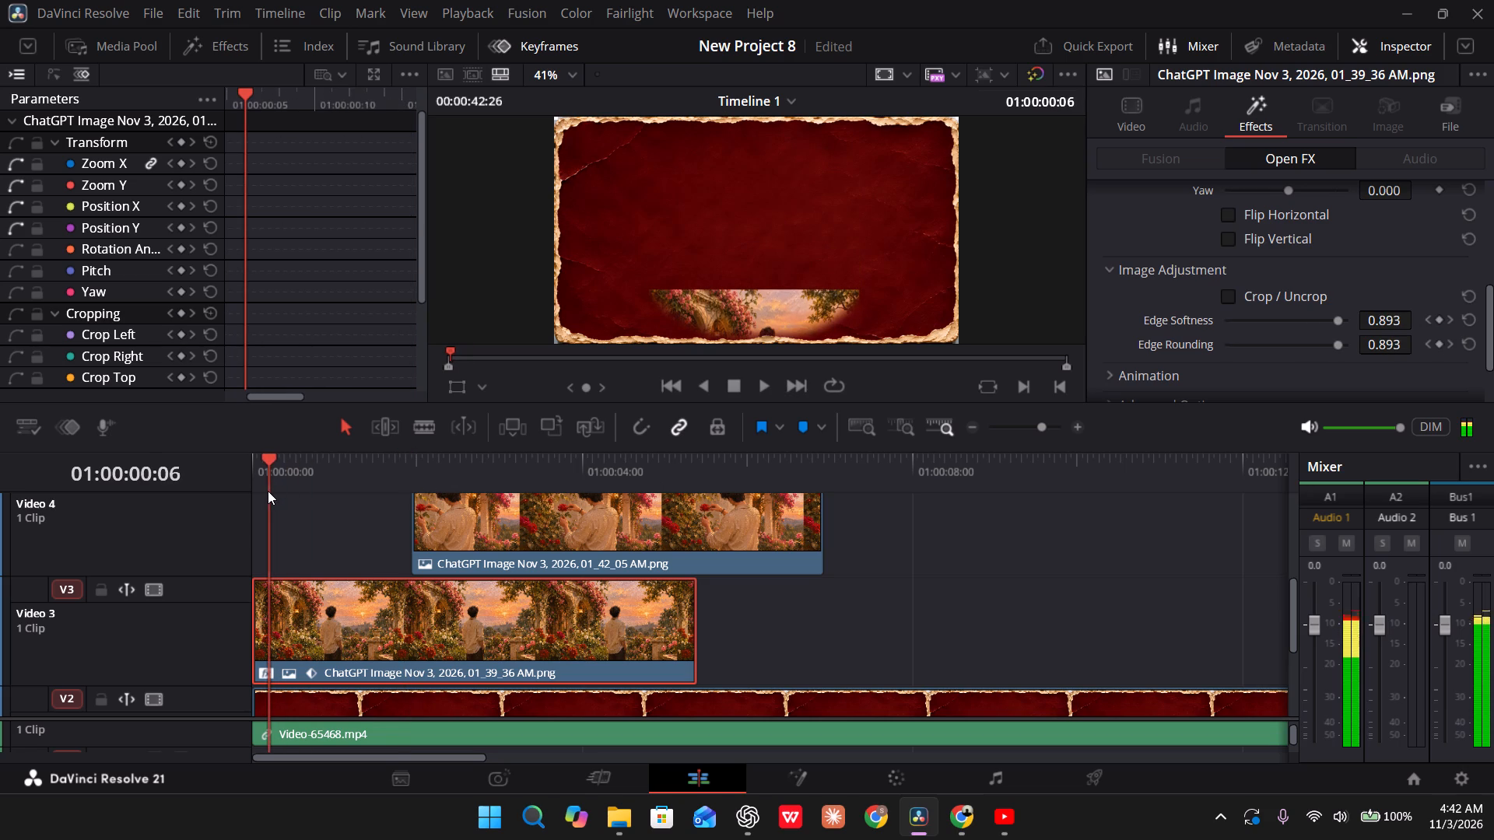
left_click_drag(268, 491, 240, 491)
key("space")
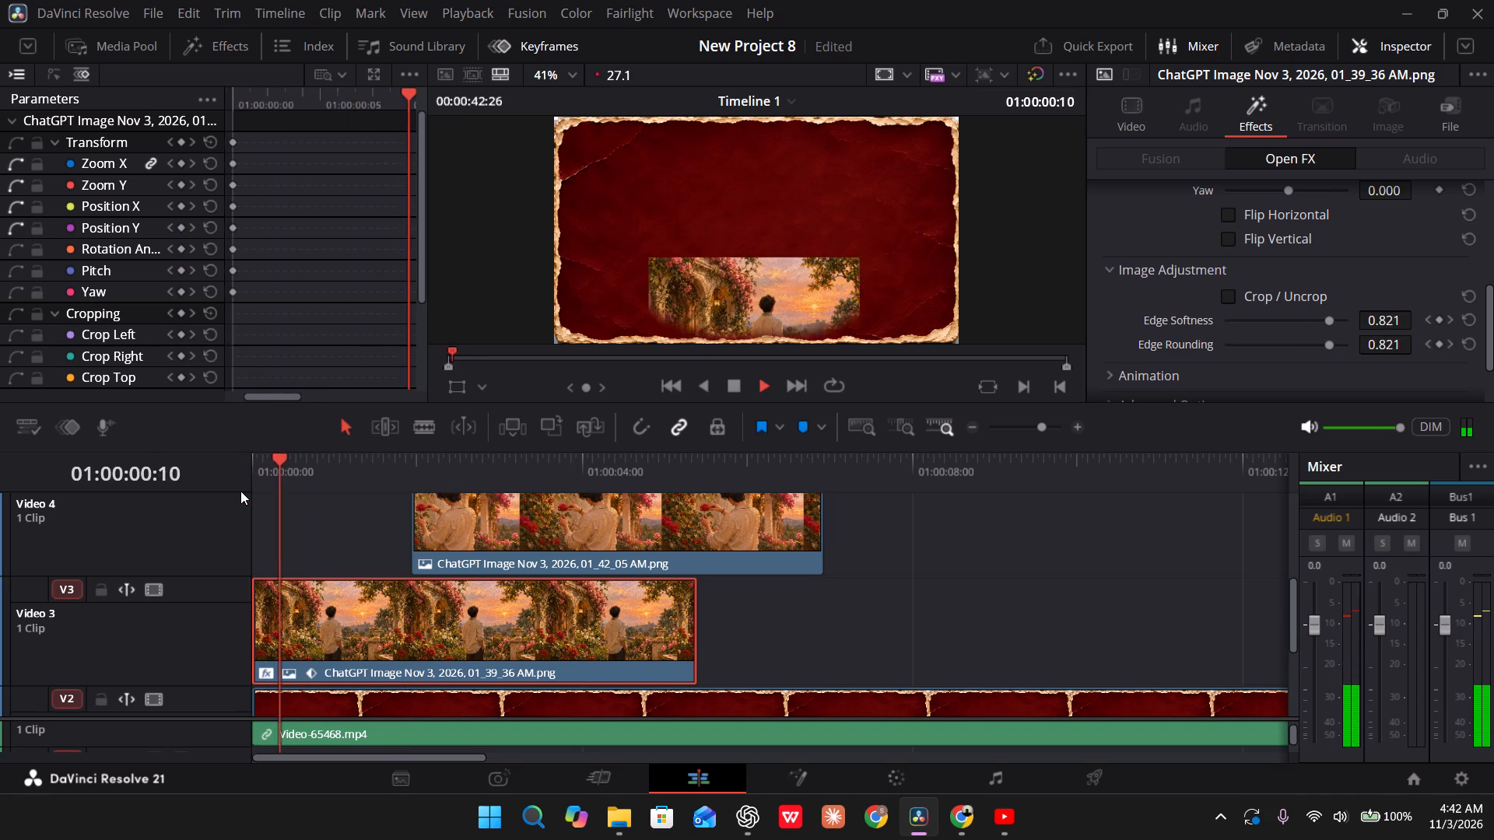
key("space")
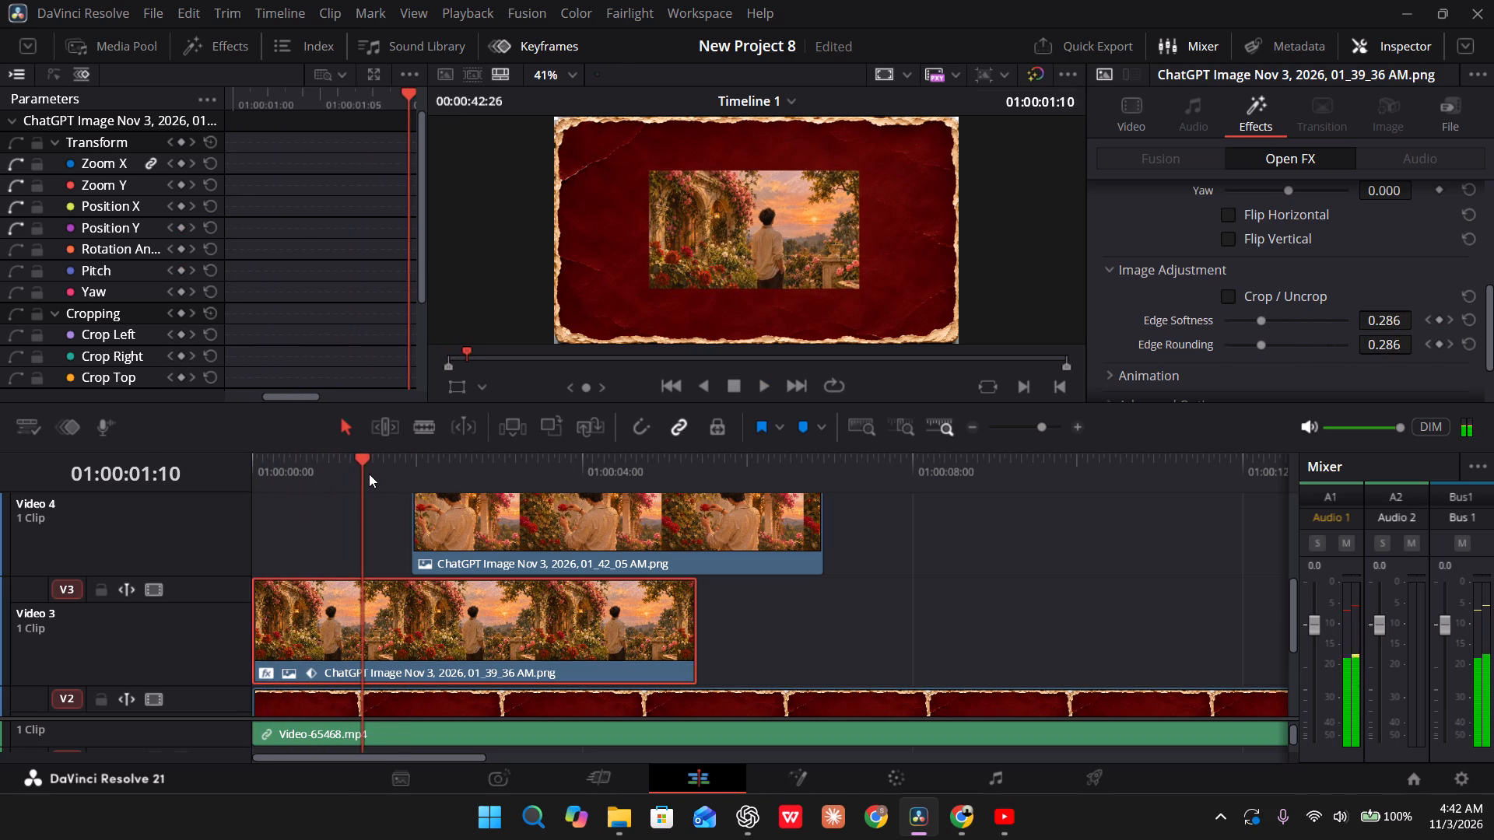
Replay the timeline from the start to review the garden image's slide-in with its edge softness and rounding animation.
left_click_drag(363, 471, 156, 471)
key("space")
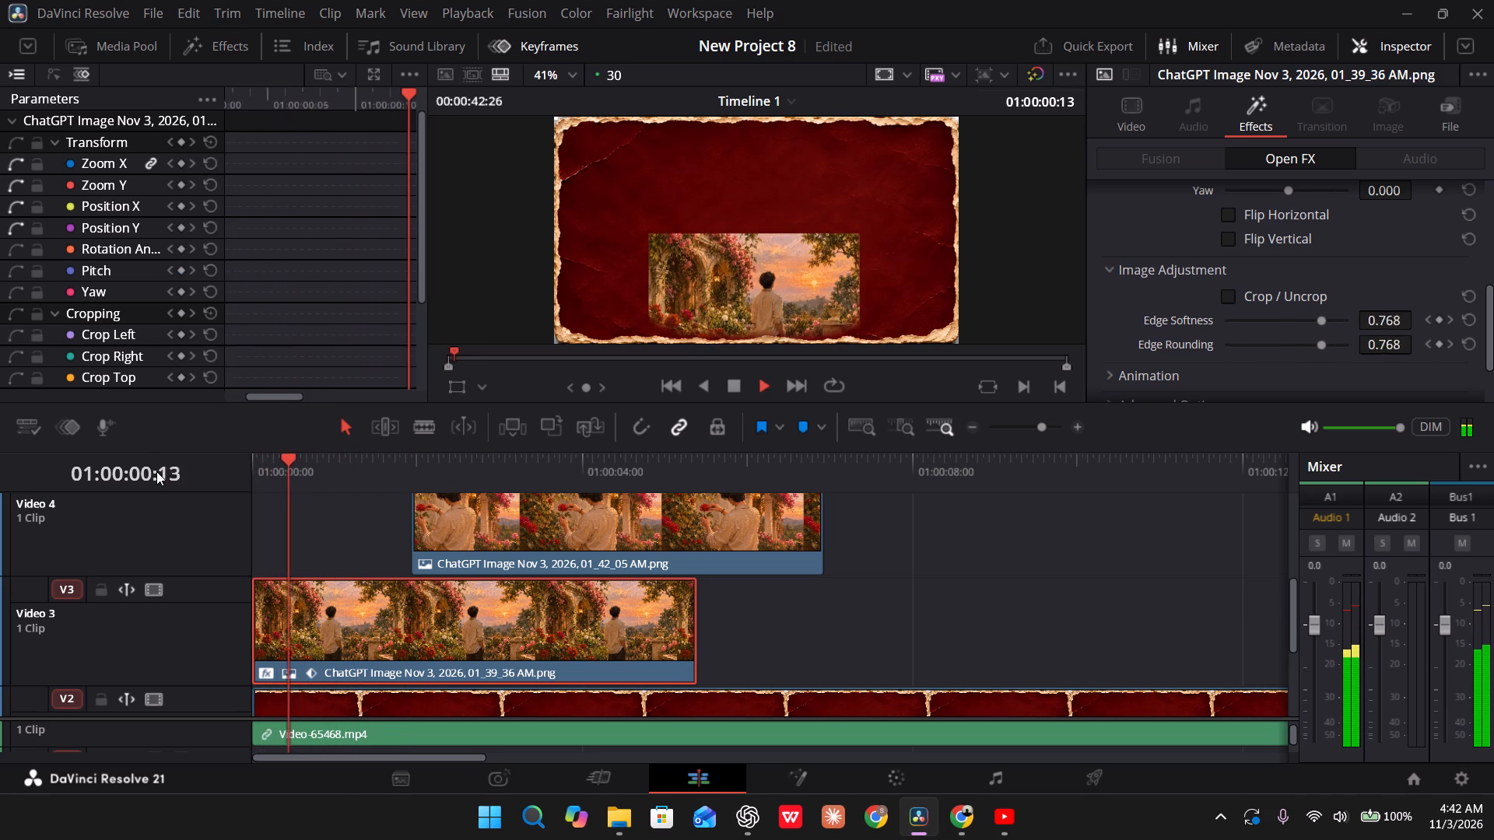
key("space")
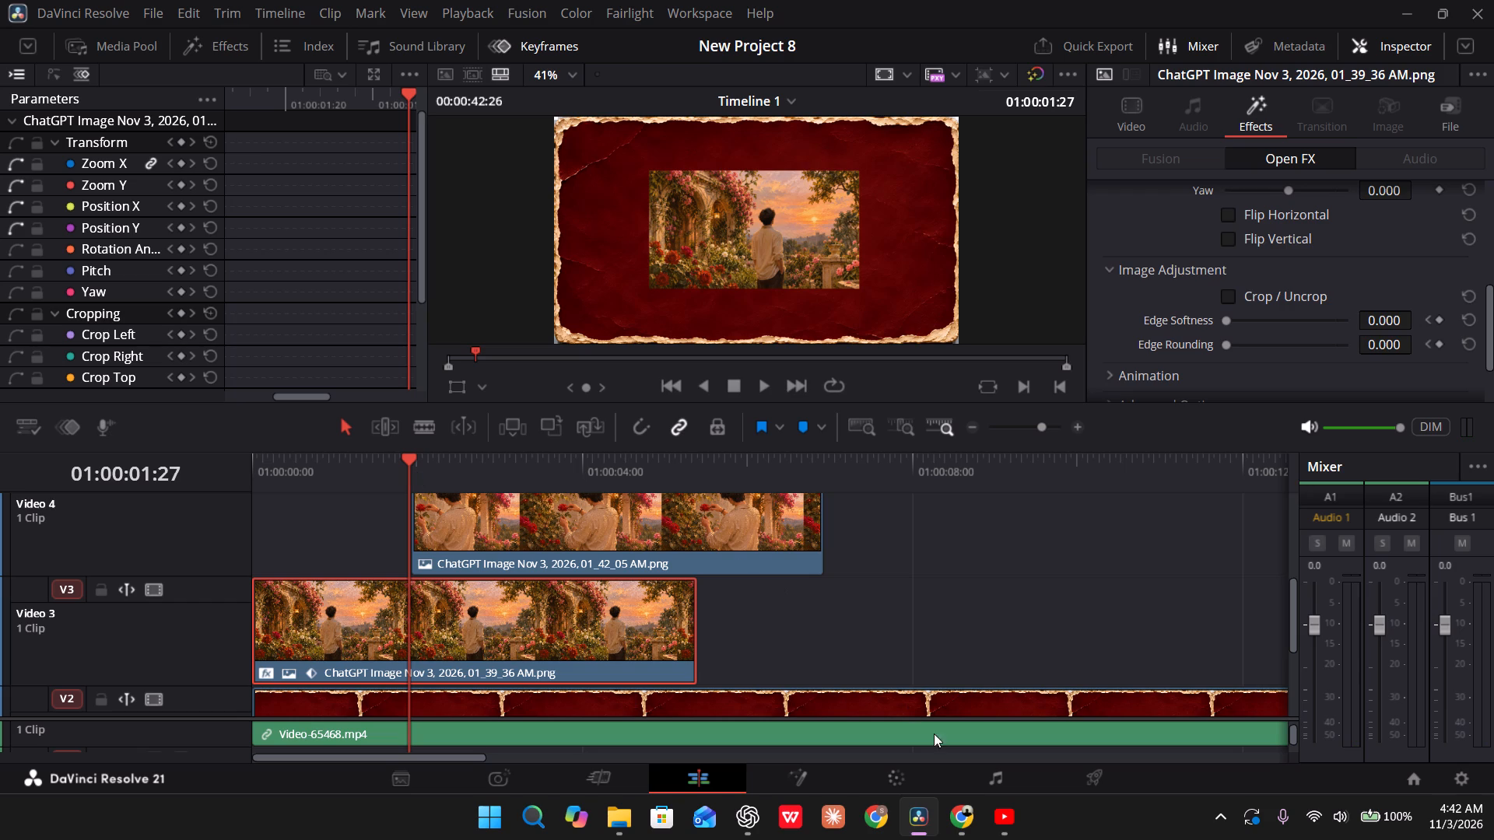
Switch to YouTube, return to the search results and watch the short "Rounded square format in DaVinci Resolve".
left_click(995, 834)
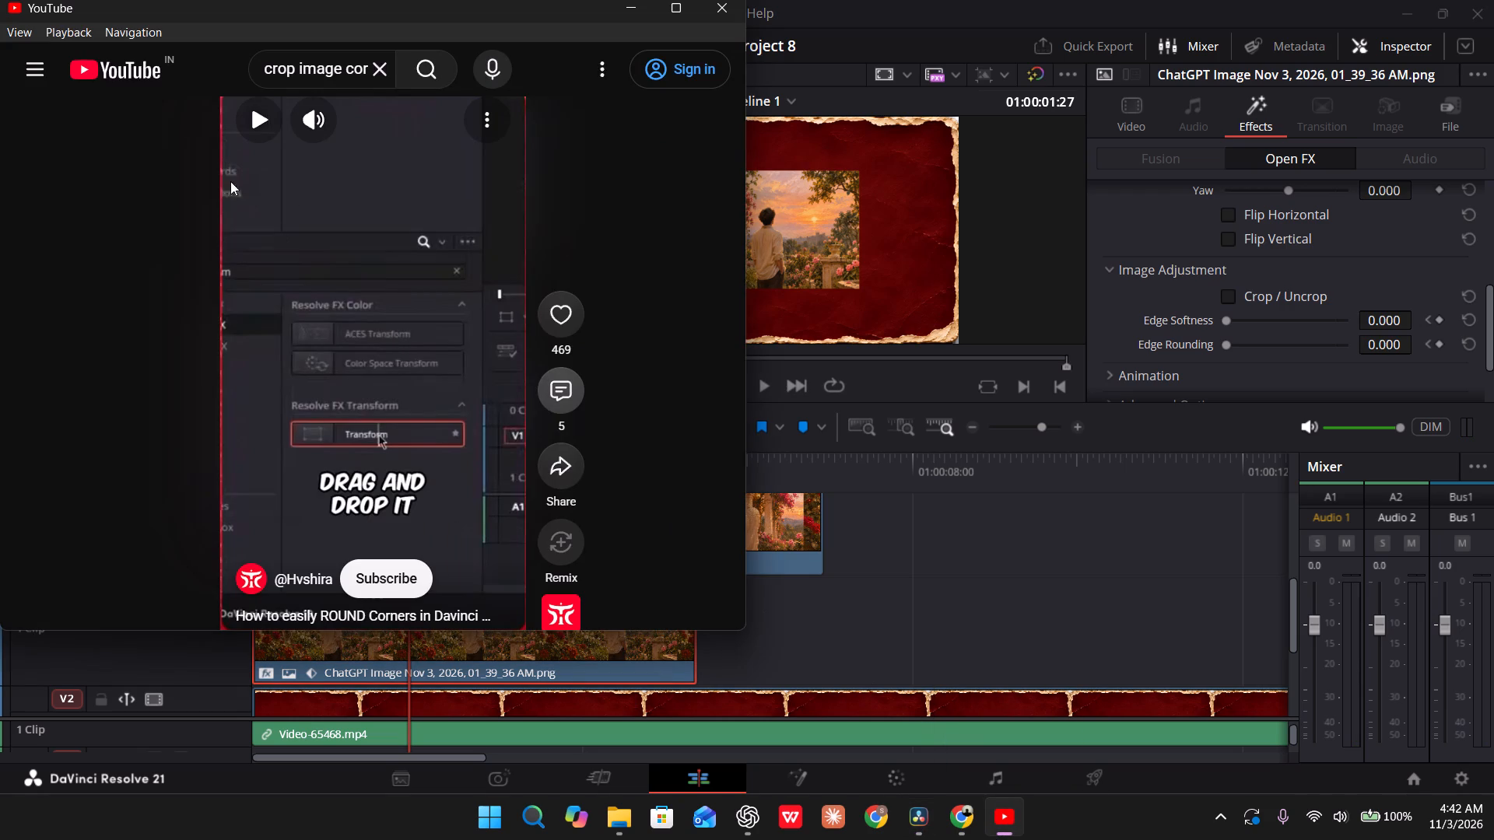
left_click(120, 26)
left_click(146, 47)
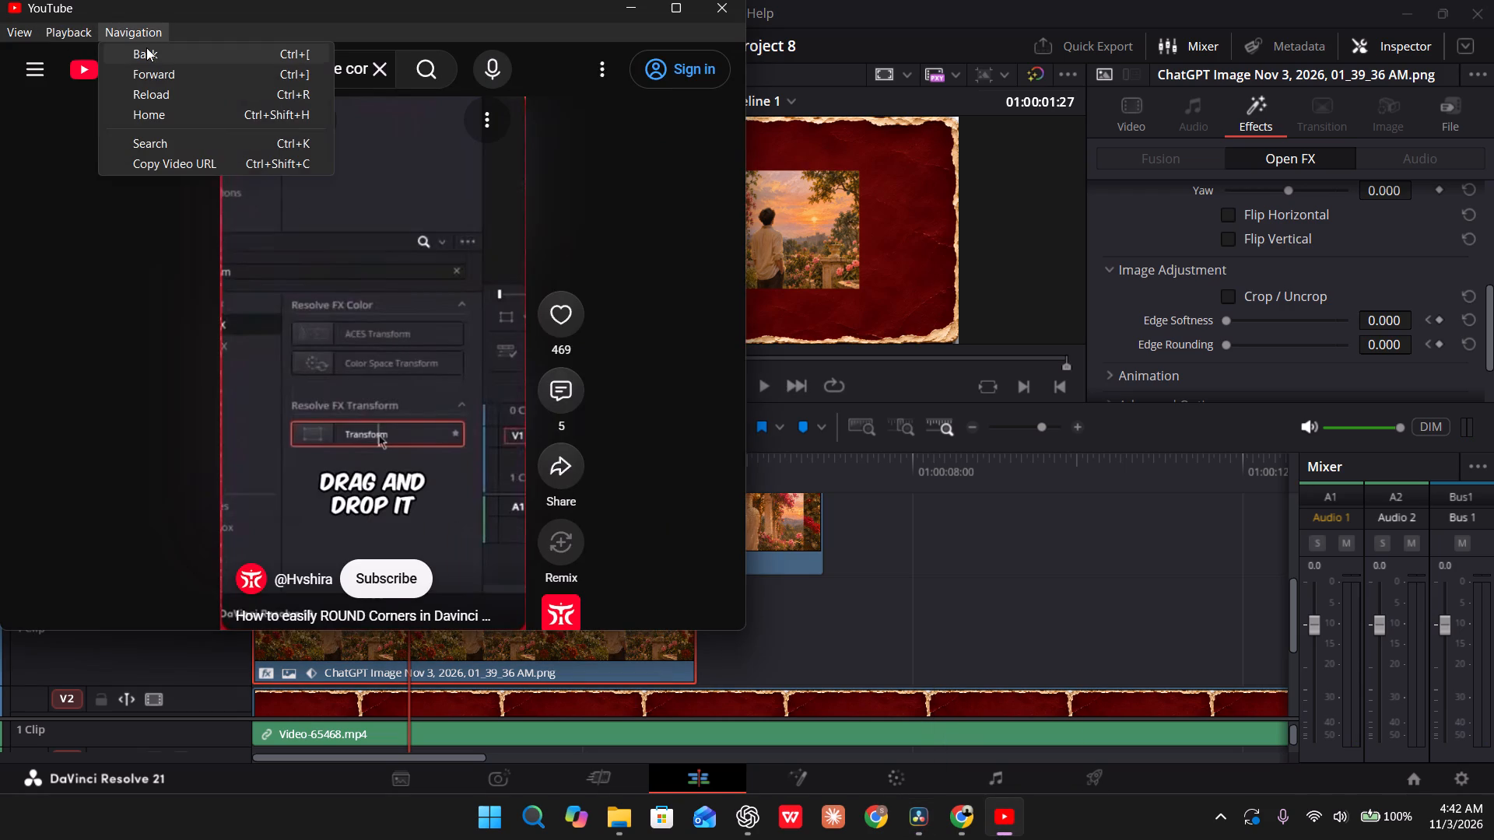
left_click(377, 361)
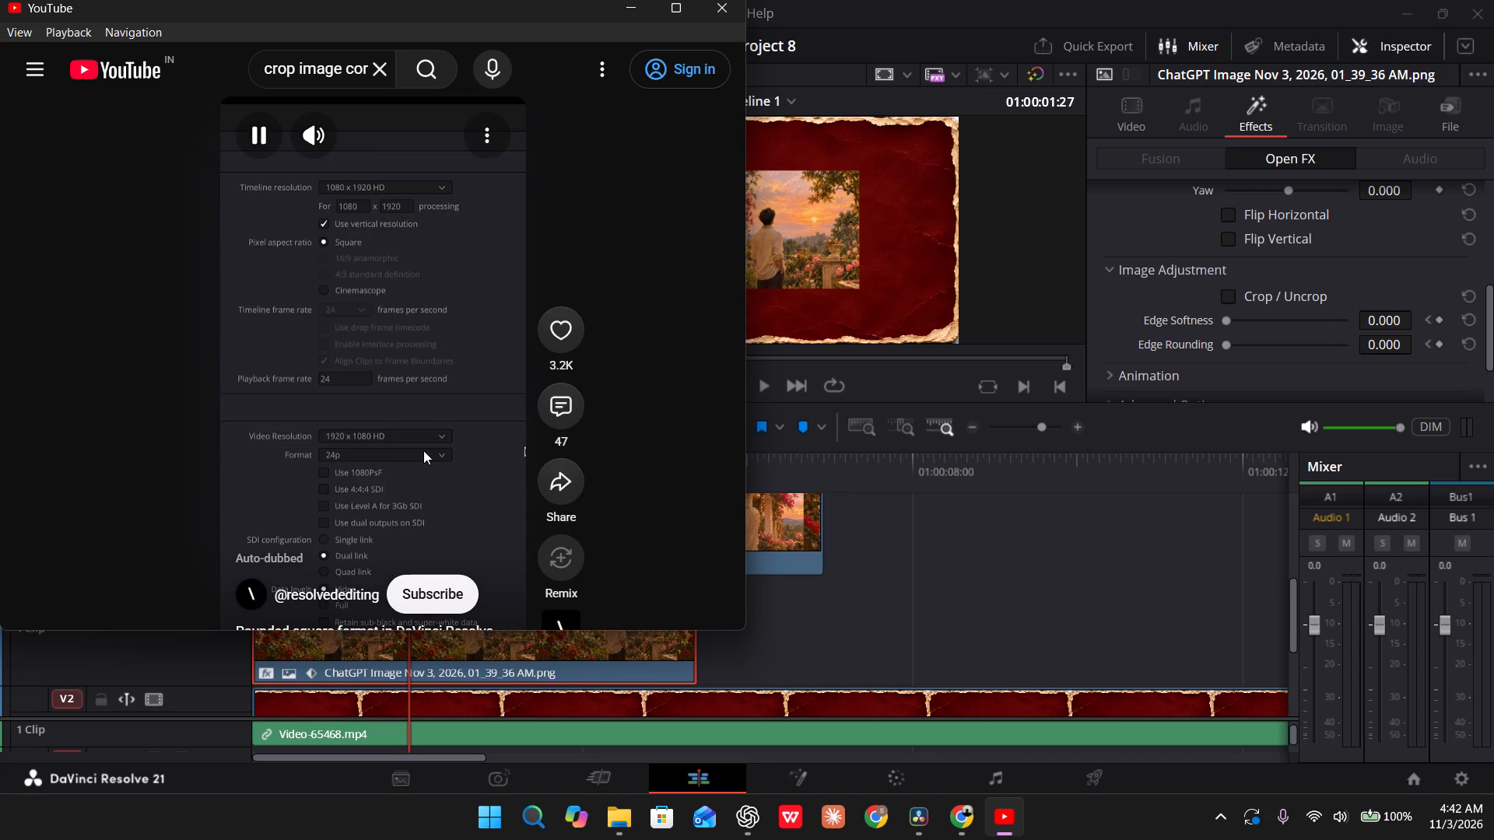
left_click(124, 28)
left_click(124, 28)
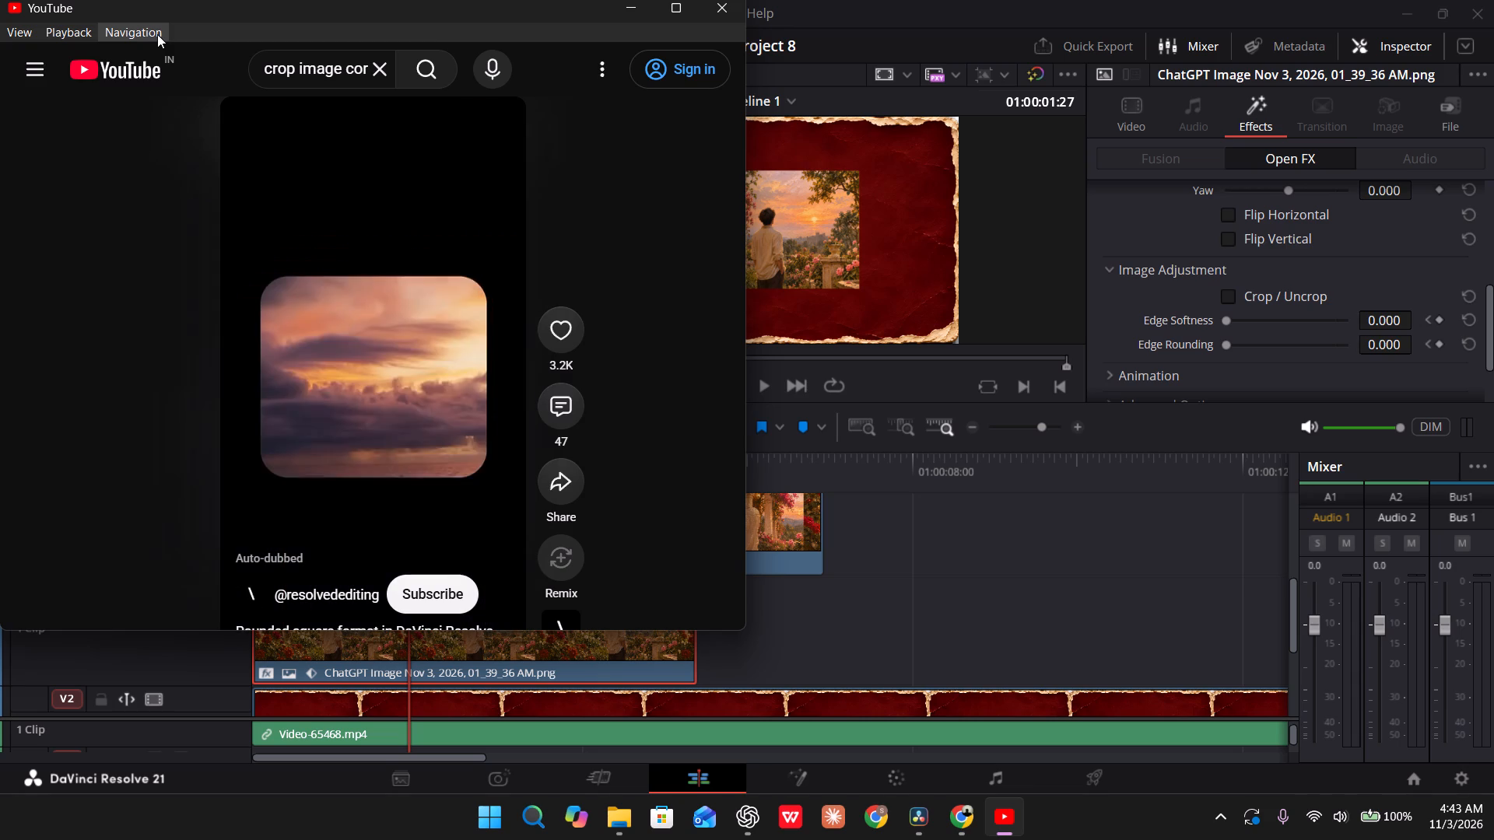
left_click(157, 34)
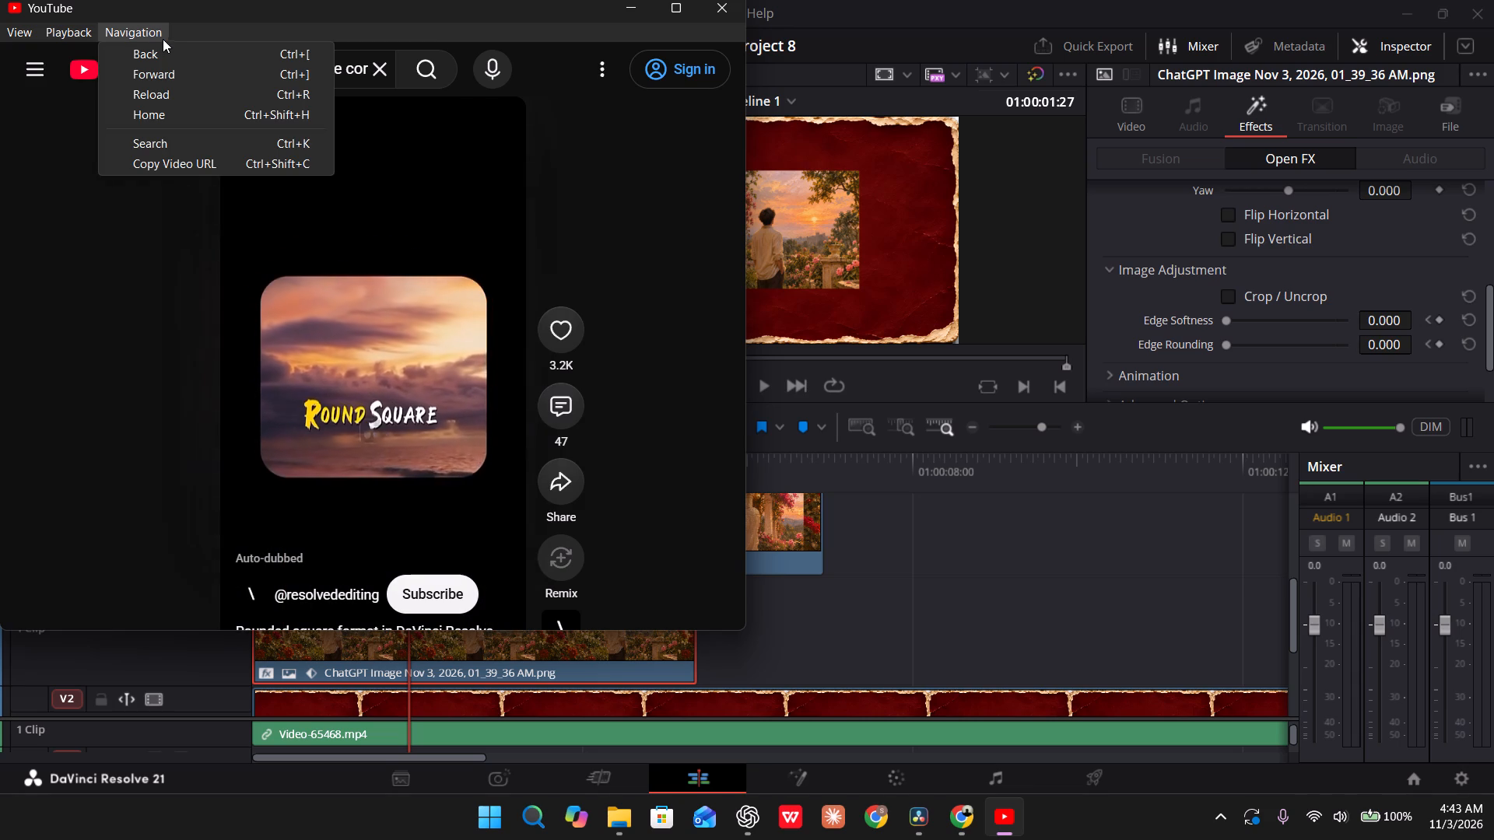
left_click(163, 61)
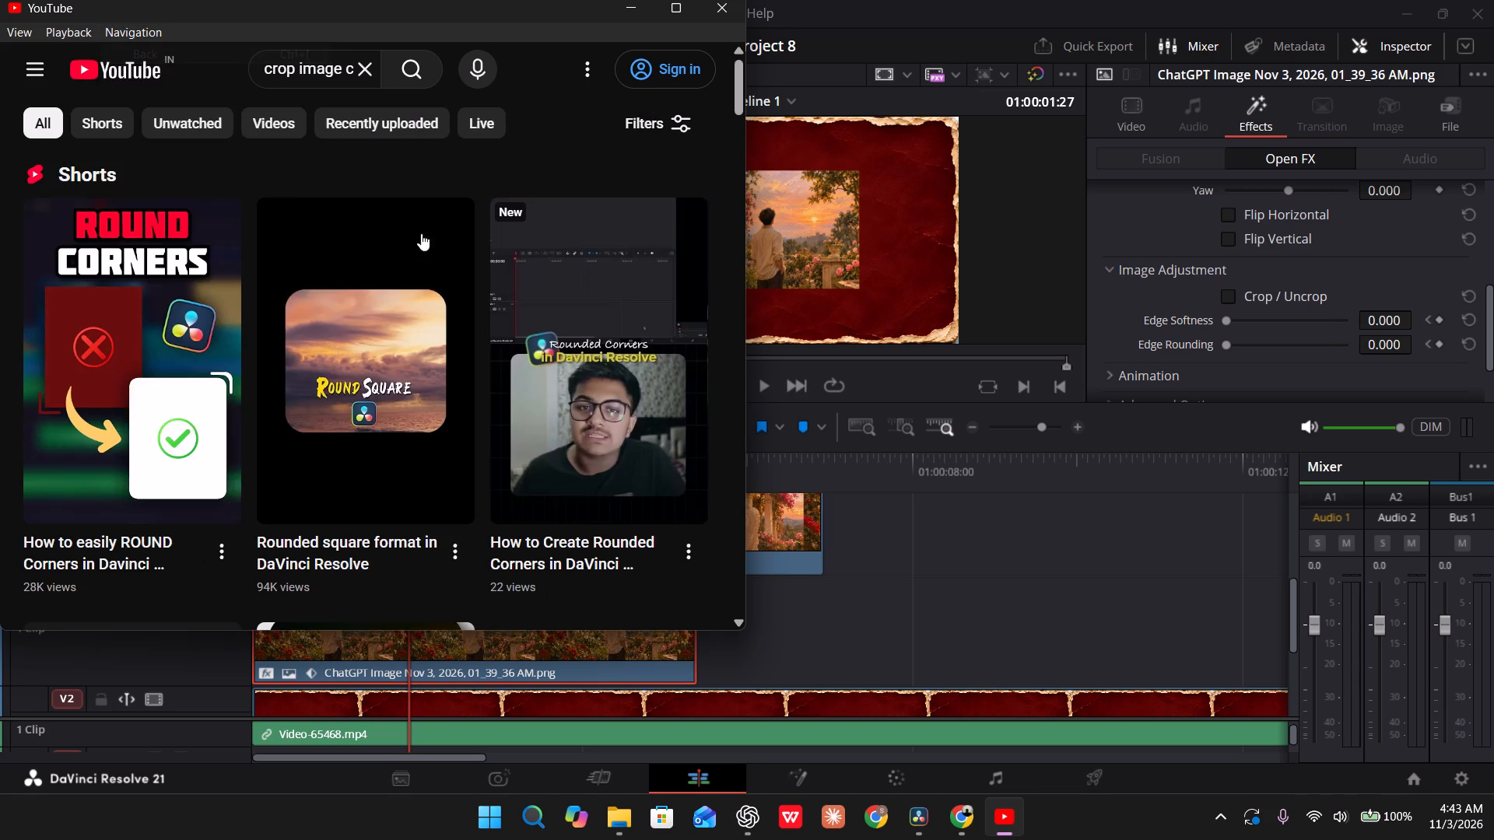
left_click(638, 345)
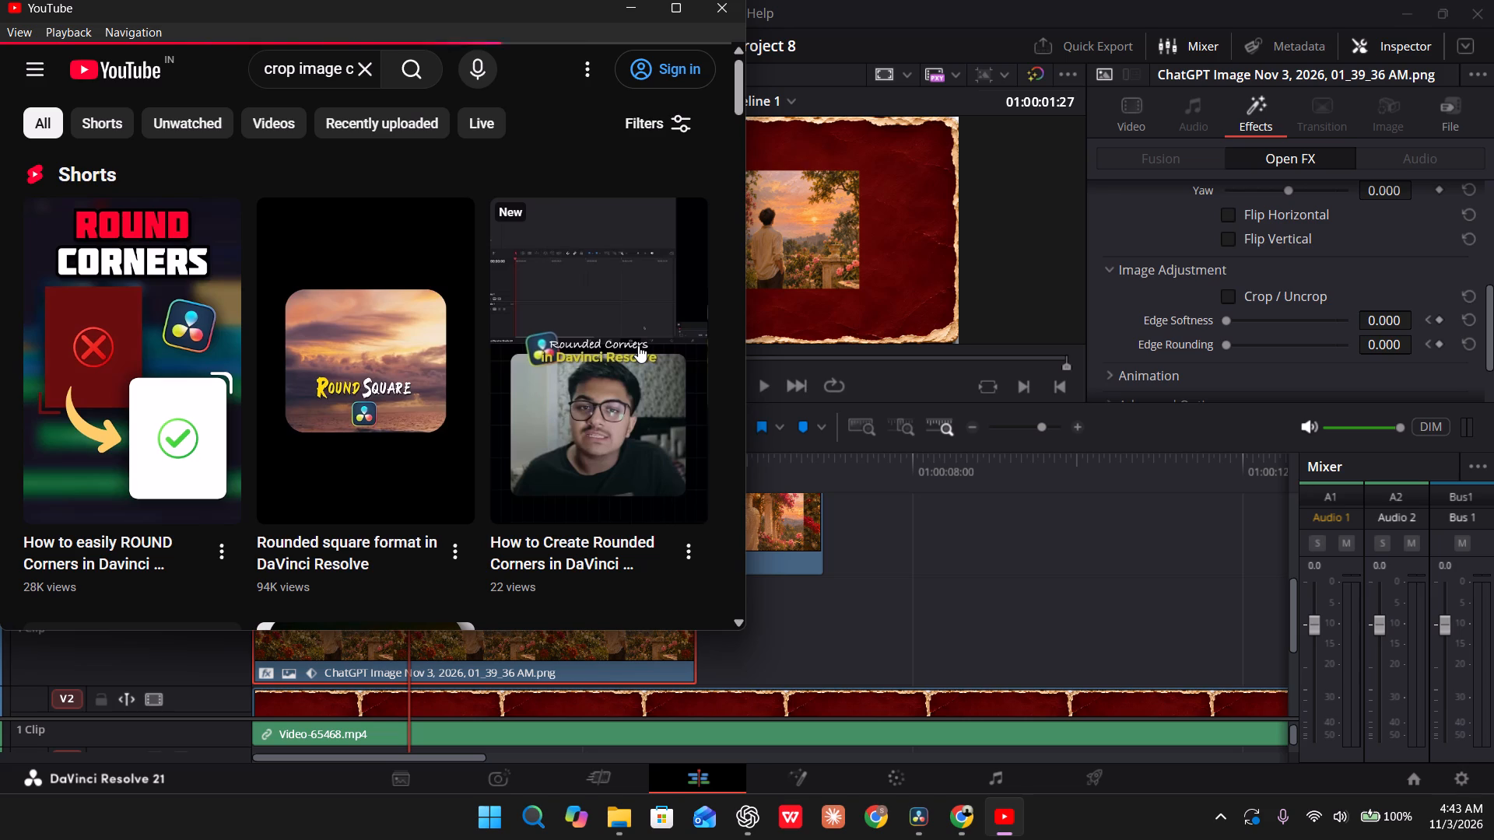
left_click(638, 345)
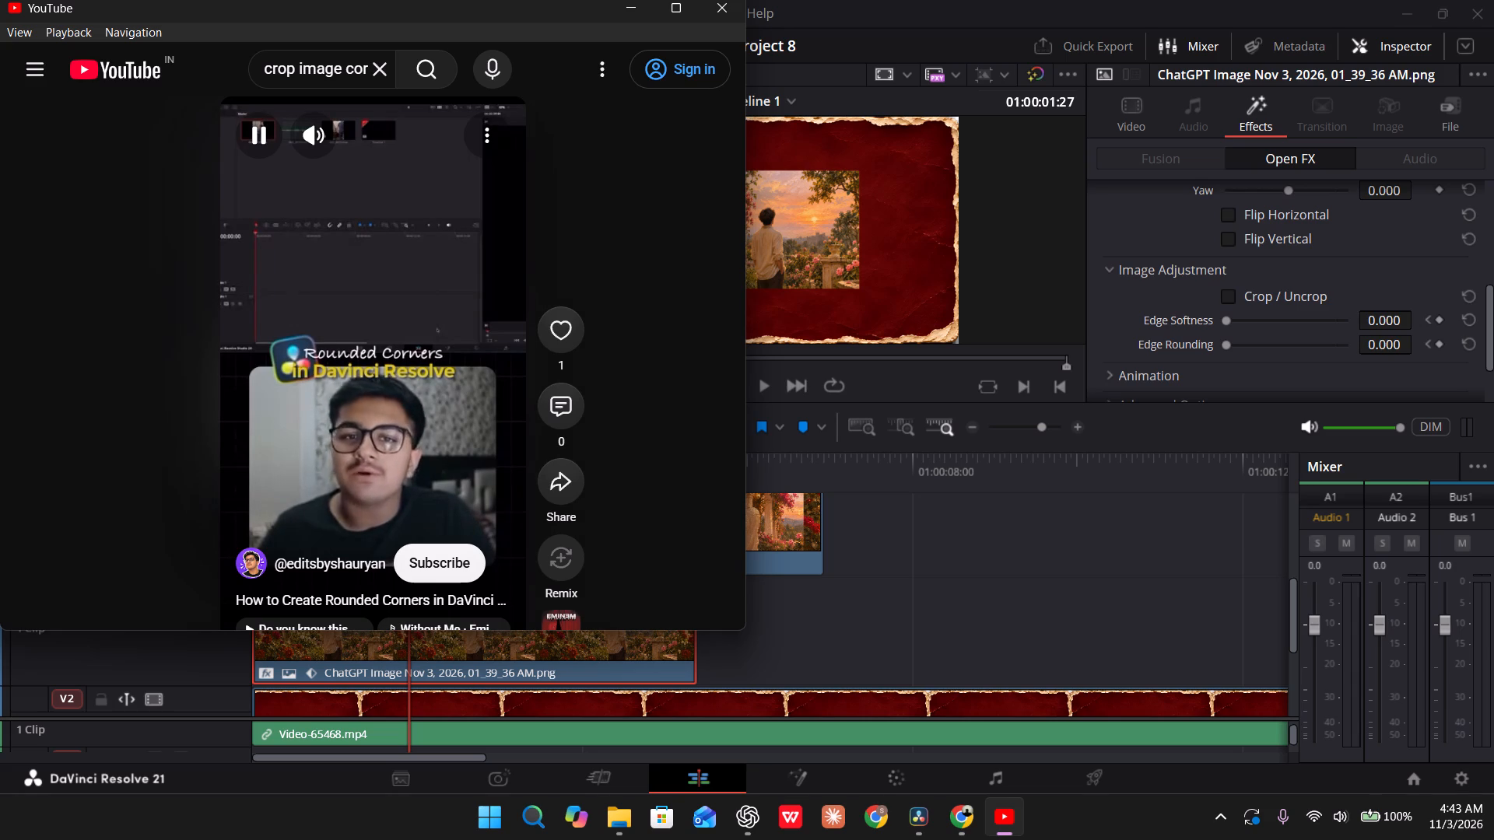
key("Right")
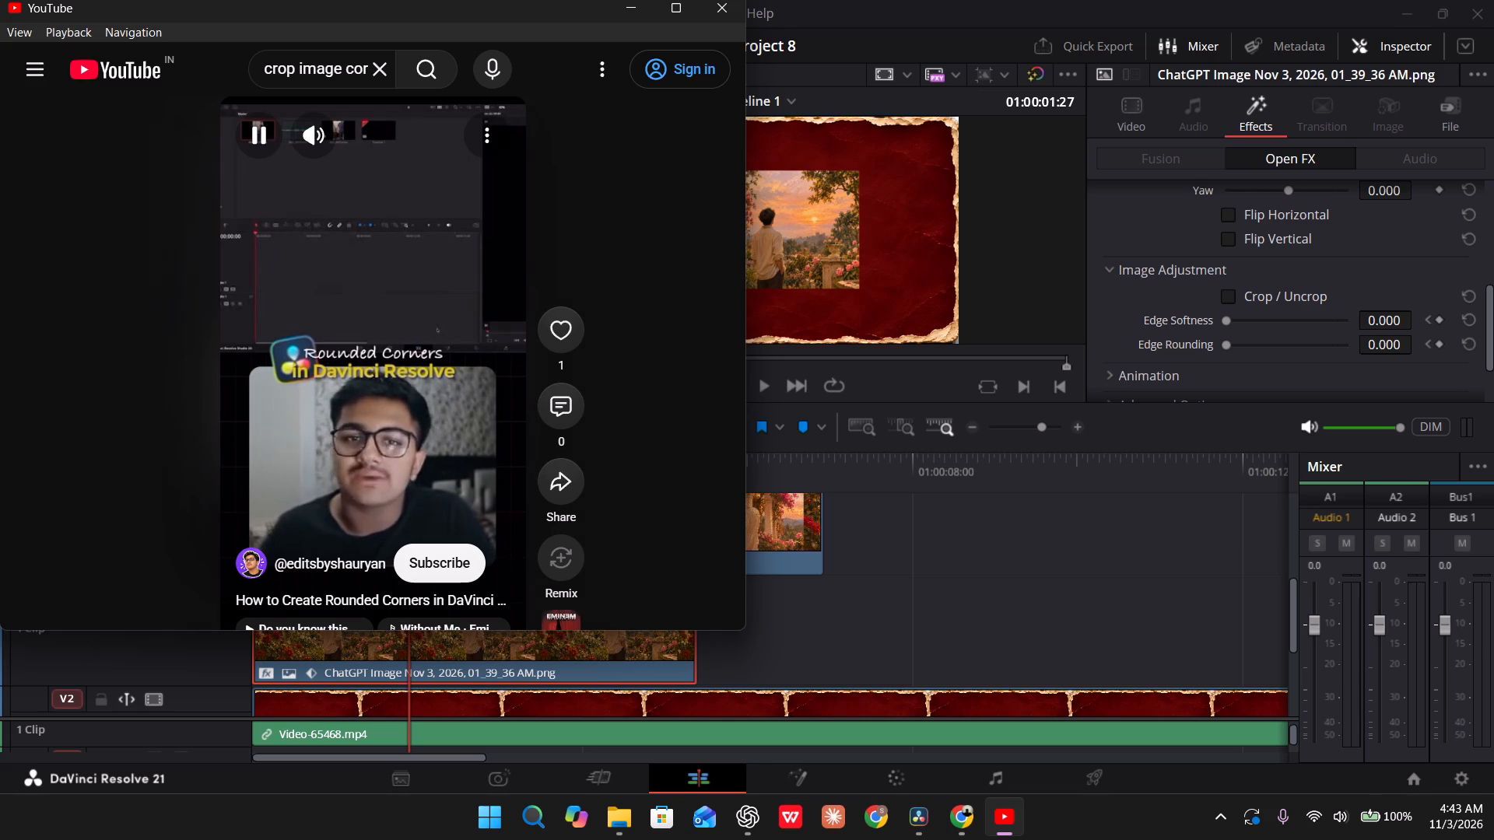
key("Right")
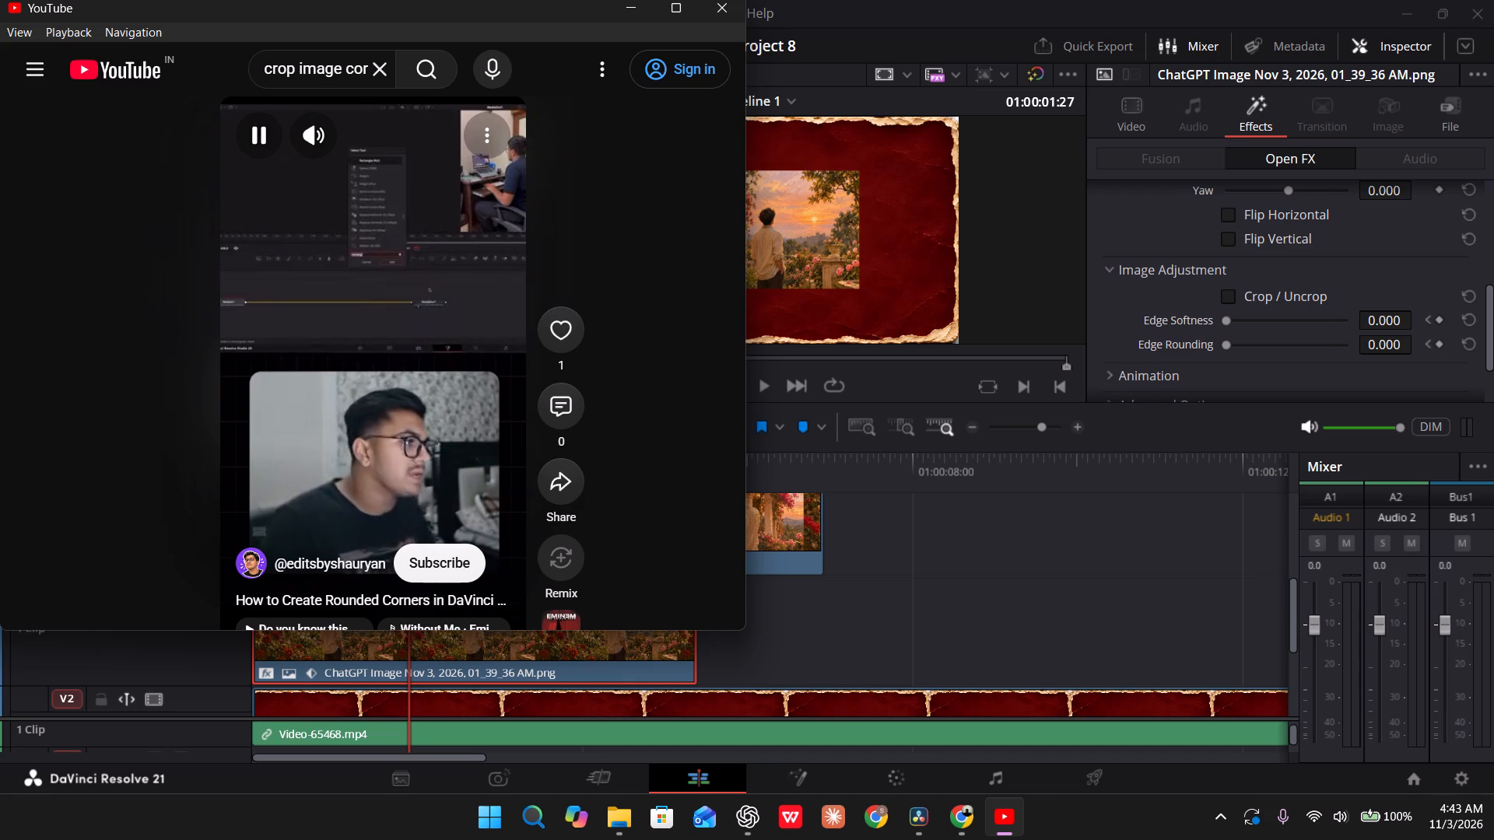
key("Right")
key("Right")
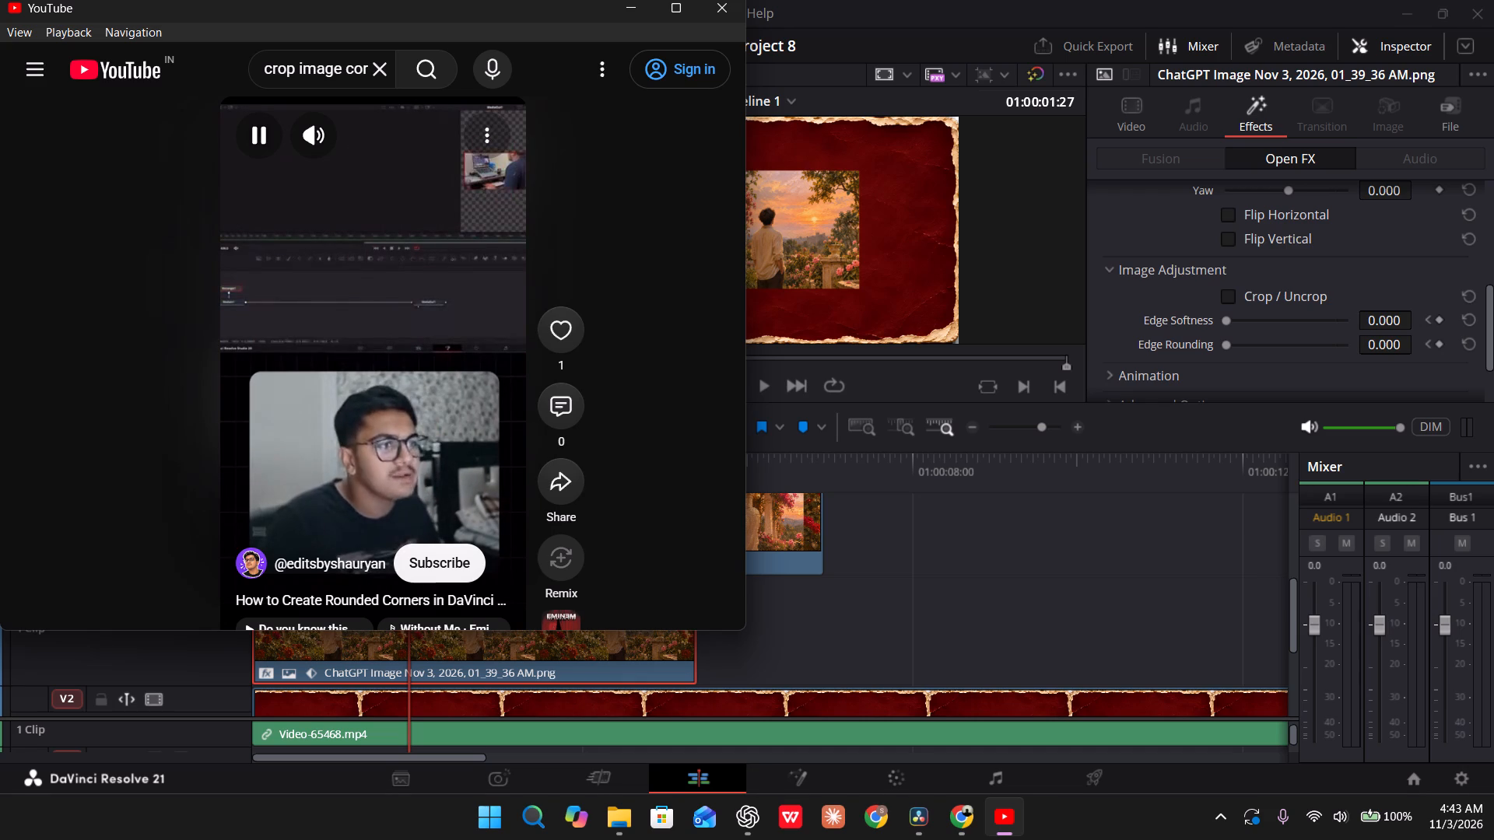
key("Right")
key("Left")
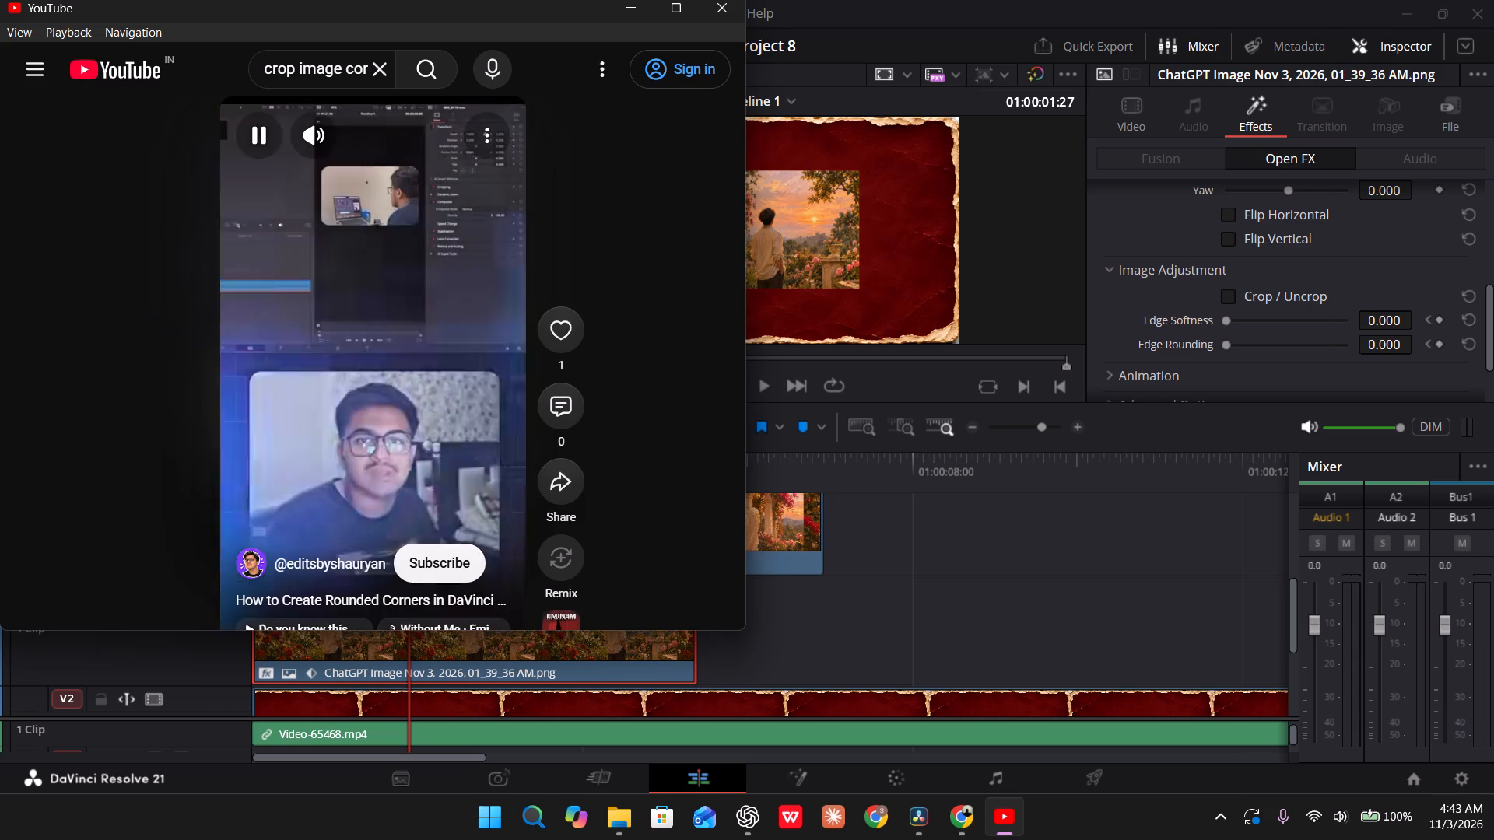
scroll(472, 259, "down", 3)
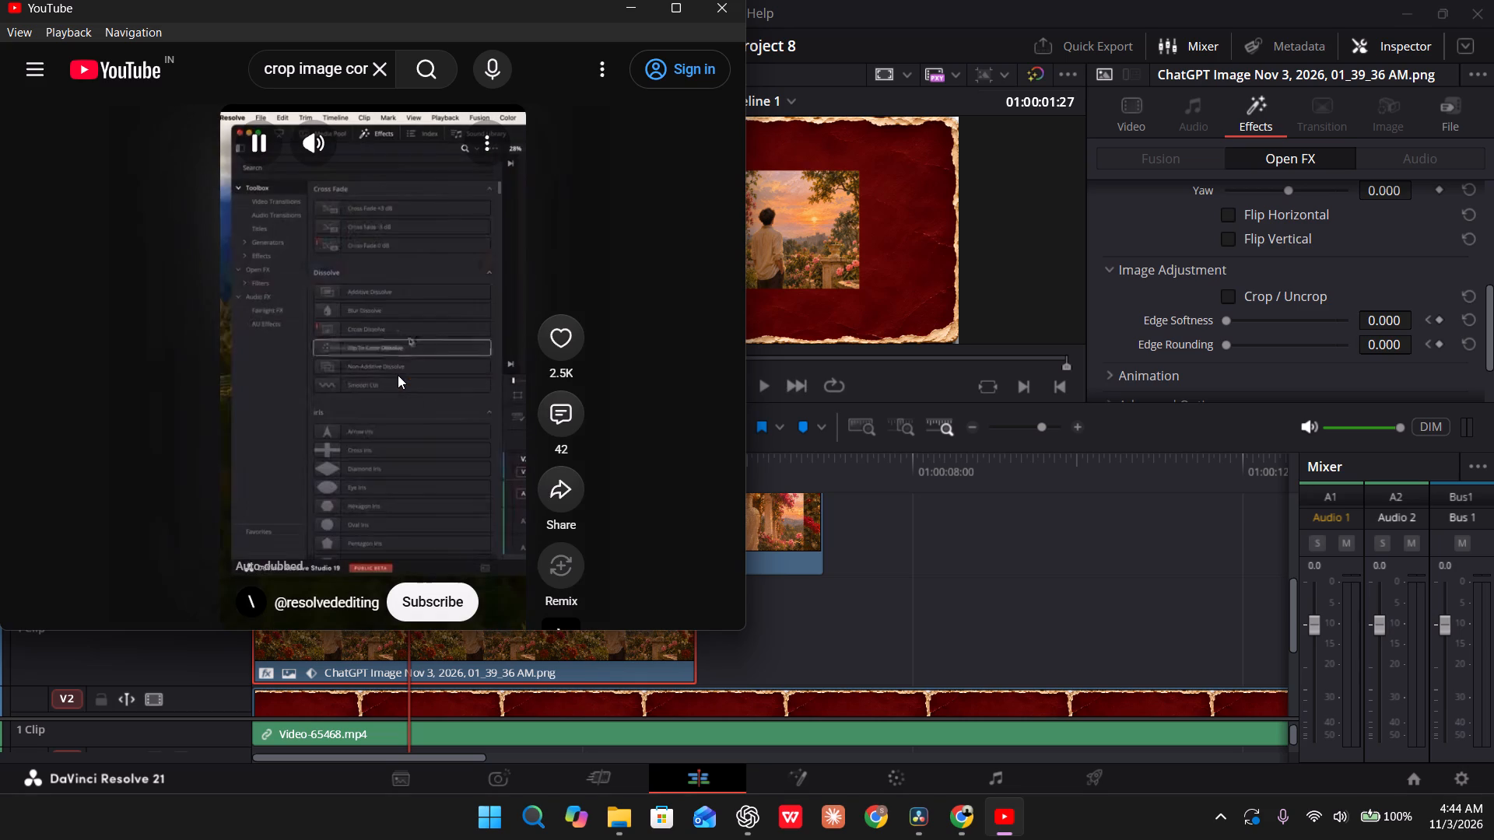
key("Right")
key("Left")
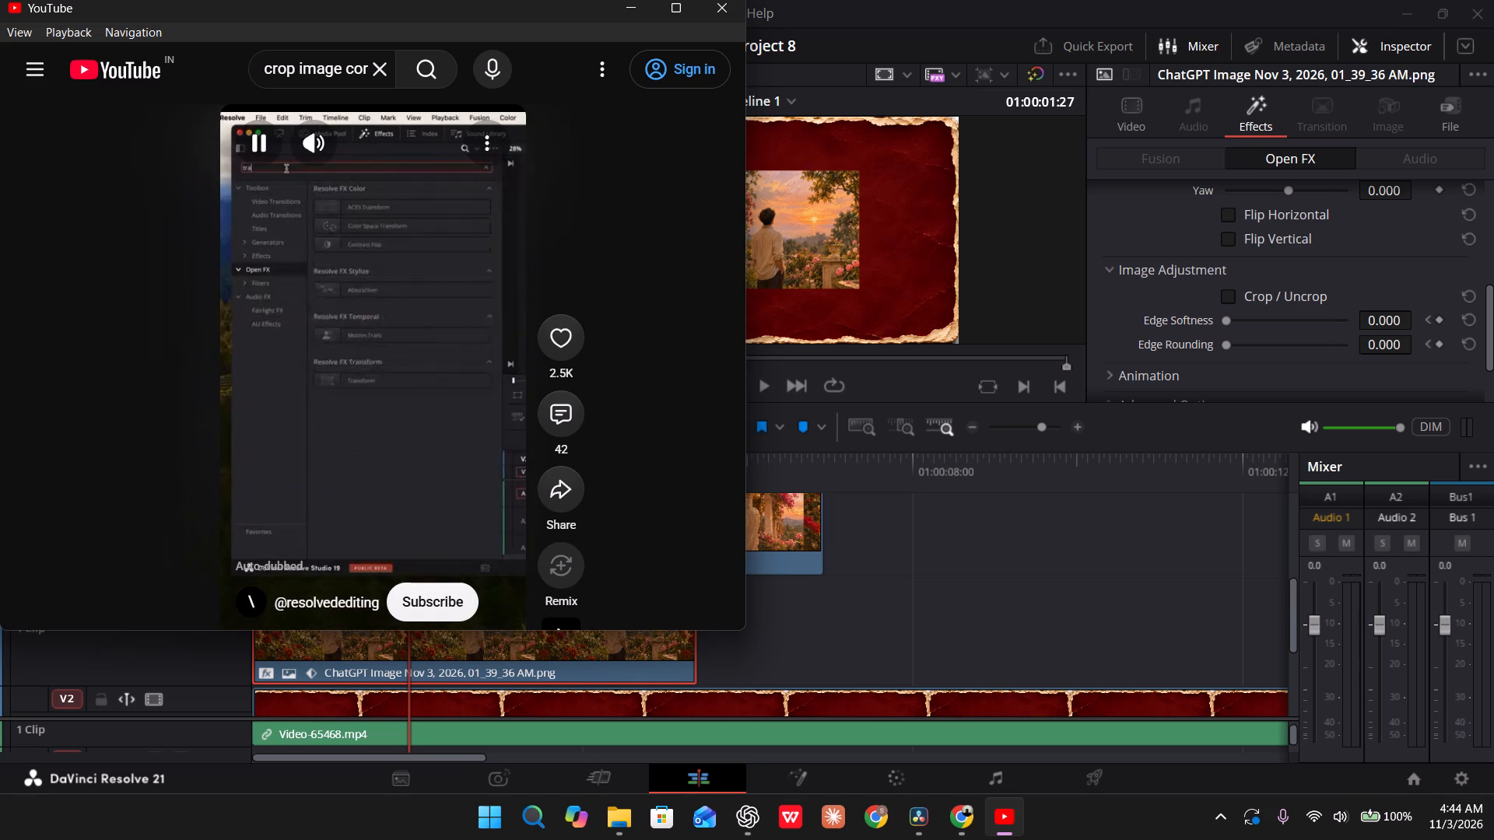
scroll(398, 375, "down", 4)
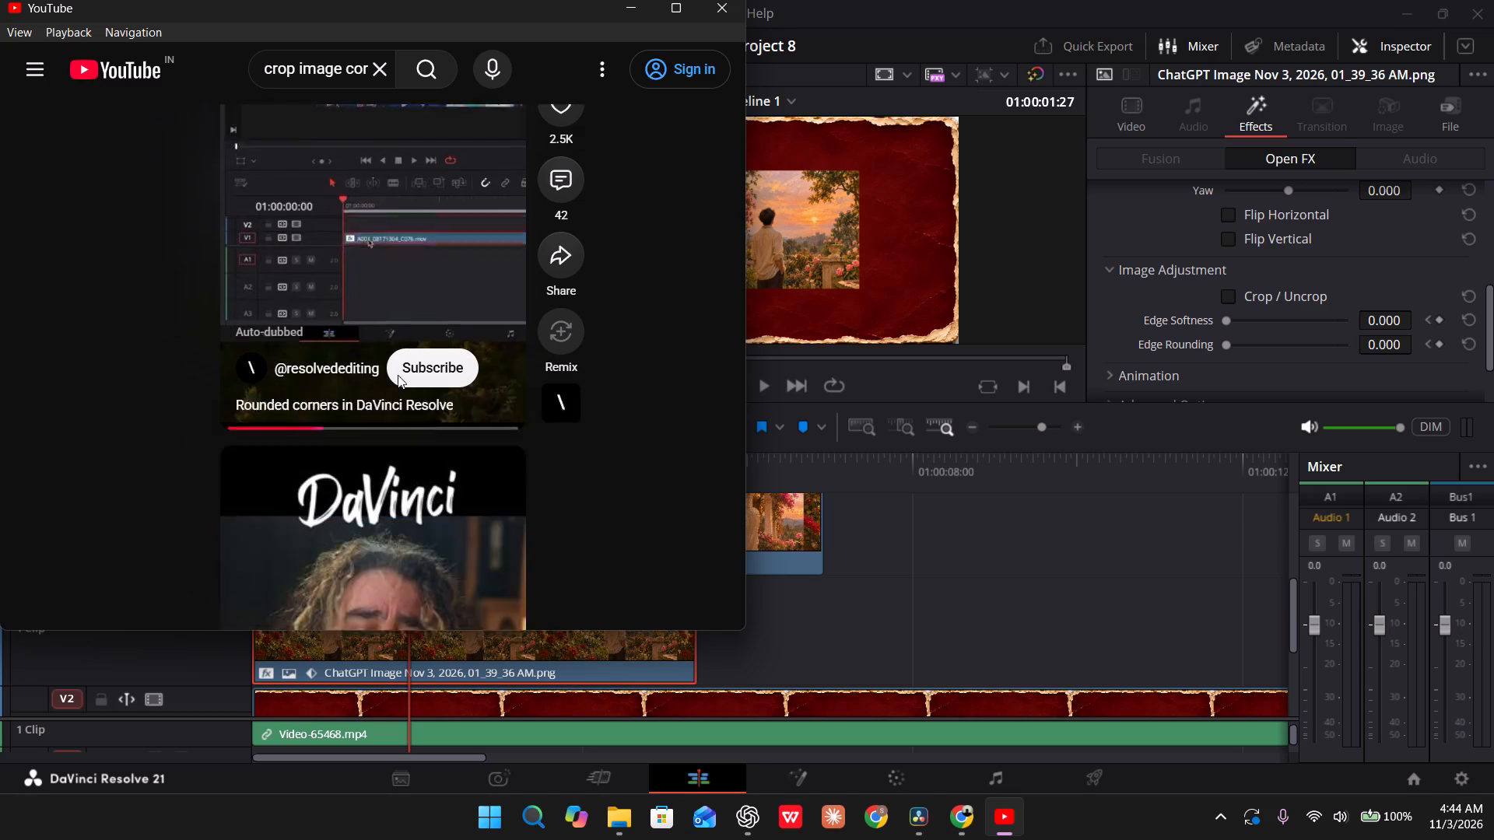
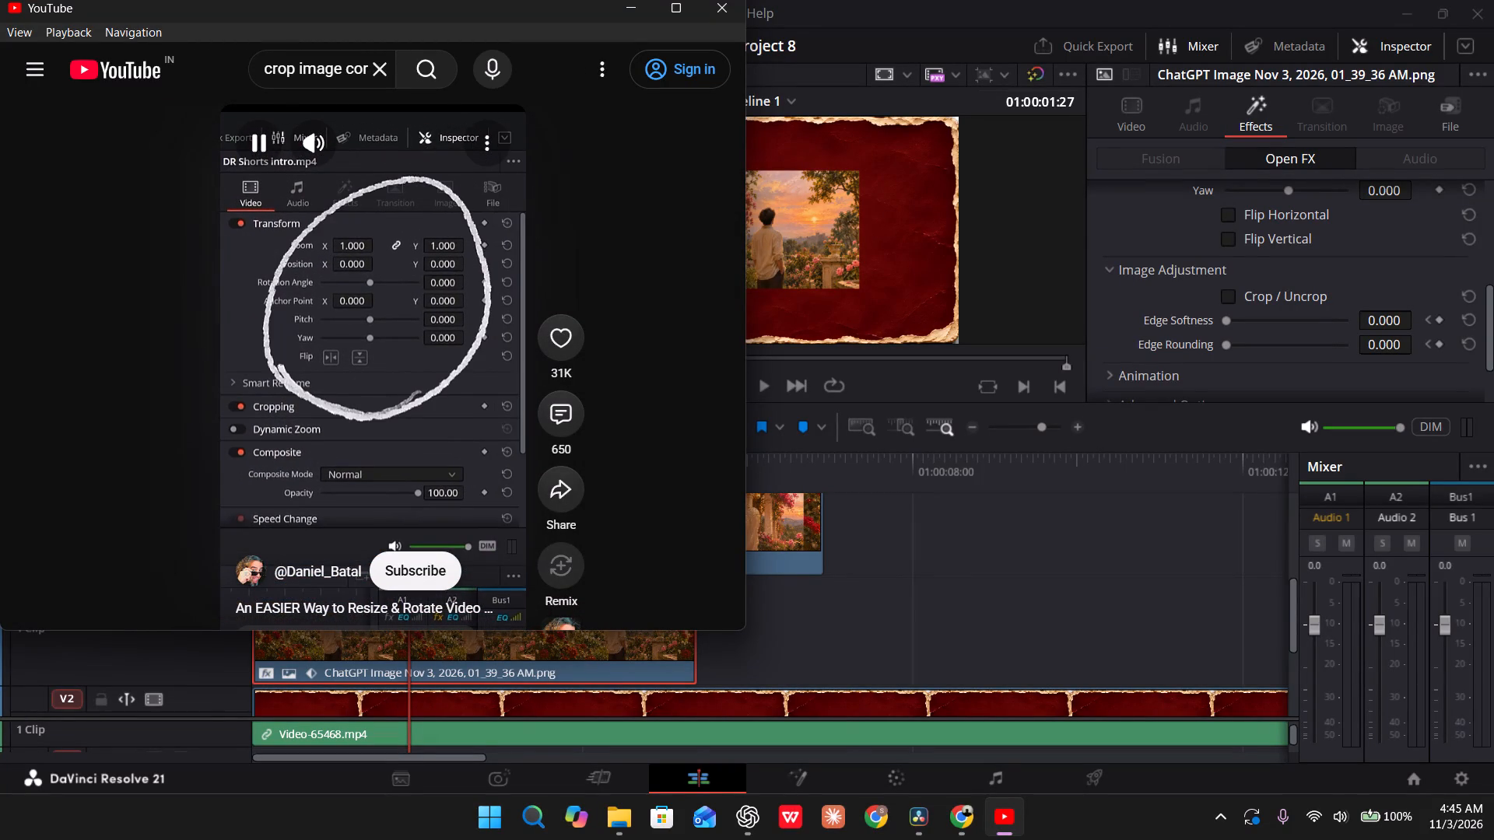
scroll(398, 375, "down", 3)
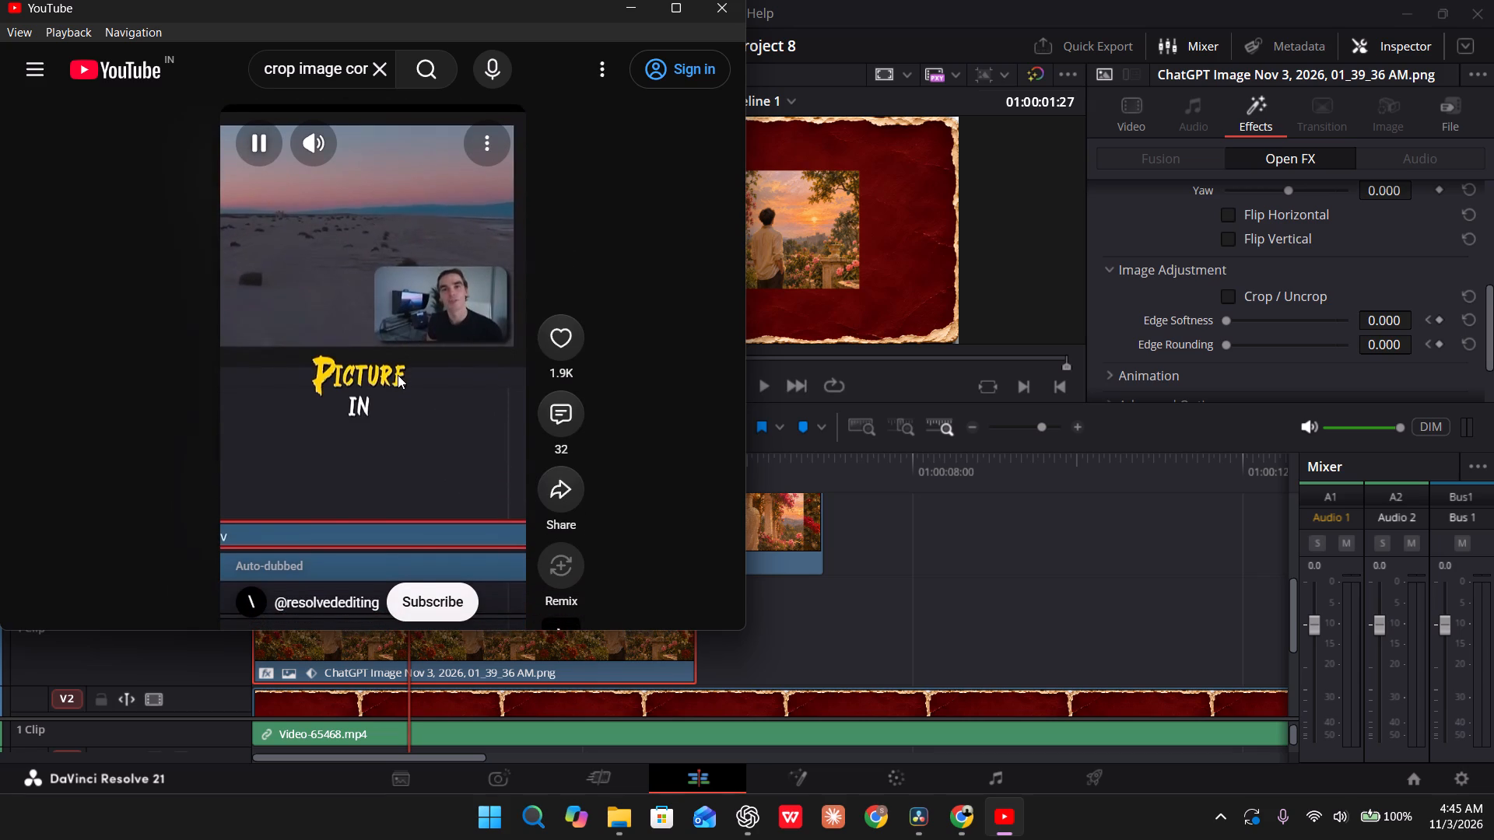
scroll(398, 375, "down", 2)
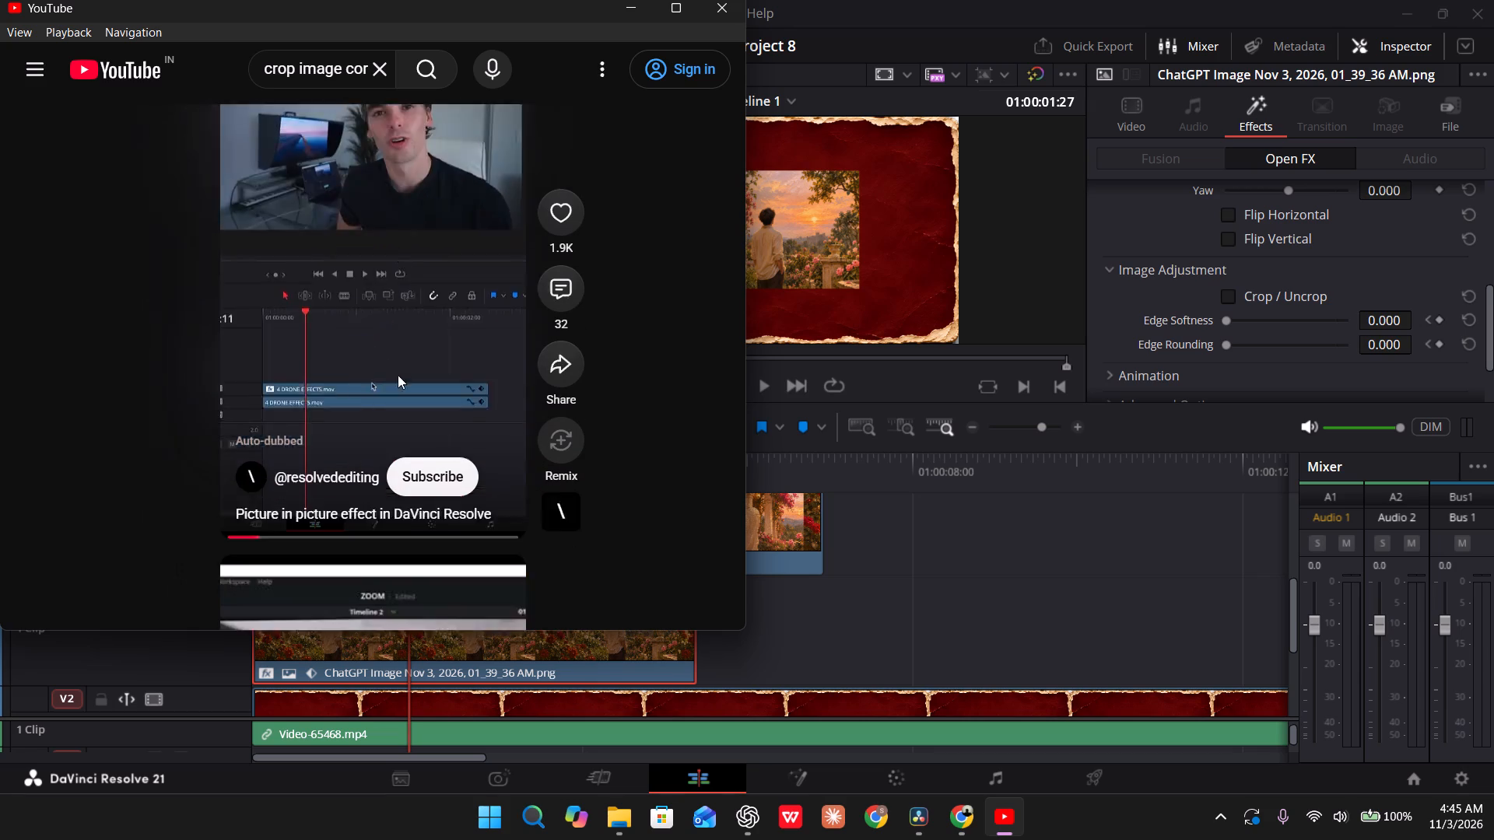
scroll(398, 375, "down", 6)
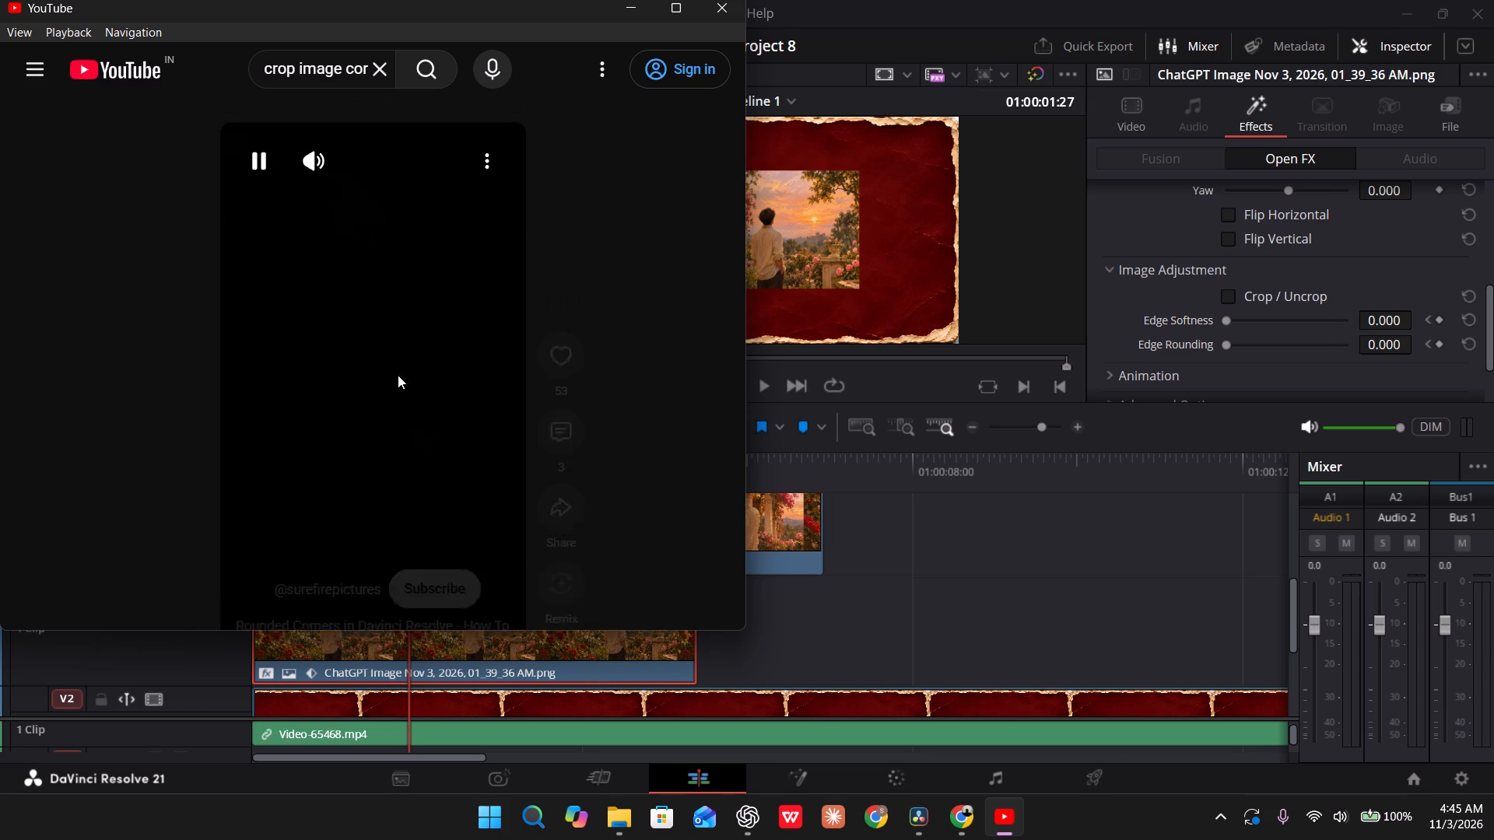
scroll(398, 375, "down", 4)
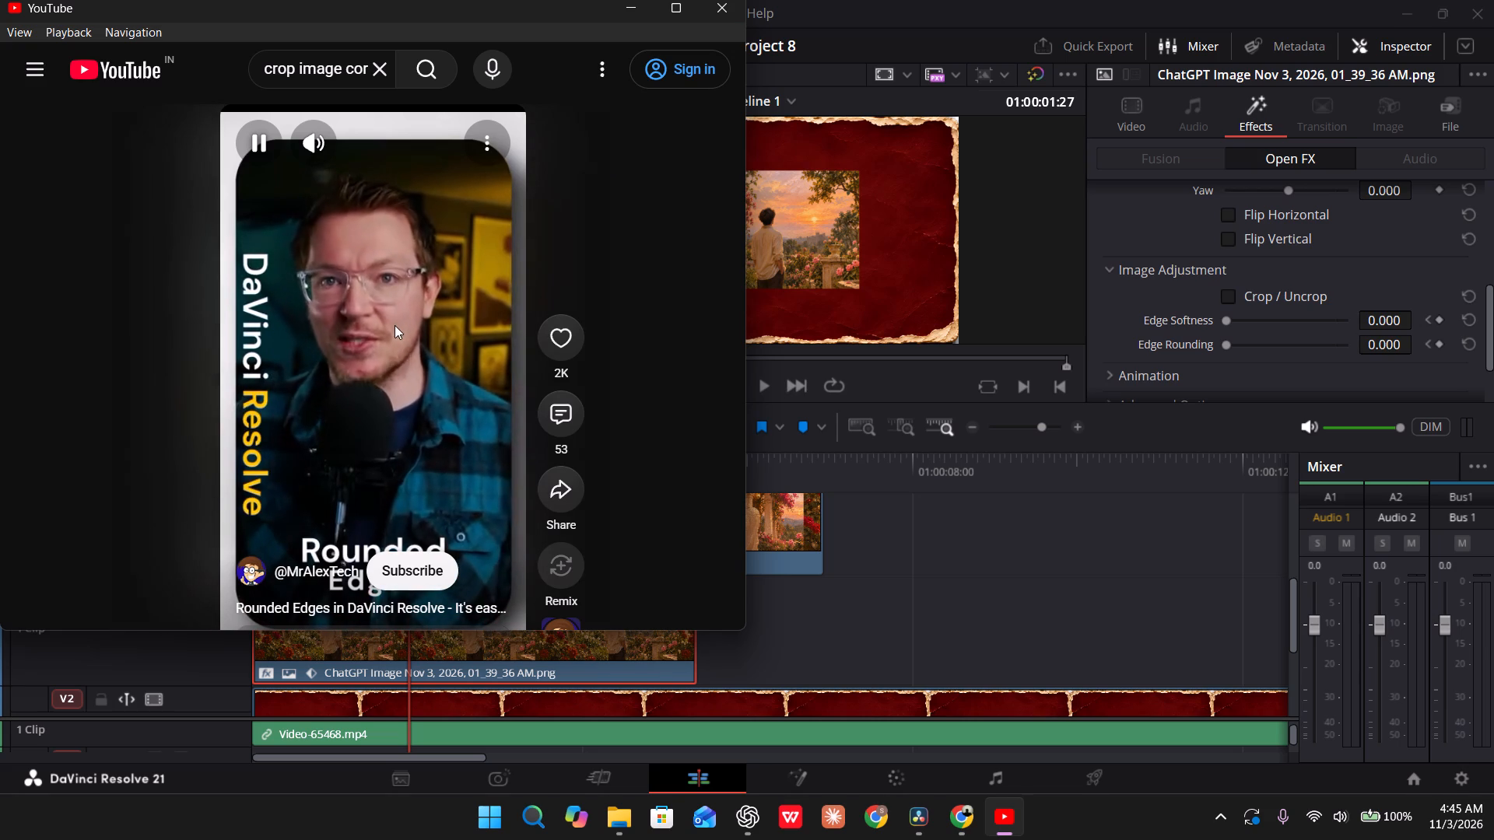
key("Right")
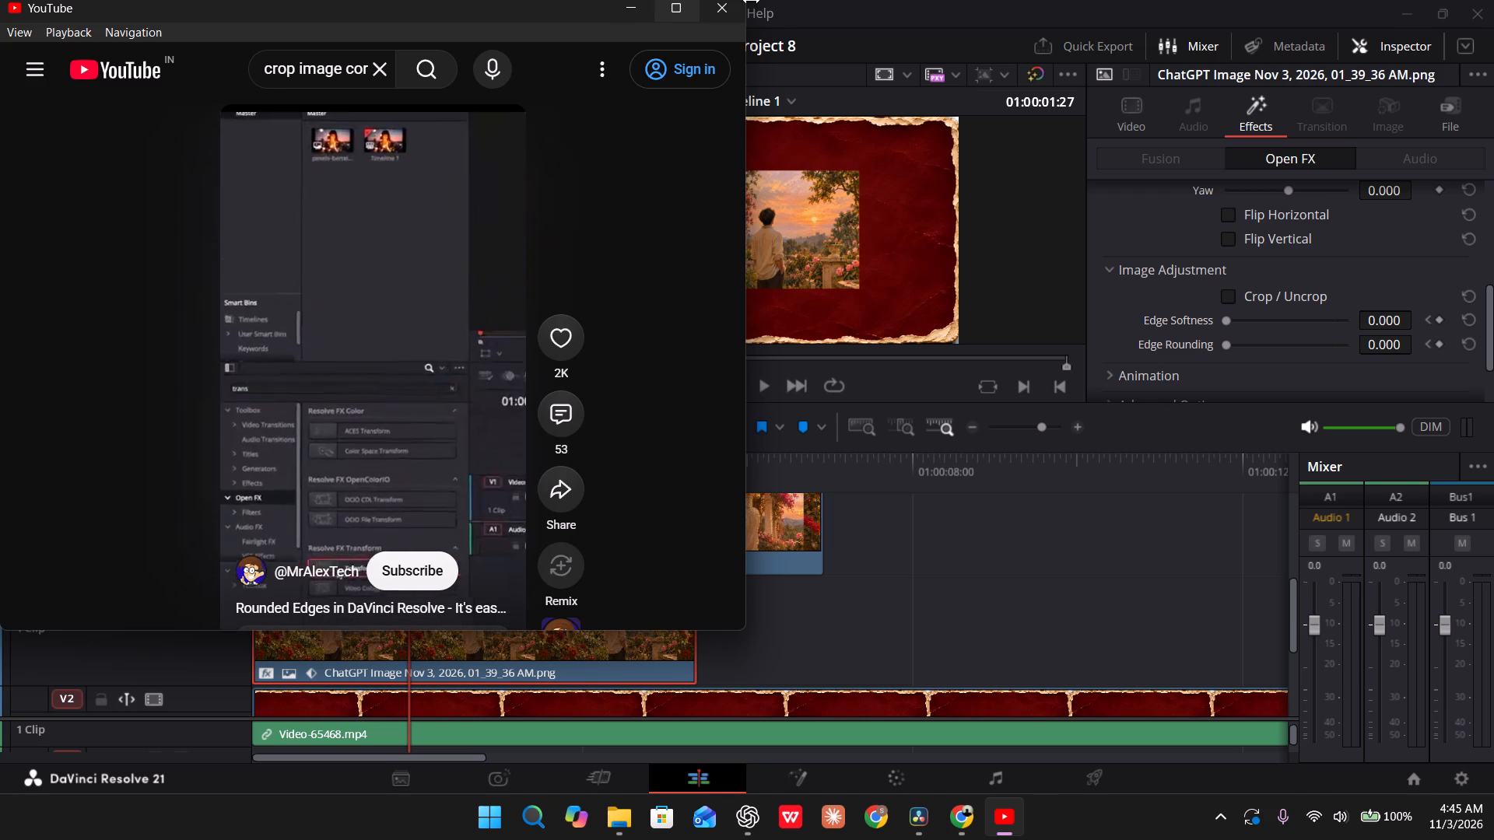
left_click(730, 0)
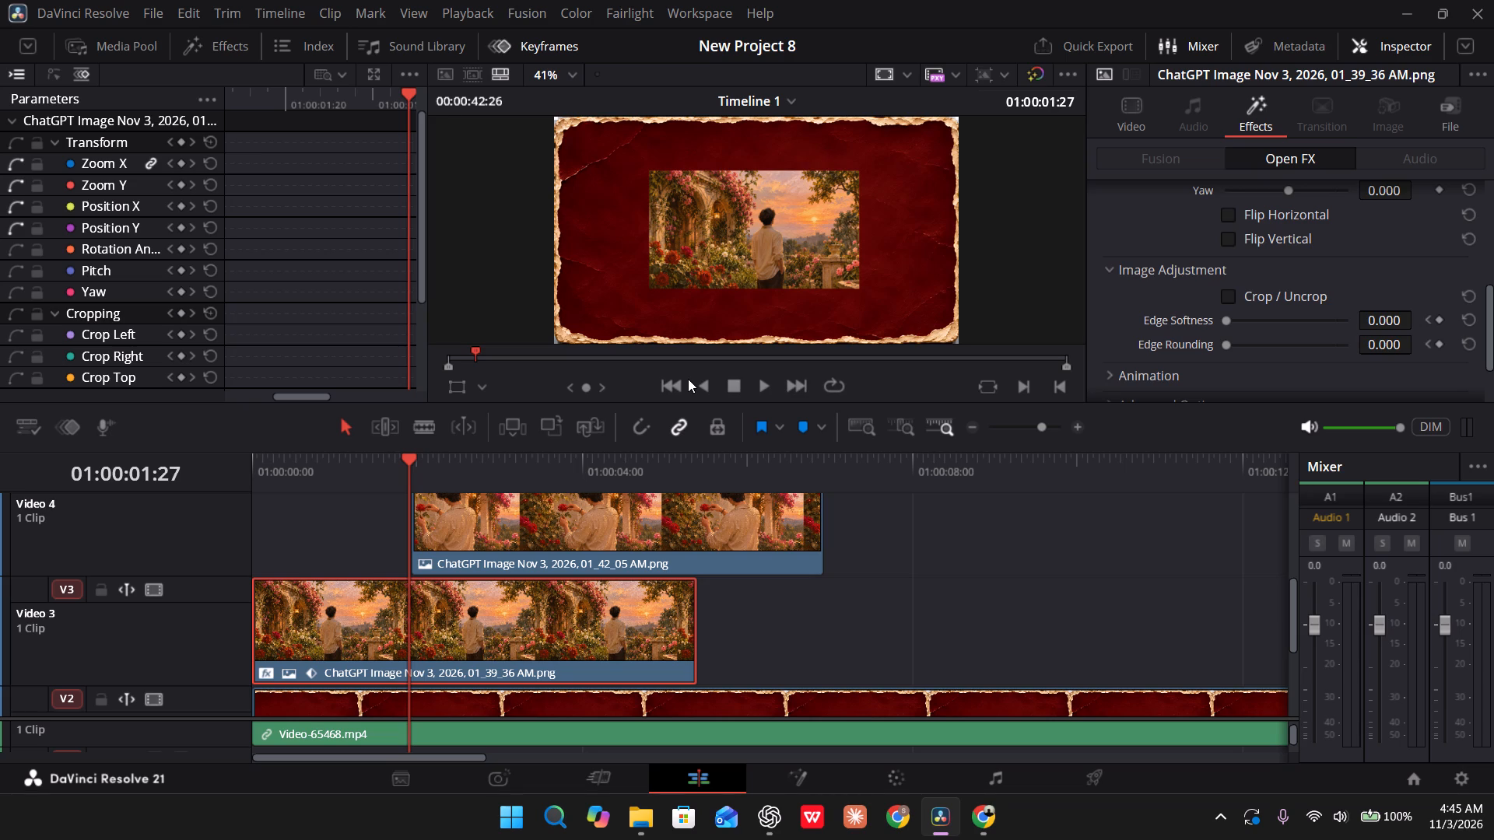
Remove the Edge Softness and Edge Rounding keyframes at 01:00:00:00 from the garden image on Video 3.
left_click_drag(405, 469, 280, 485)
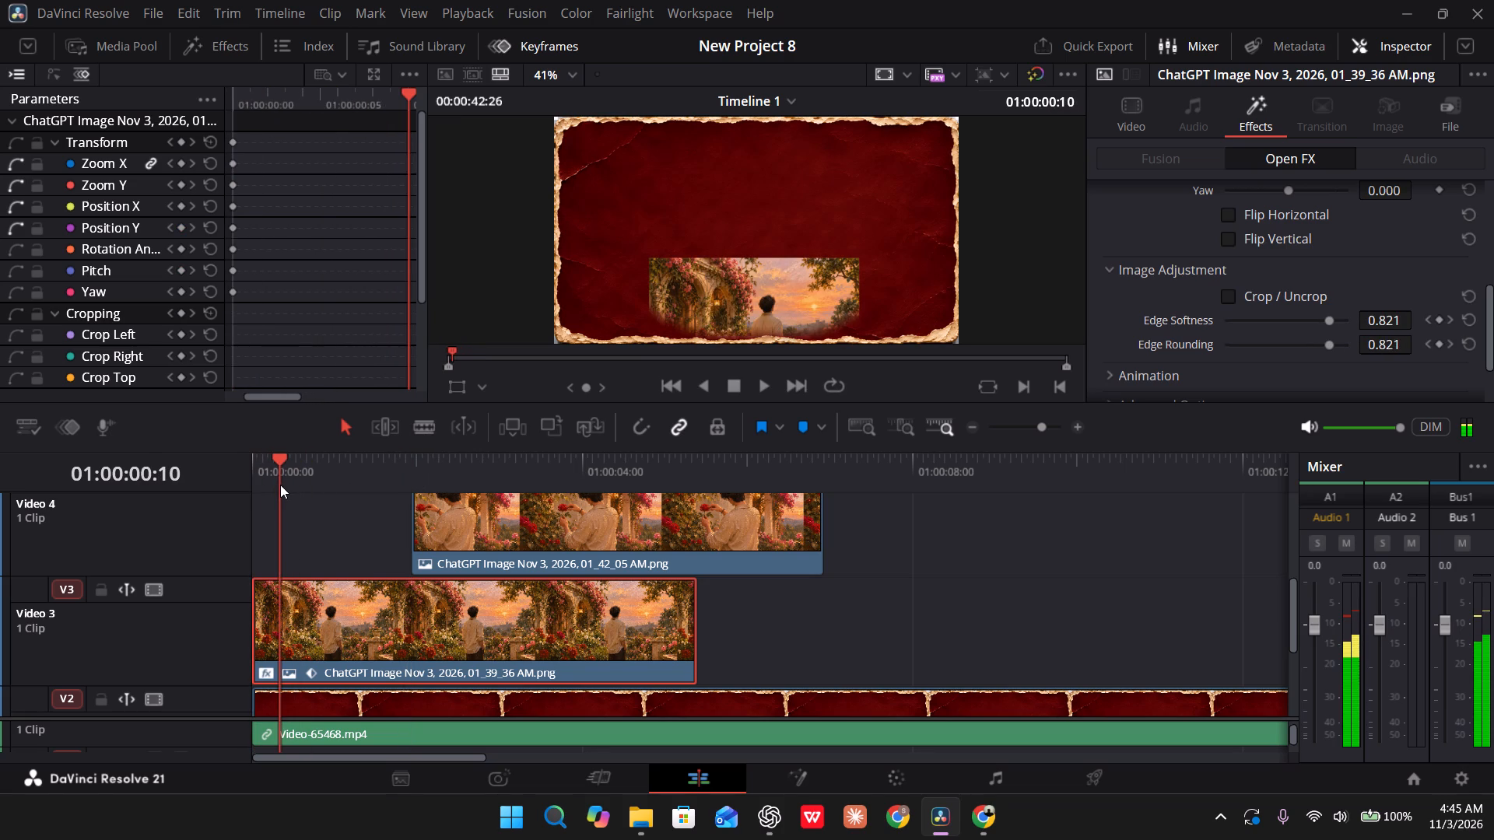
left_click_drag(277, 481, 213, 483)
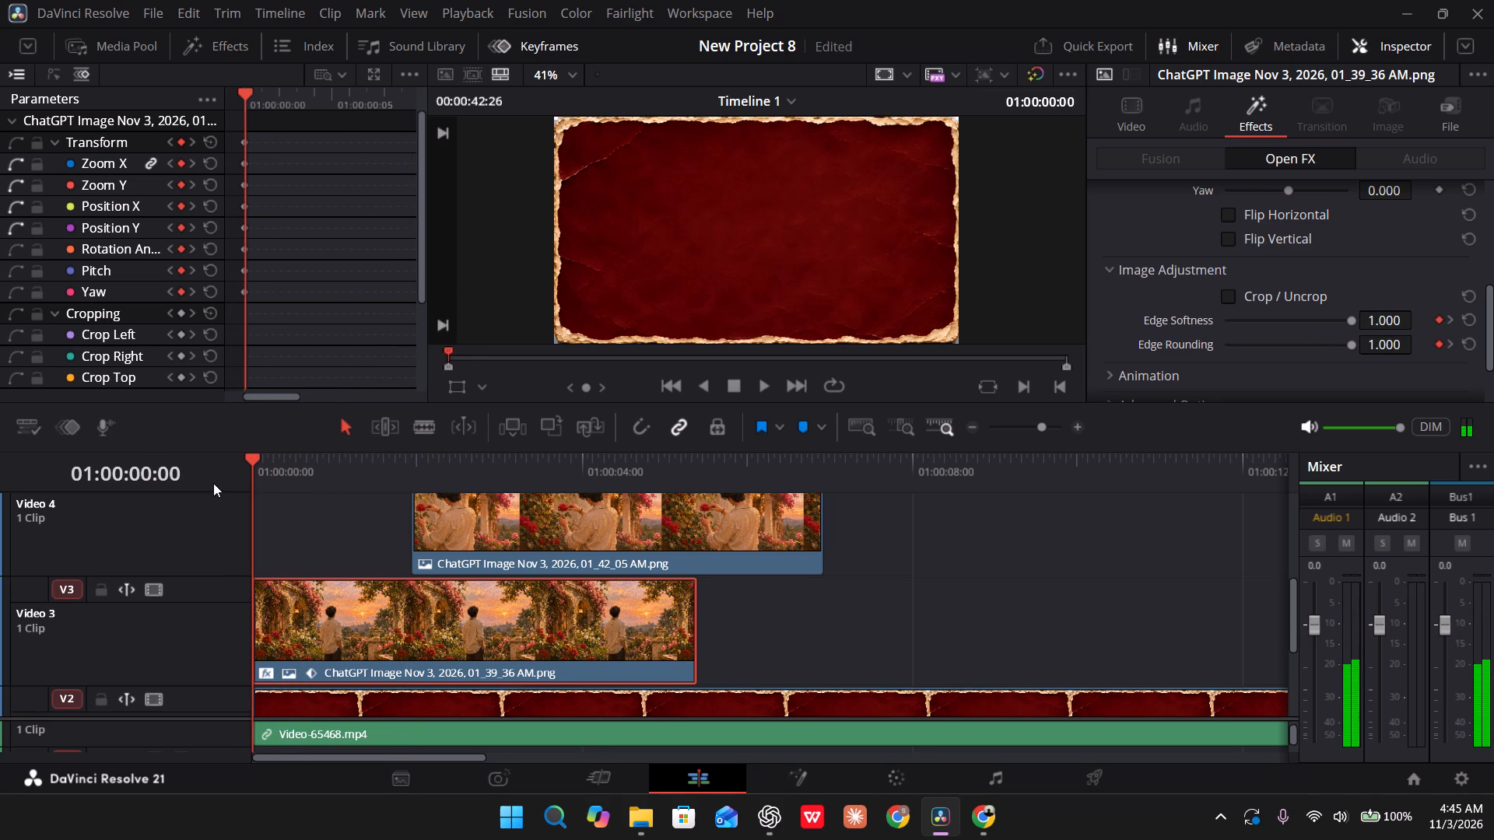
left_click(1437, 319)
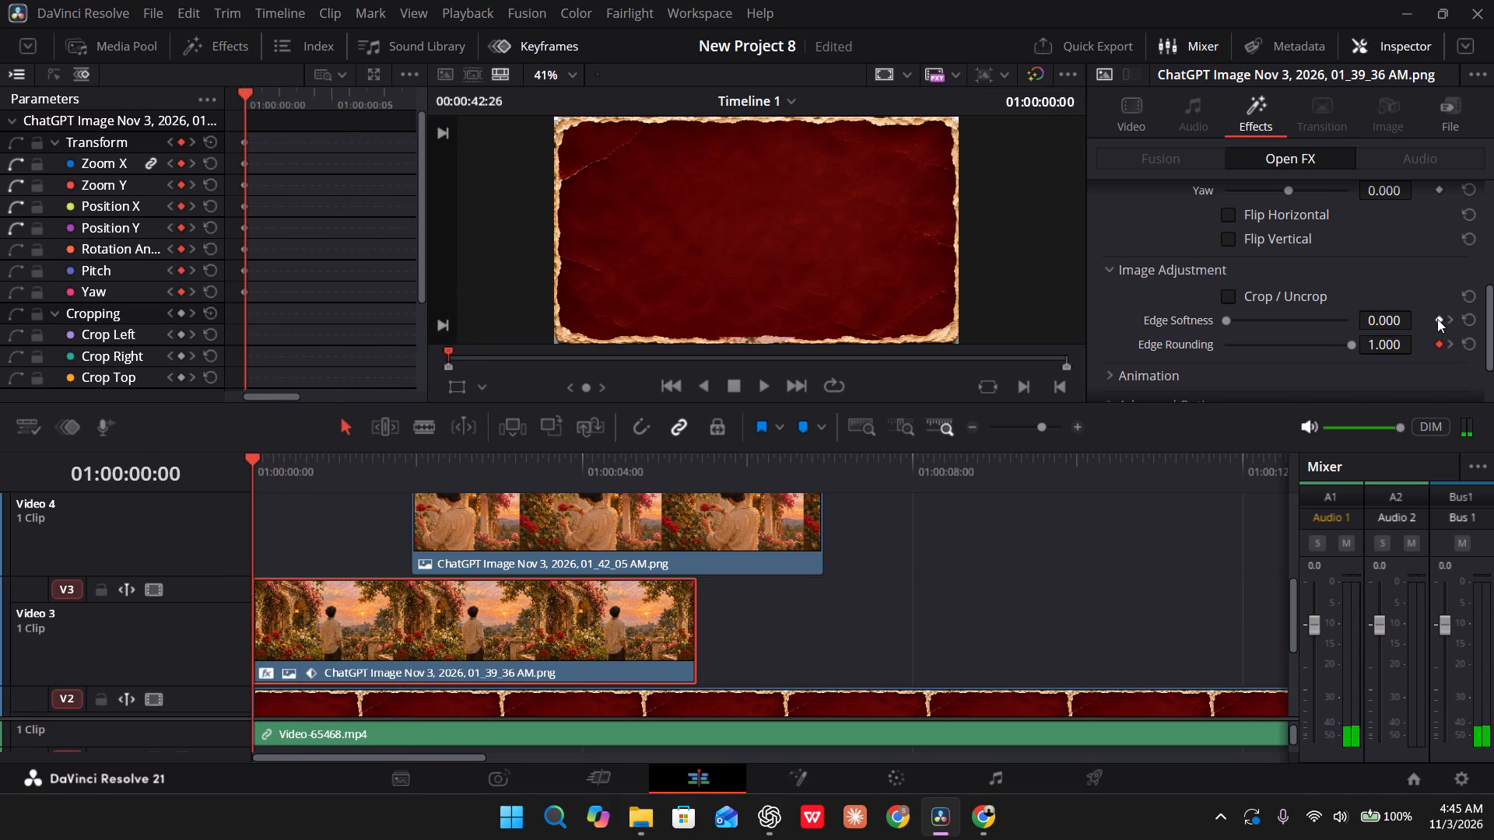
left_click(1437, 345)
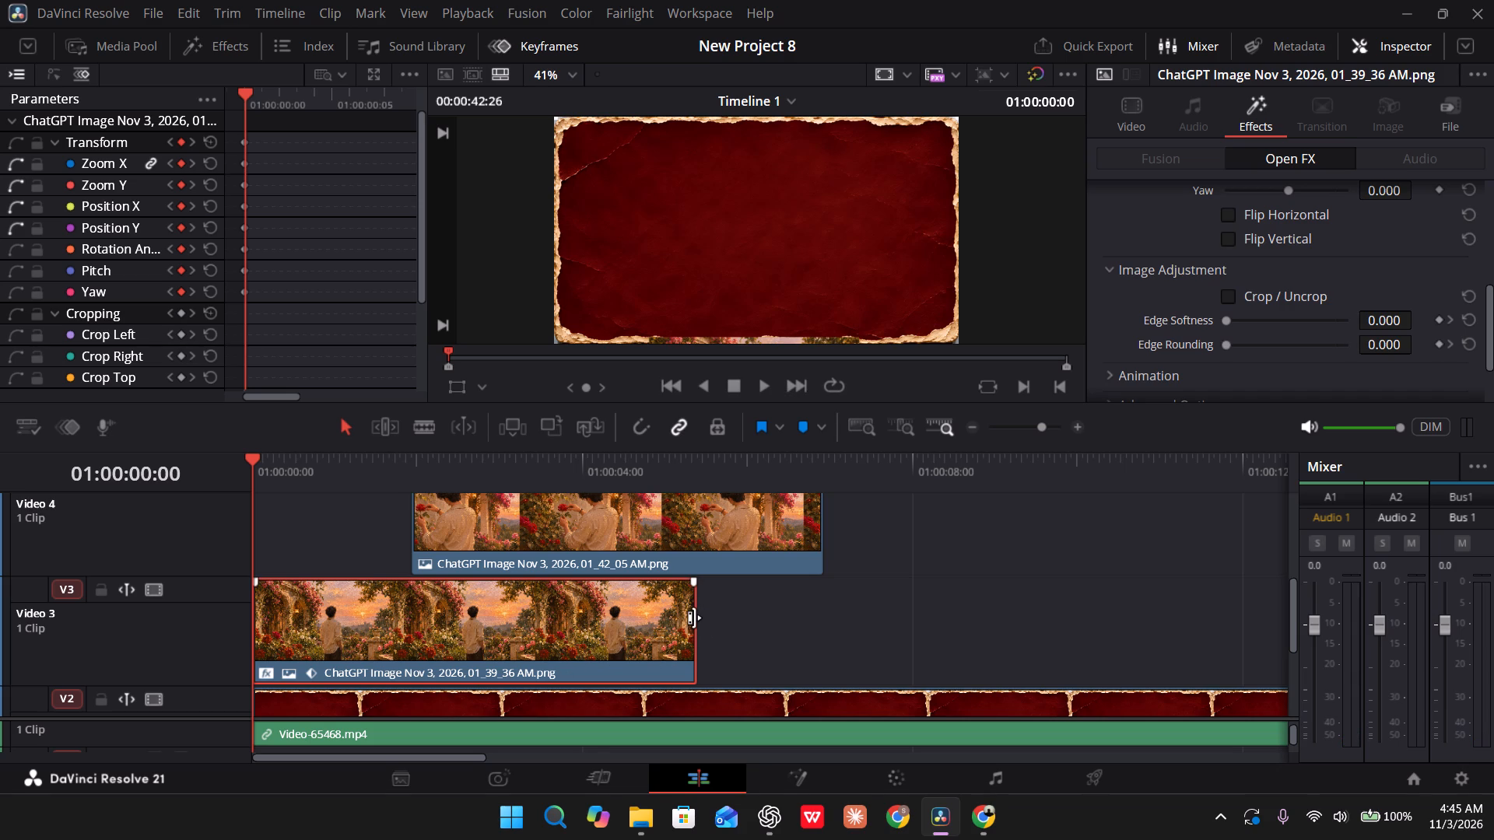
Trim the end of the Video 3 garden image back to where the Video 4 clip starts.
left_click_drag(694, 618, 409, 610)
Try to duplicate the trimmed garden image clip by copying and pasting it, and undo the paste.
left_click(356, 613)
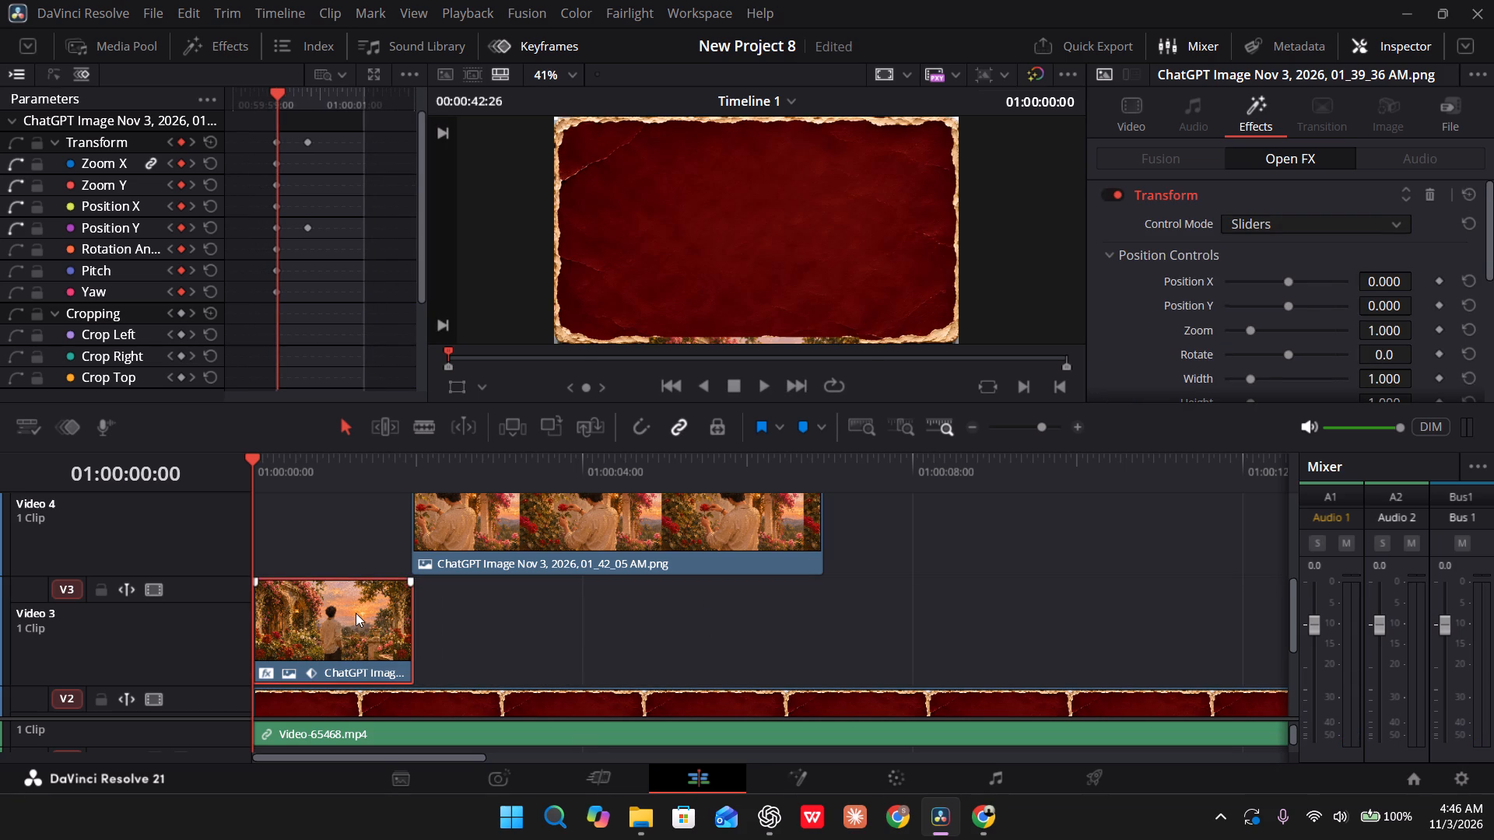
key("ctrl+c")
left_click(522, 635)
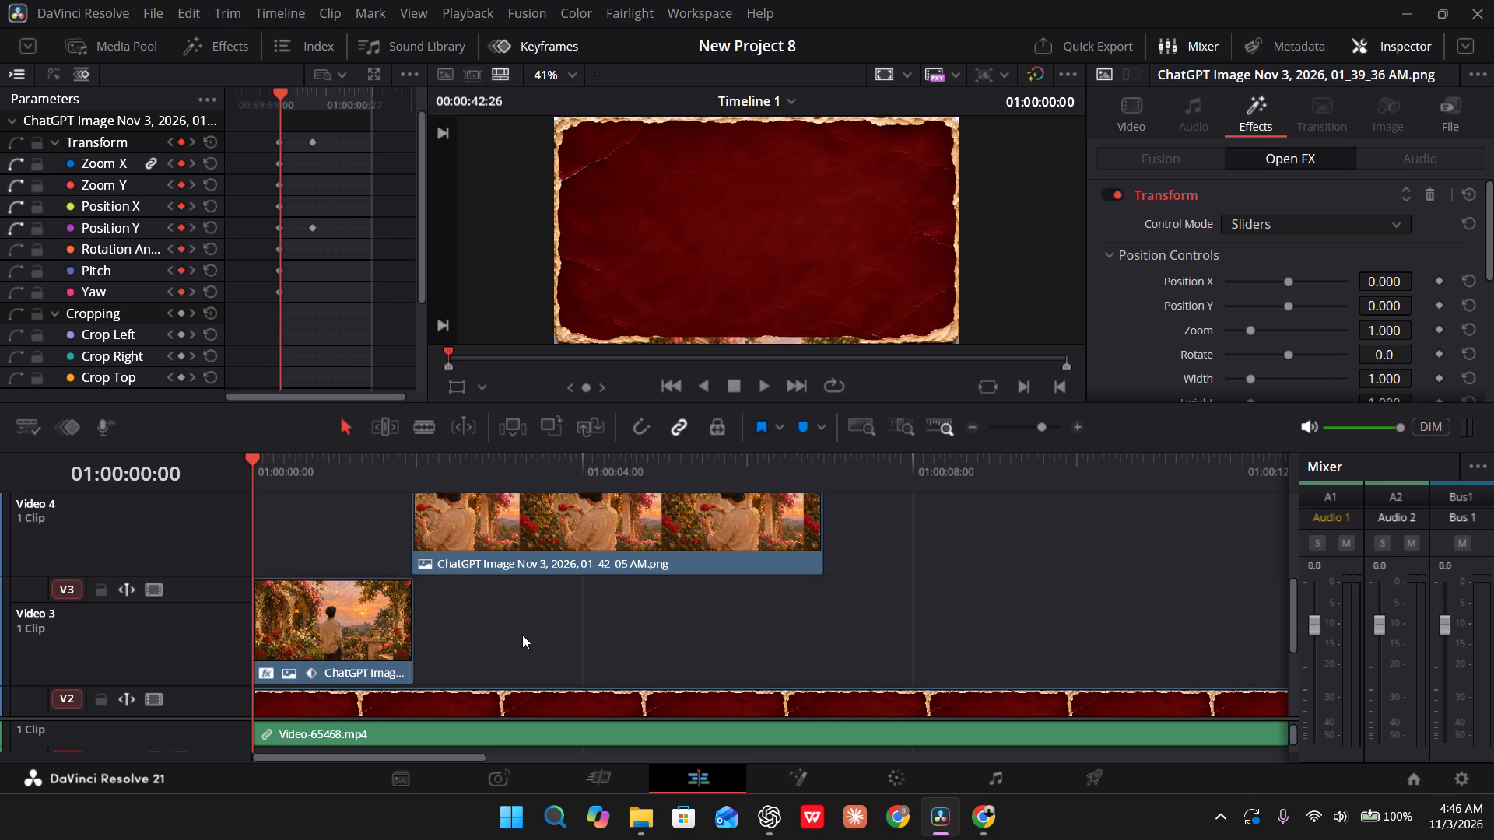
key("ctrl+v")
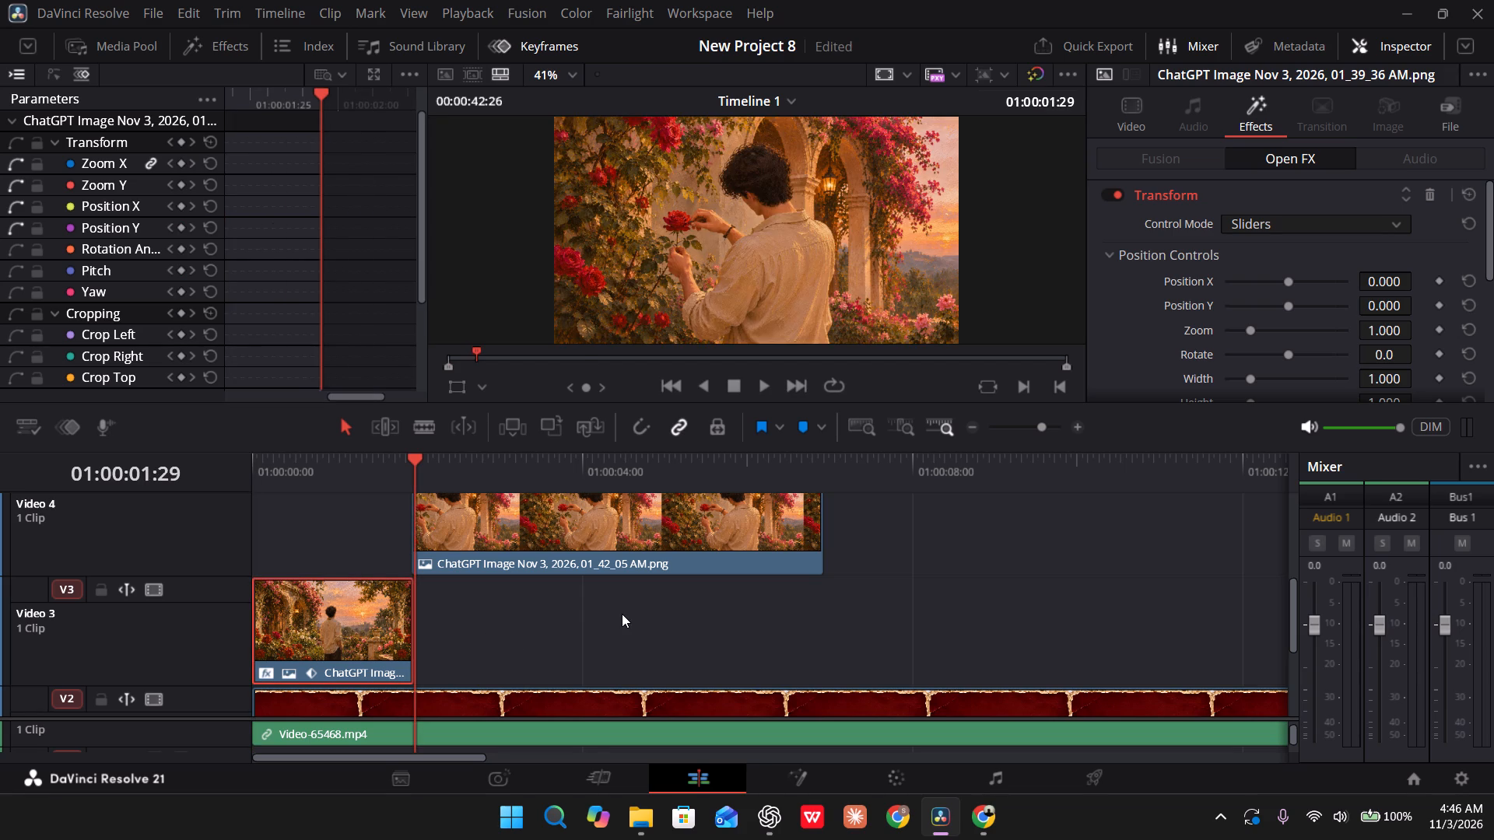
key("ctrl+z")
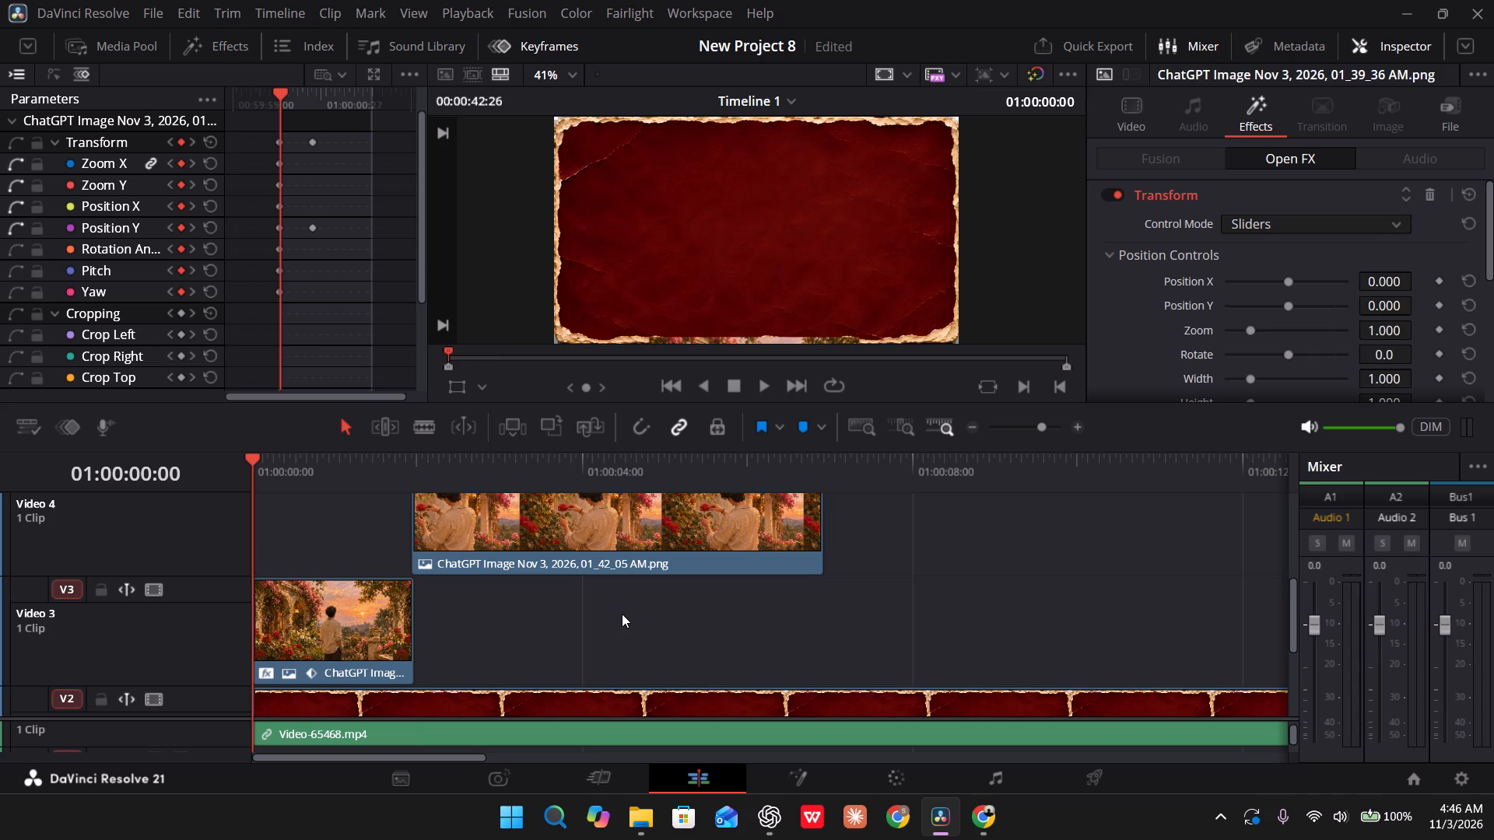
Add the garden image (01_39_36 AM.png) from the media pool to Video 3, directly after the trimmed garden clip.
scroll(622, 614, "up", 2)
scroll(622, 614, "down", 1)
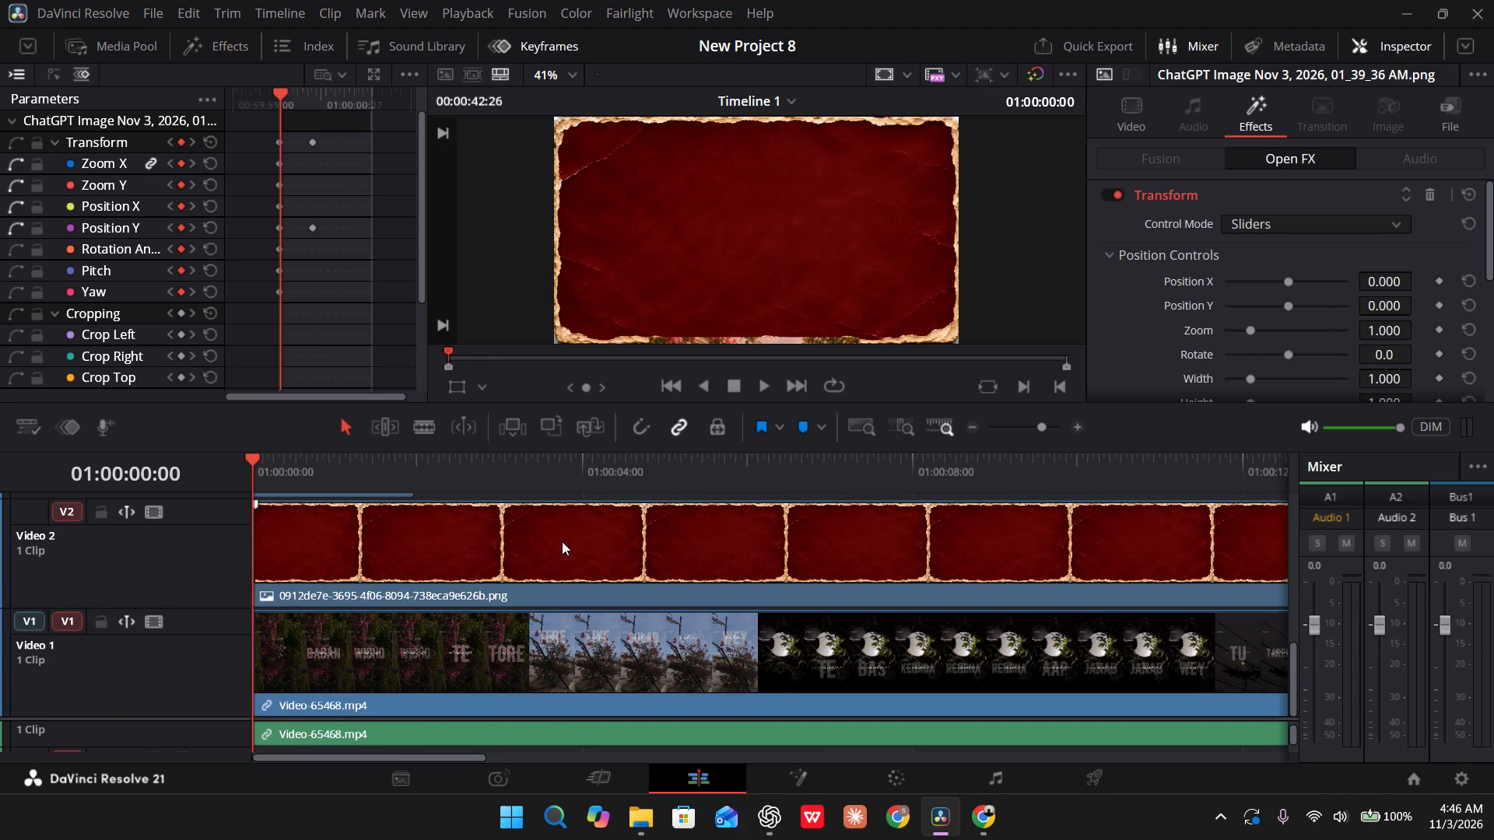
scroll(554, 534, "up", 1)
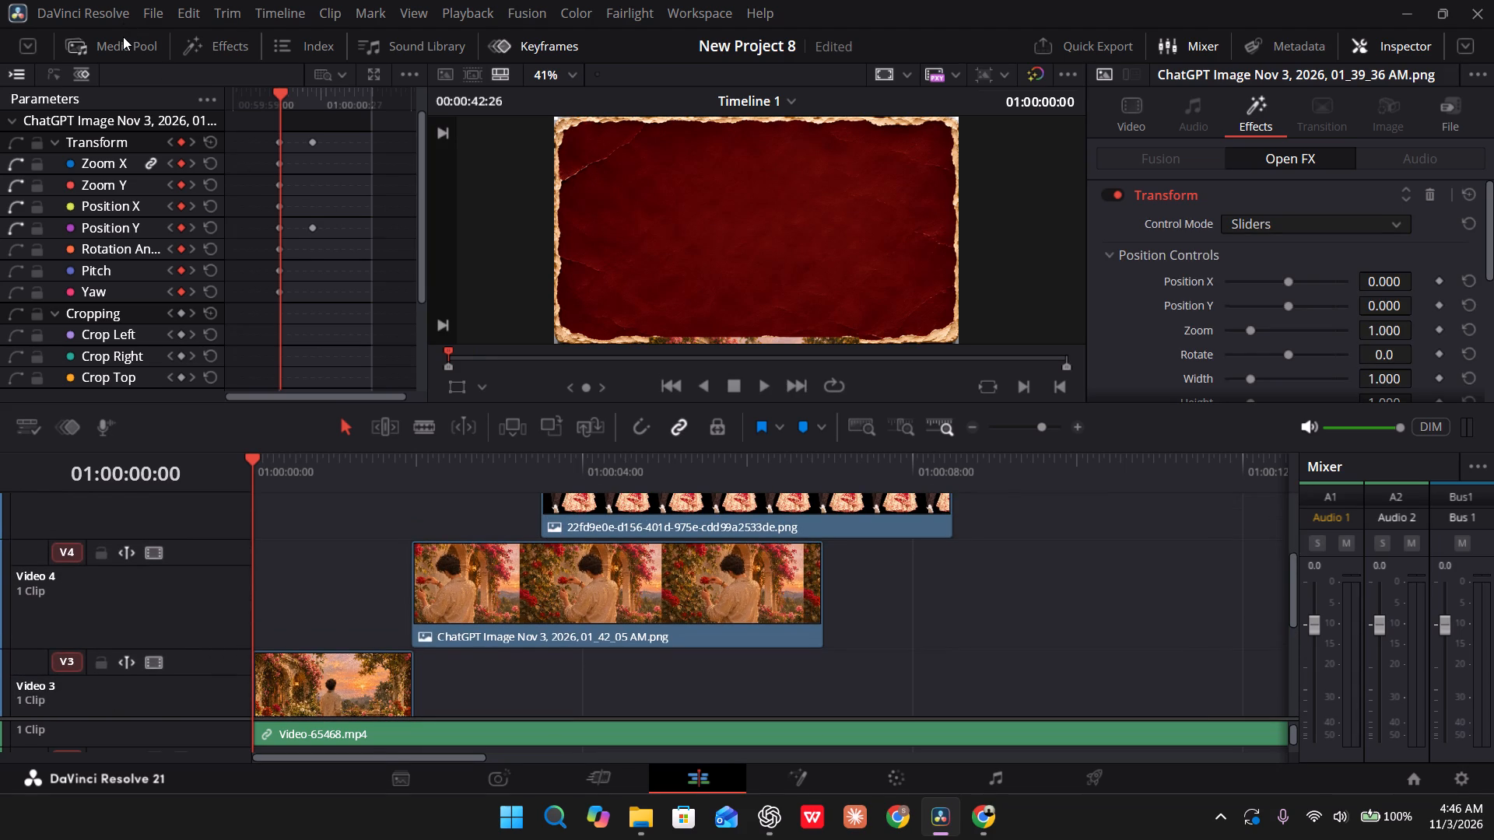
left_click(123, 37)
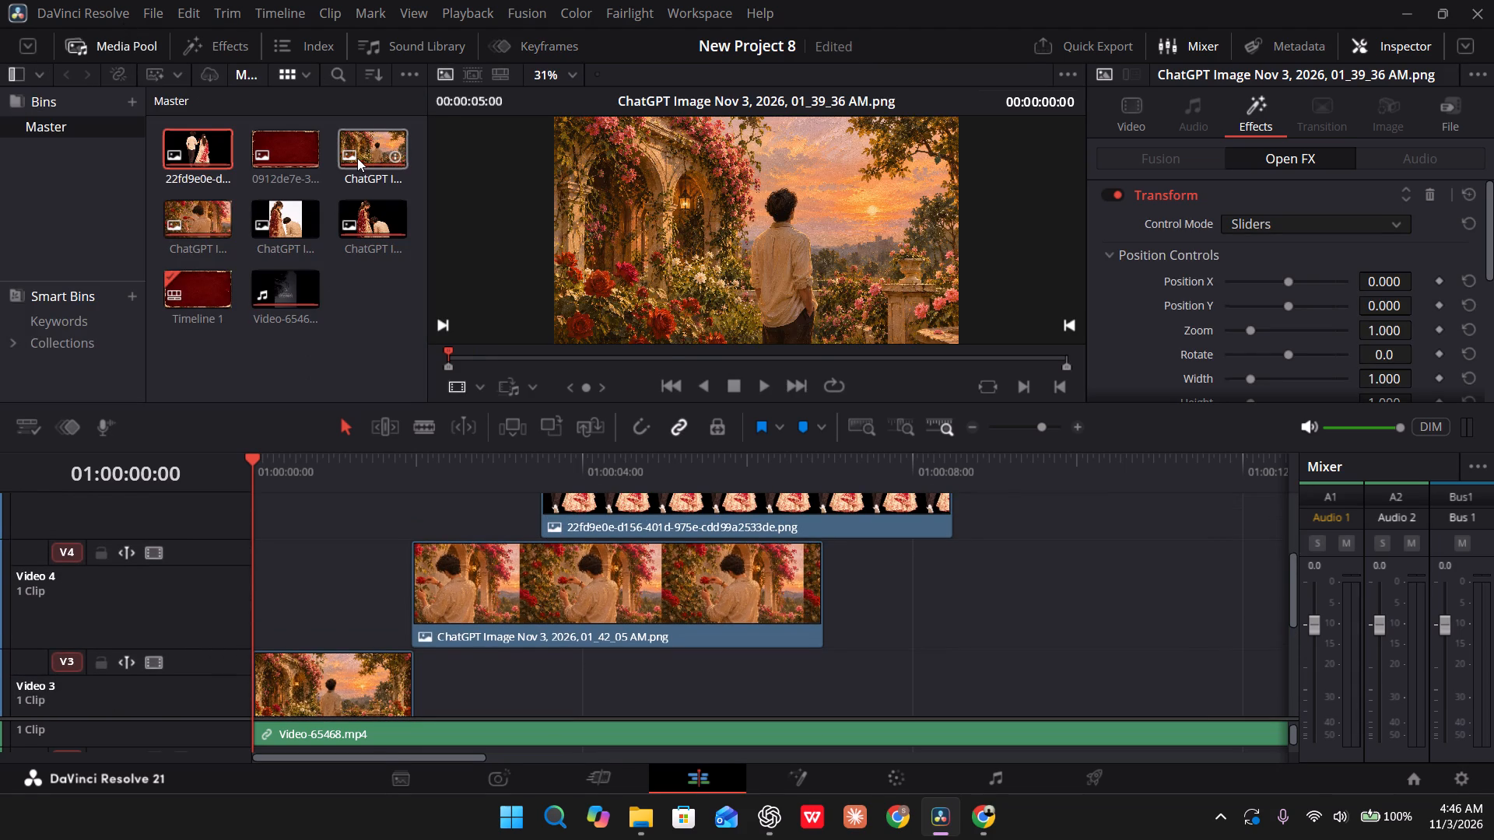
left_click(357, 158)
left_click_drag(357, 158, 375, 188)
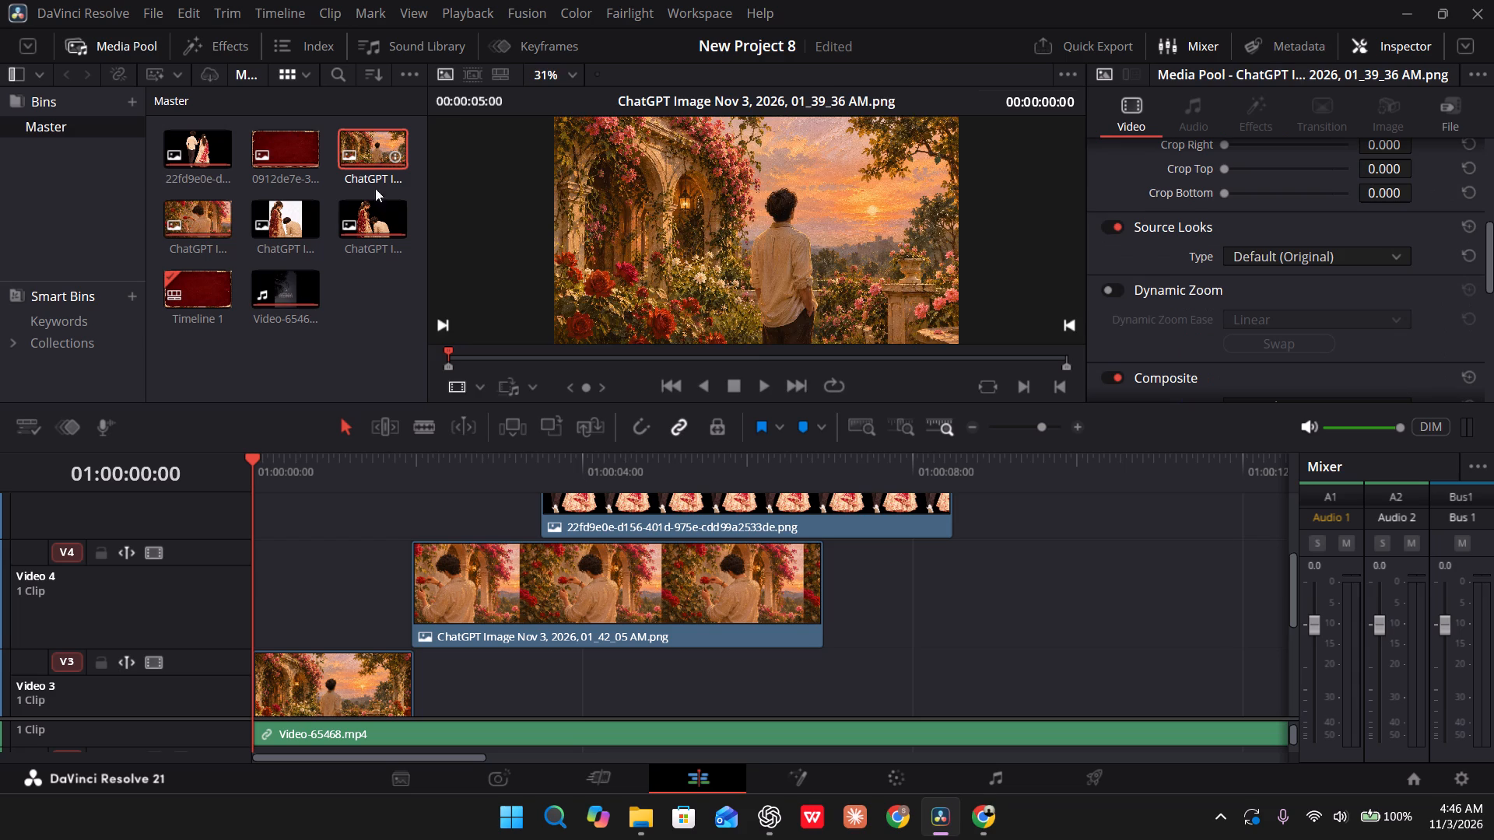
left_click_drag(375, 188, 465, 649)
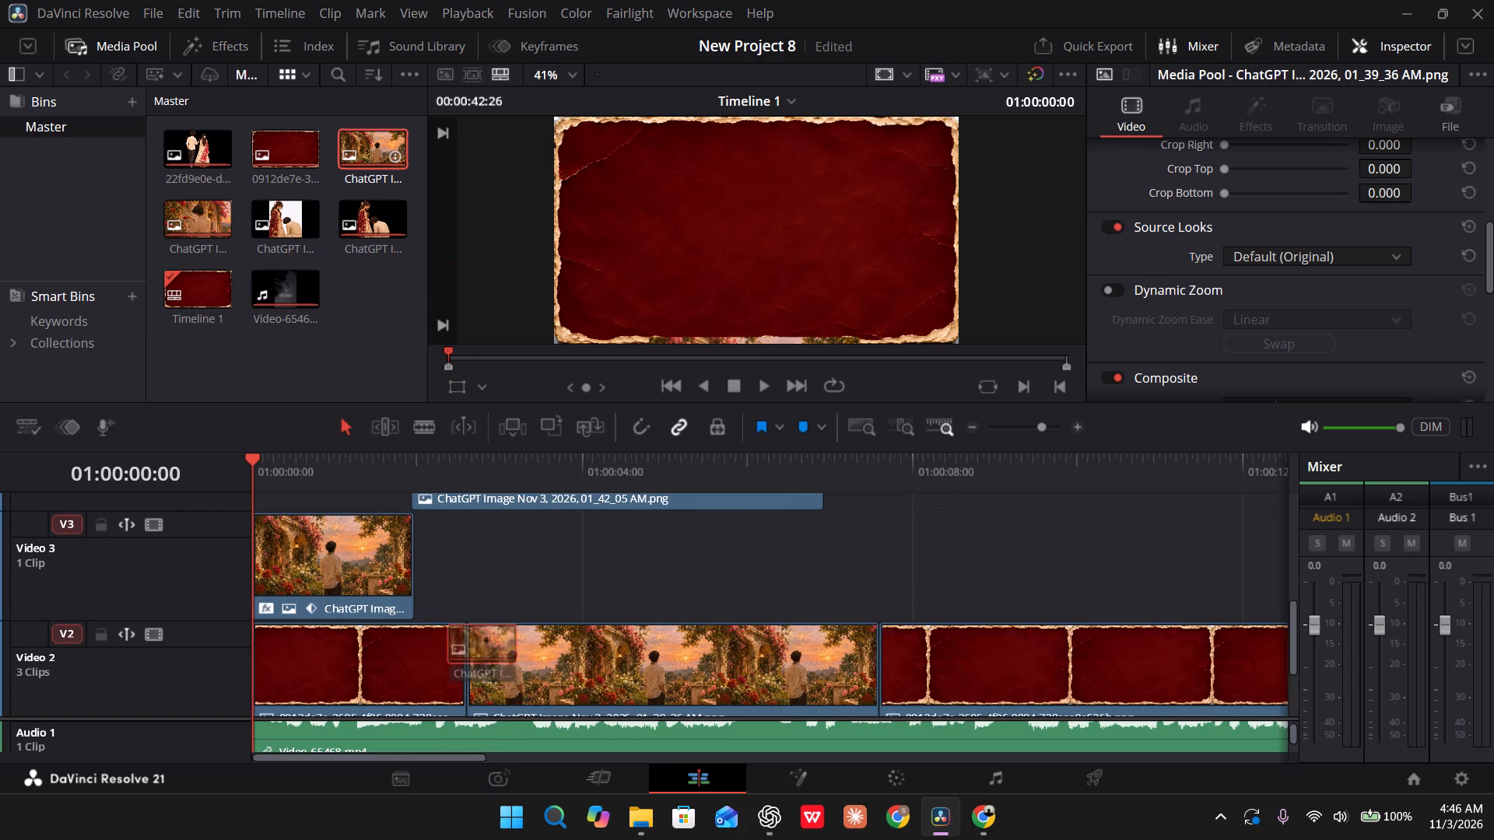
left_click_drag(465, 649, 410, 581)
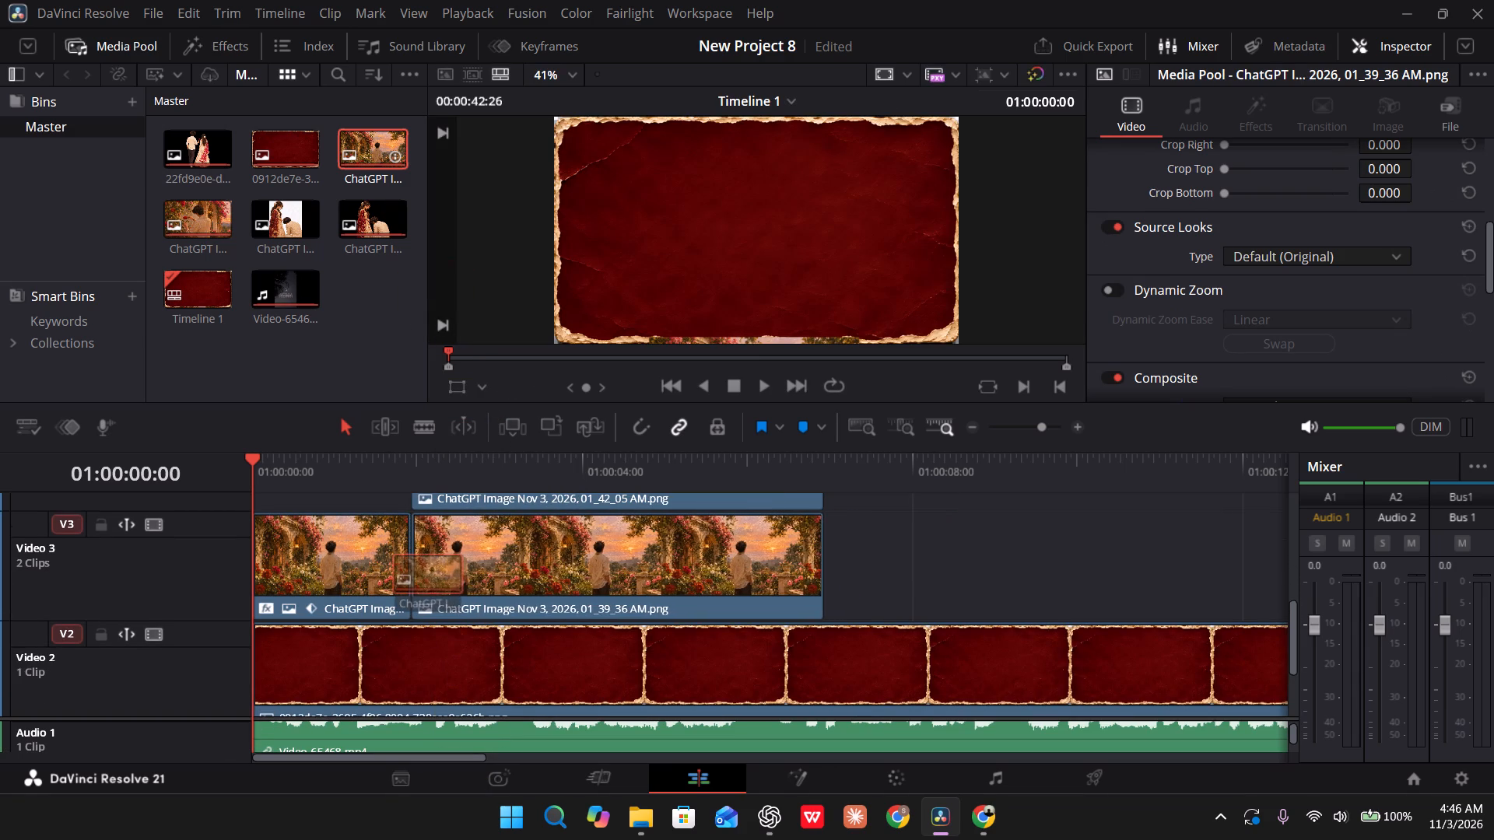
left_click_drag(410, 581, 409, 582)
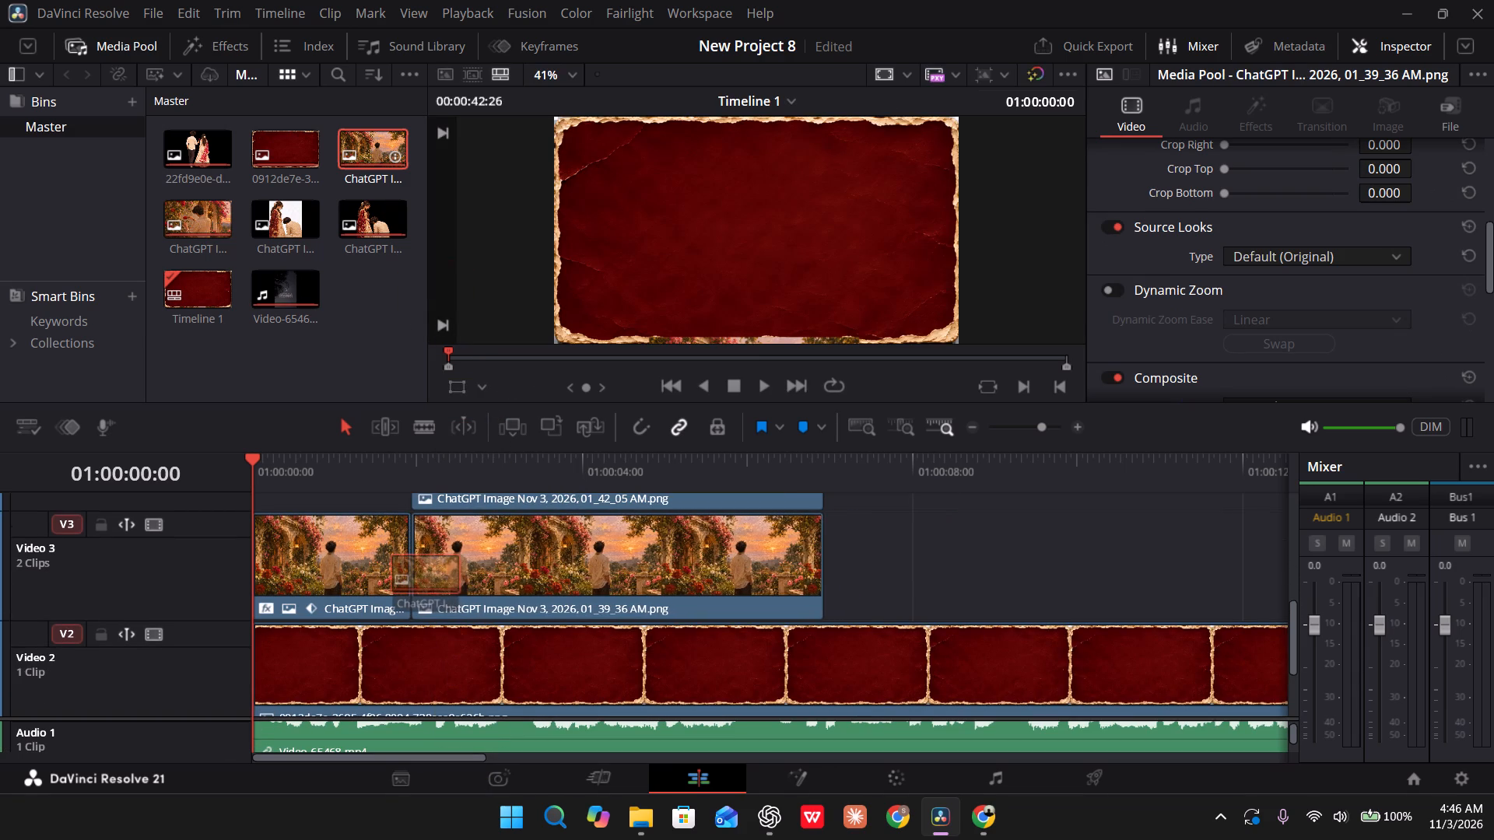
left_click_drag(409, 582, 411, 583)
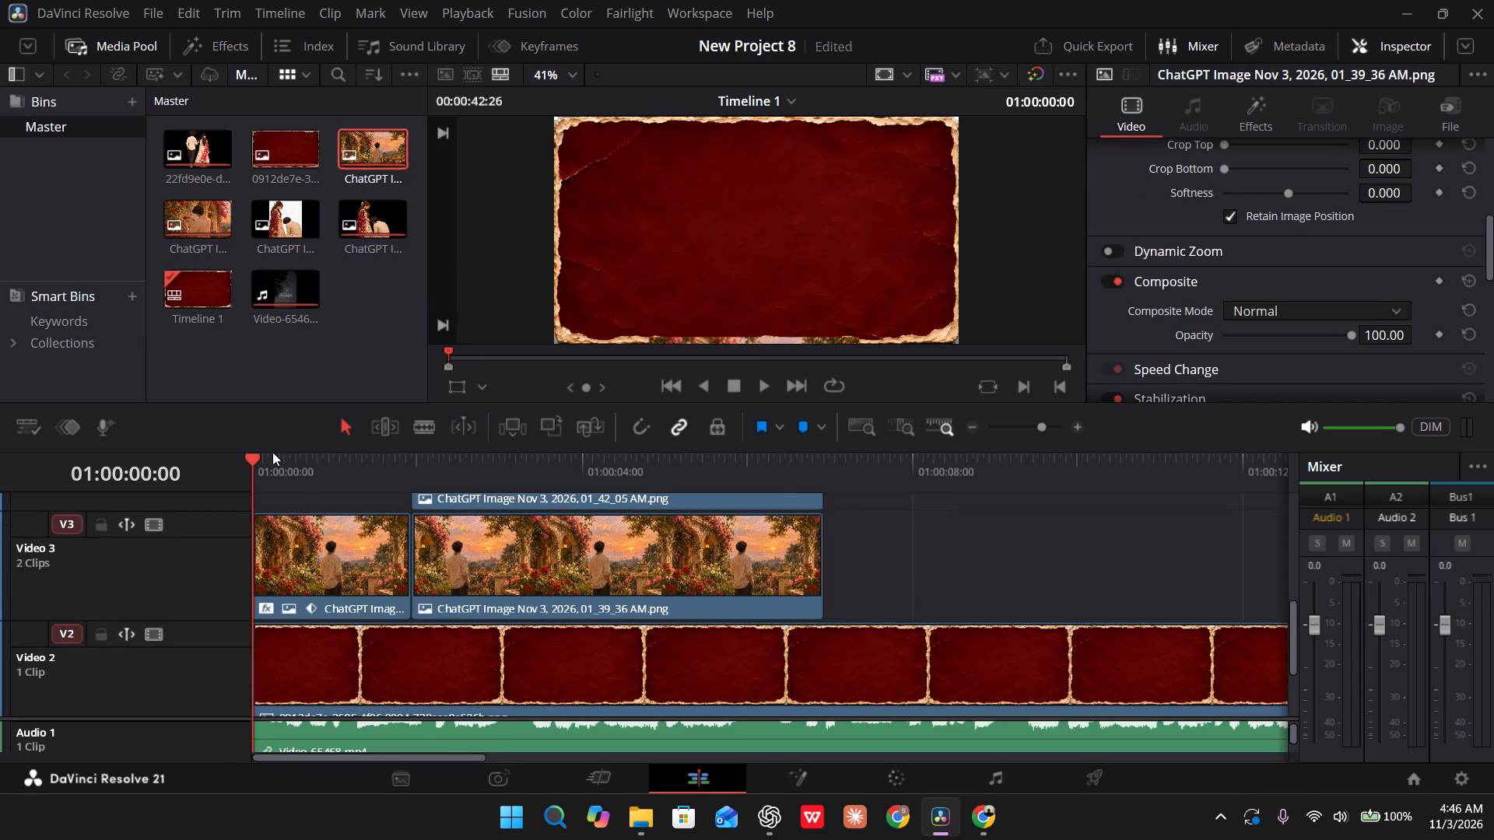
Scrub through the first garden clip to about 01:00:01:11 to review its slide-in.
left_click_drag(272, 460, 364, 473)
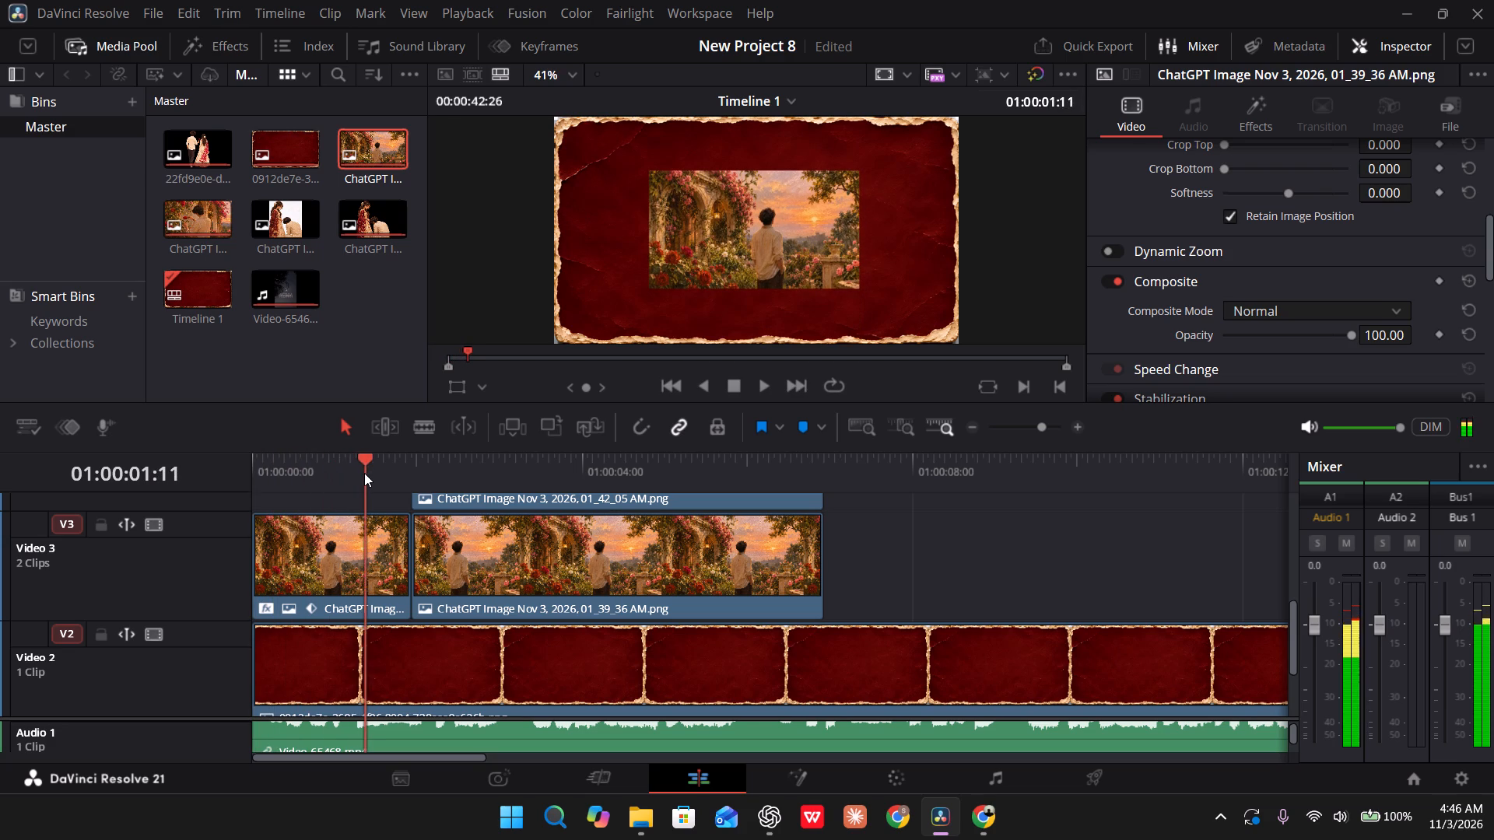
left_click_drag(364, 473, 366, 474)
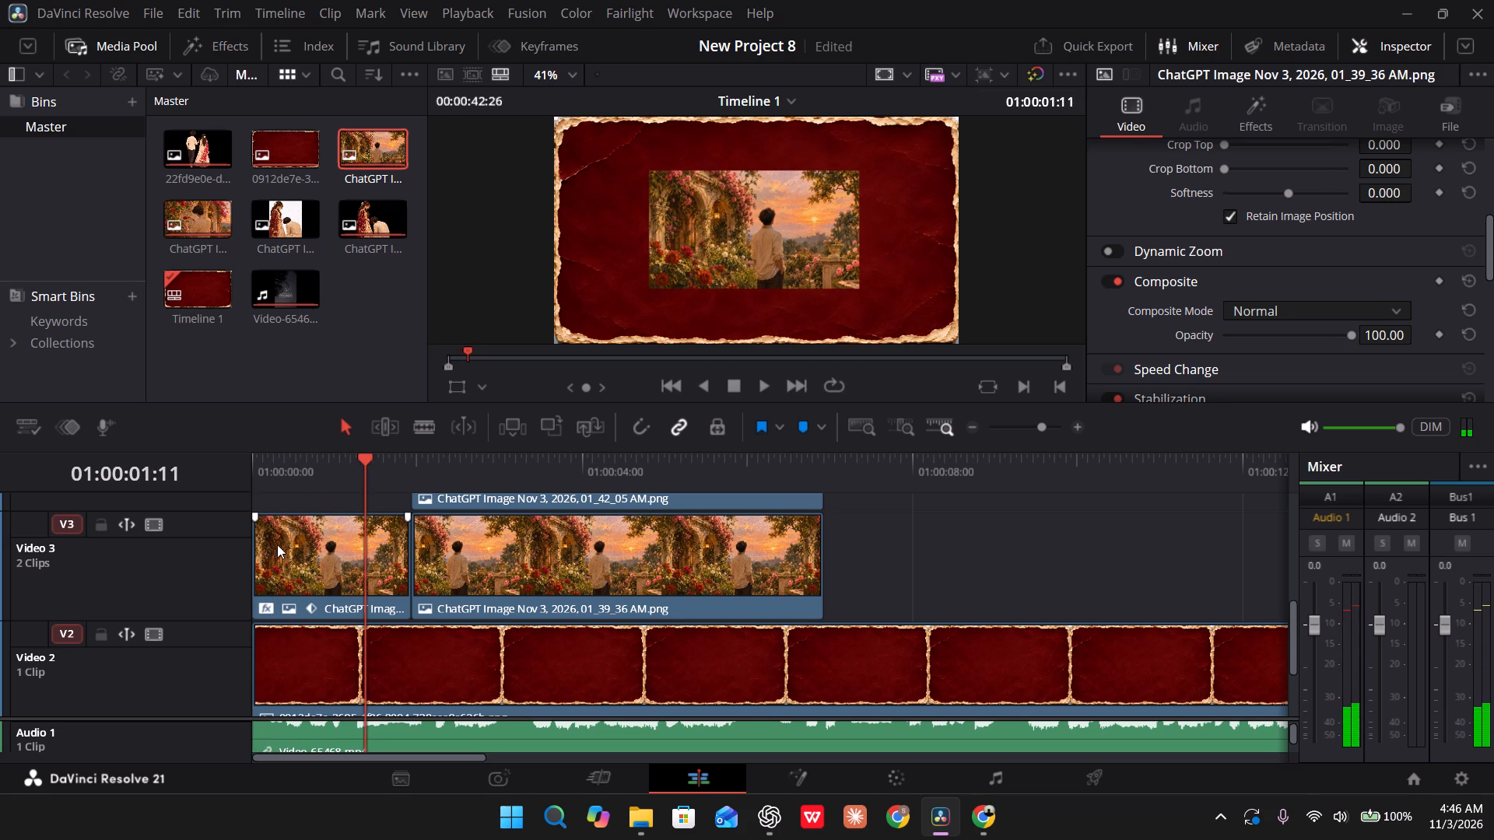
Set Edge Softness and Edge Rounding to 1.000 at 01:00:00:00 on the first garden clip's Transform effect.
left_click(313, 550)
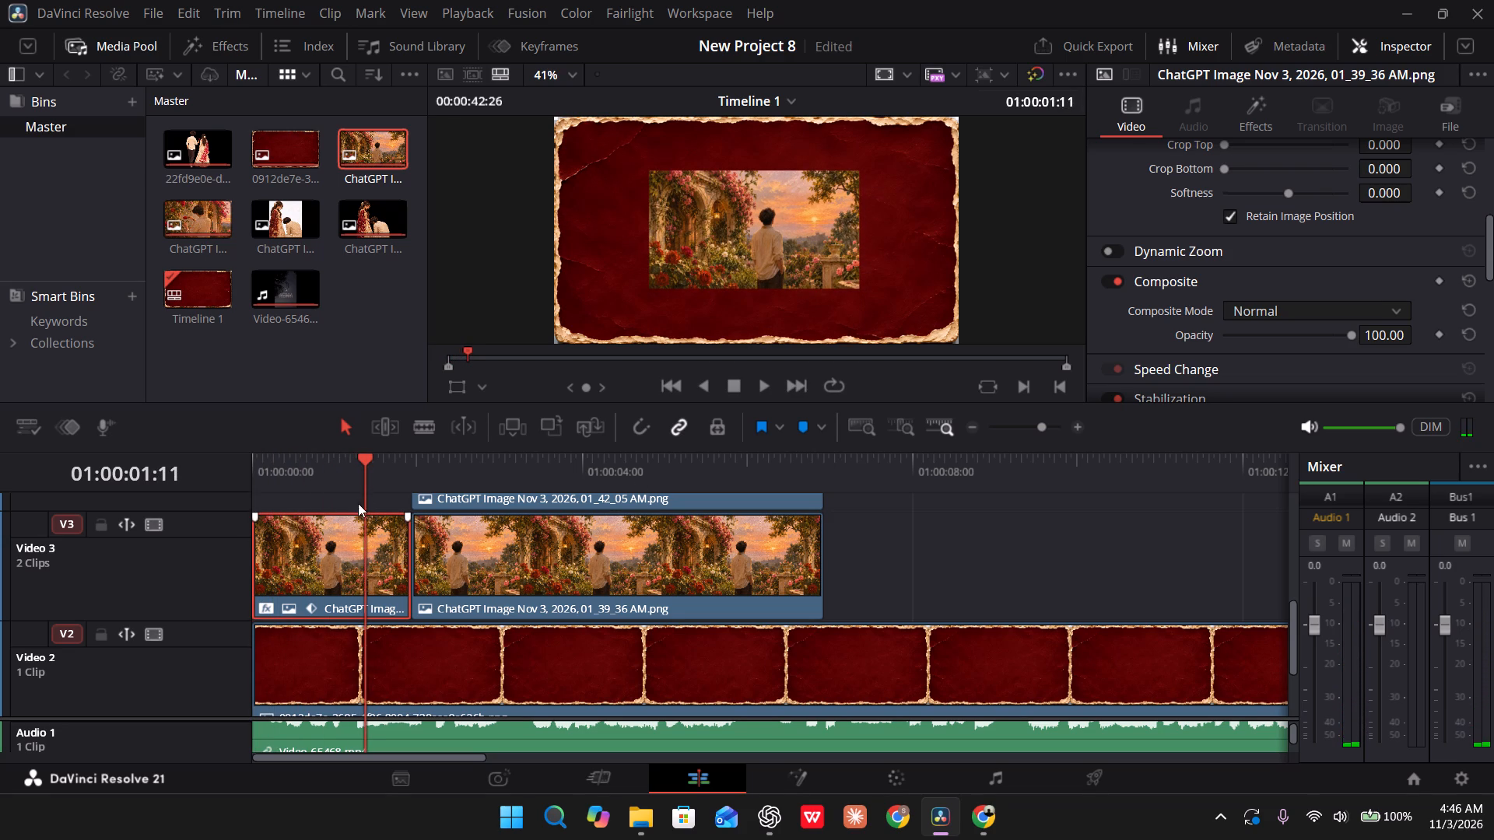
left_click_drag(363, 468, 254, 471)
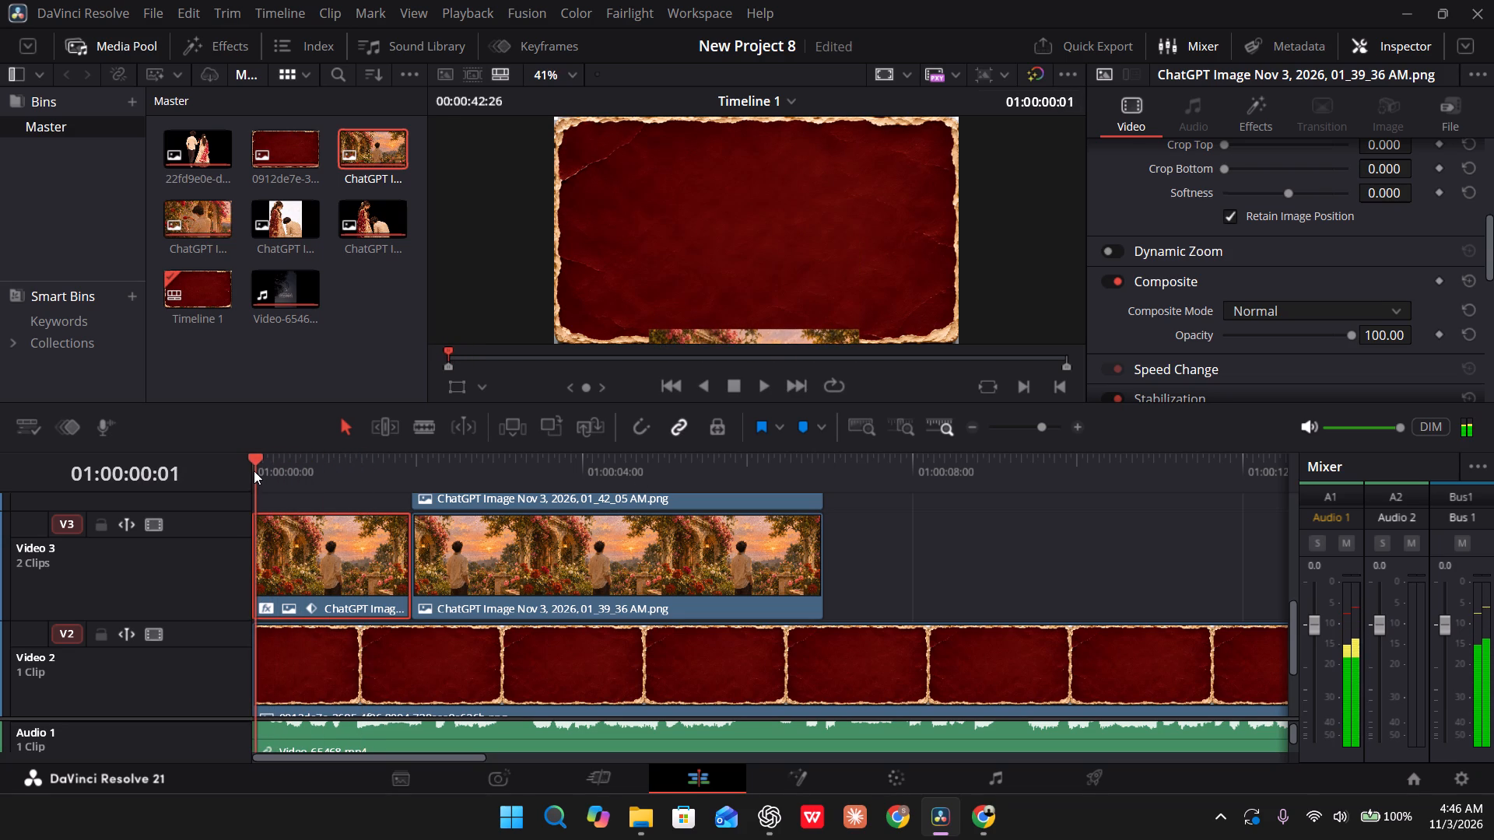
left_click_drag(254, 471, 239, 472)
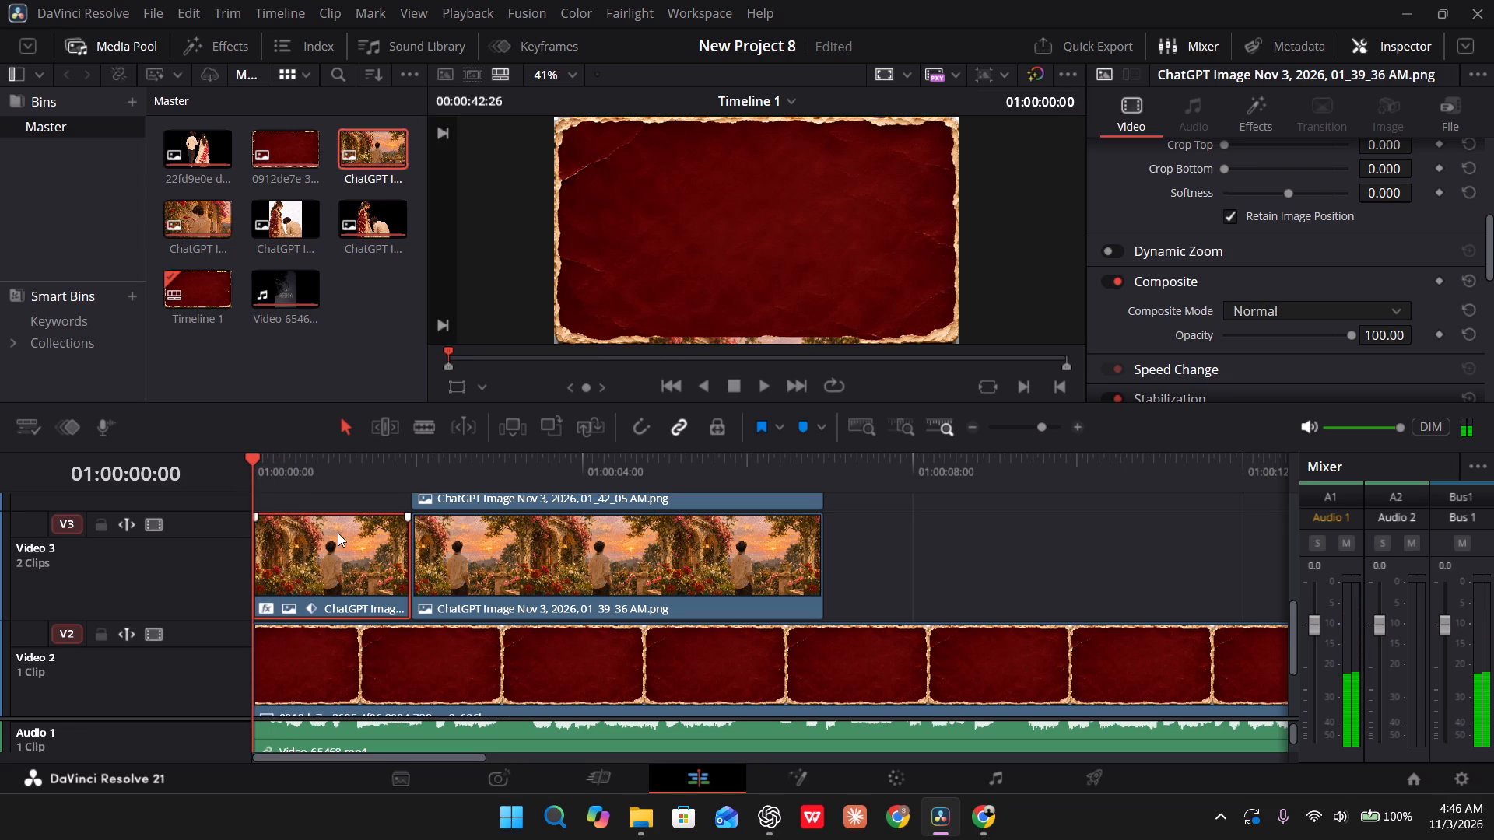
left_click(1257, 123)
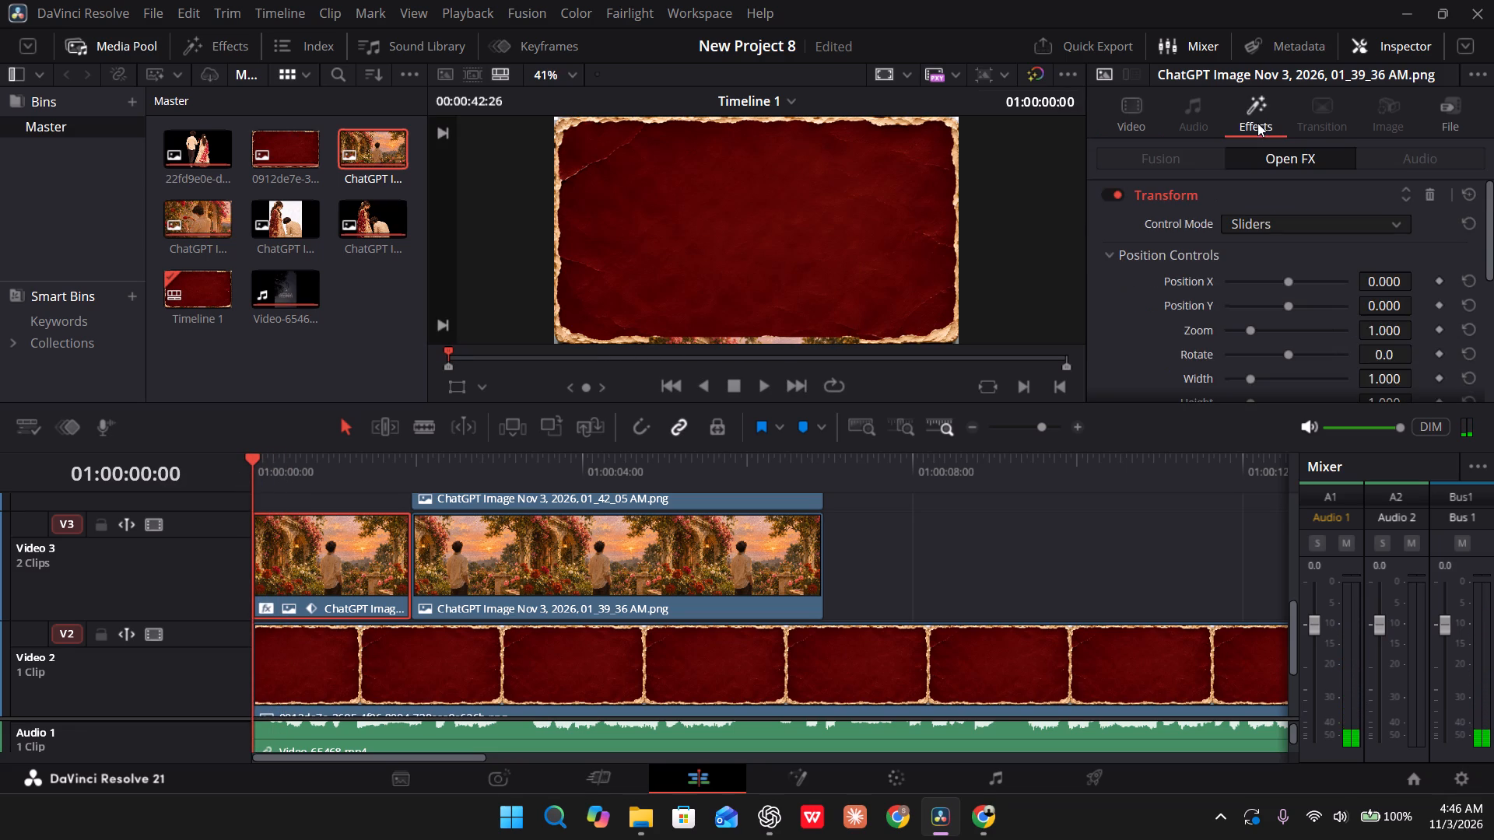
scroll(1187, 258, "down", 2)
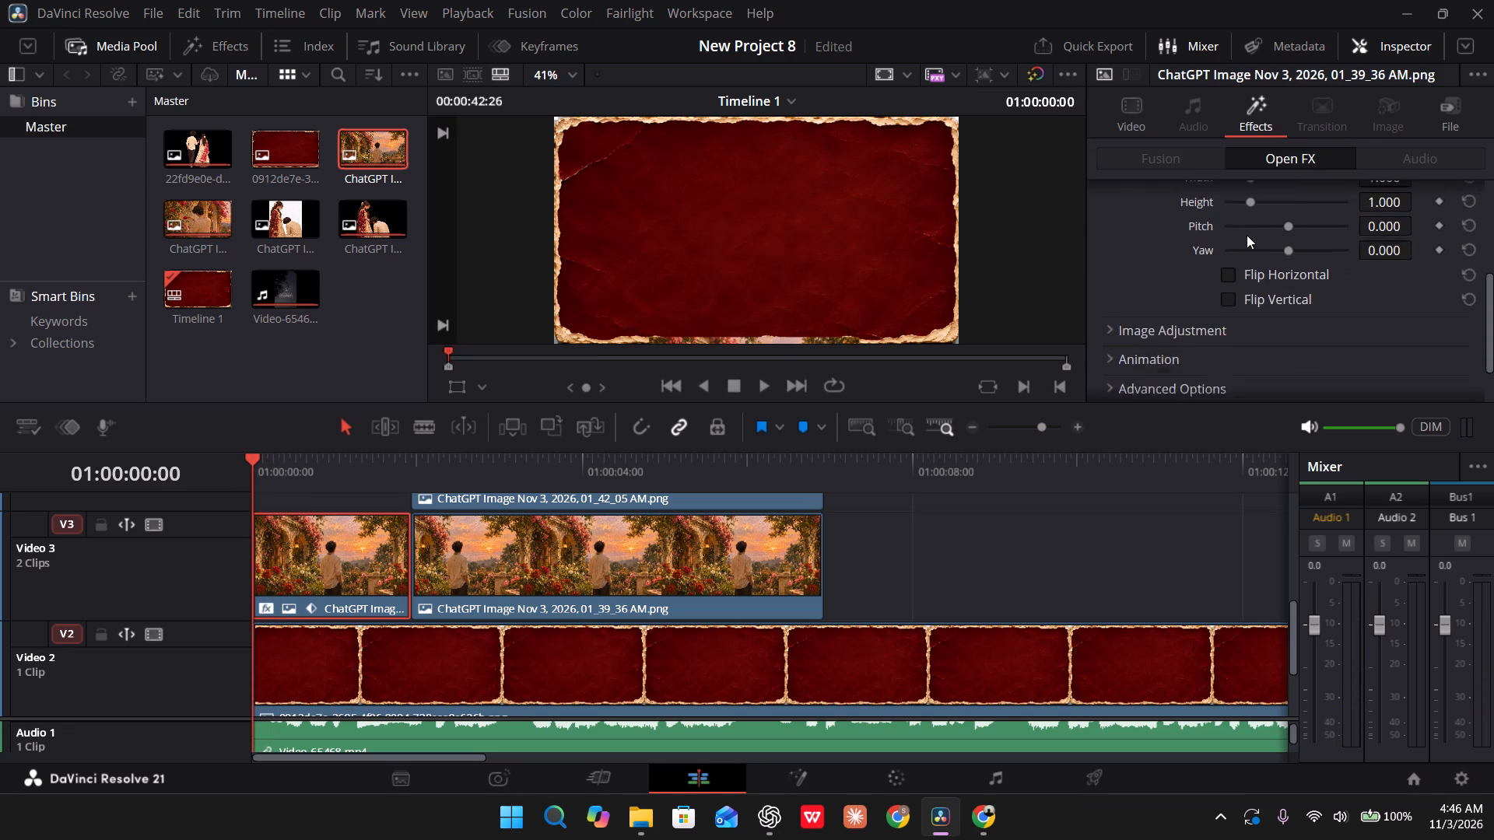
left_click(1207, 288)
scroll(1207, 288, "down", 1)
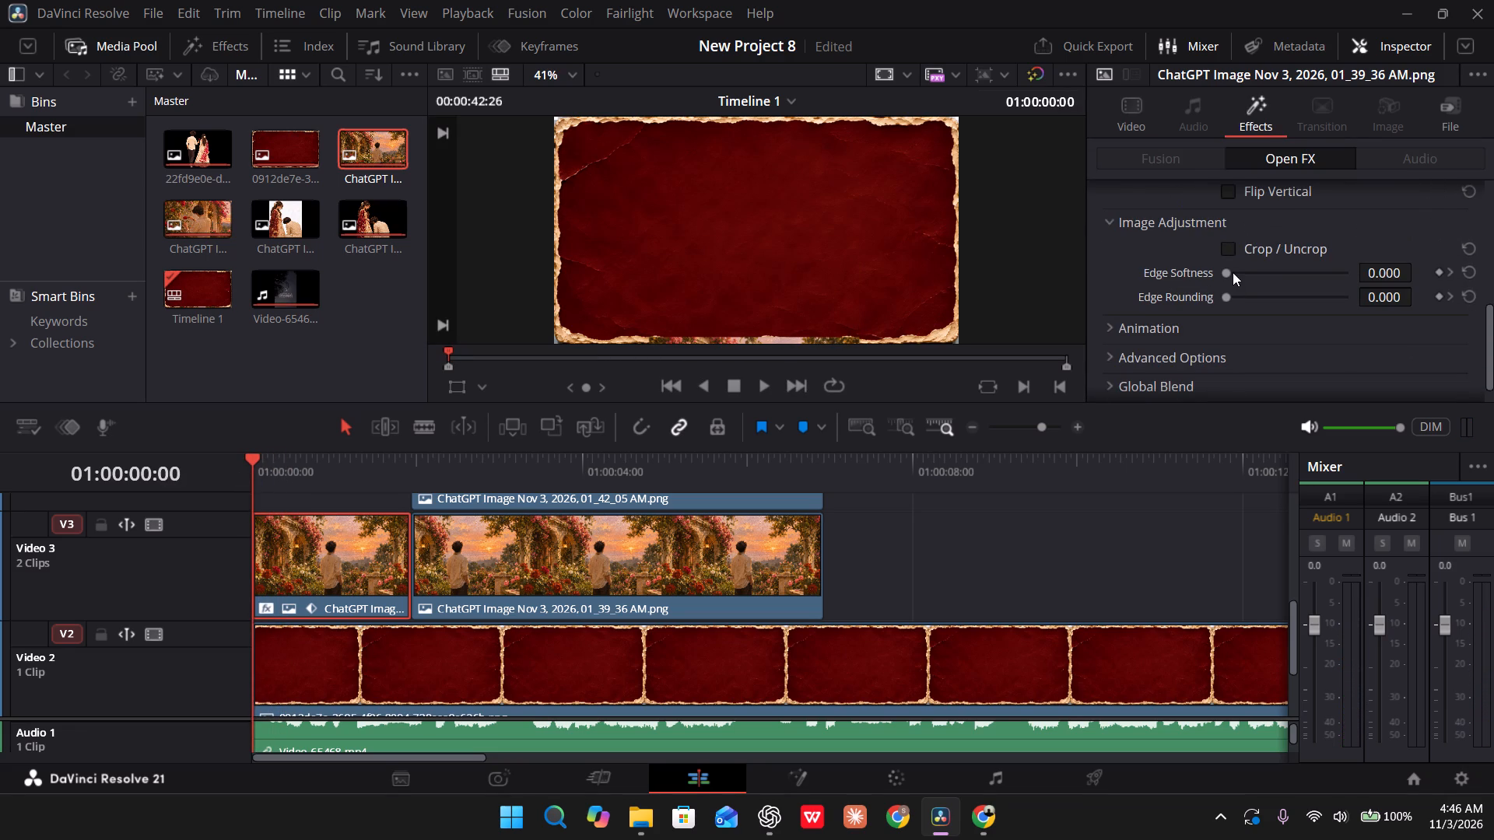
left_click_drag(1227, 250, 1397, 222)
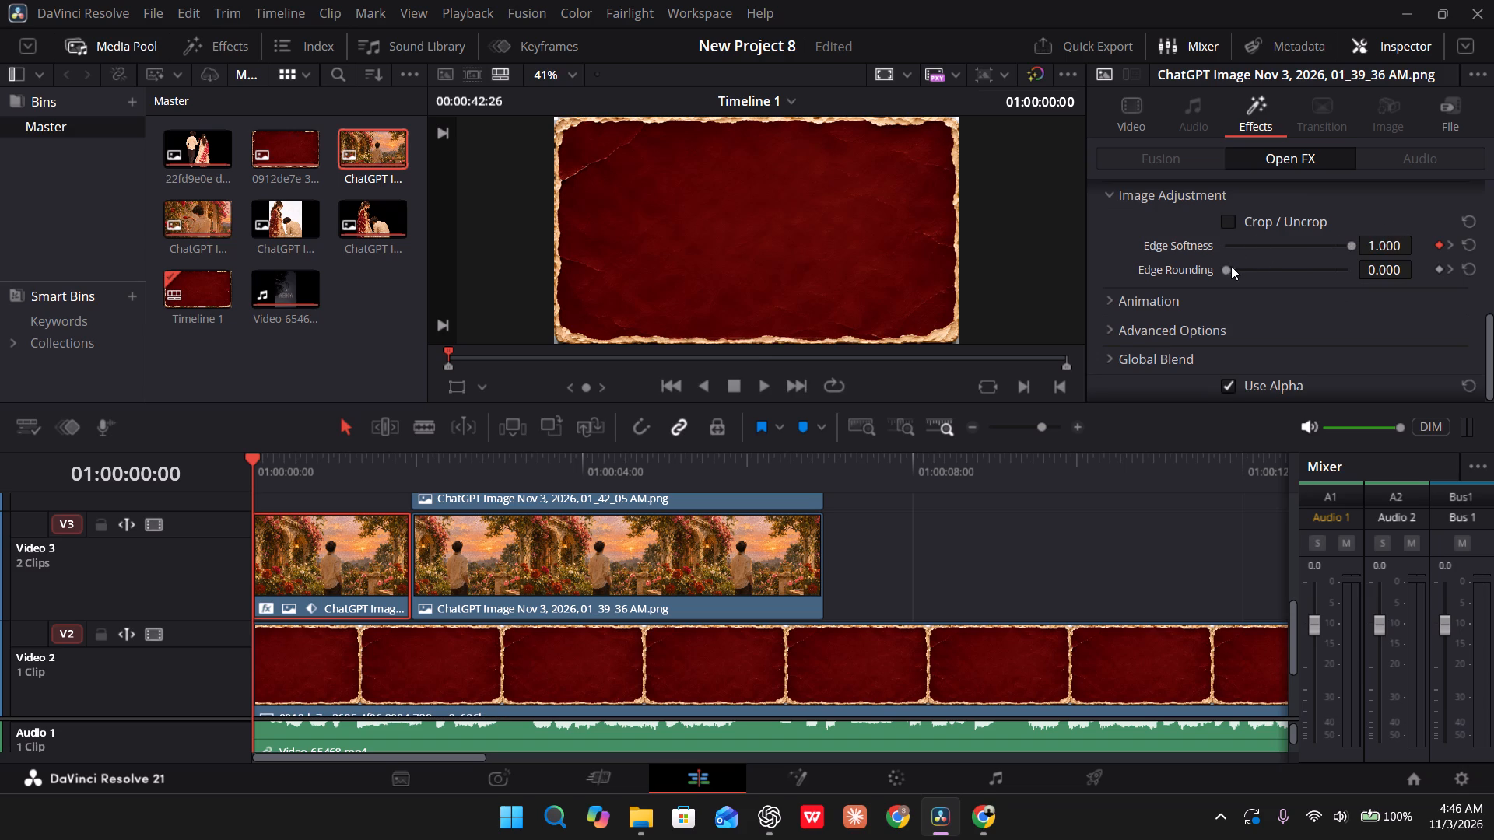
left_click_drag(1225, 268, 1386, 251)
left_click_drag(1348, 249, 1396, 243)
Set Edge Softness and Edge Rounding to 1.000 at 01:00:01:11 on the first garden clip's Transform effect.
left_click_drag(321, 466, 265, 471)
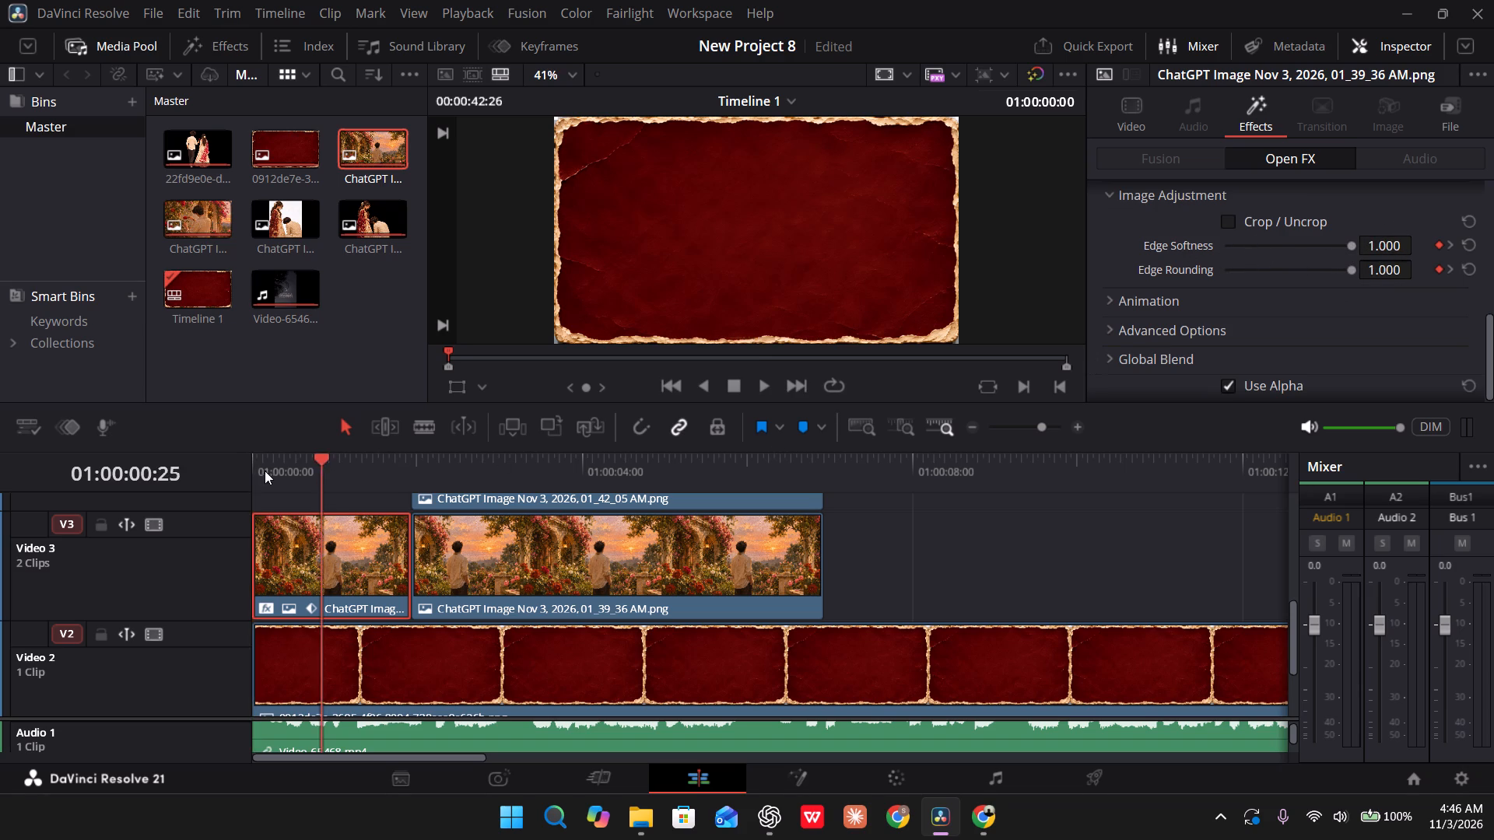
left_click_drag(265, 471, 242, 469)
key("space")
key("space")
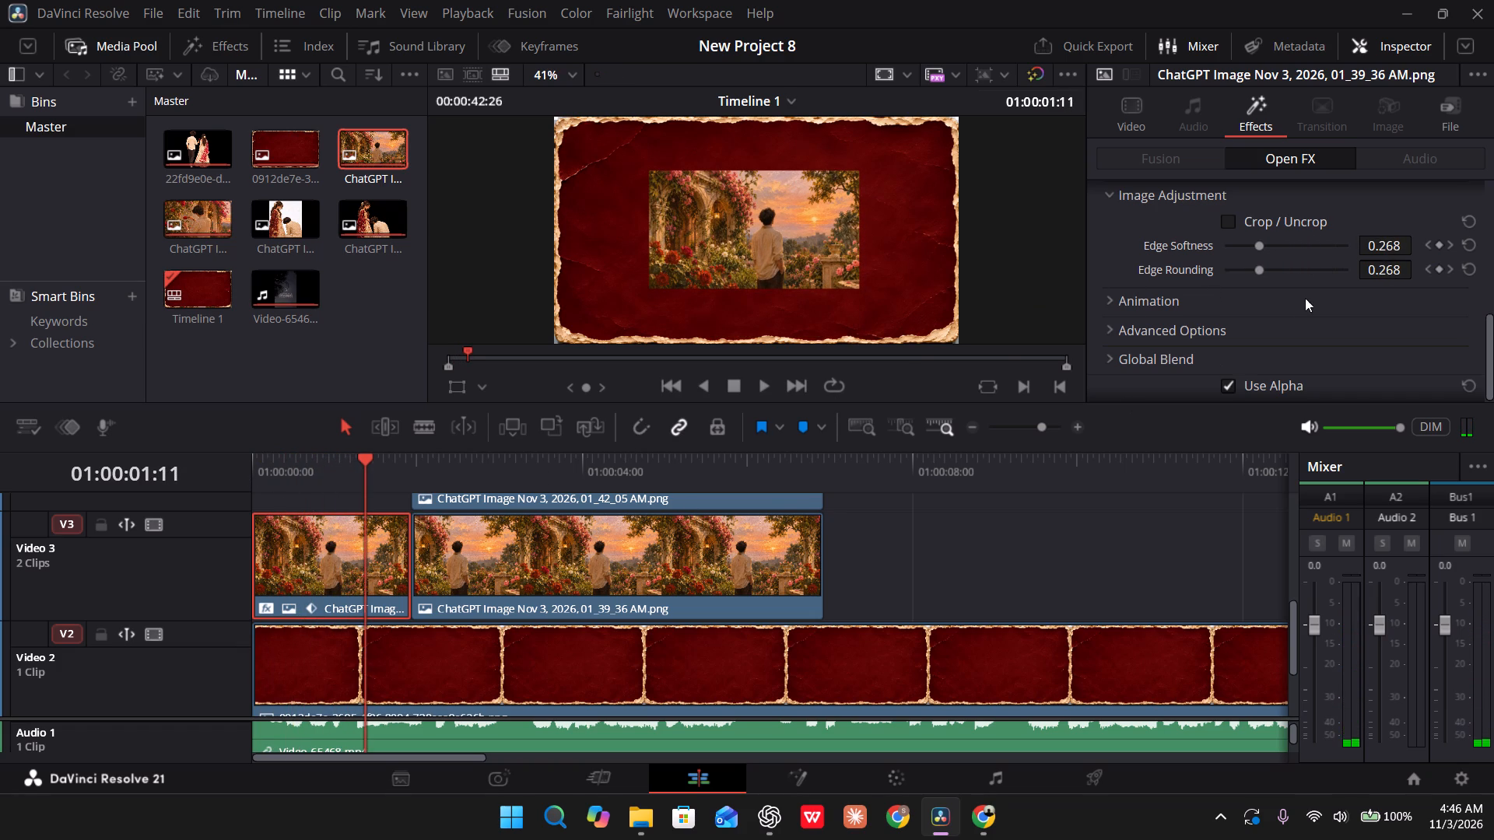
scroll(1196, 306, "up", 1)
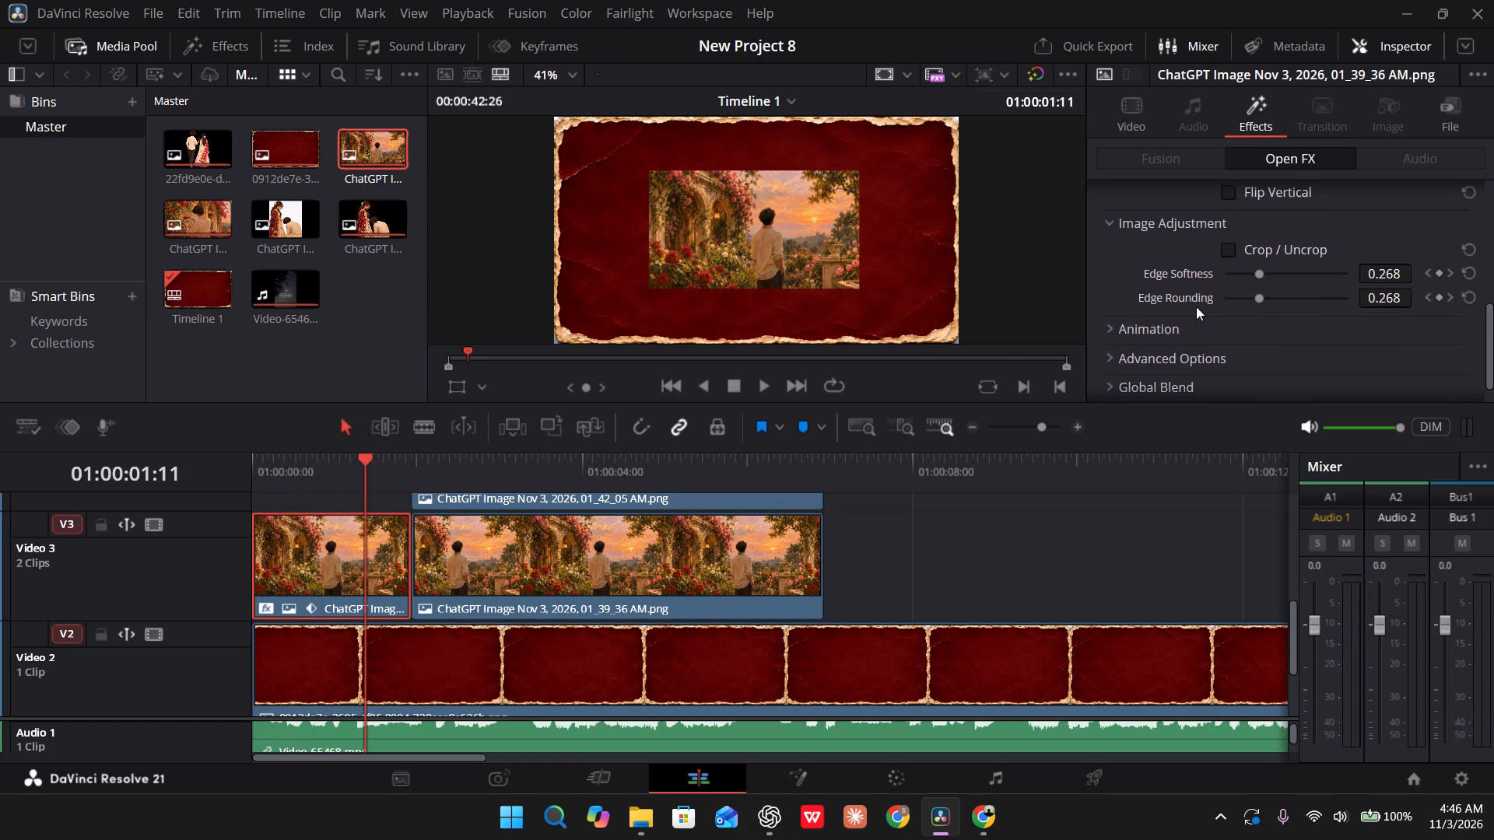
scroll(1196, 306, "up", 1)
left_click_drag(1261, 282, 1317, 285)
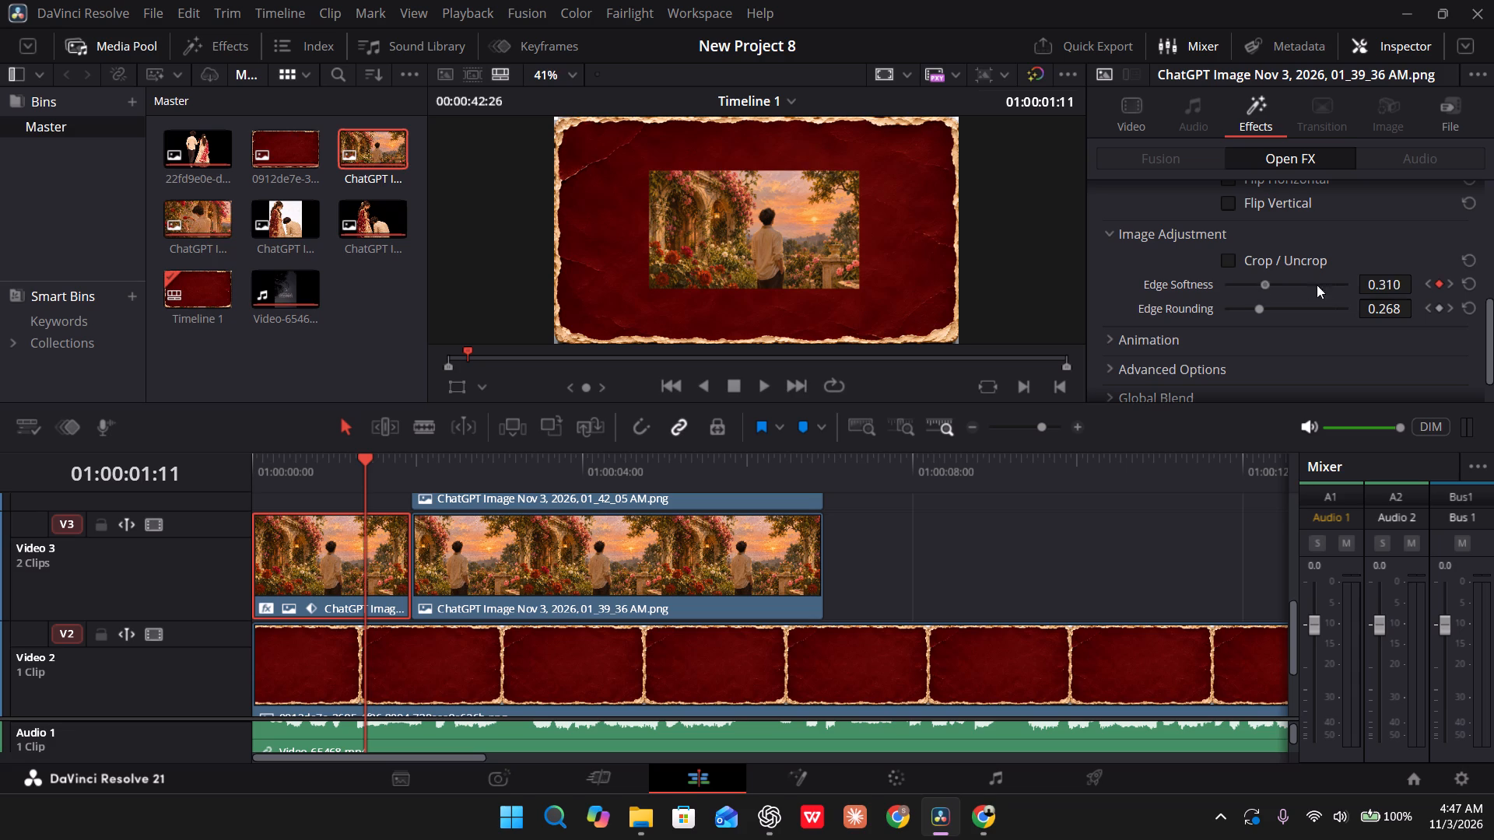
left_click_drag(1317, 285, 1400, 278)
left_click_drag(1256, 307, 1371, 301)
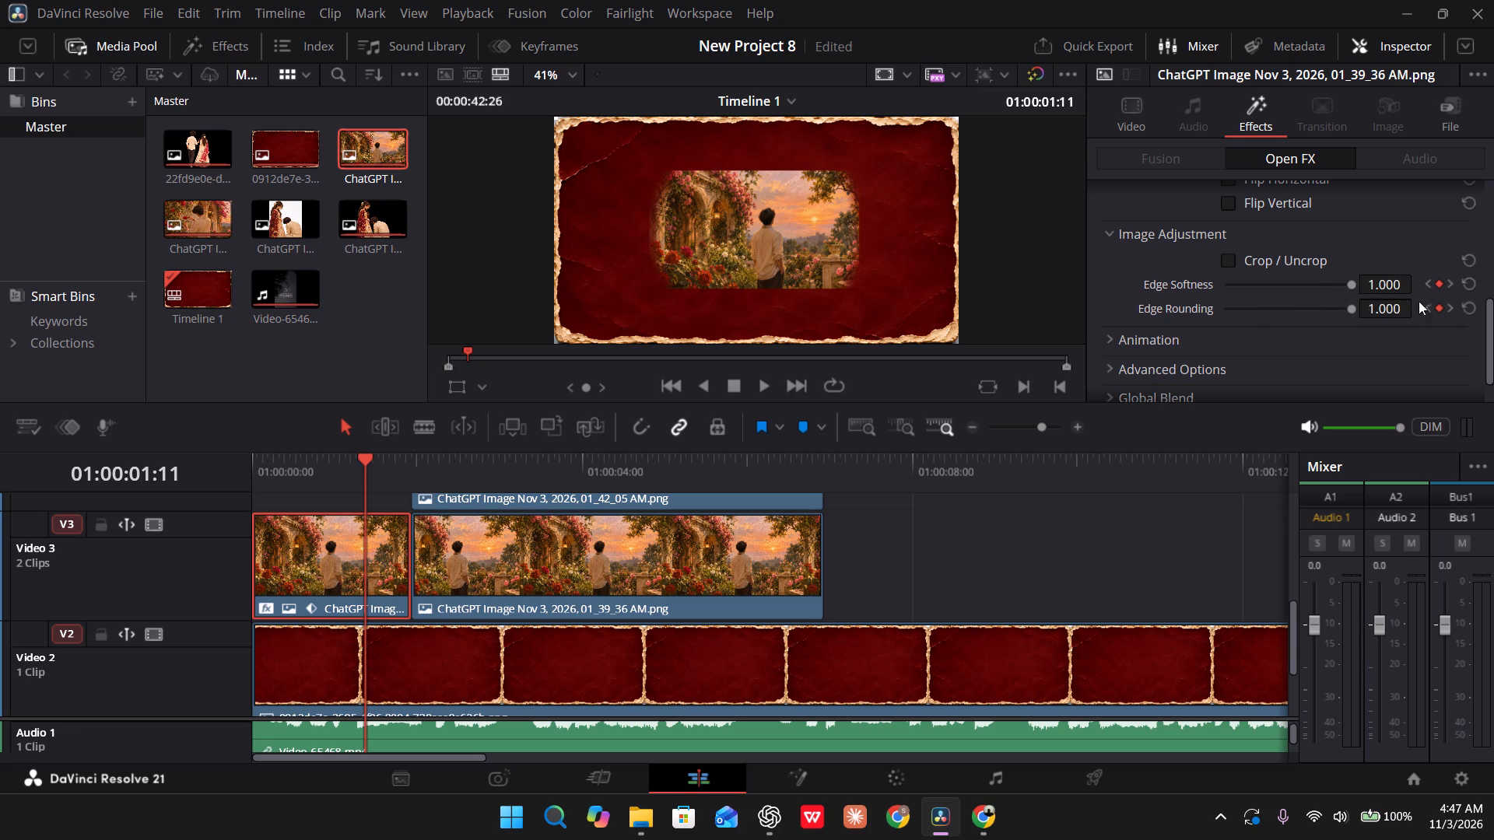
At 01:00:01:26 on the first garden clip, set Edge Softness to 0.930 and Edge Rounding to 1.000.
left_click_drag(357, 478, 202, 469)
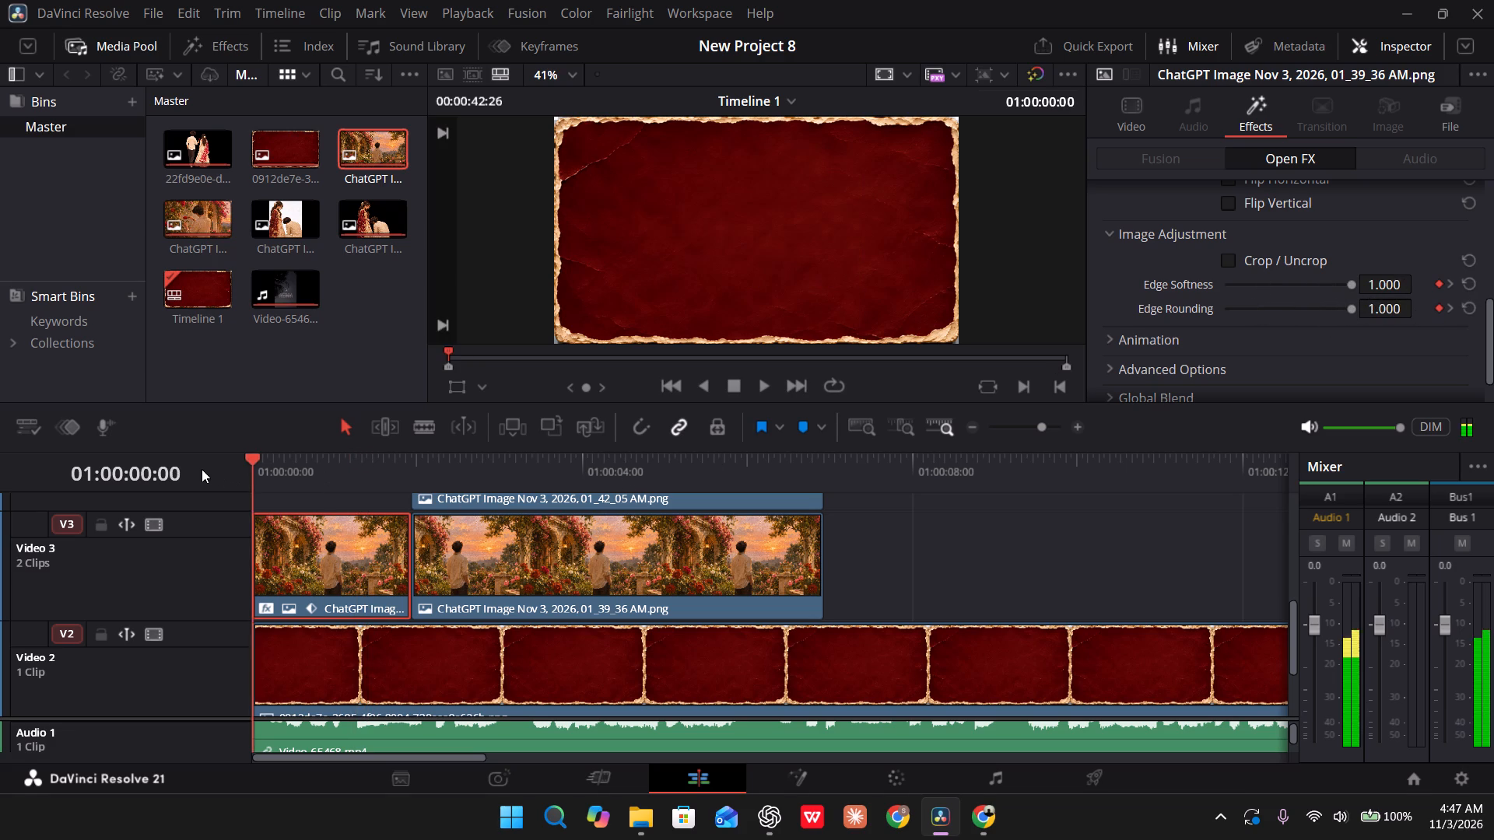
left_click_drag(202, 469, 198, 467)
key("space")
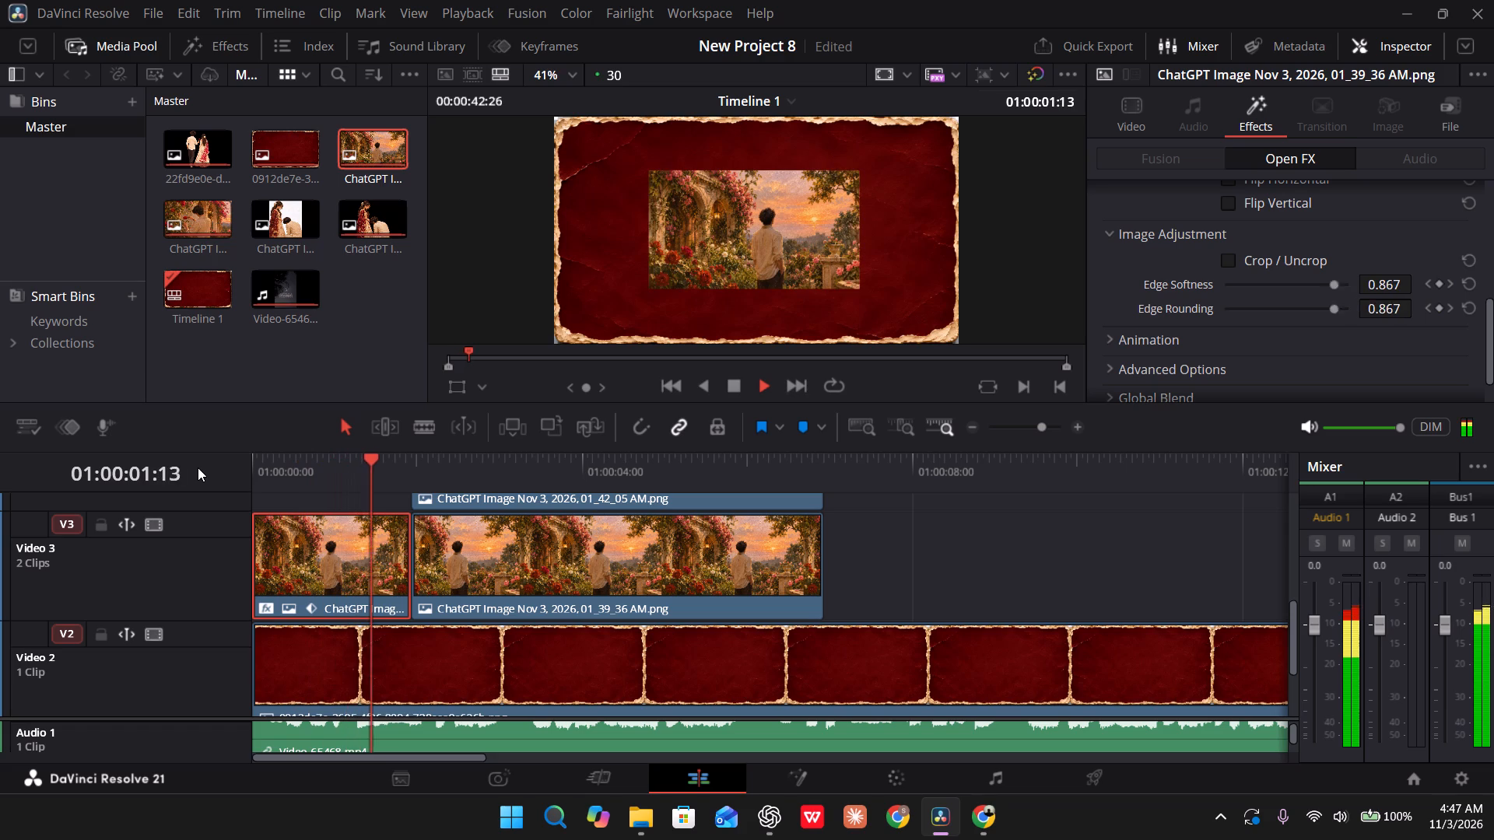
key("space")
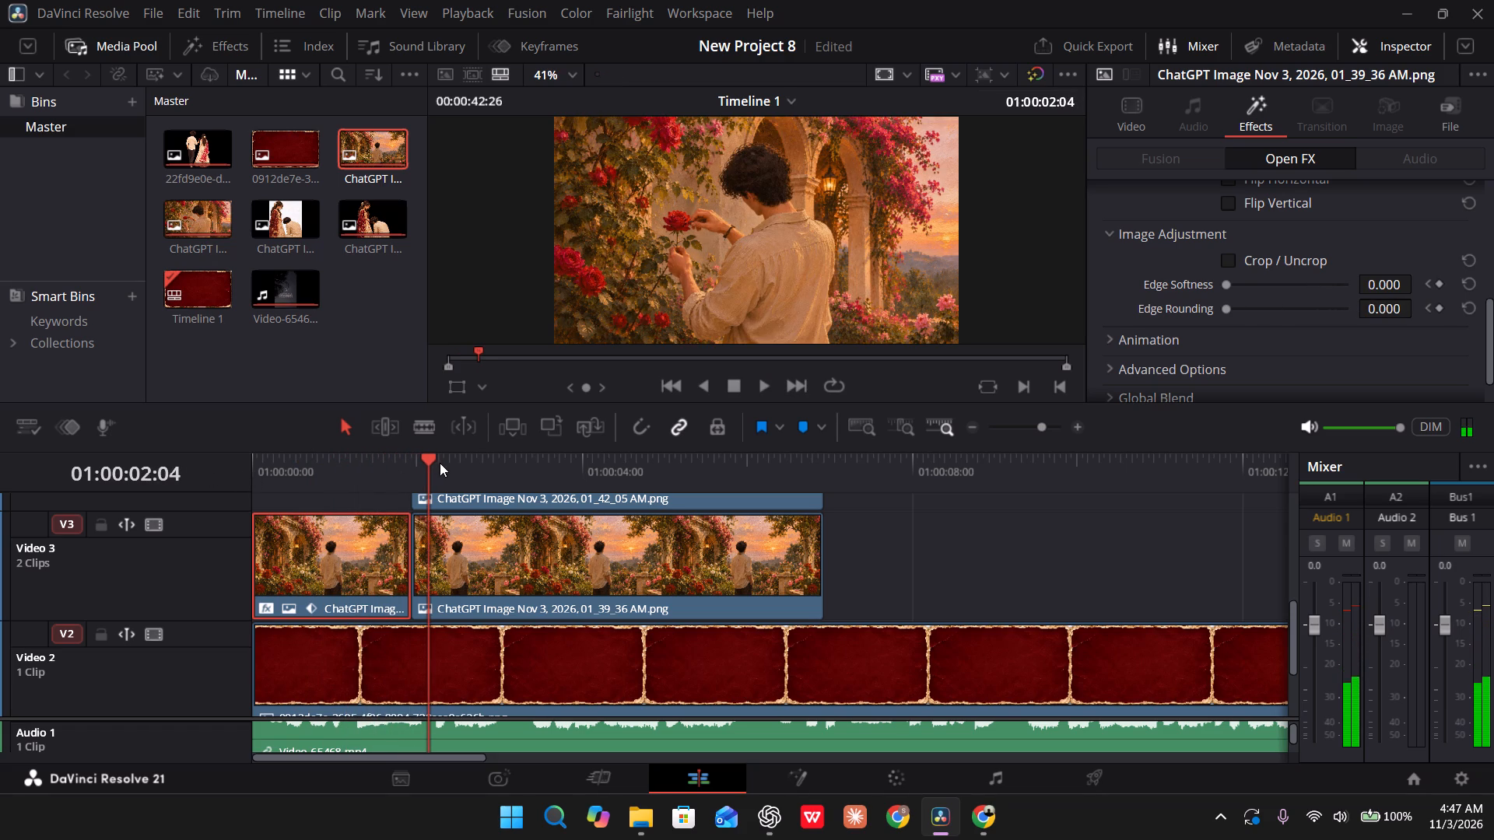
left_click_drag(440, 463, 395, 462)
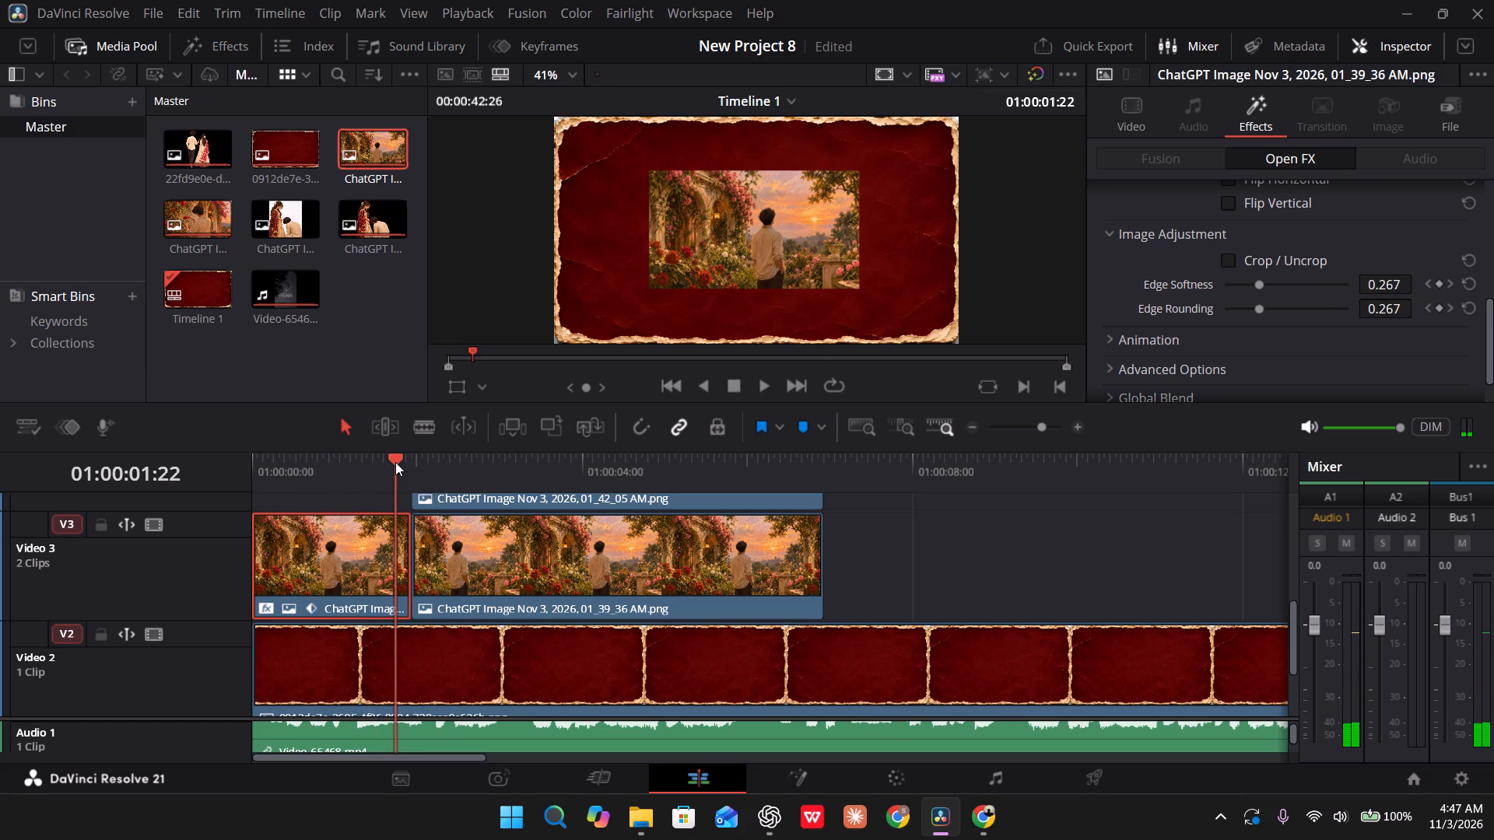
left_click_drag(395, 462, 404, 465)
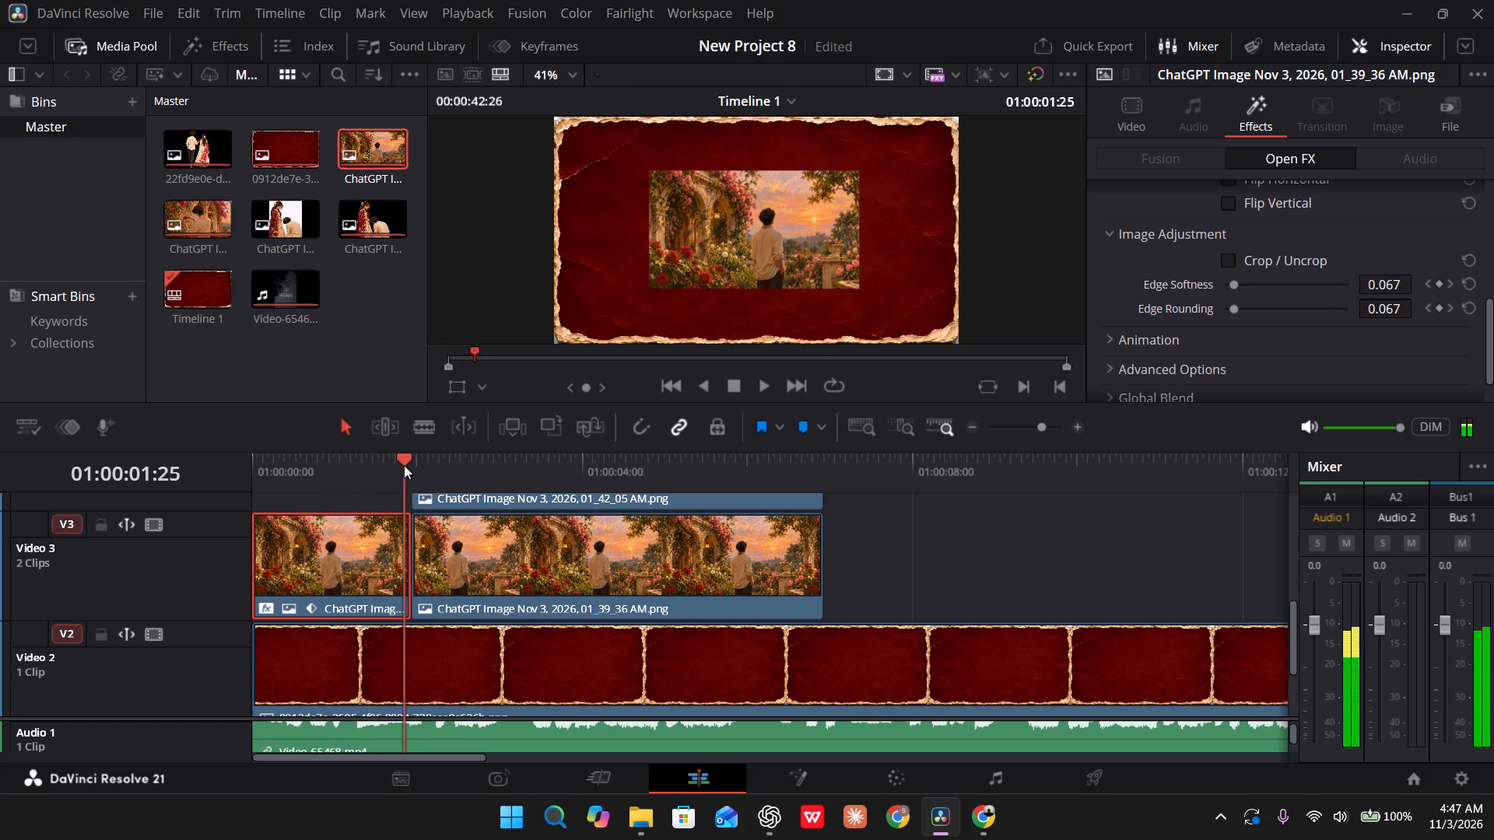
left_click_drag(404, 465, 406, 466)
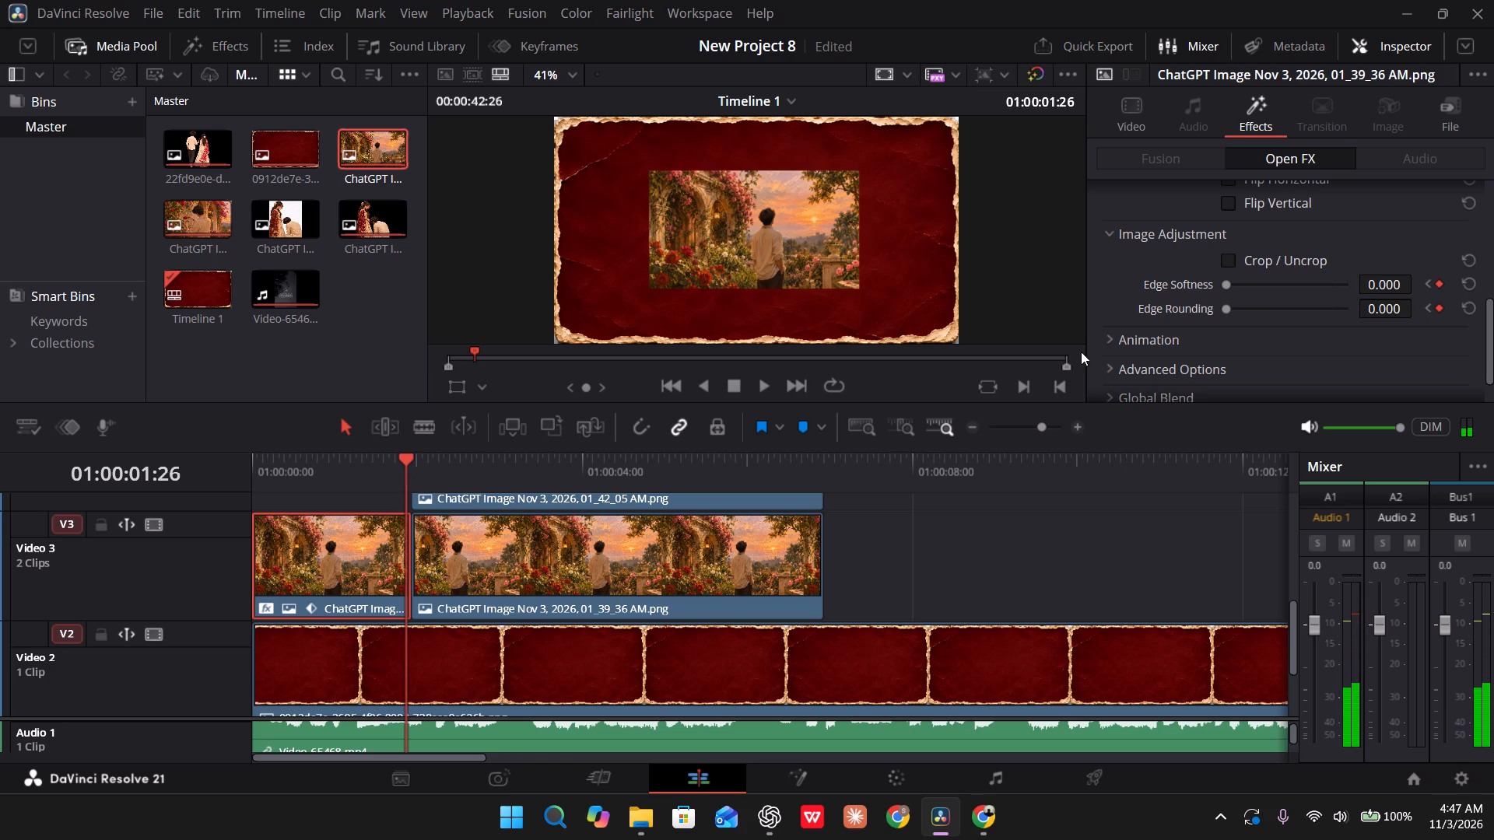
left_click_drag(1227, 283, 1342, 278)
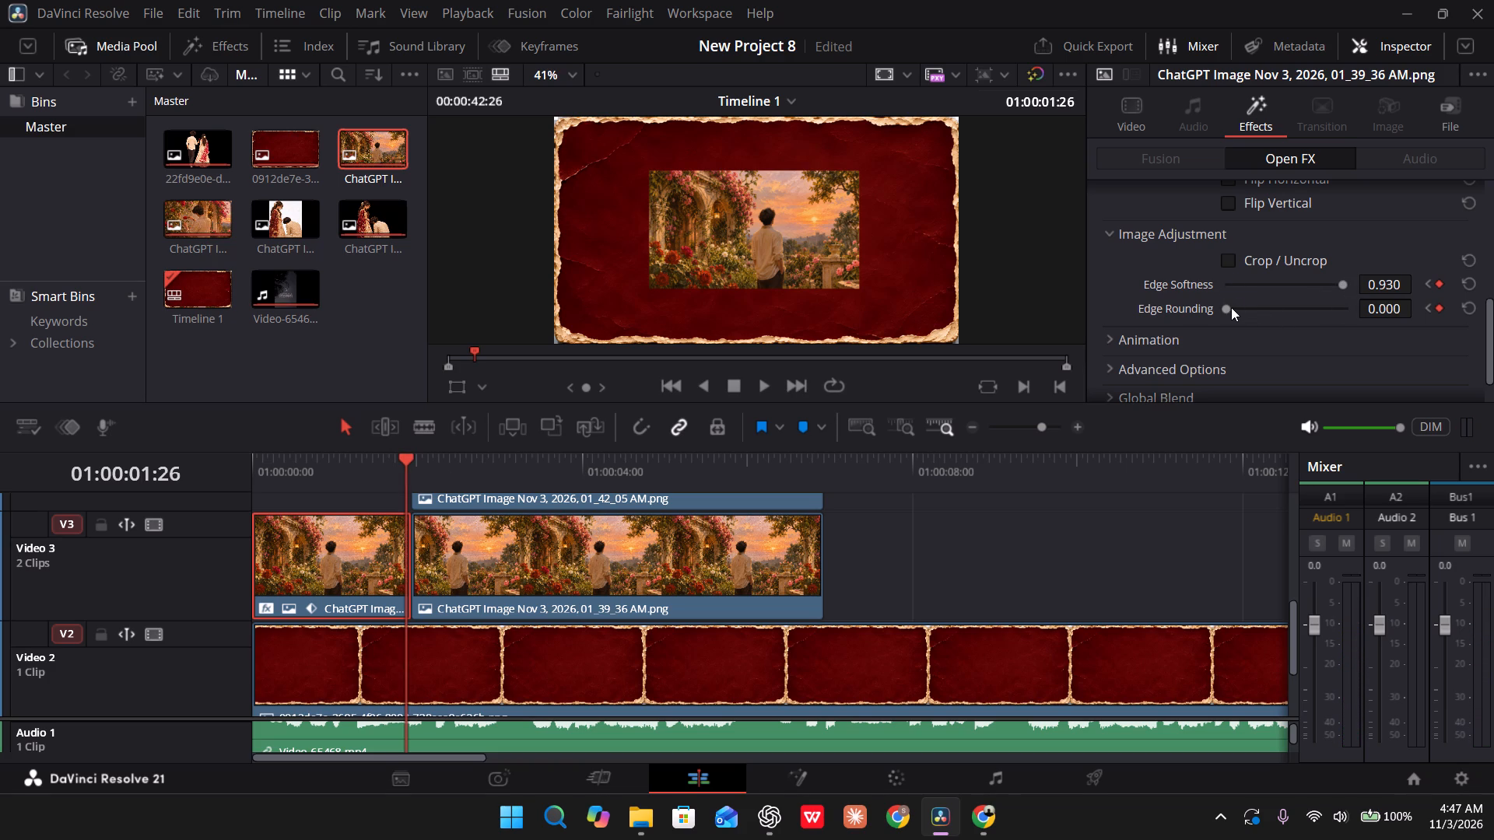
left_click_drag(1229, 307, 1352, 309)
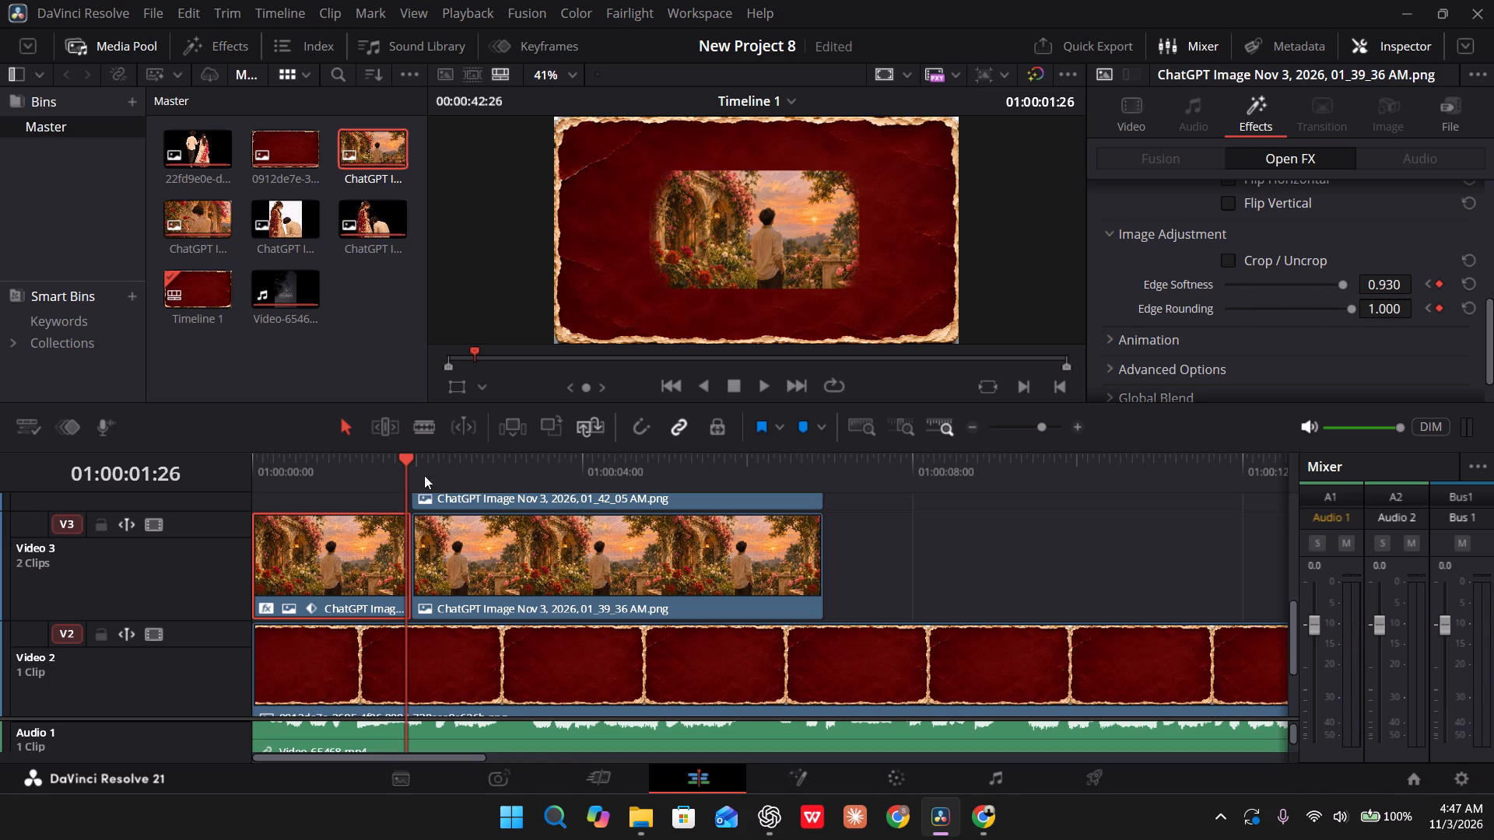
Examine the first garden clip's keyframed parameters and play the clip from the start to check its softened edges.
left_click_drag(396, 479, 214, 484)
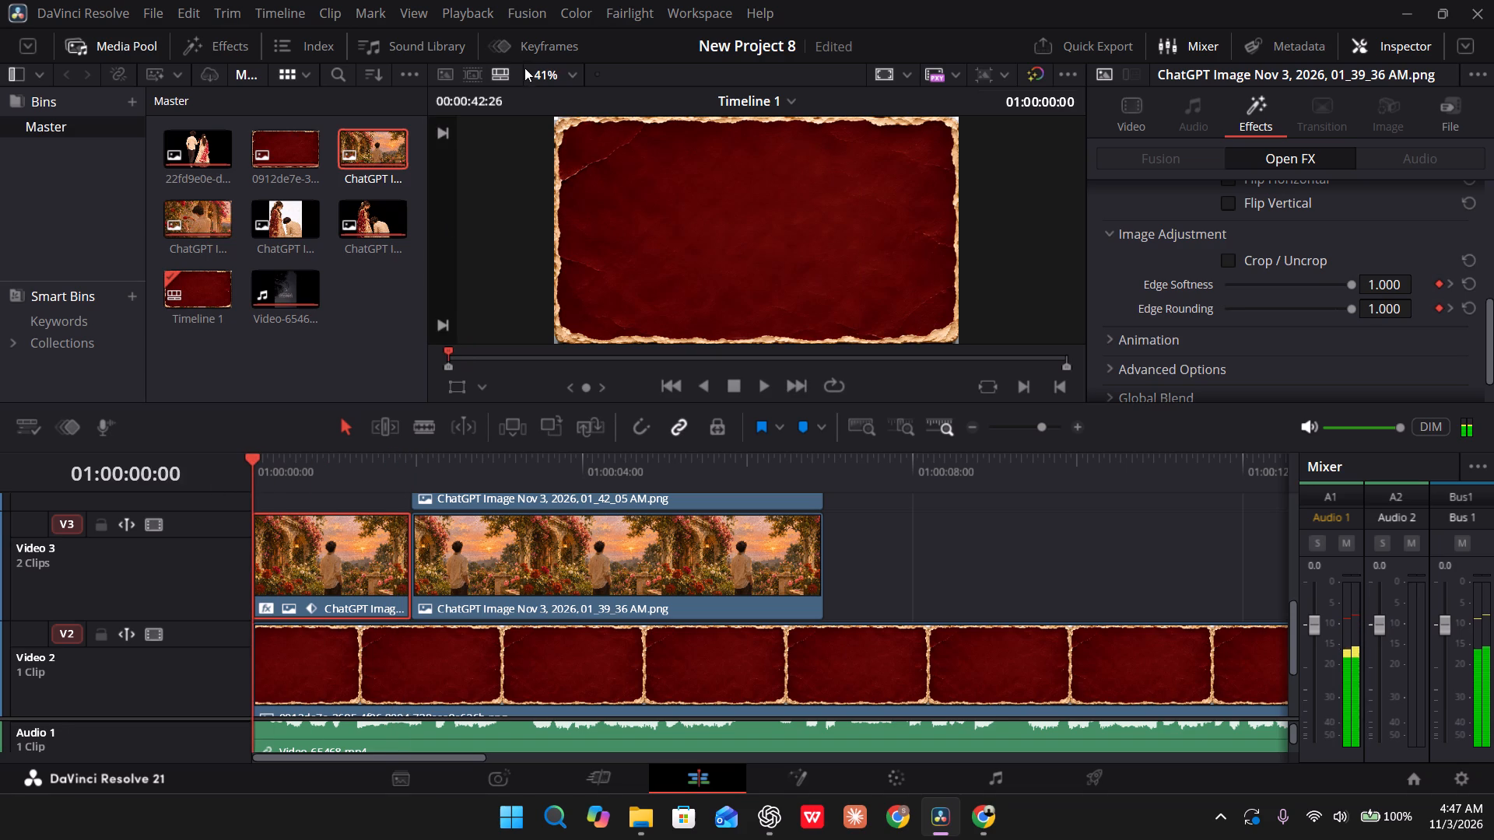
left_click(524, 50)
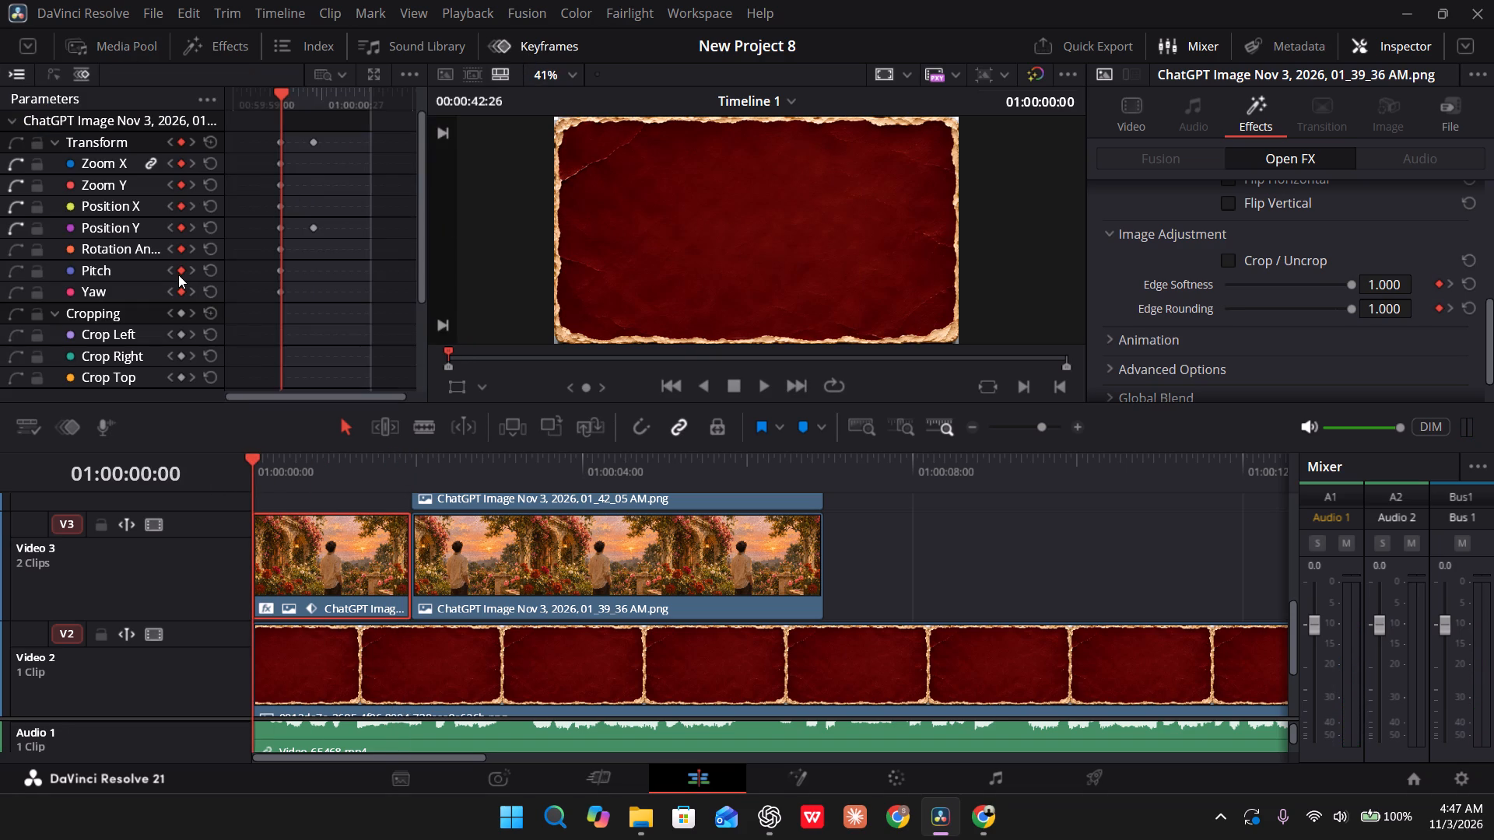
scroll(178, 275, "down", 2)
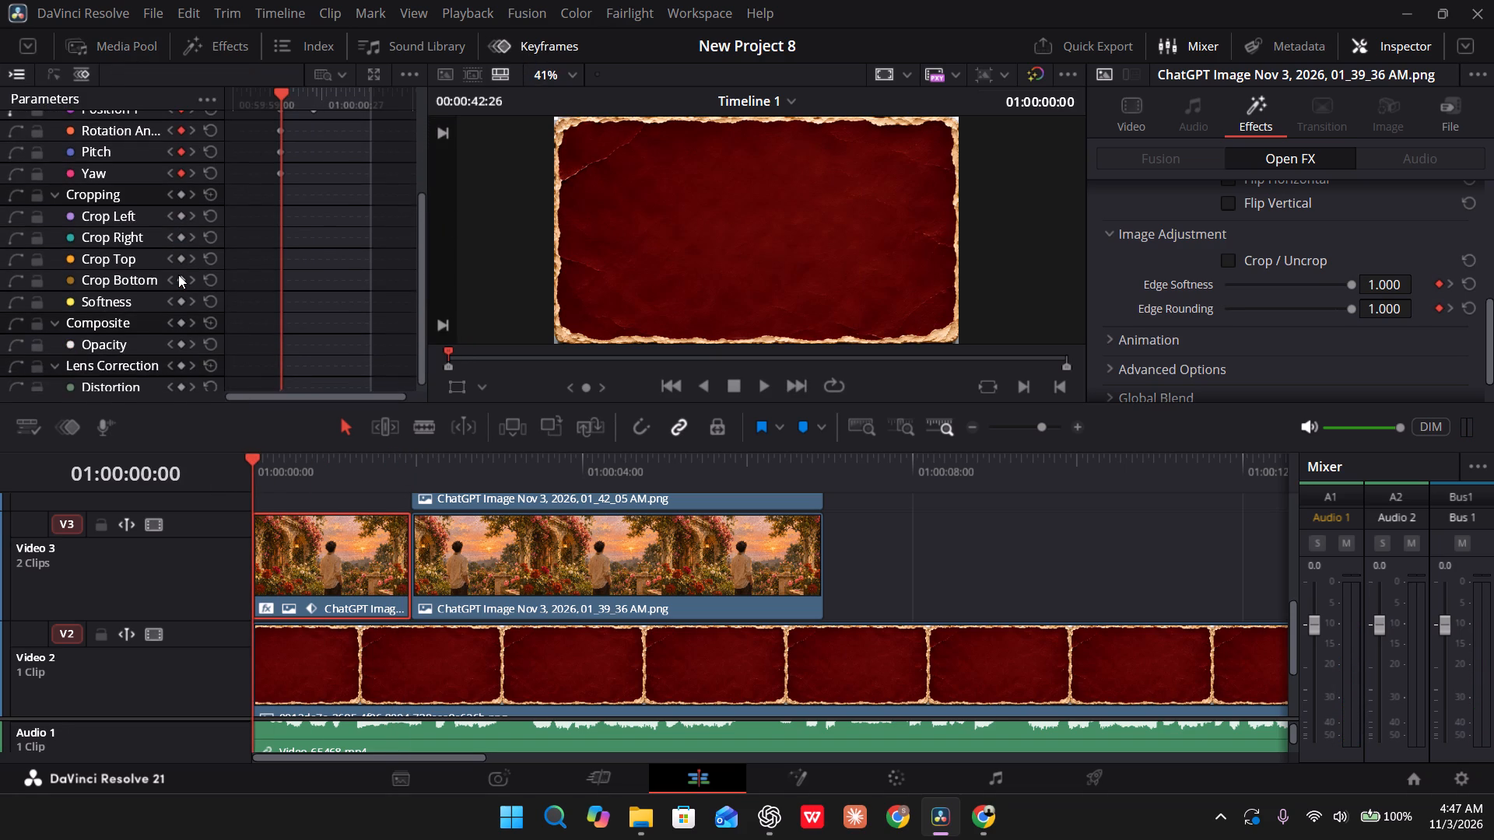
scroll(178, 275, "down", 1)
scroll(178, 275, "up", 1)
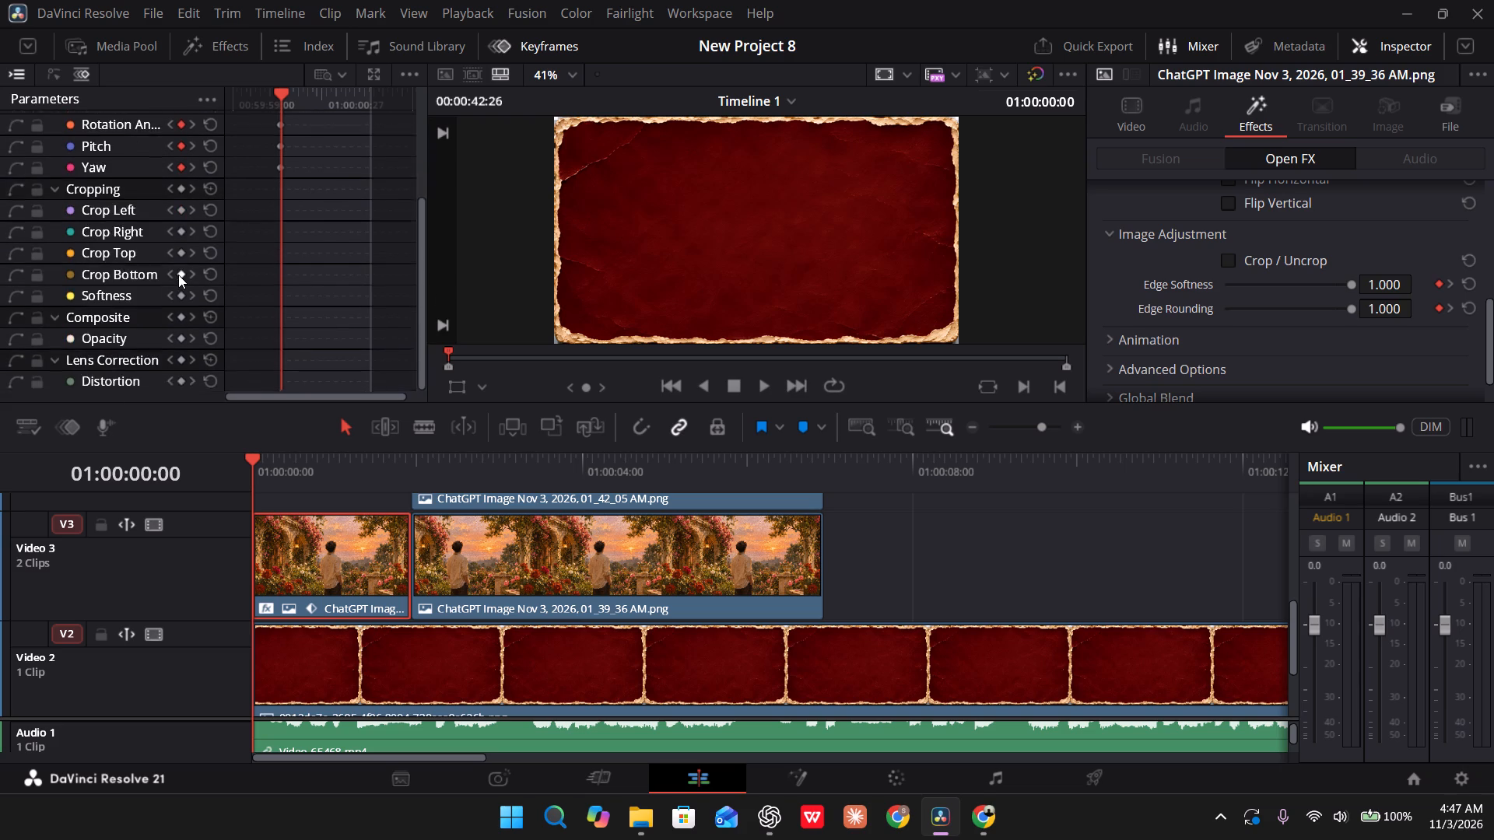
scroll(178, 275, "up", 1)
scroll(148, 257, "down", 2)
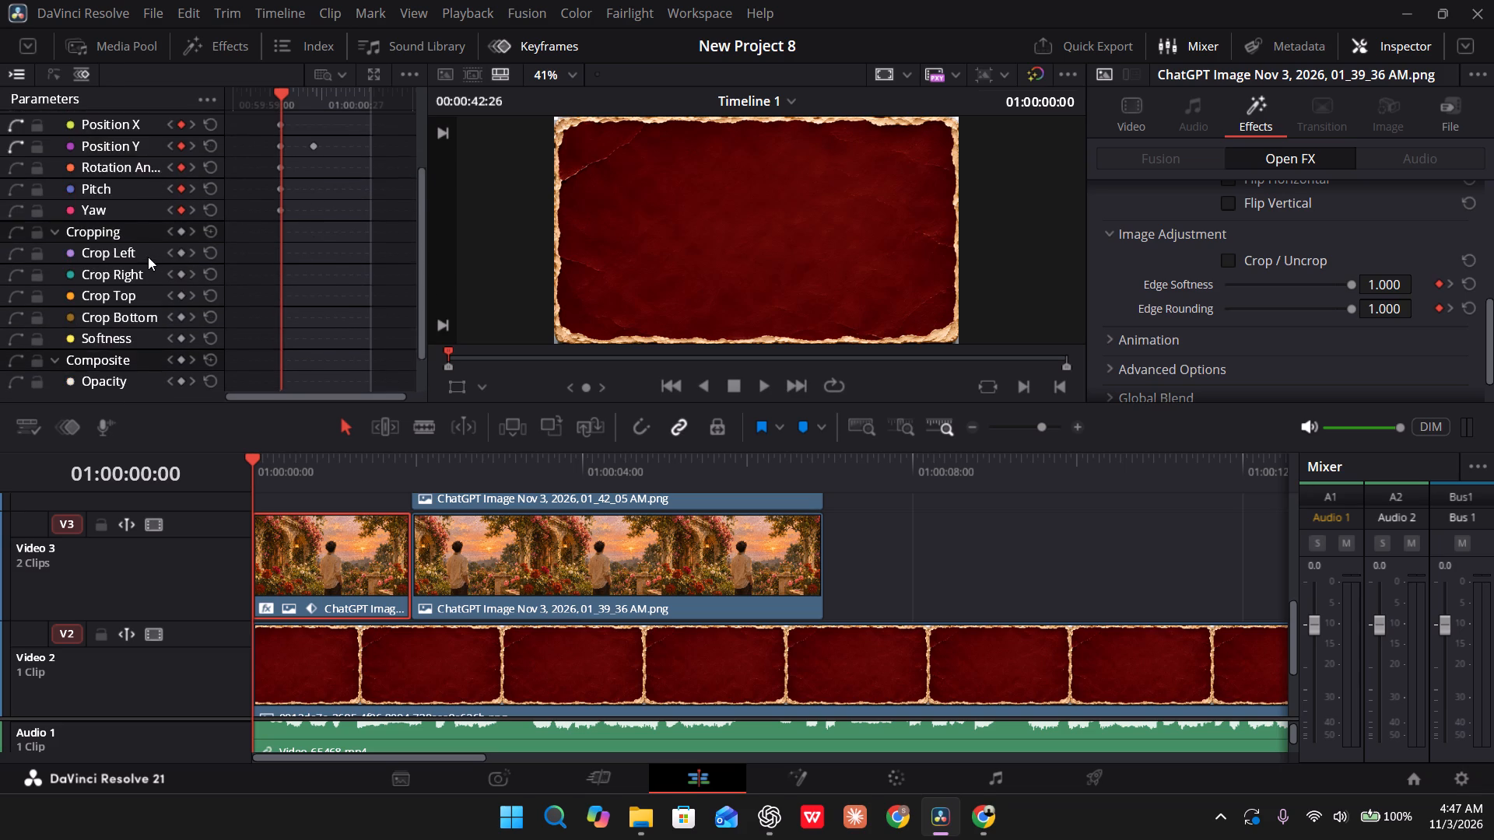
left_click_drag(247, 481, 264, 481)
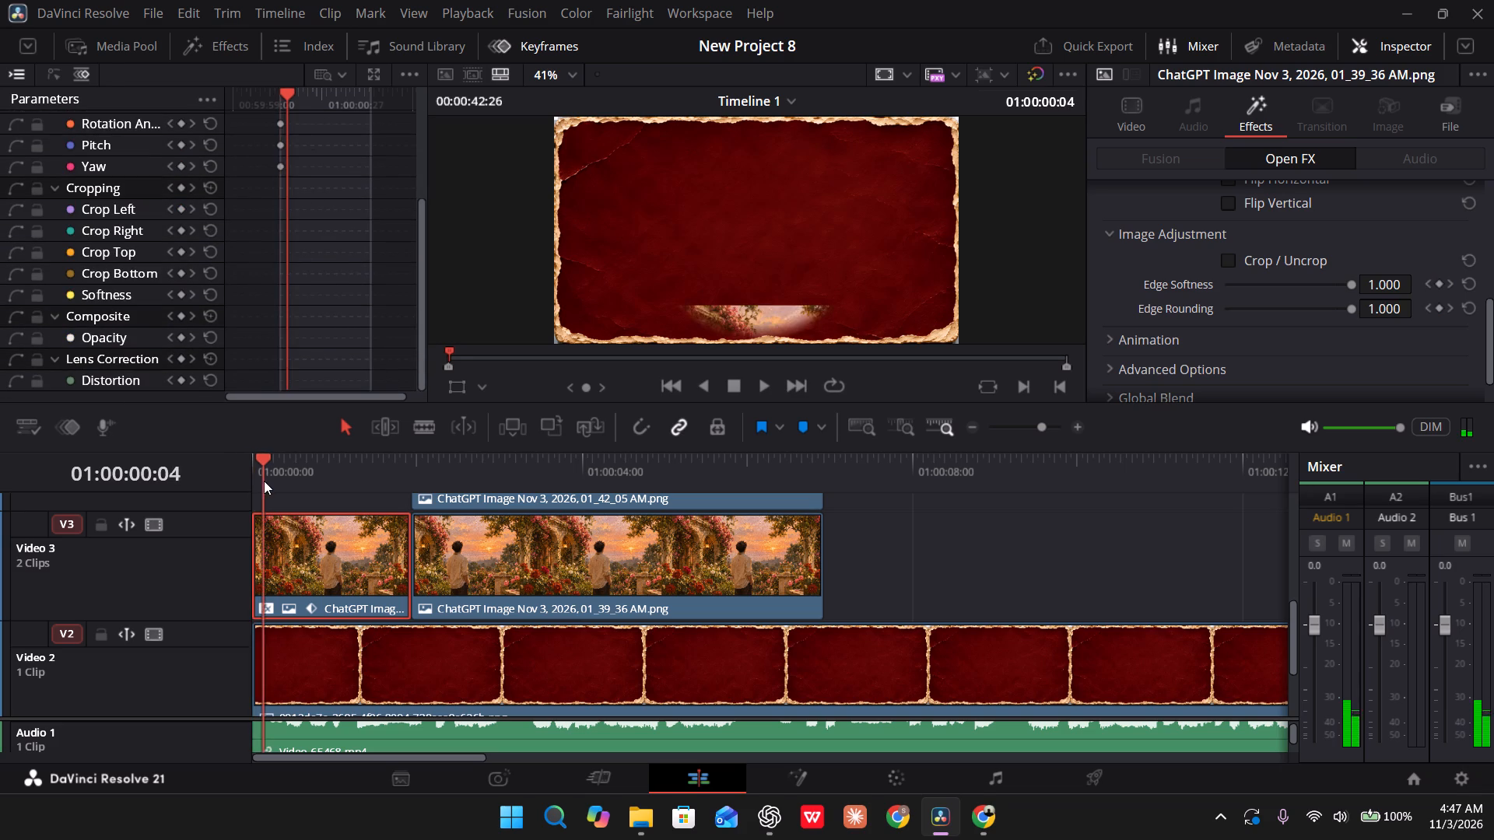
left_click_drag(264, 481, 240, 478)
key("space")
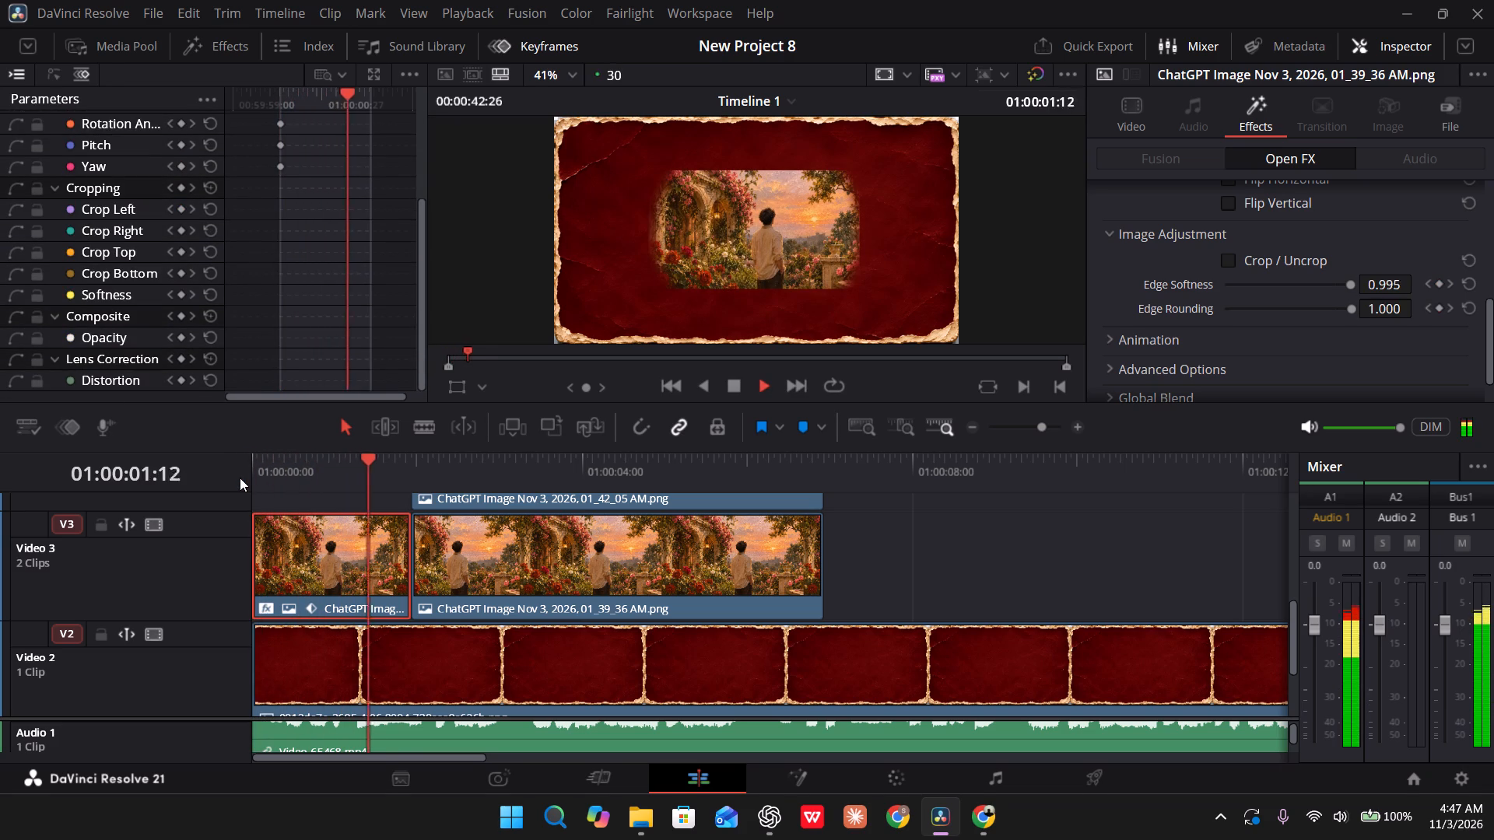
key("space")
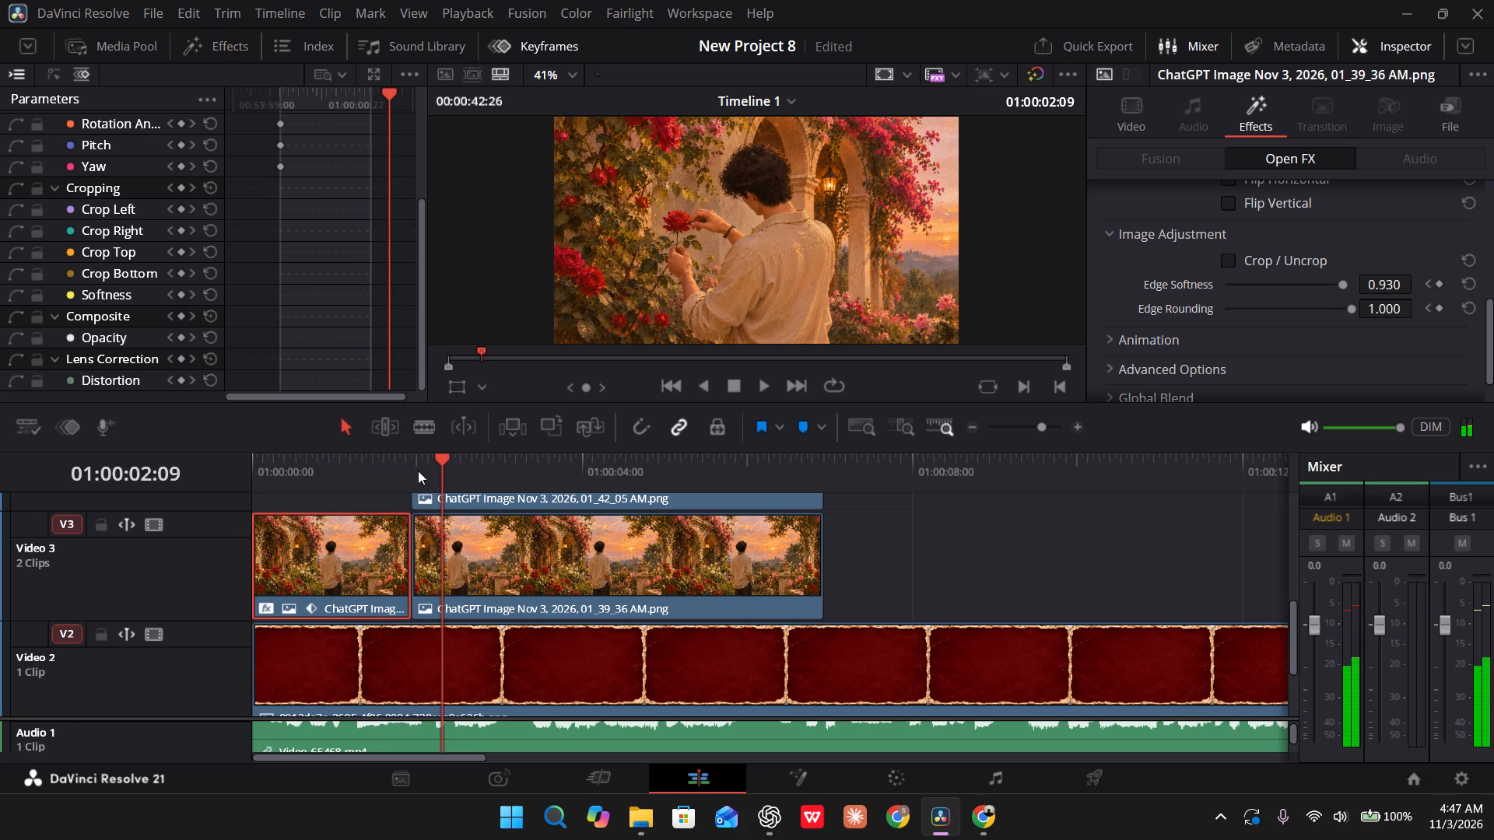
Scale the 01_42_05 AM image clip above Video 3 down to a linked zoom of about 0.45.
left_click(428, 470)
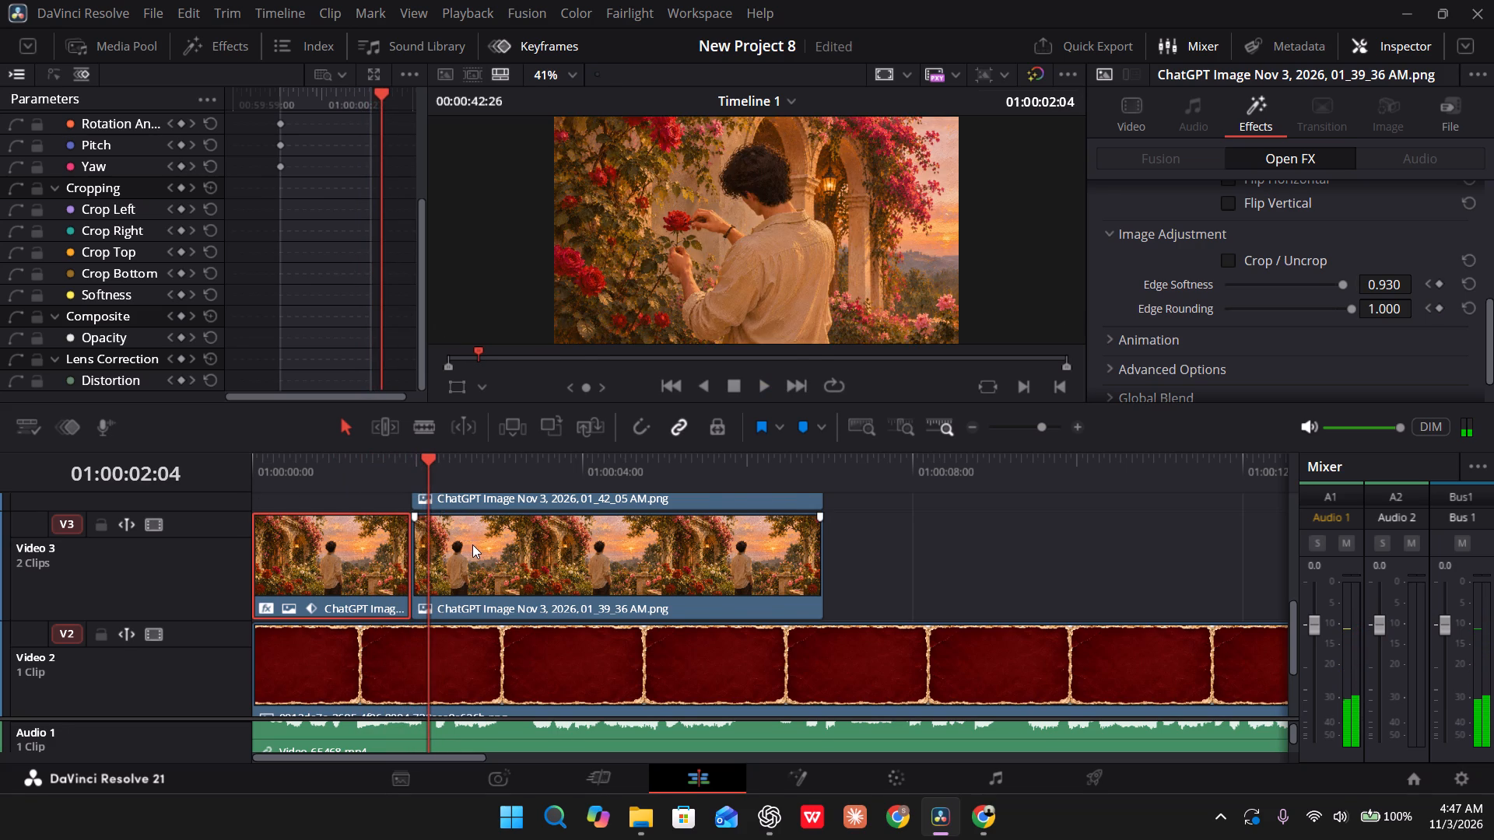
left_click(531, 493)
scroll(1254, 202, "up", 1)
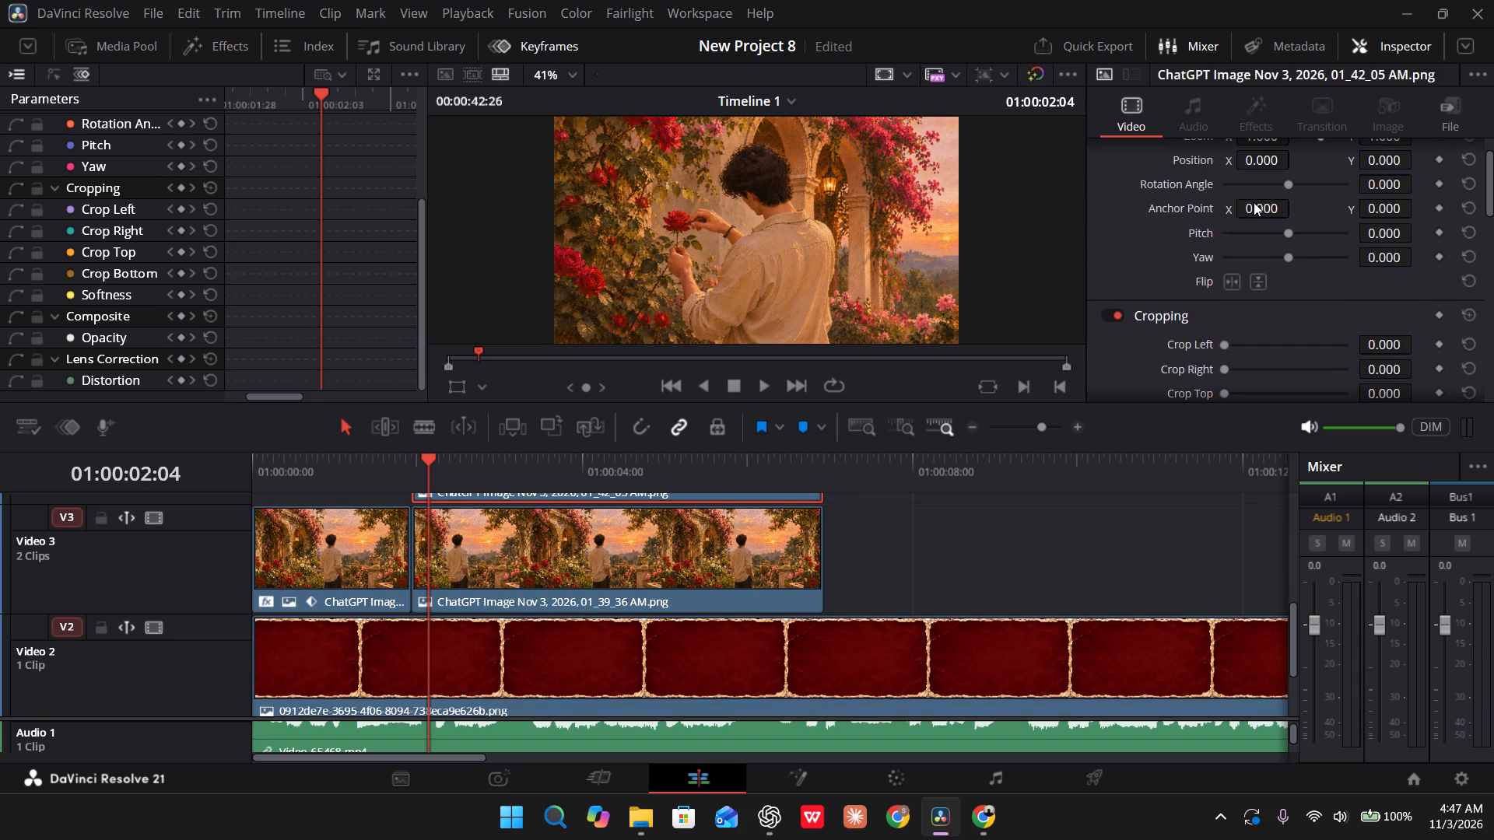
scroll(1249, 208, "up", 2)
left_click_drag(1250, 183, 1258, 183)
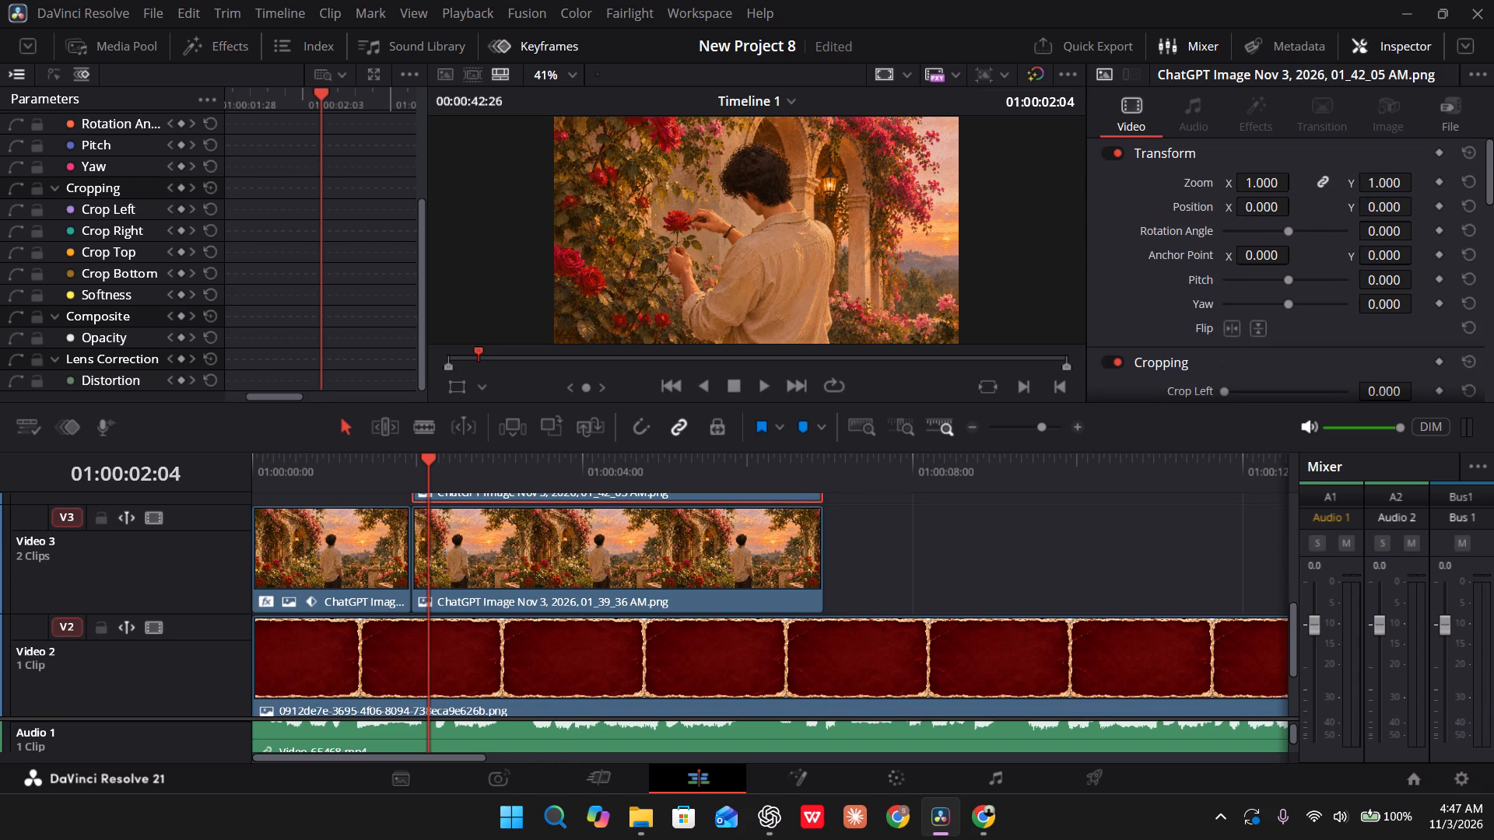
left_click_drag(1258, 183, 1198, 178)
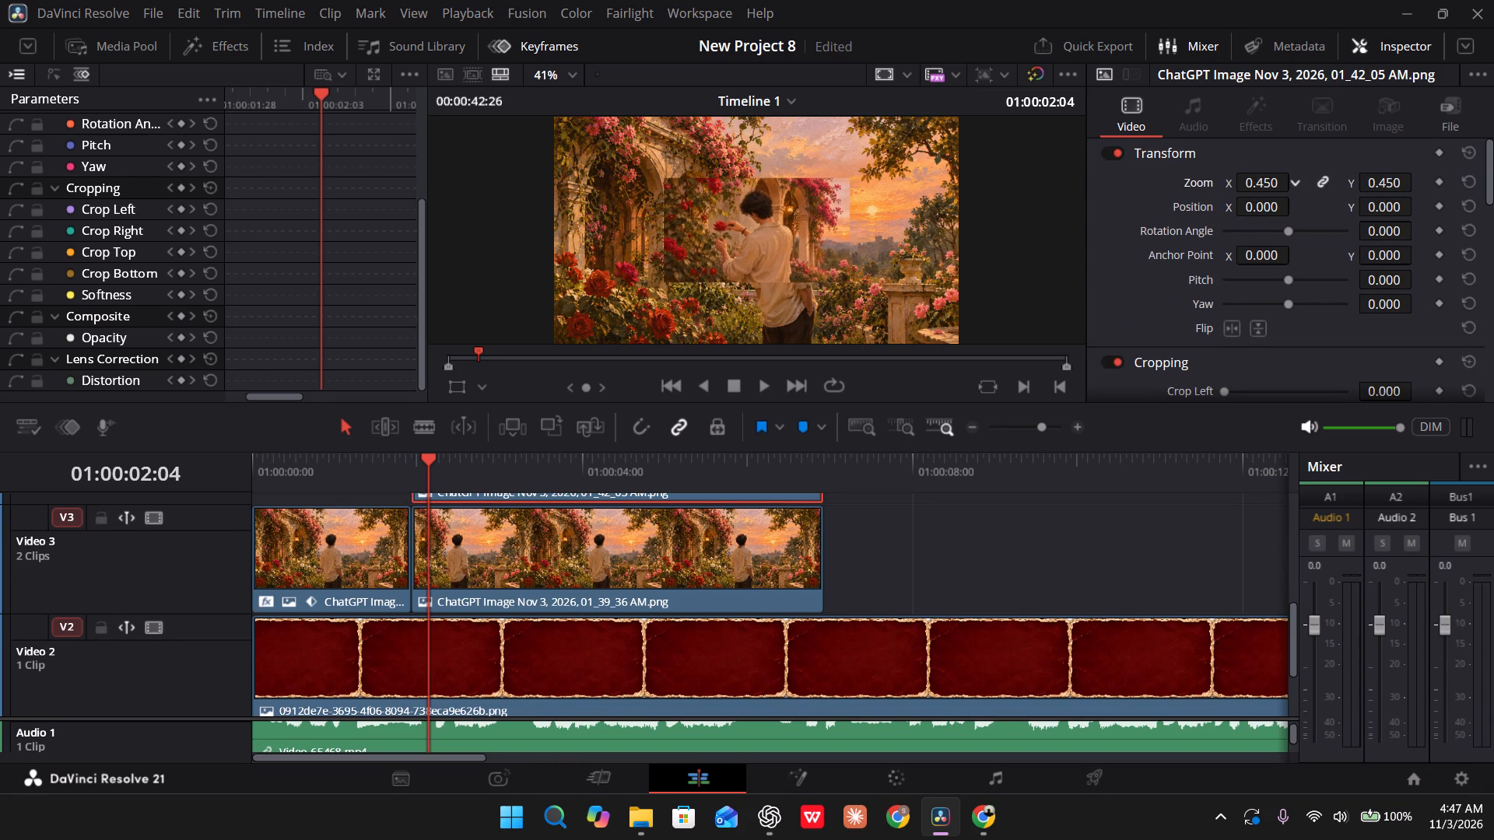
left_click_drag(1198, 178, 1198, 180)
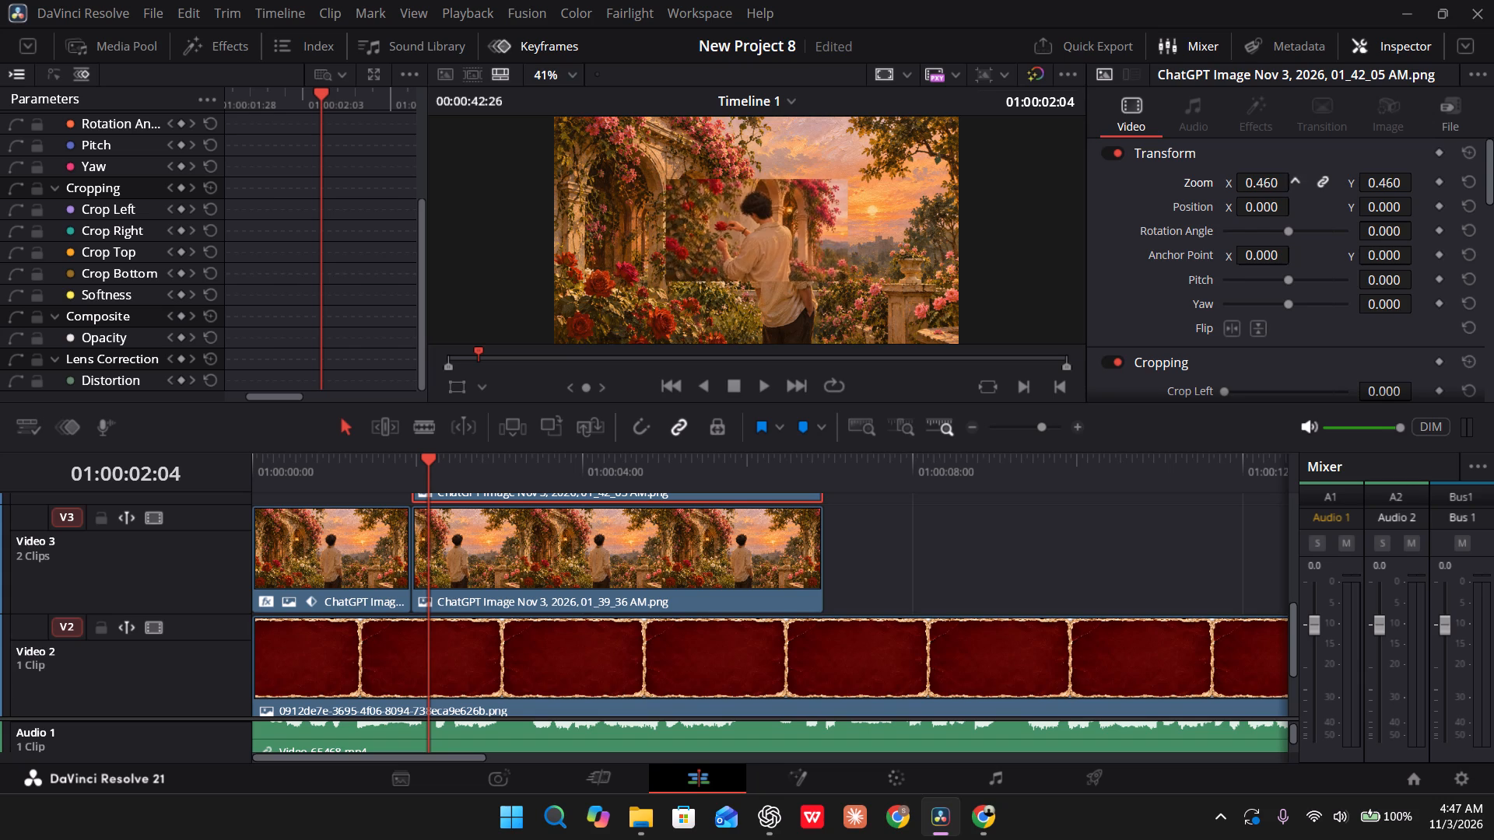
left_click_drag(1198, 180, 1196, 180)
Set the second garden clip's Zoom X and Y on Video 3 to 0.520, matching the first garden clip.
left_click(559, 555)
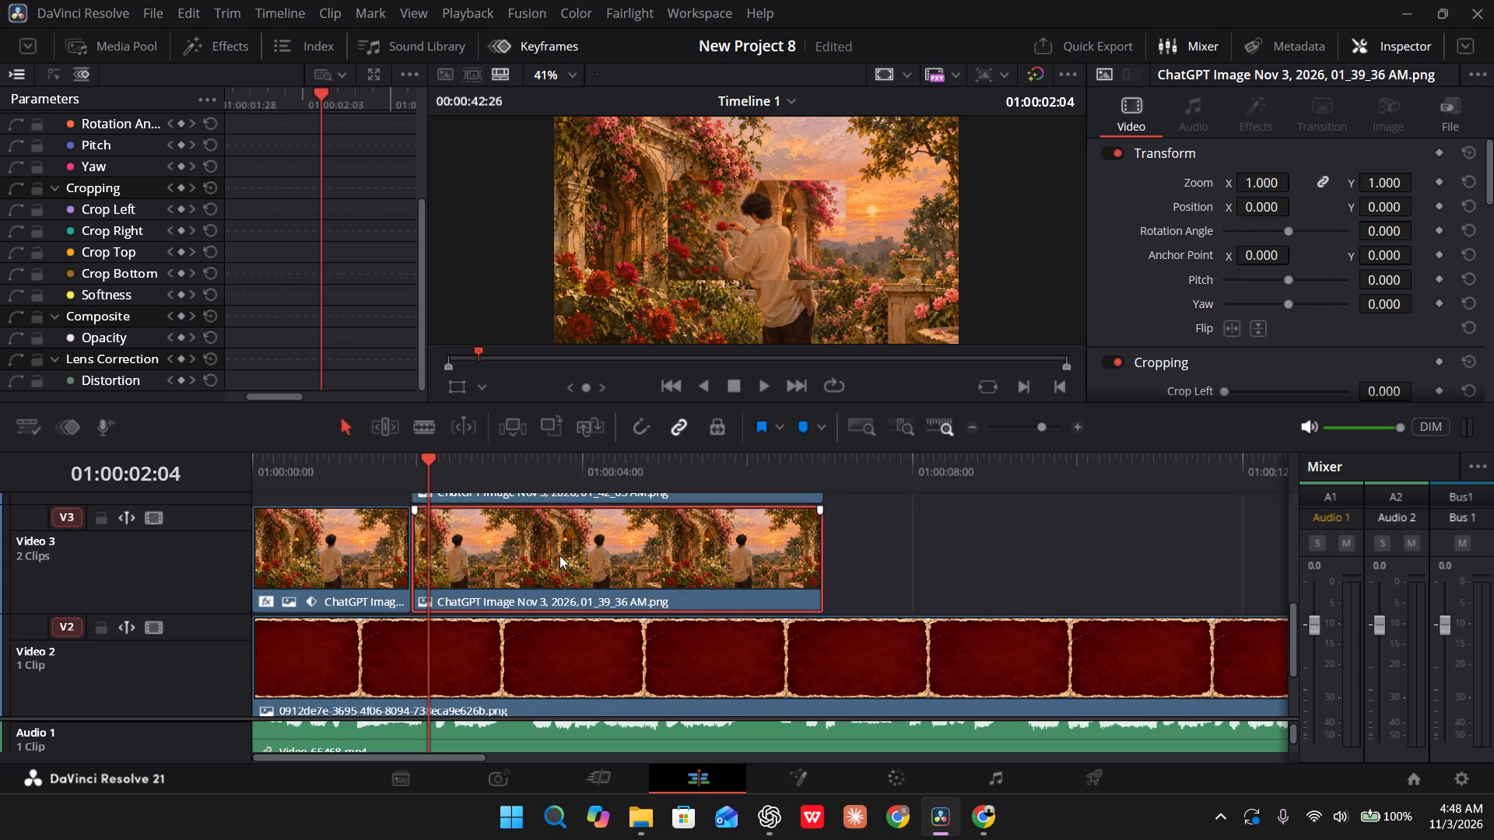
left_click(343, 551)
left_click_drag(426, 464, 411, 464)
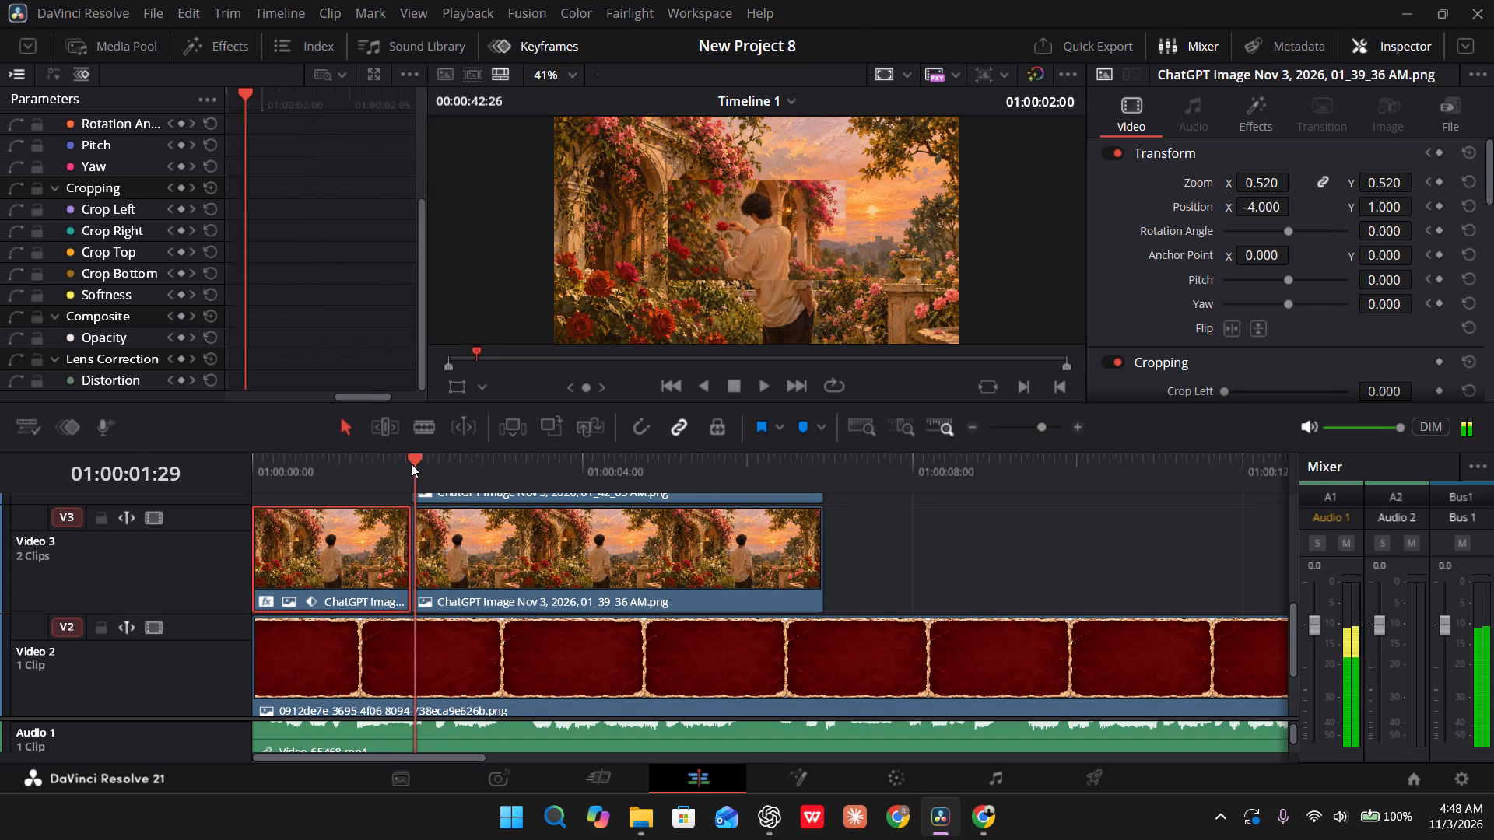
left_click_drag(411, 464, 395, 460)
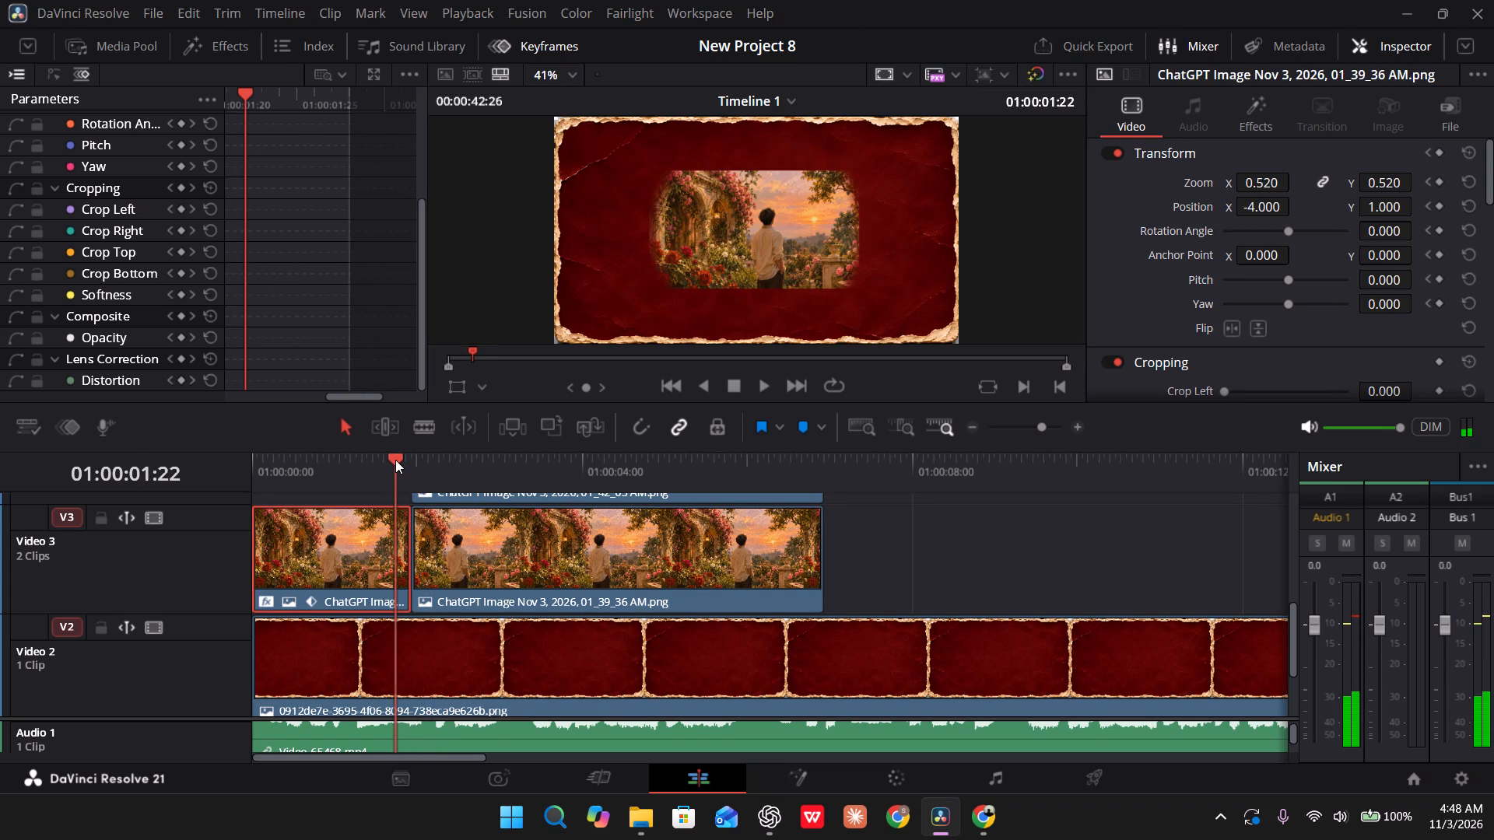
left_click_drag(395, 460, 396, 460)
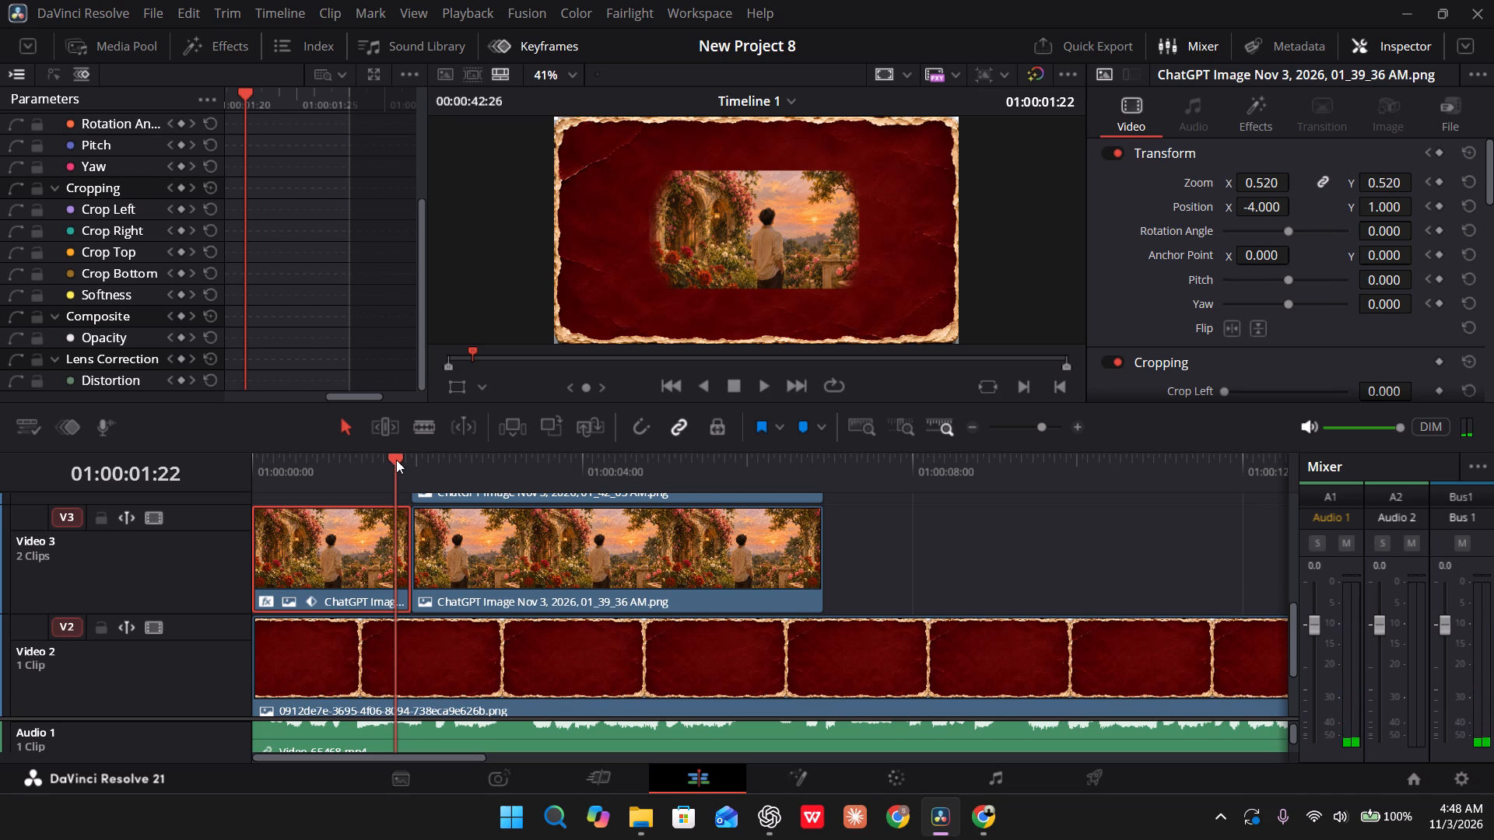
left_click_drag(396, 460, 398, 460)
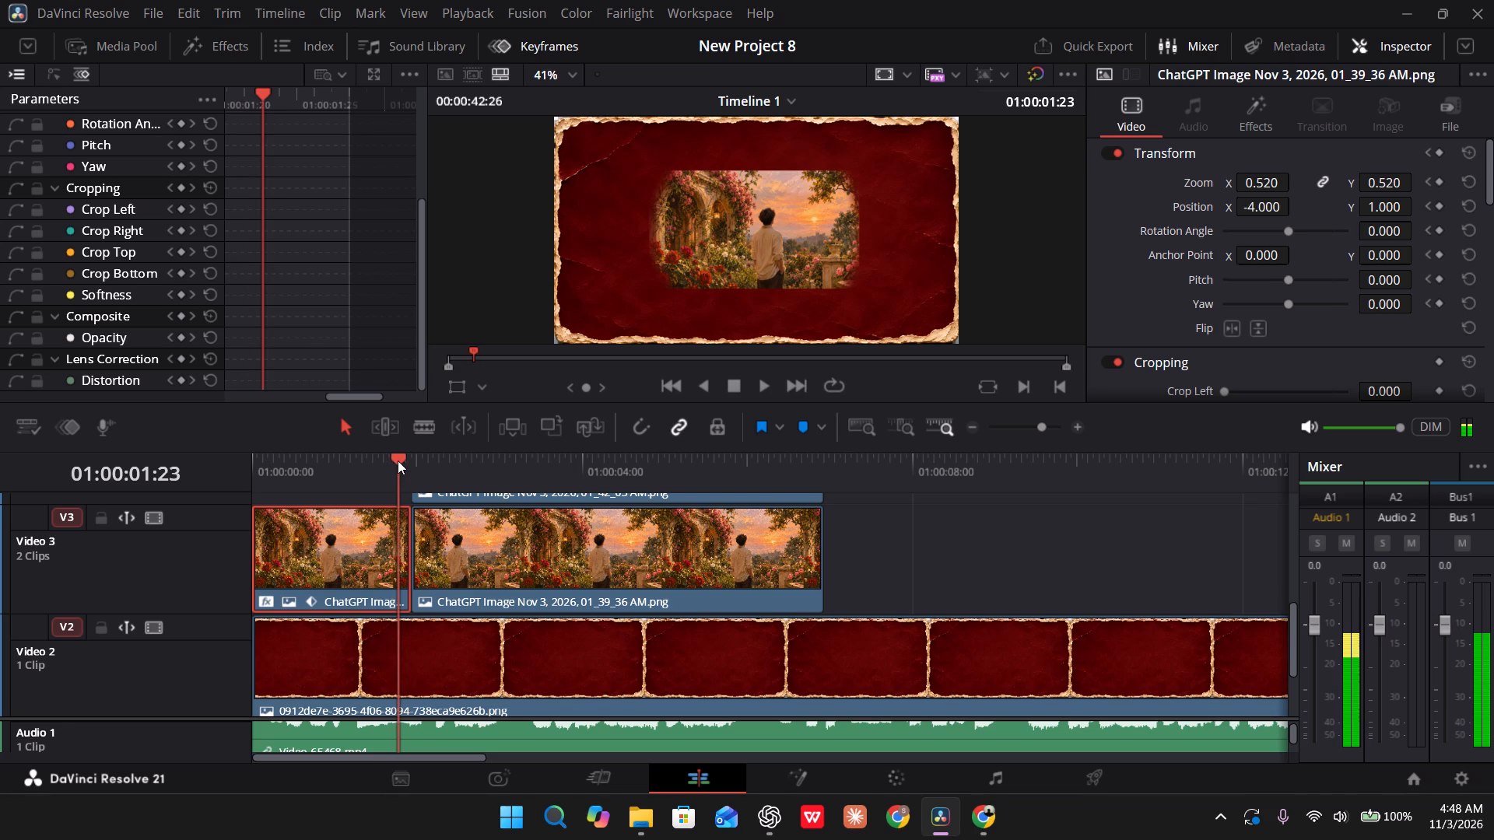
left_click_drag(398, 460, 457, 478)
left_click(490, 526)
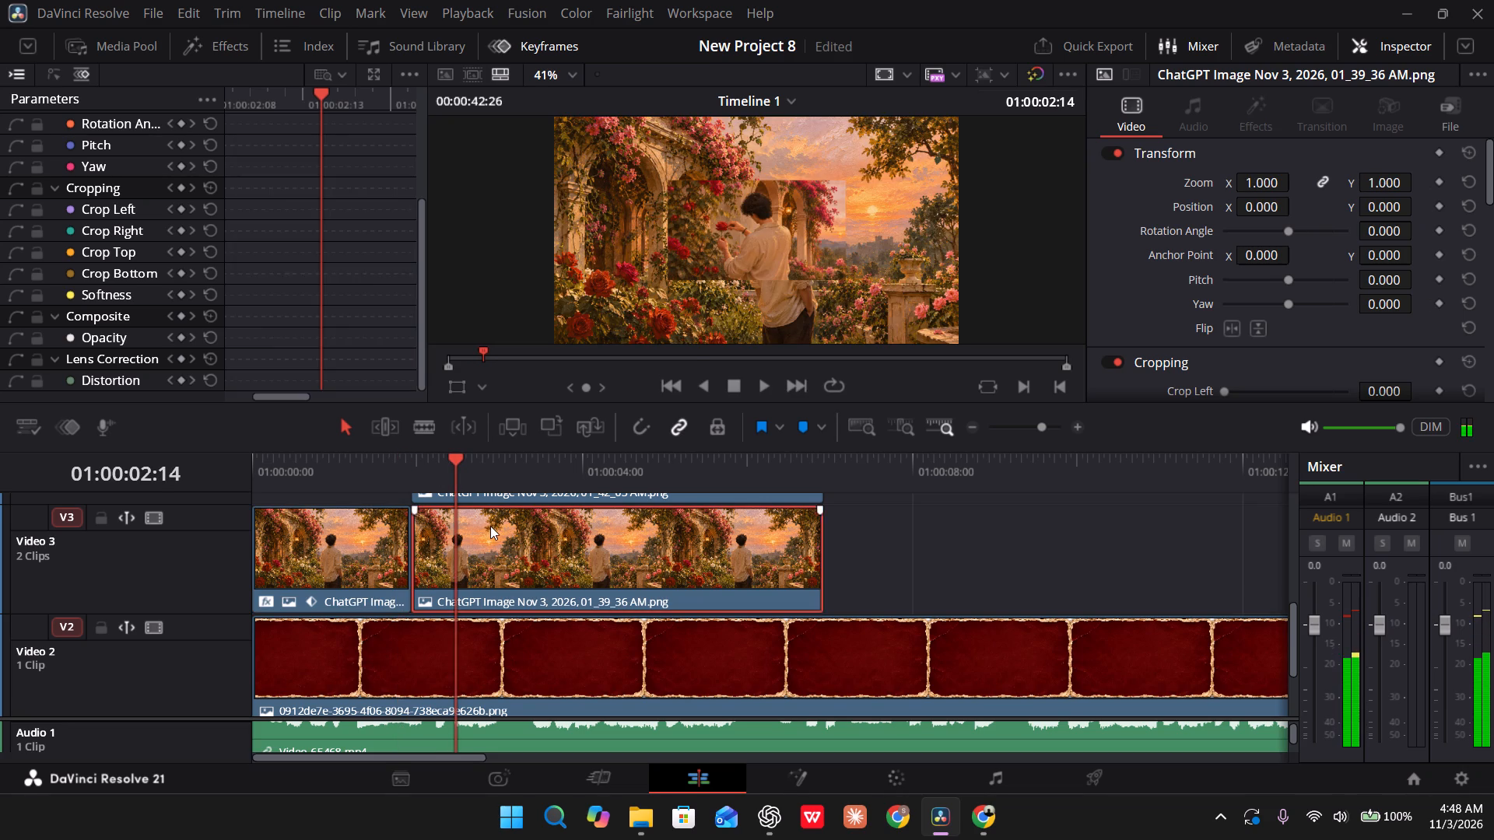
double_click(1268, 176)
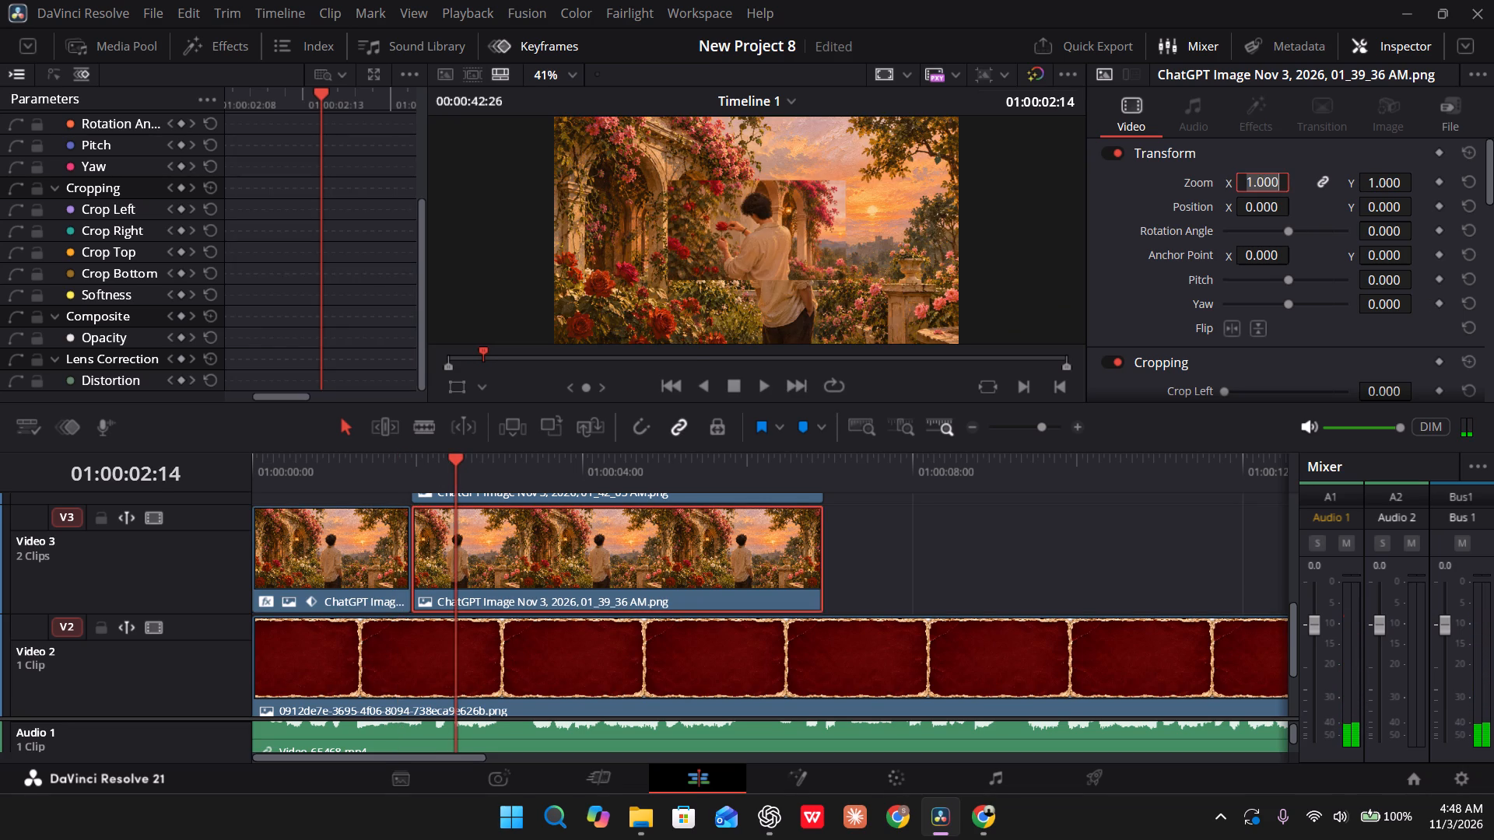
type("0.520")
key("Return")
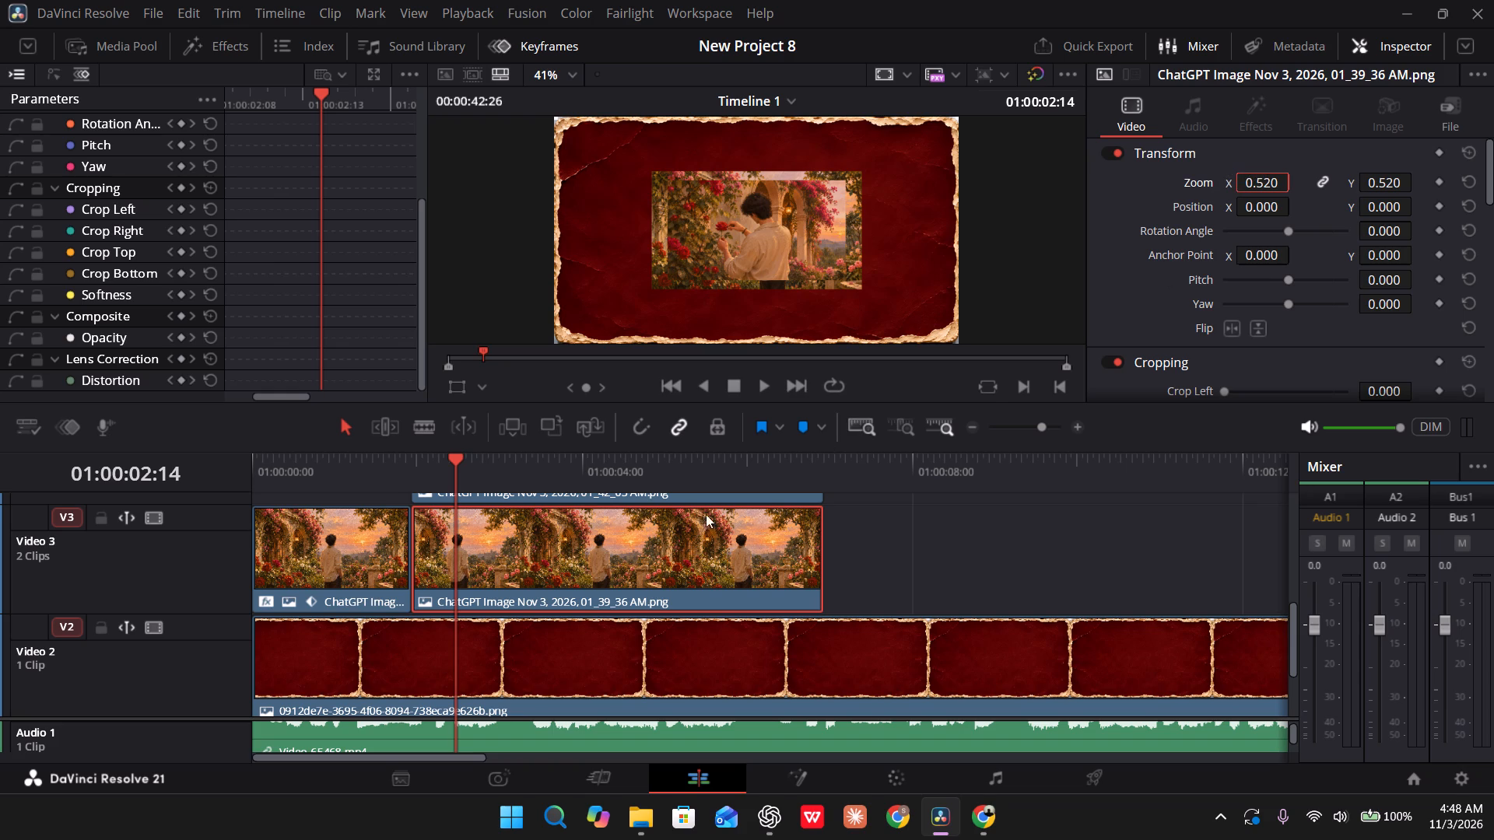
Disable the video track above Video 3 that holds the 01_42_05 AM image clip.
left_click(373, 550)
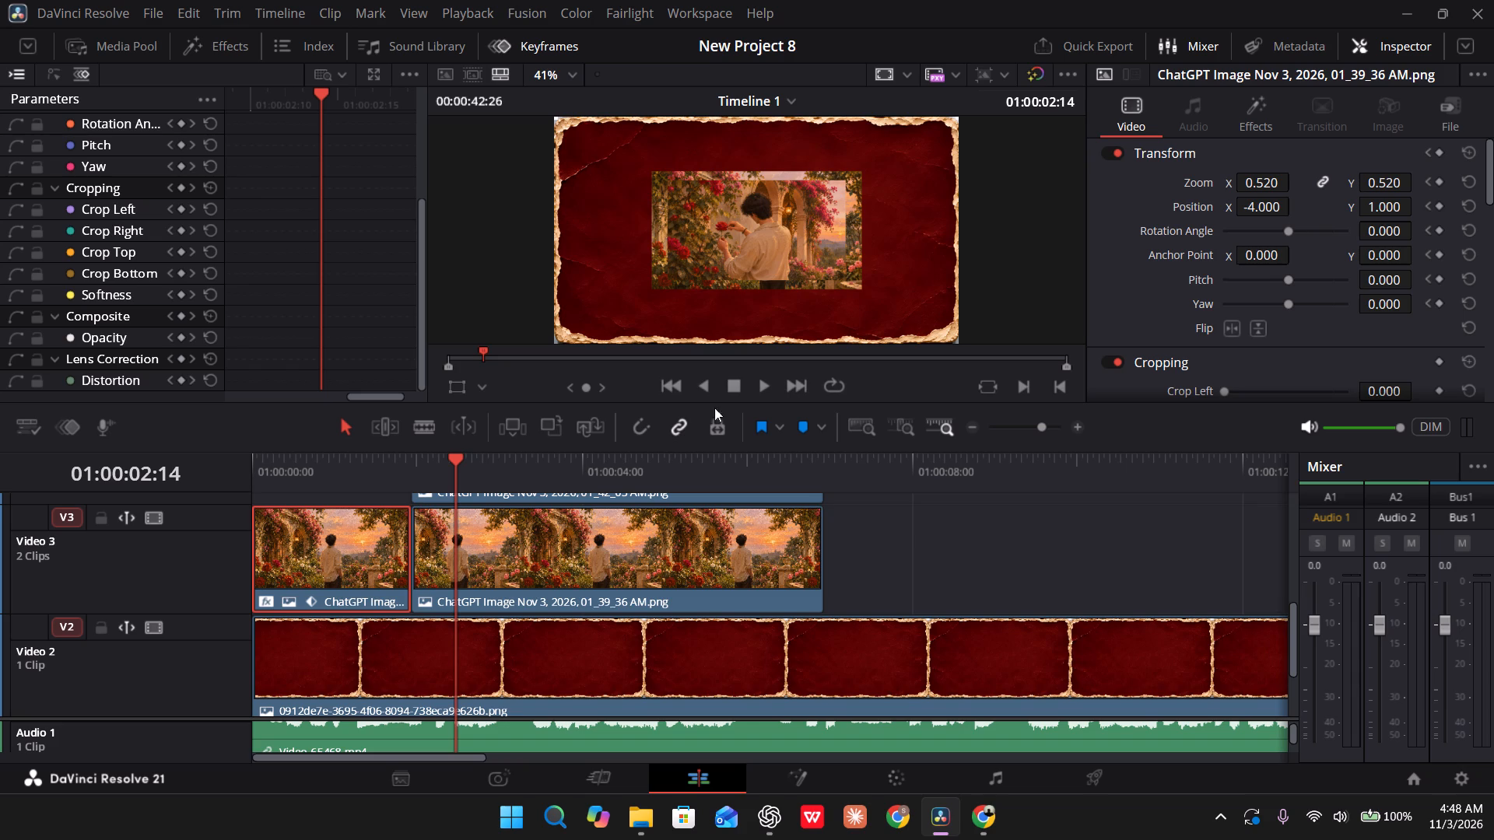
scroll(510, 555, "up", 1)
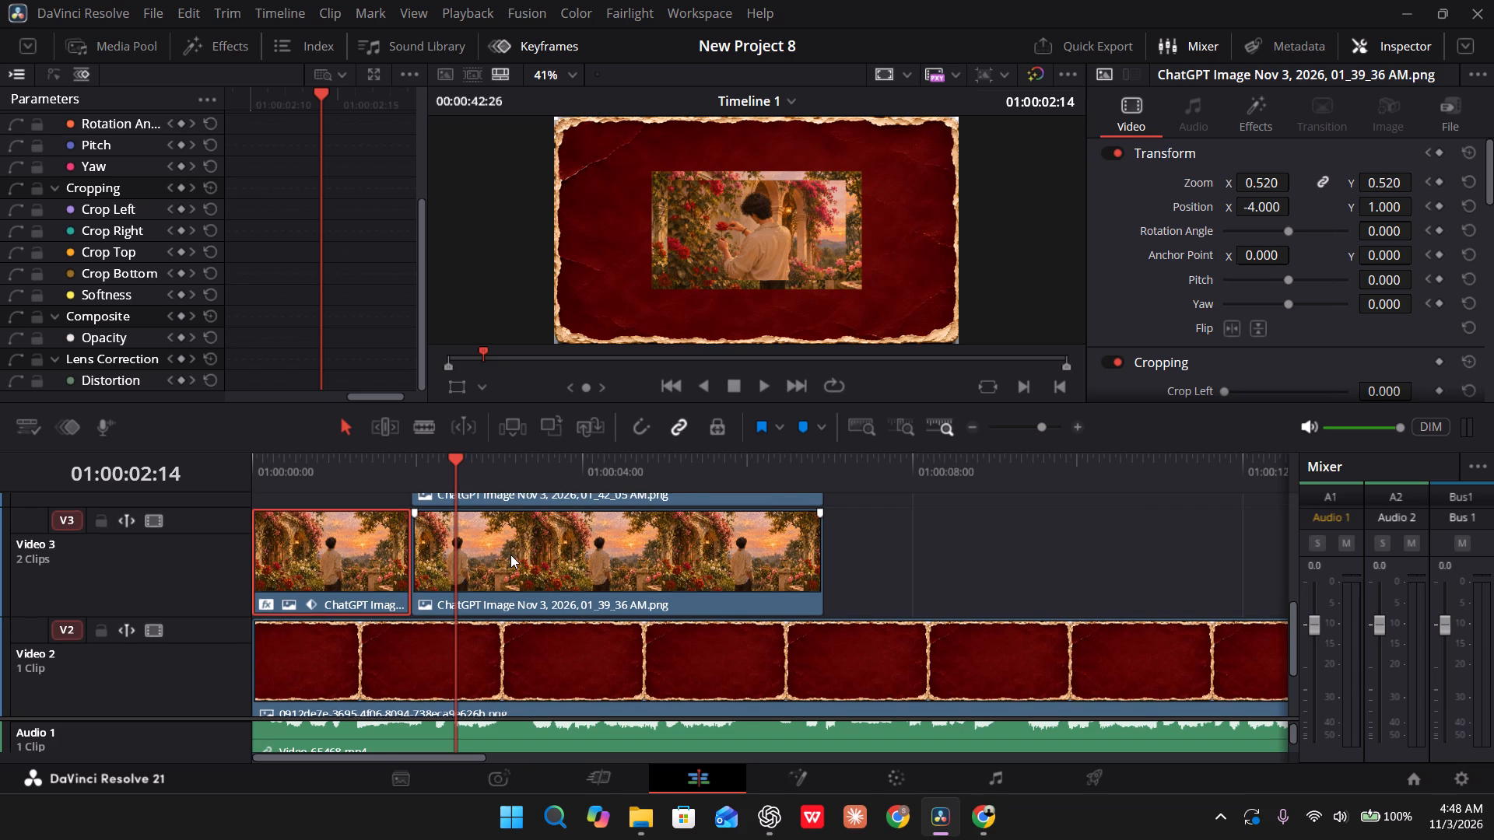
scroll(510, 555, "up", 1)
left_click(156, 525)
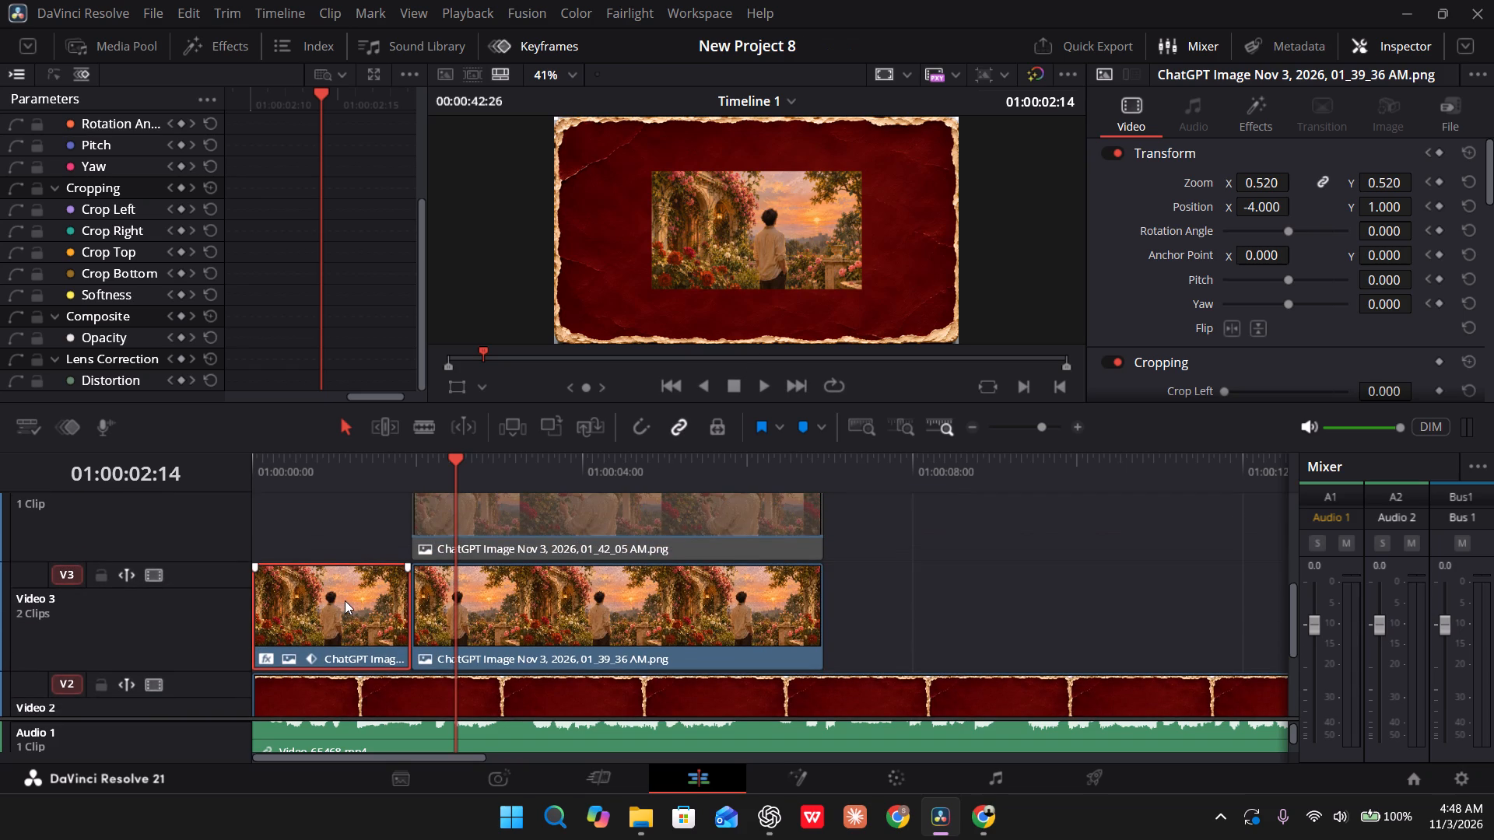
Set the second garden clip's Position X to -4.000 and Y to 1.000 on Video 3, matching the first garden clip.
left_click(451, 600)
left_click(328, 605)
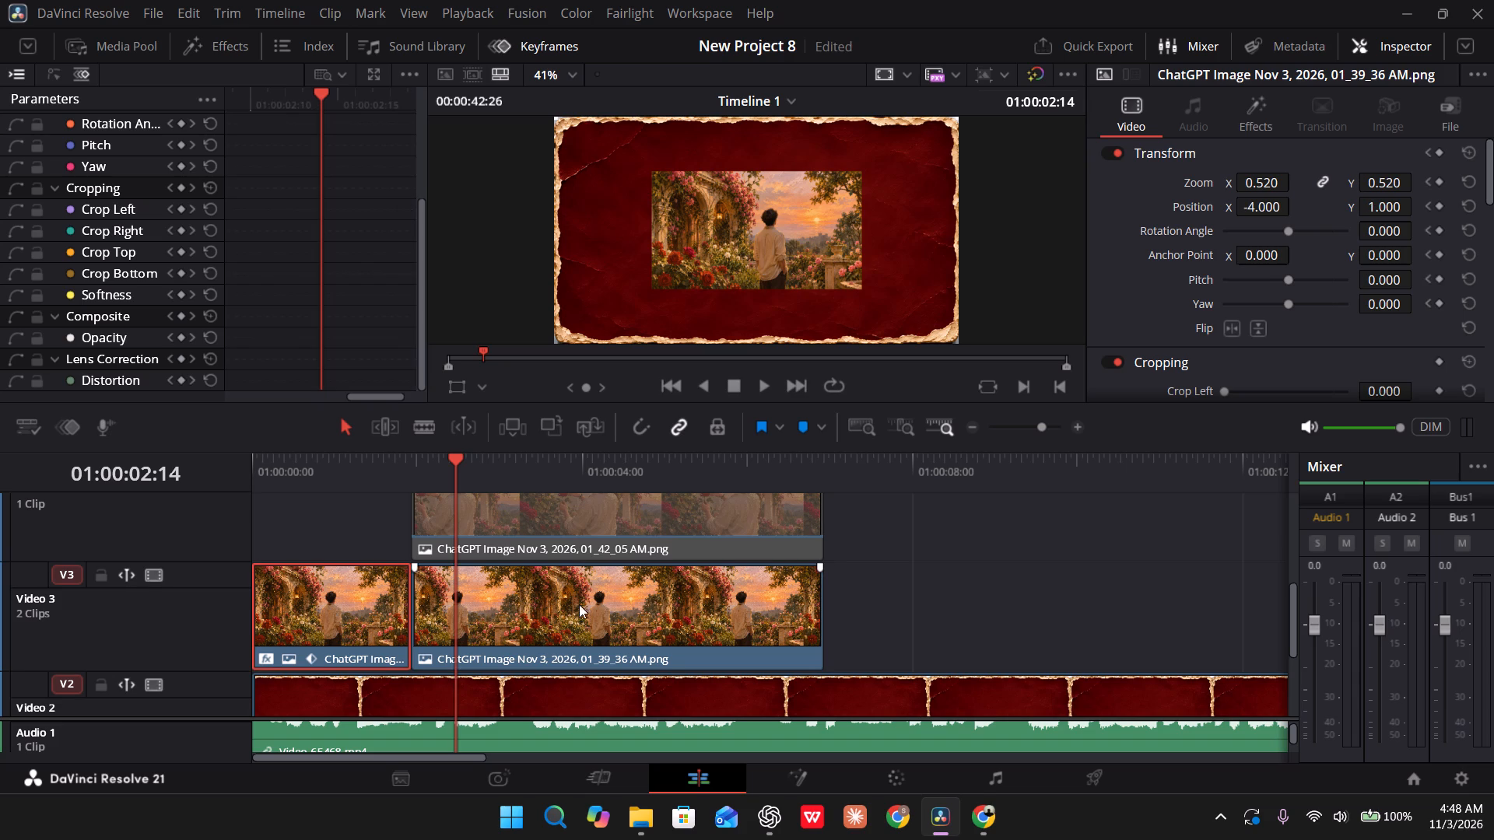
left_click_drag(450, 471, 399, 478)
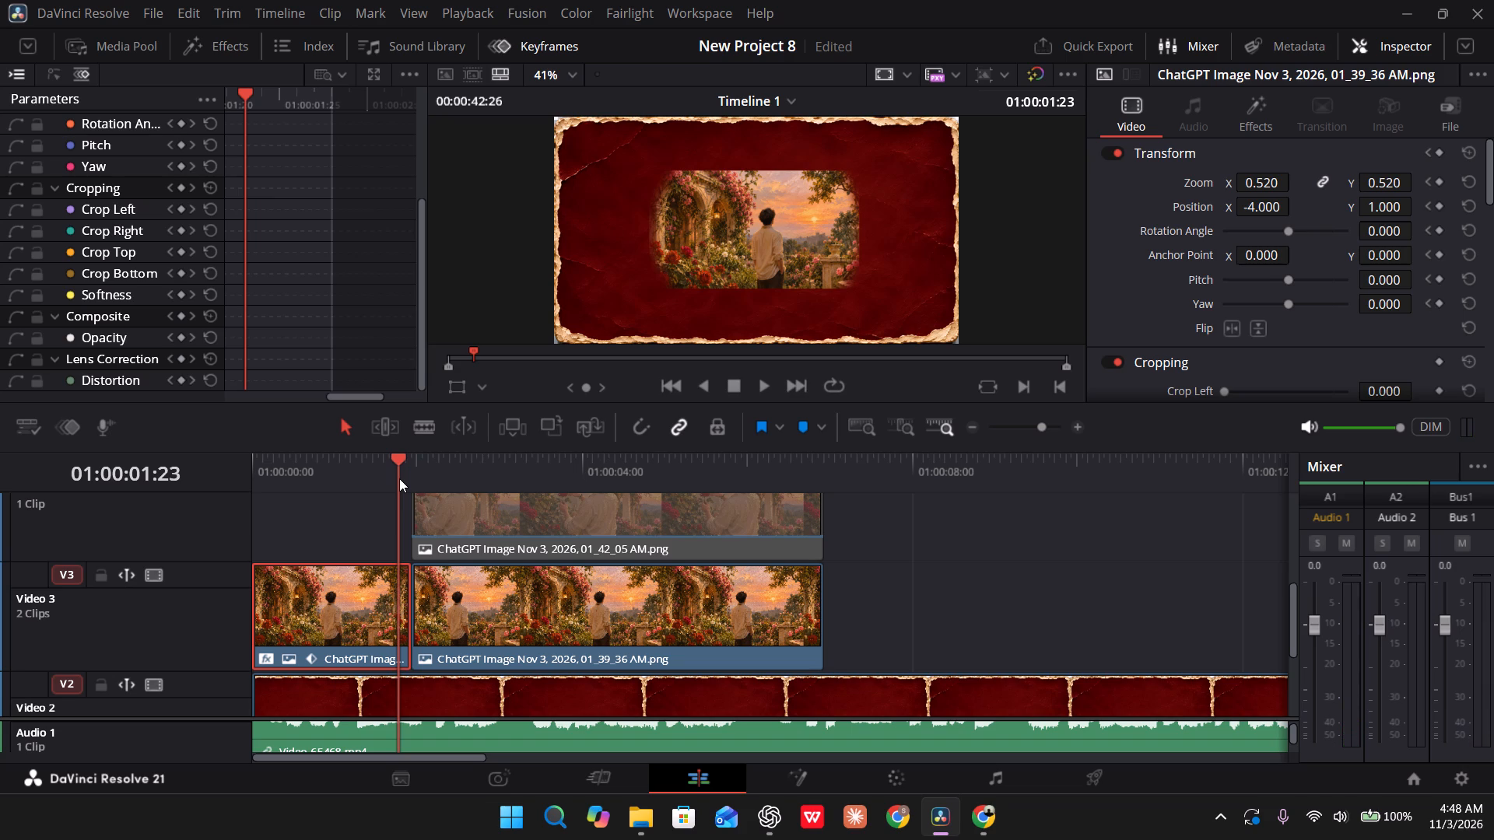
left_click_drag(399, 478, 451, 495)
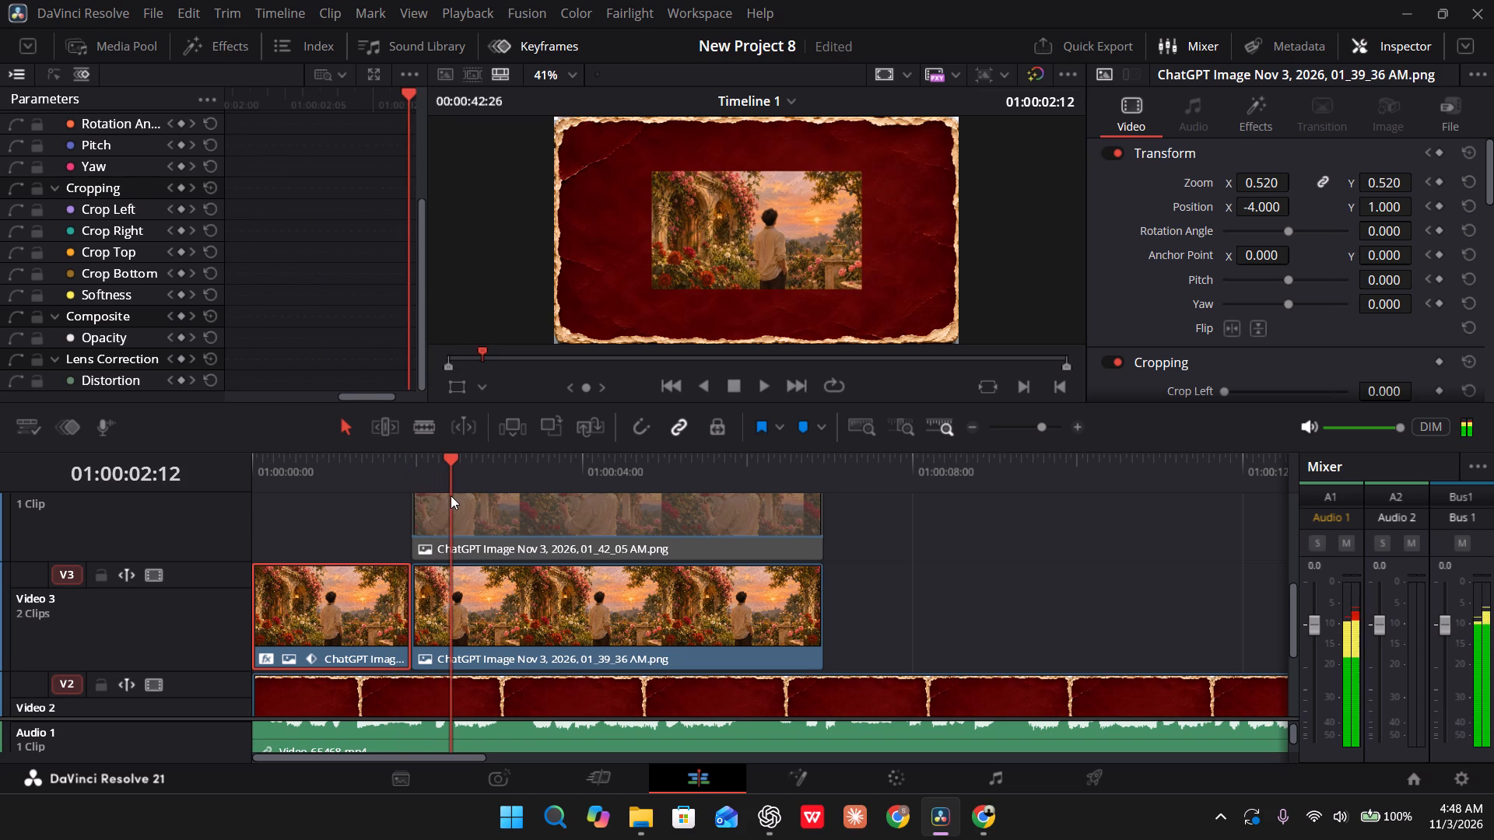
left_click(506, 625)
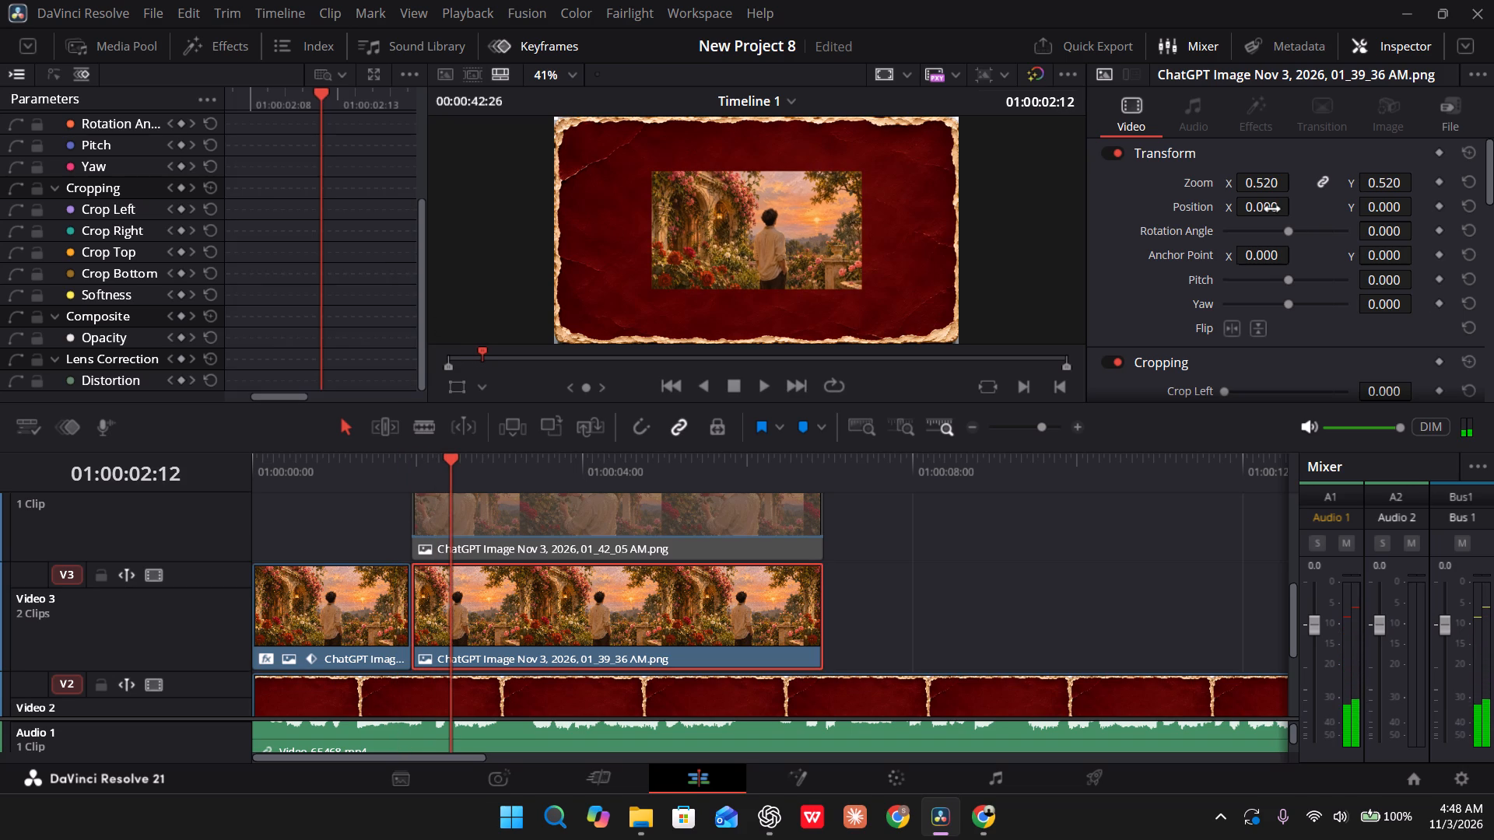
double_click(1272, 209)
key("minus")
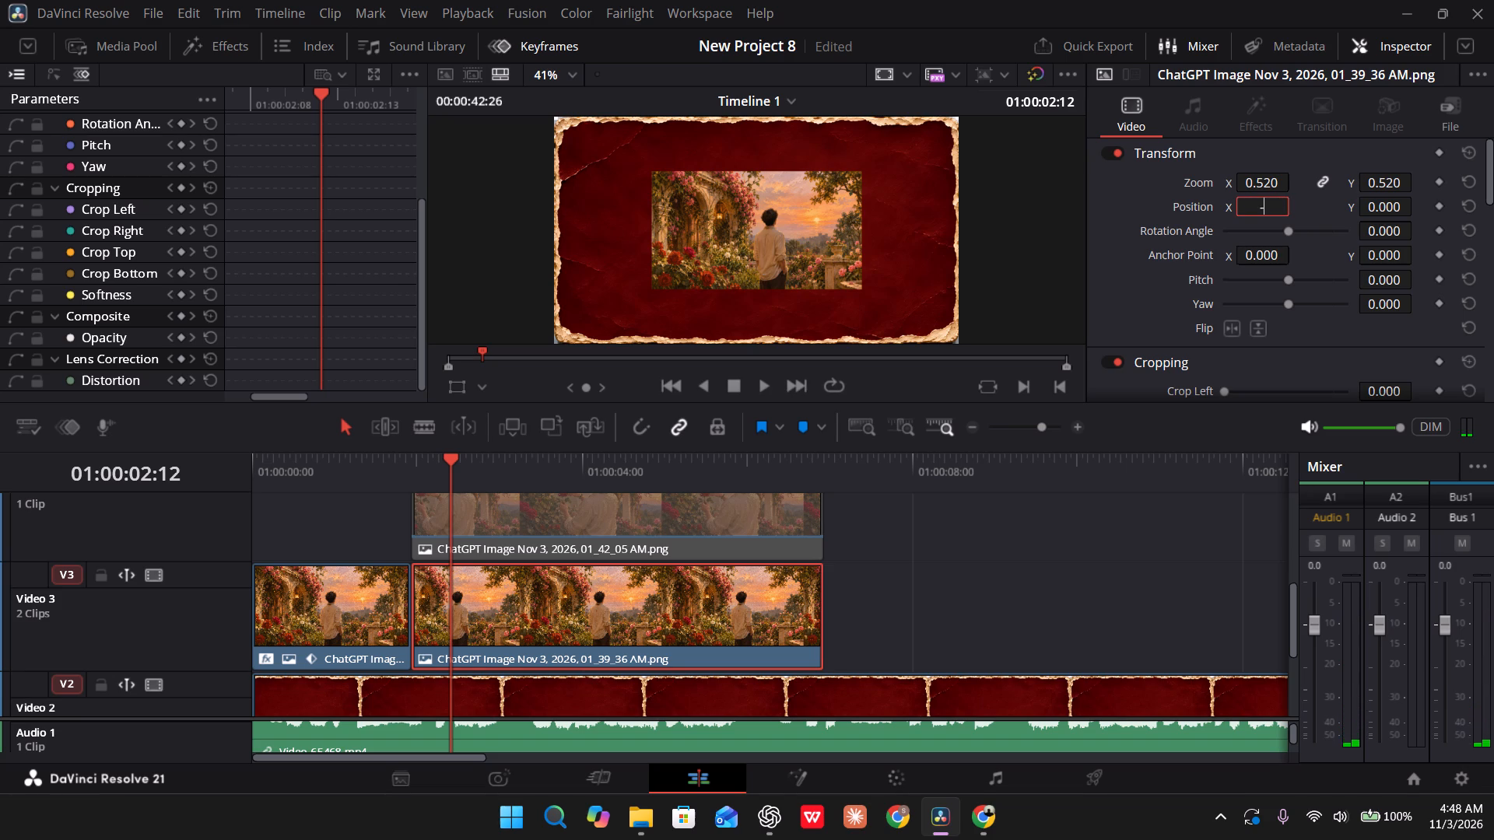
key("4")
key("Return")
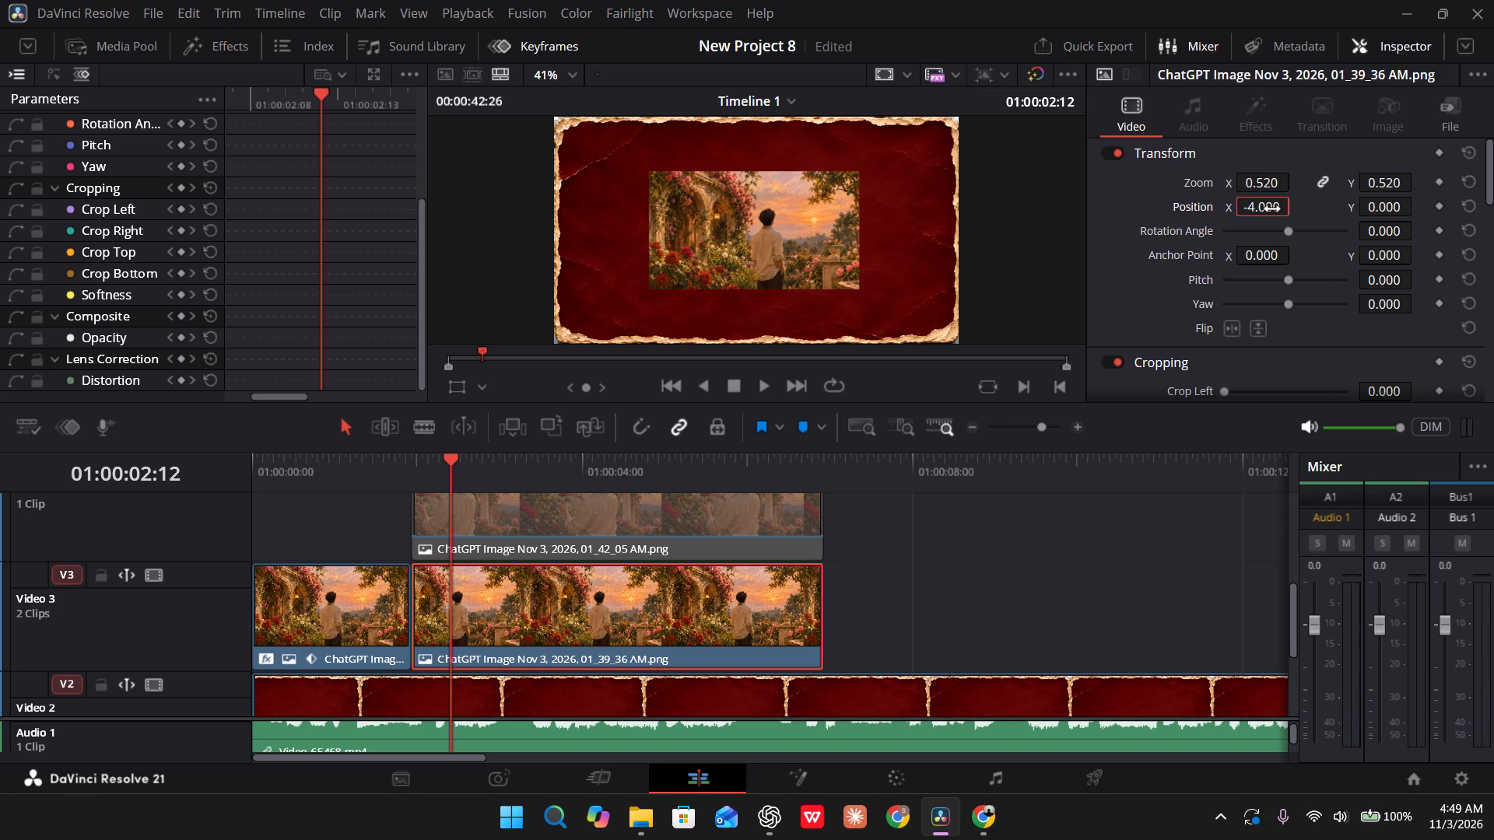
double_click(1374, 205)
key("1")
key("Return")
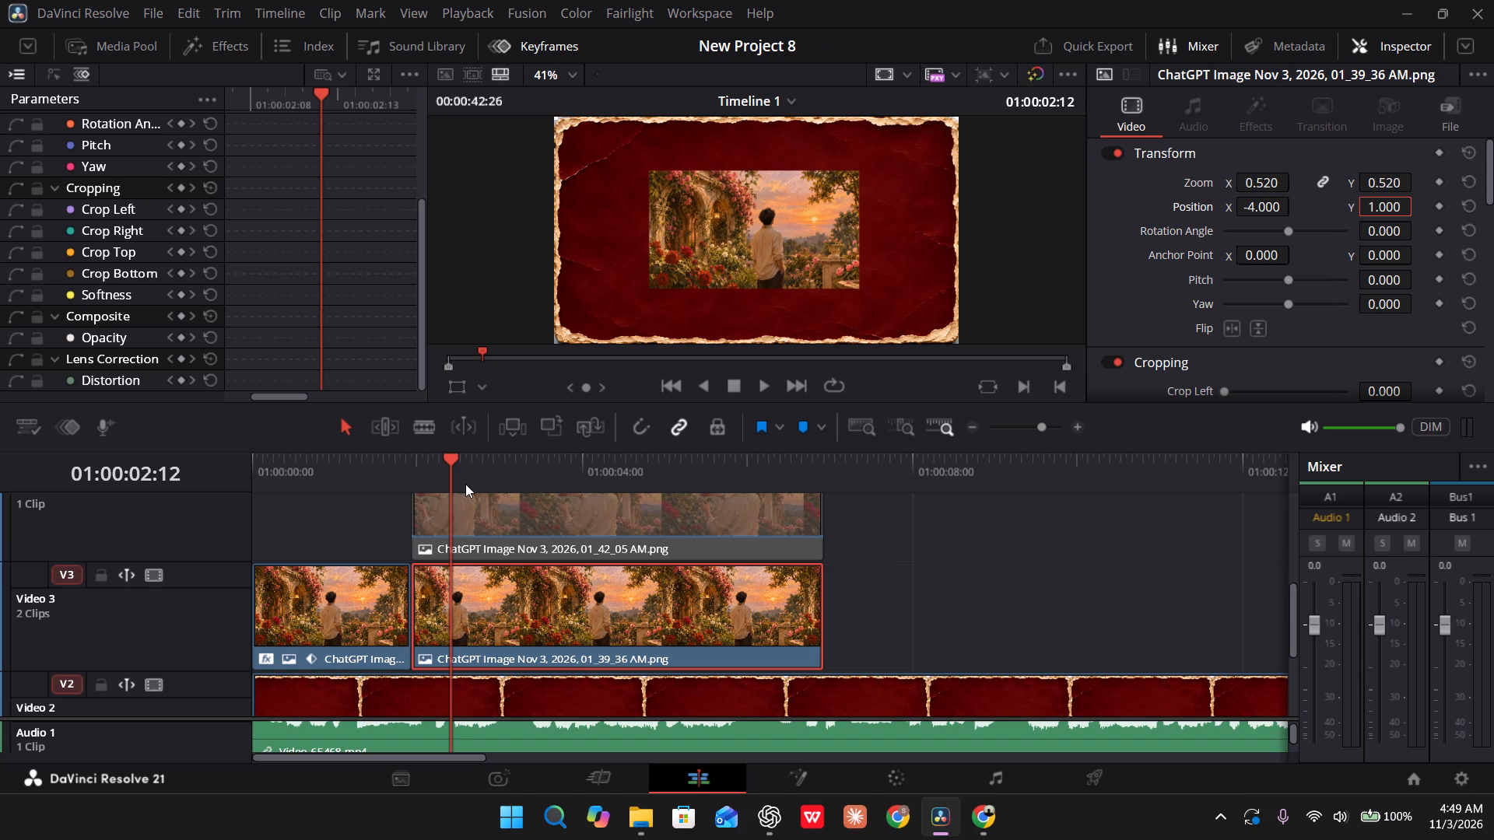
Scrub back and forth across the cut between the two garden clips on Video 3 to compare their alignment.
left_click_drag(451, 478, 431, 493)
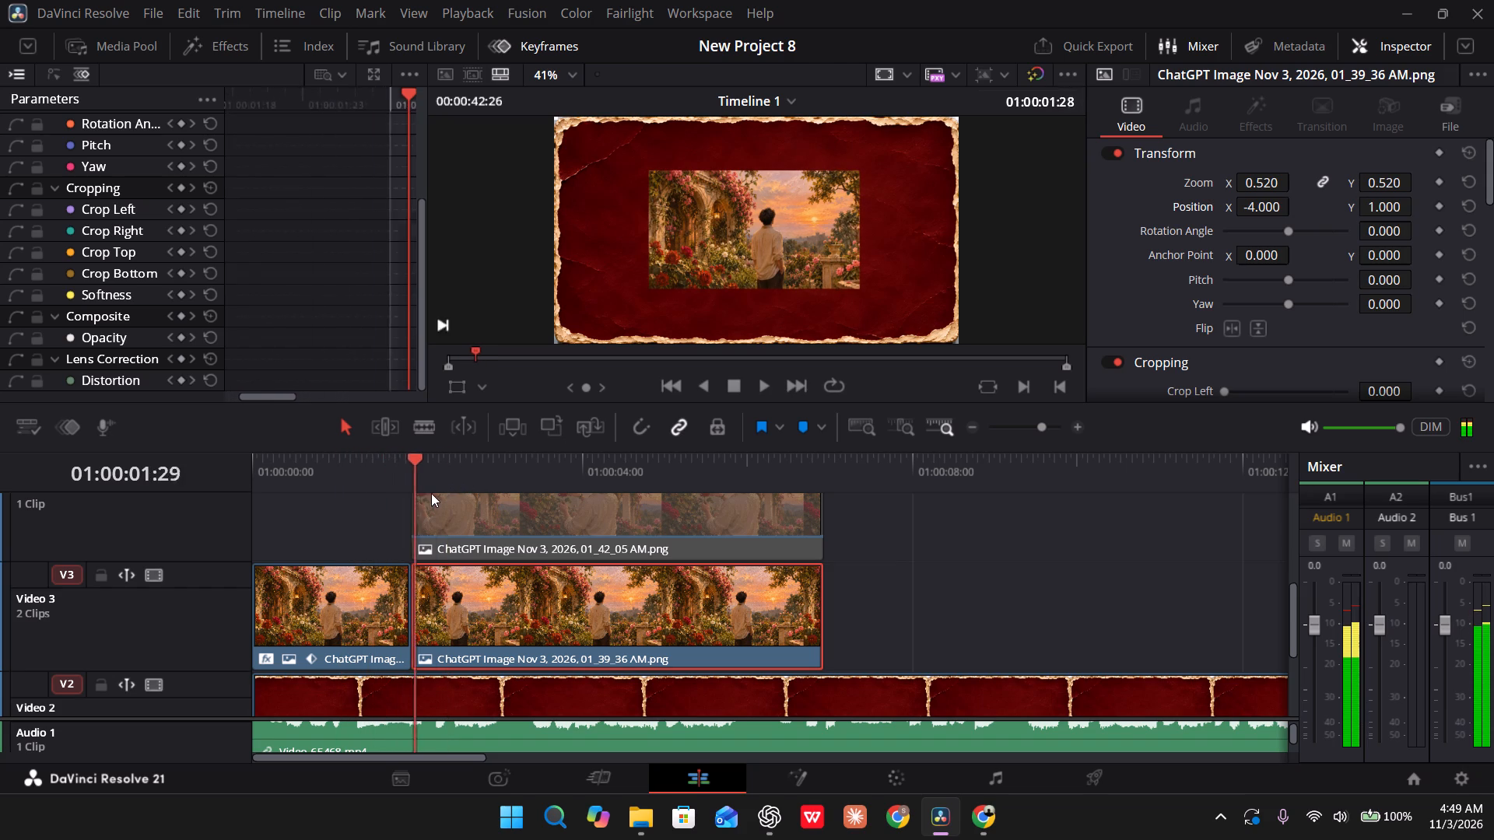
left_click_drag(431, 493, 437, 515)
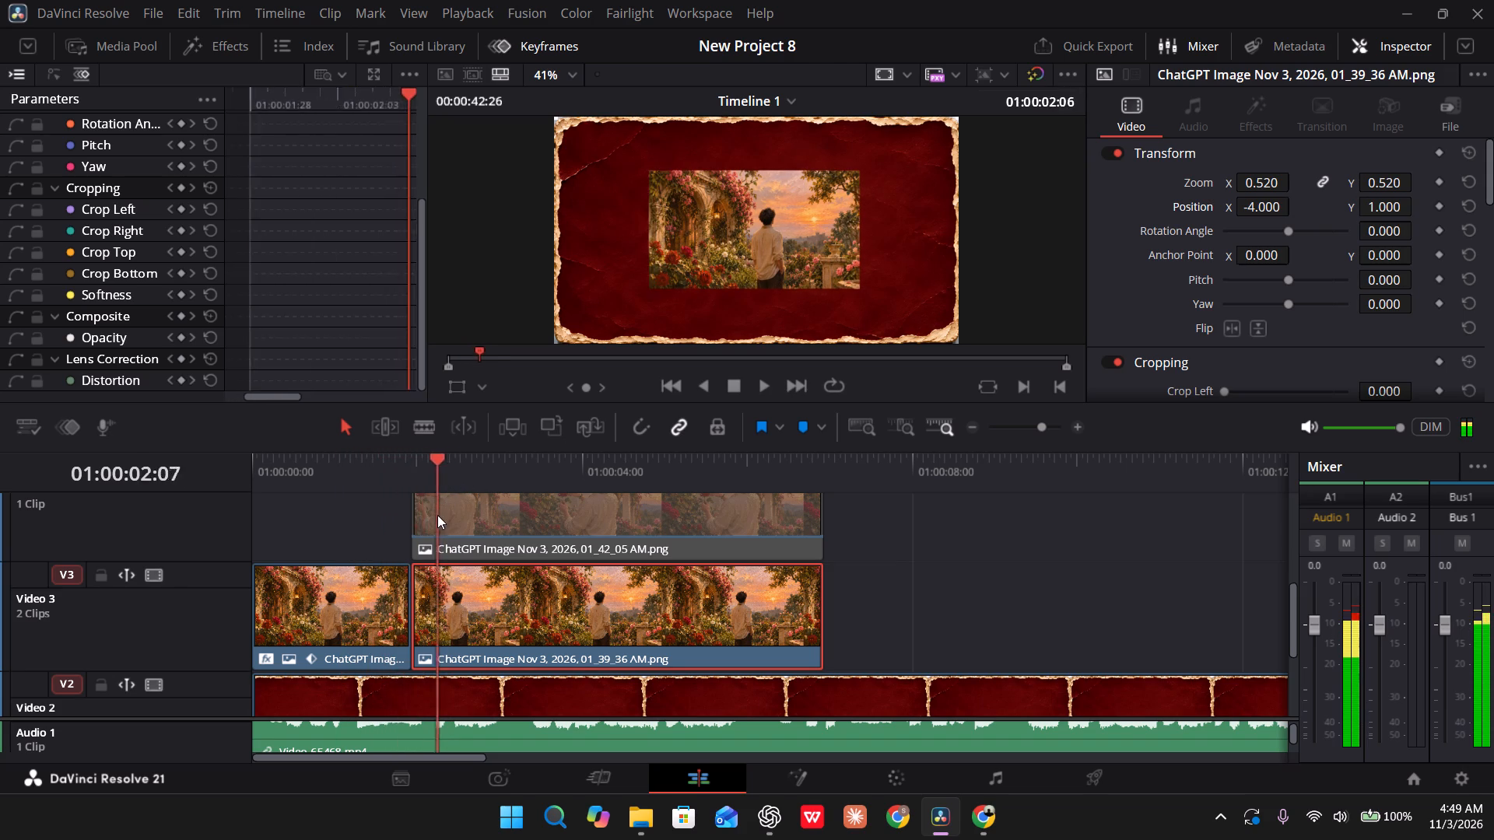
left_click_drag(437, 515, 388, 537)
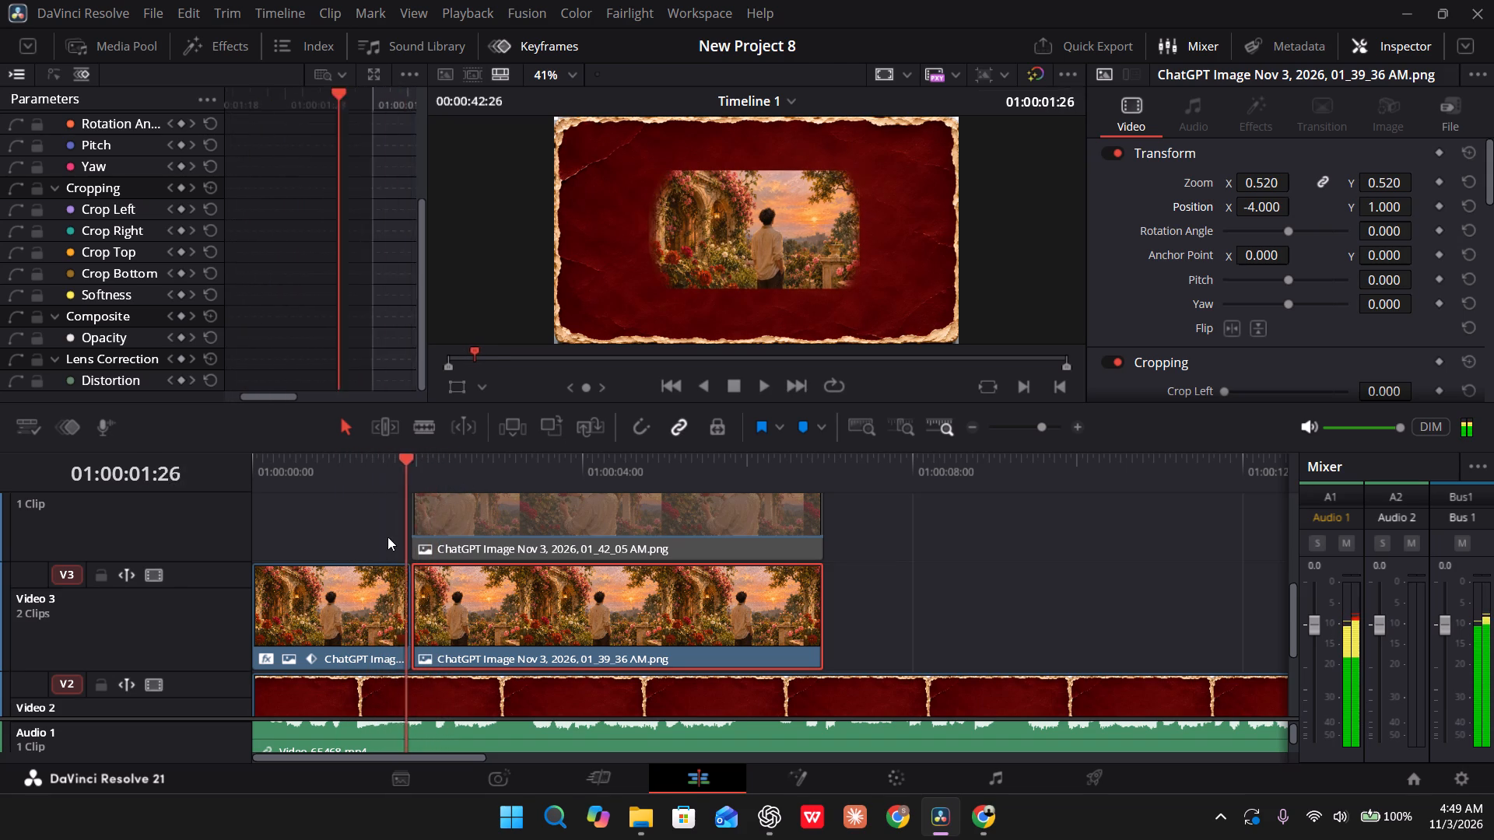
left_click_drag(388, 537, 409, 541)
left_click(378, 583)
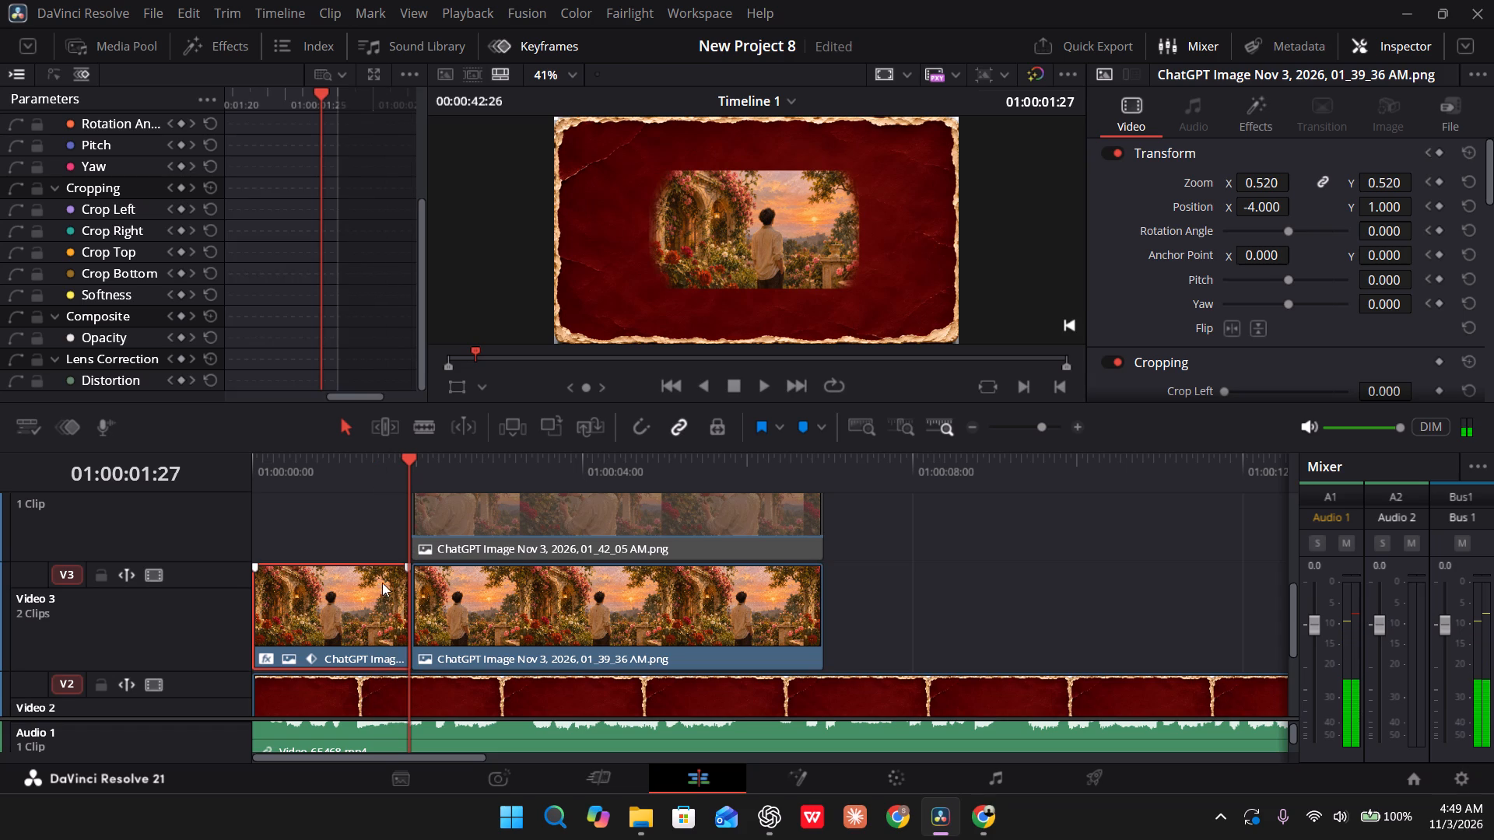
left_click(468, 600)
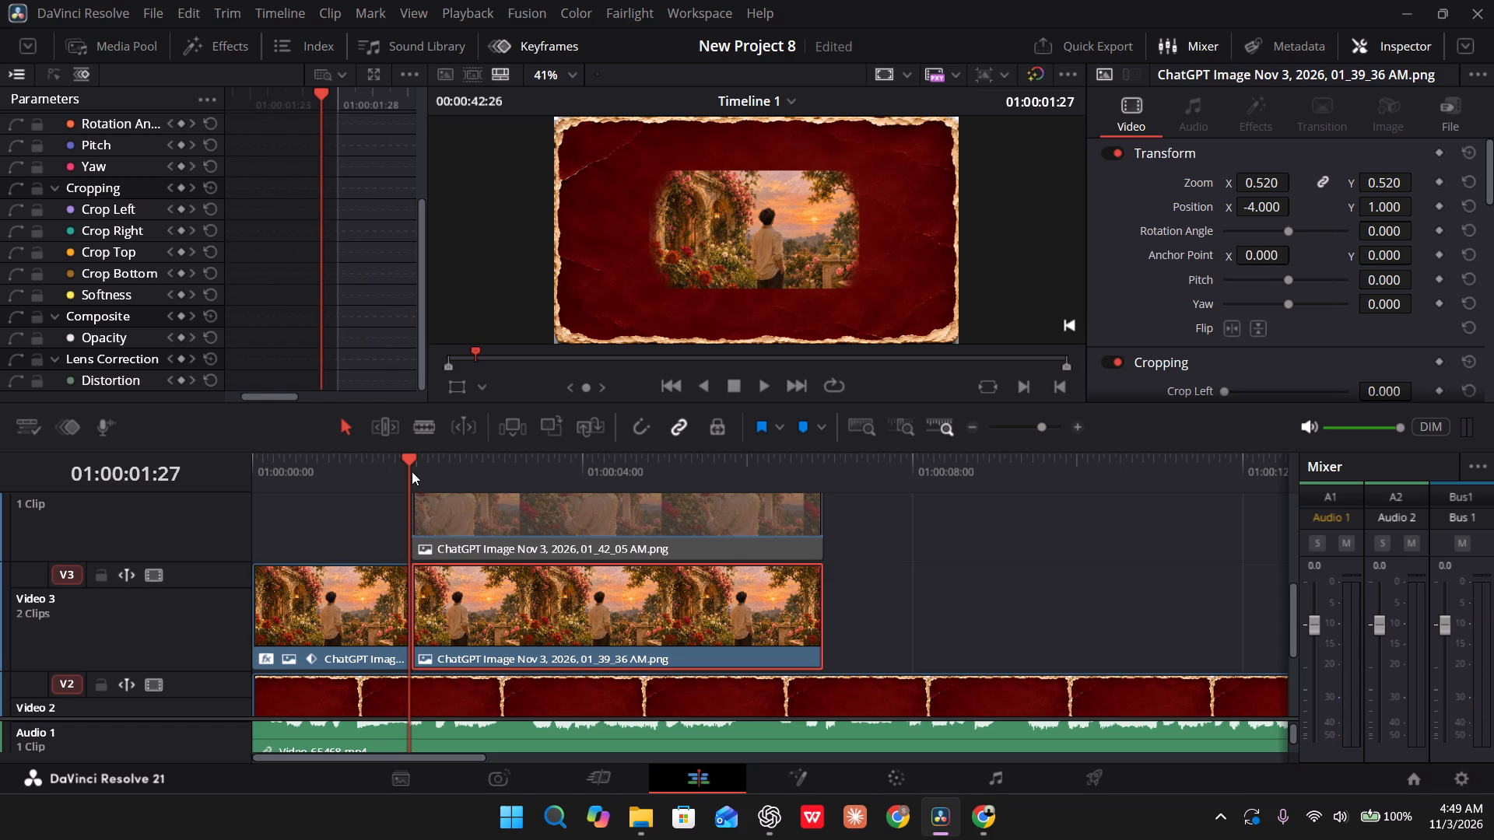
left_click_drag(412, 471, 404, 474)
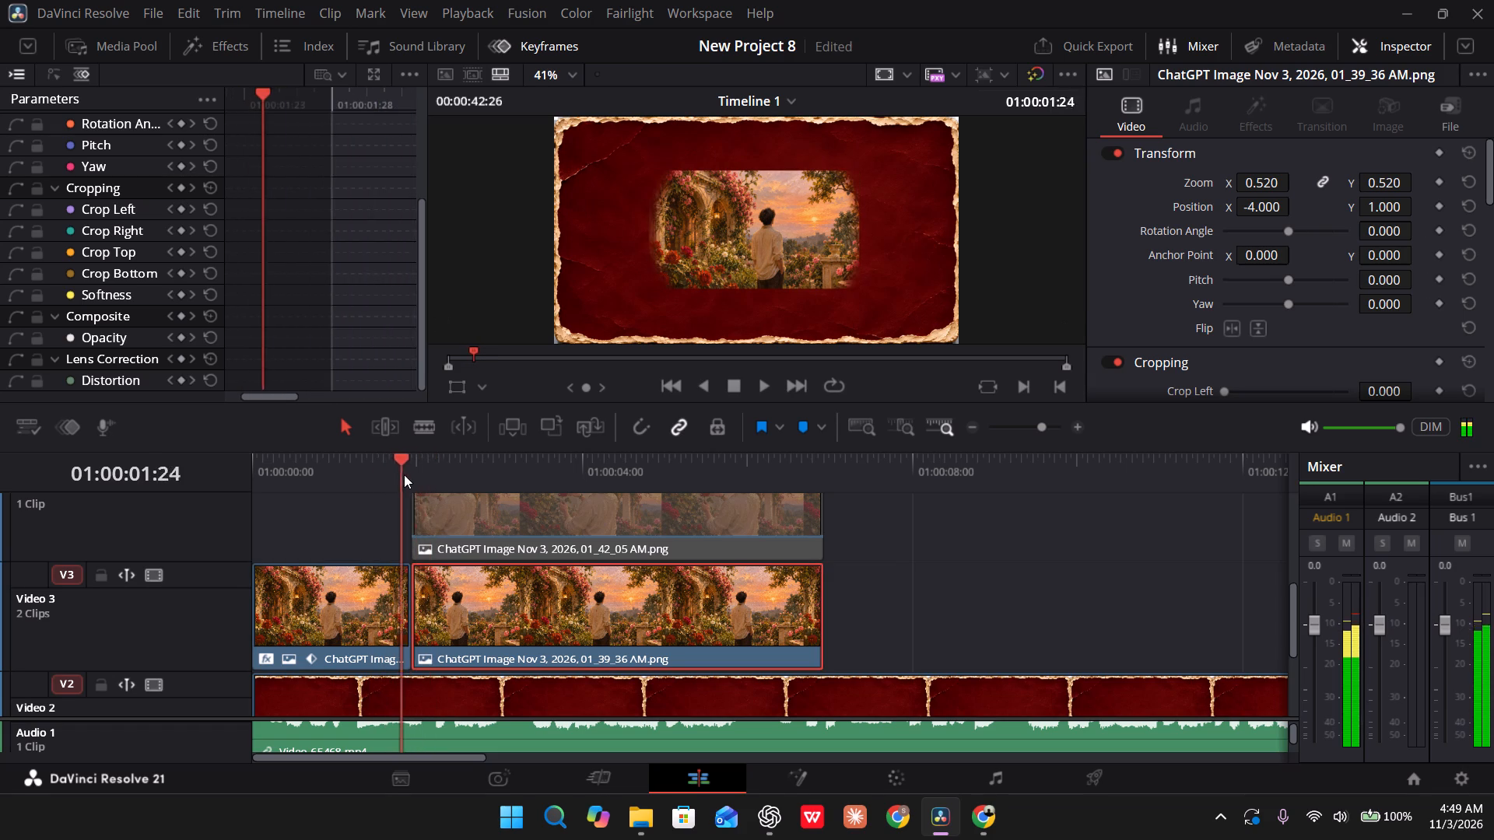
left_click_drag(404, 474, 387, 478)
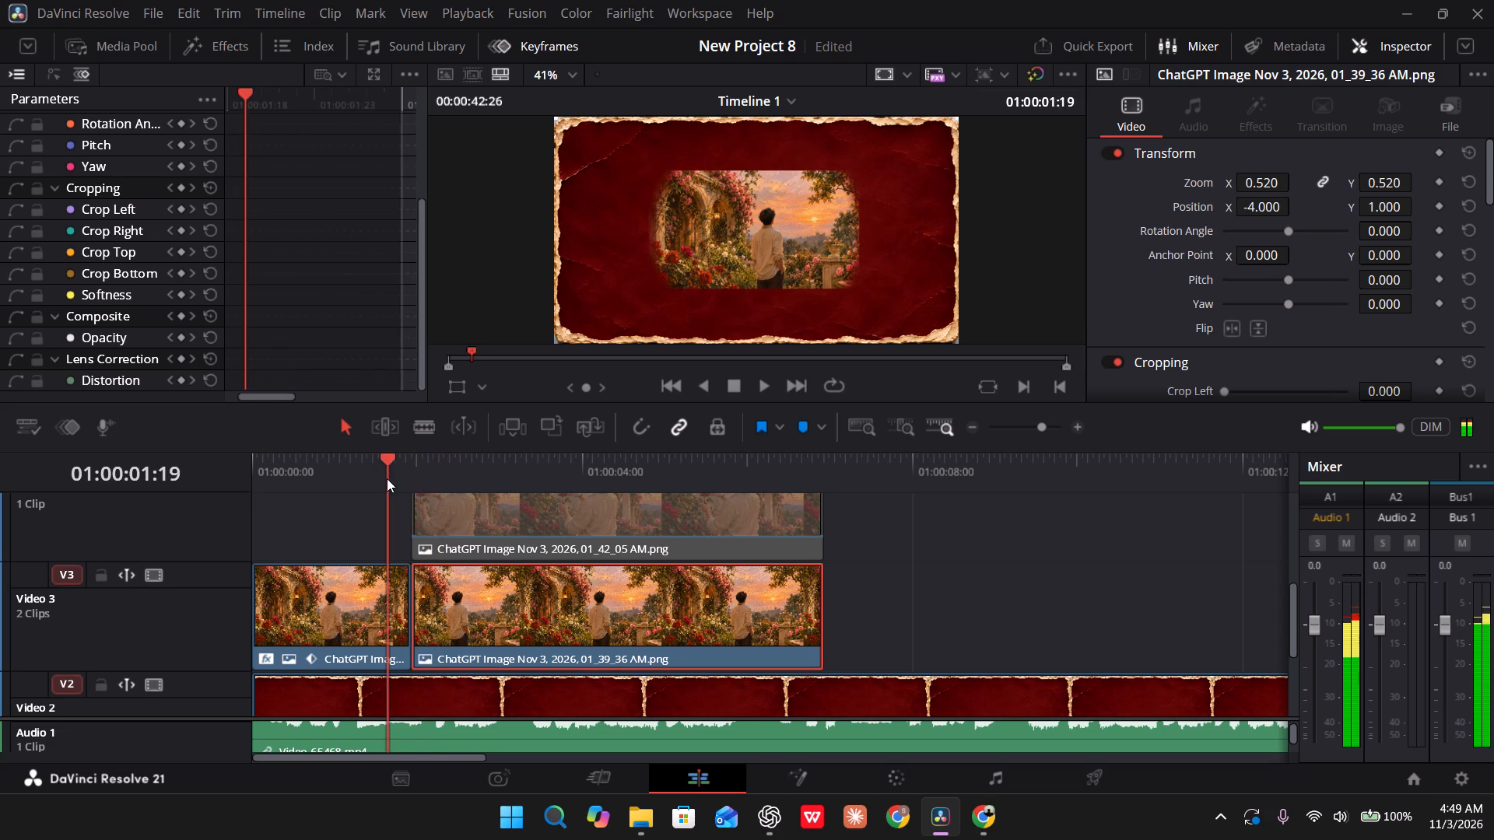
left_click_drag(387, 478, 413, 474)
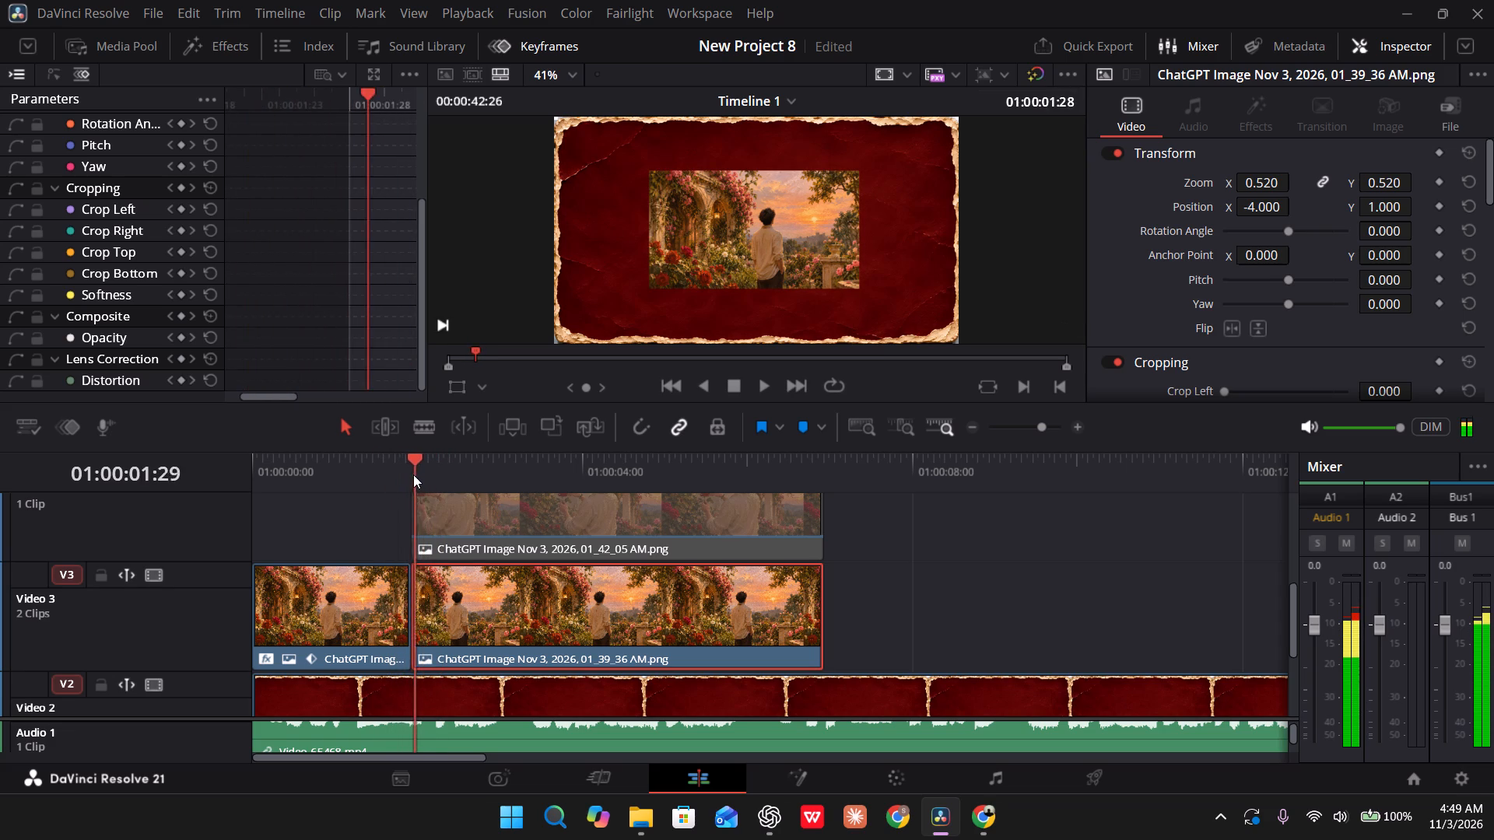
left_click_drag(413, 474, 445, 474)
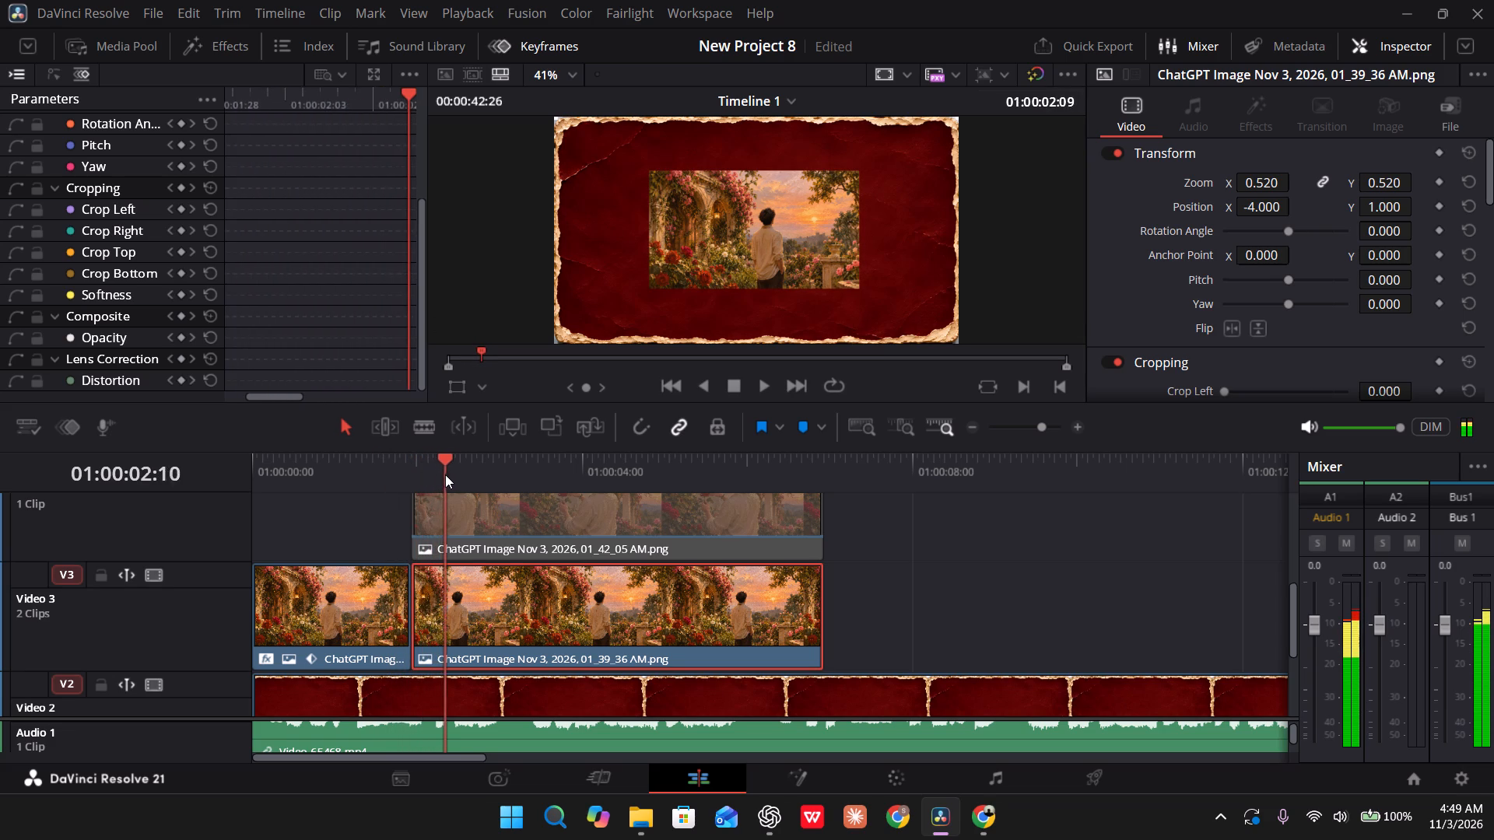
left_click_drag(445, 474, 395, 474)
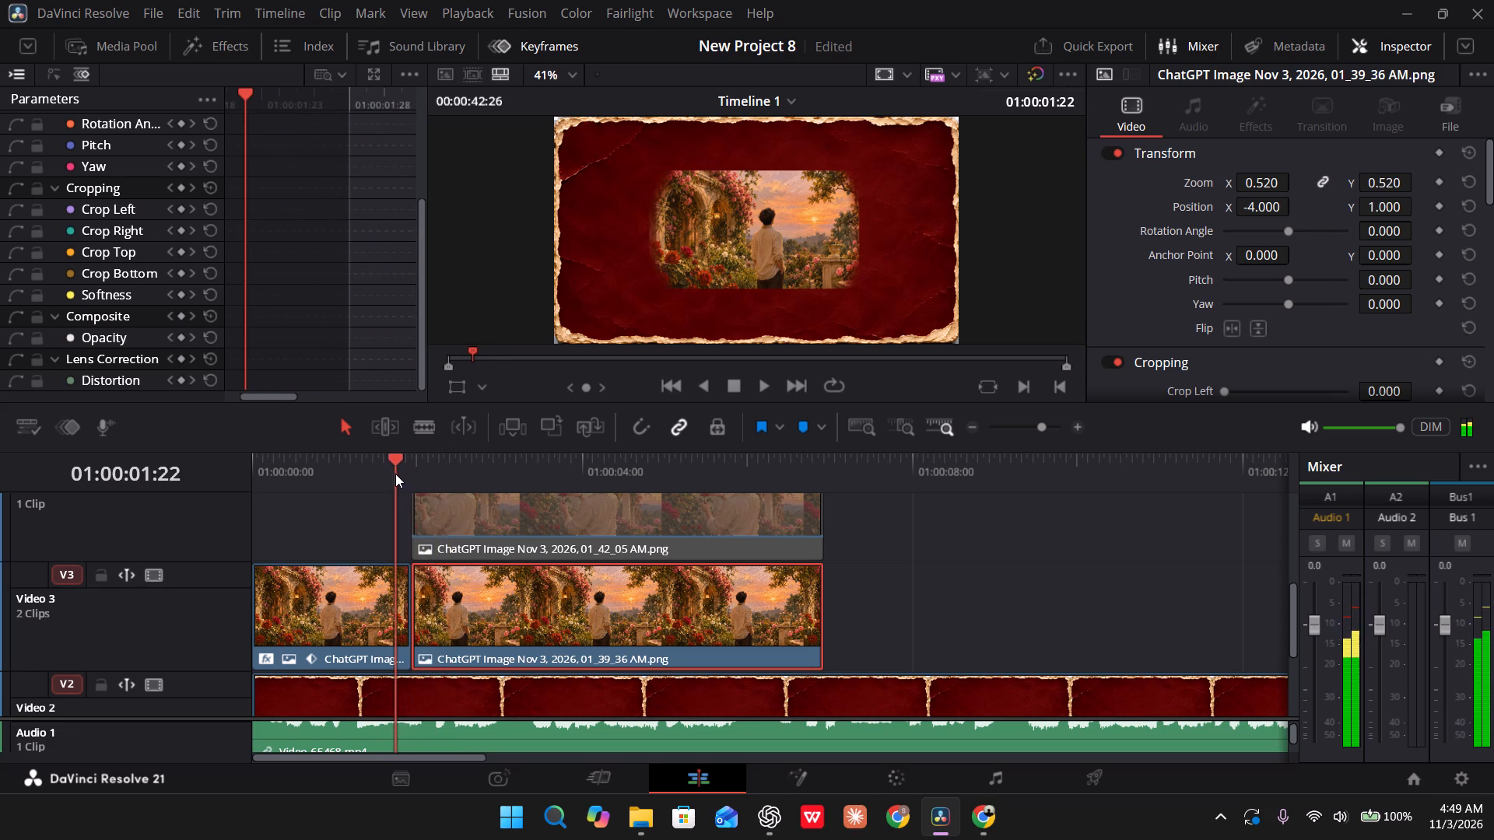
left_click_drag(395, 474, 403, 474)
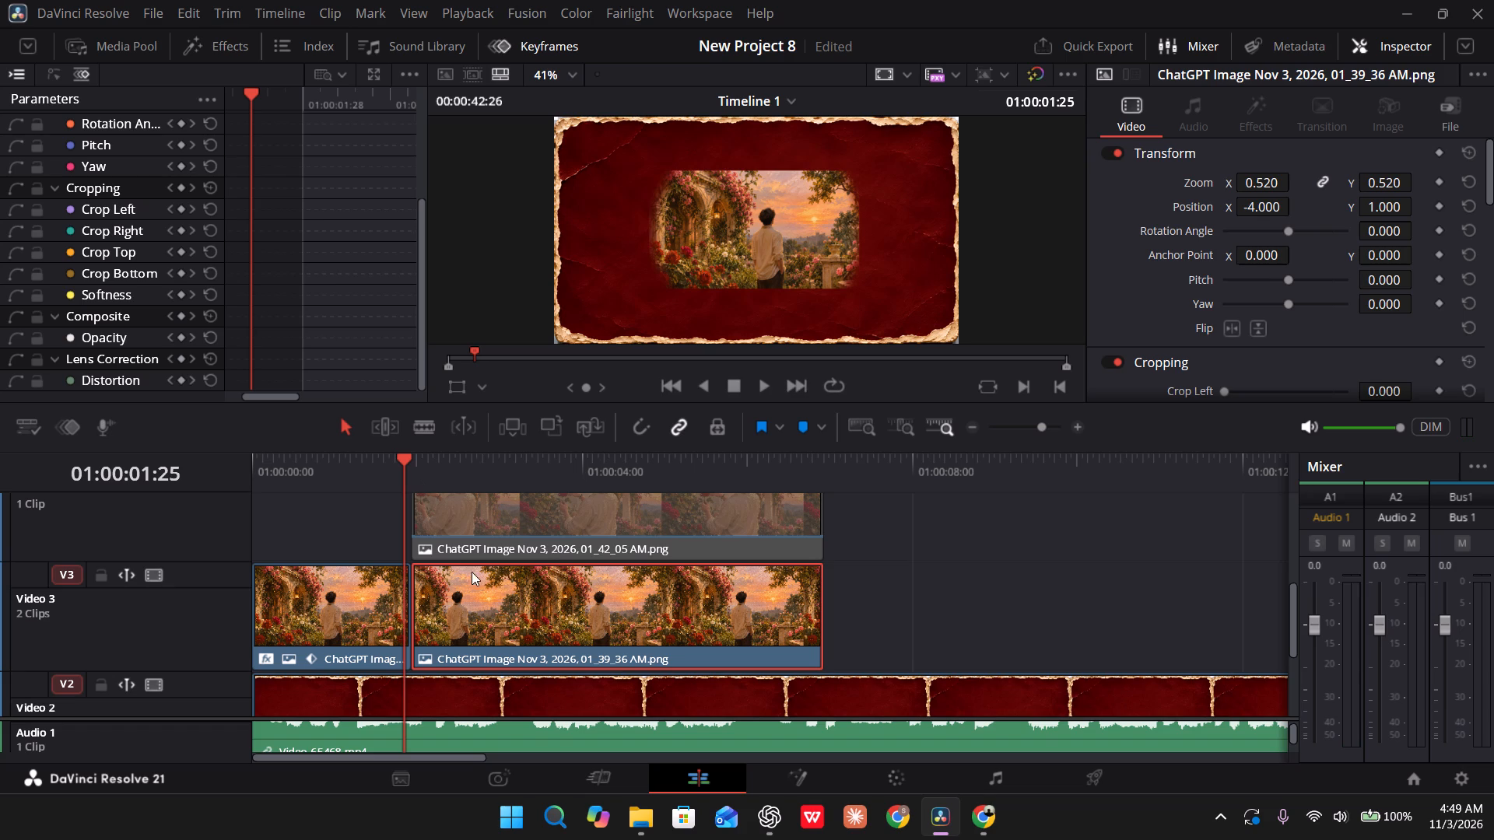
Add keyframes for all Transform parameters of the second garden clip at its first frame, 01:00:01:28.
left_click(511, 591)
left_click_drag(402, 464, 404, 464)
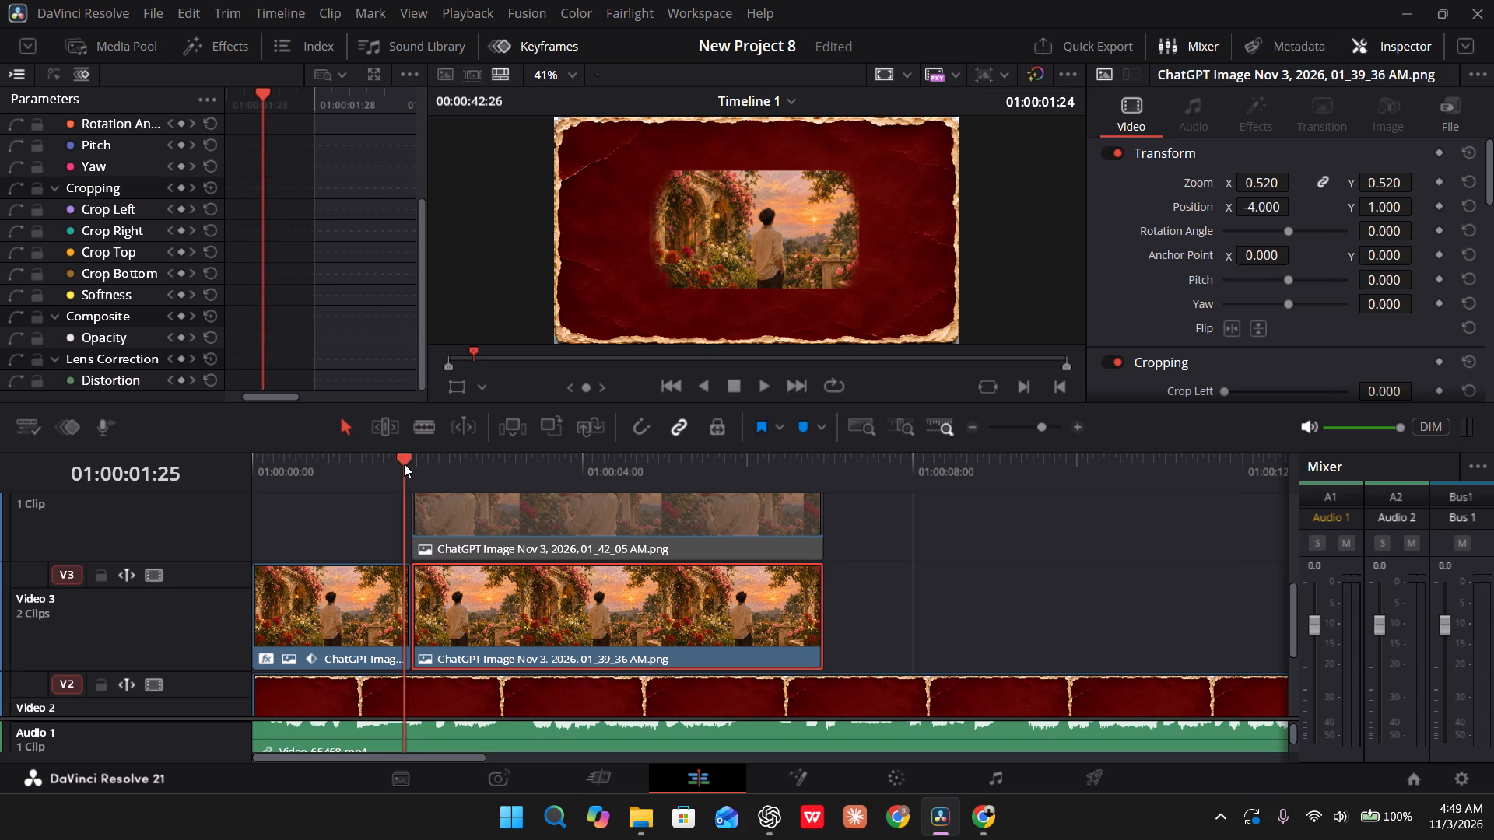
left_click_drag(404, 464, 413, 464)
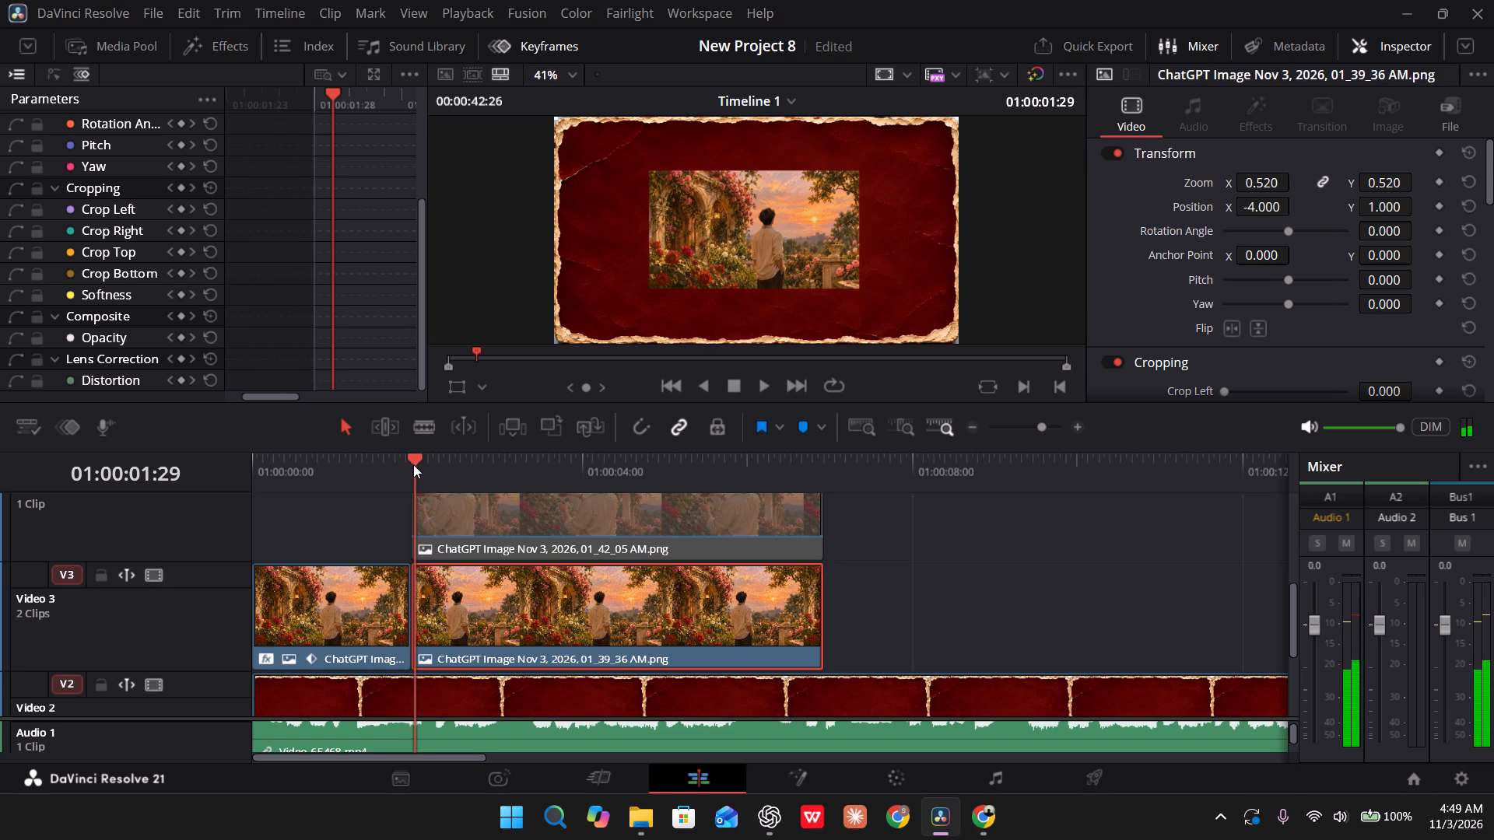
left_click_drag(413, 464, 412, 466)
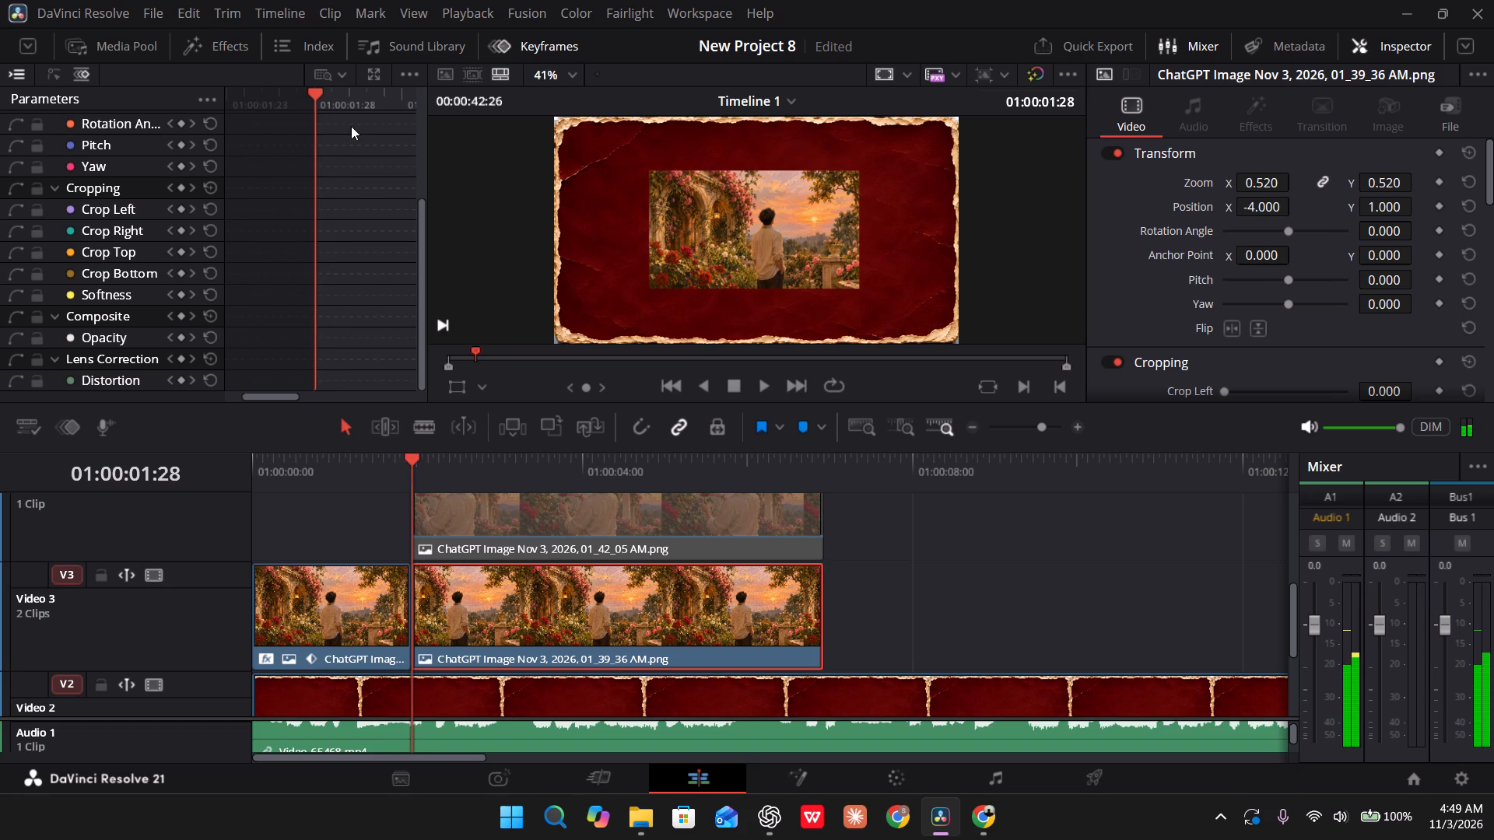
left_click(180, 121)
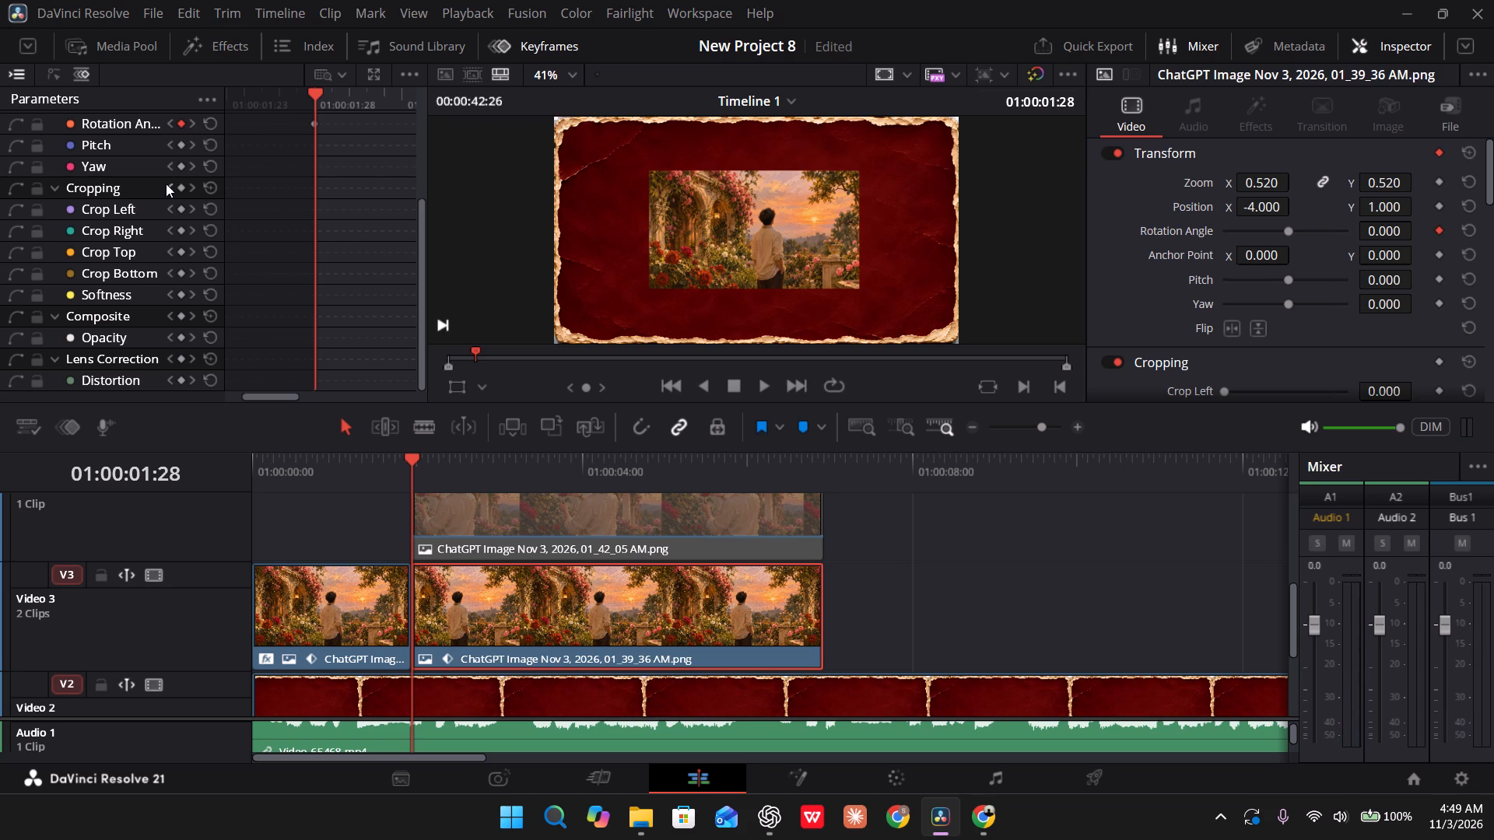
scroll(166, 184, "up", 2)
left_click(181, 142)
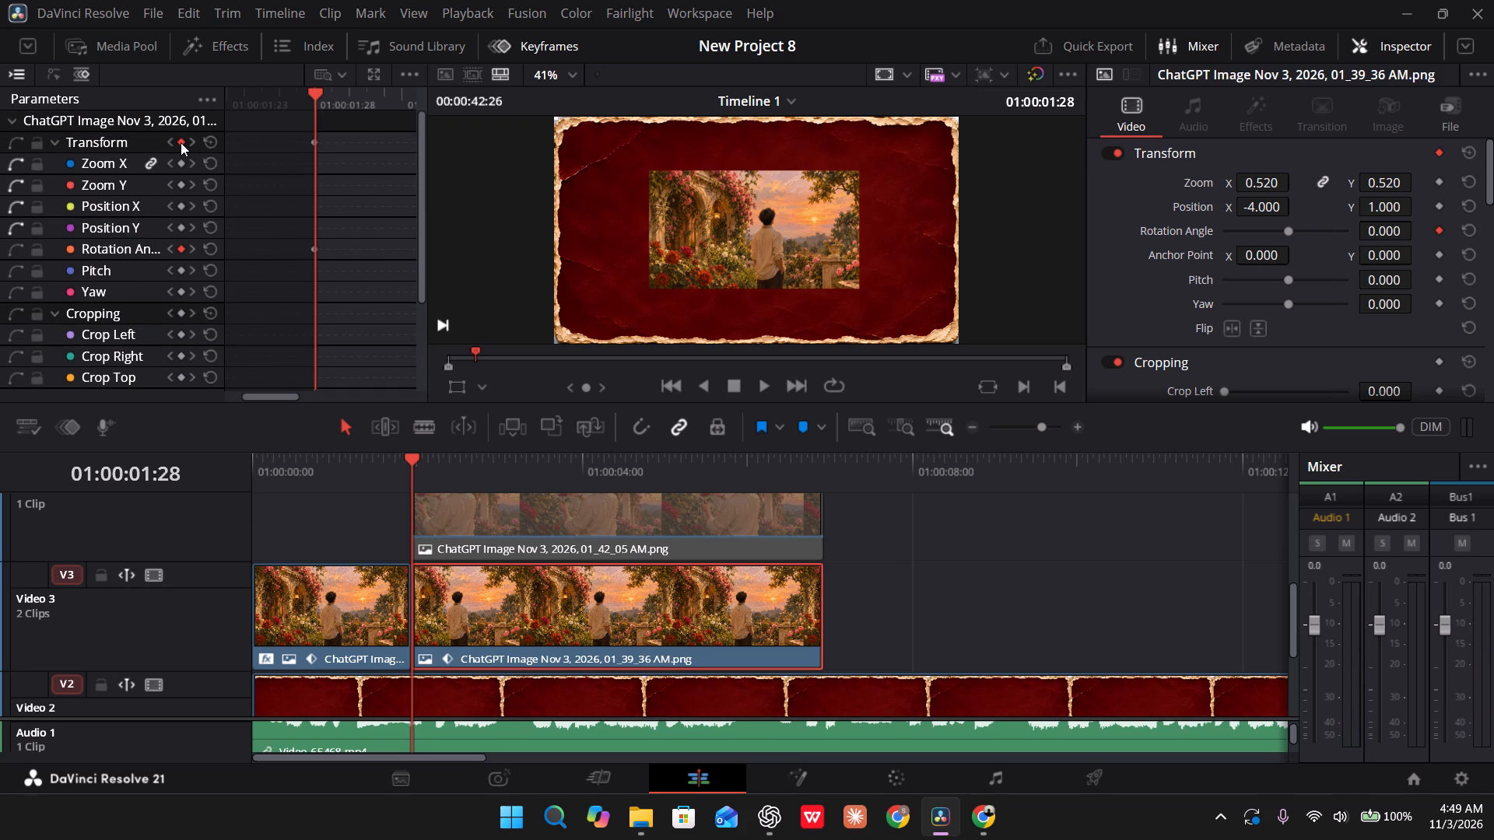
left_click(181, 142)
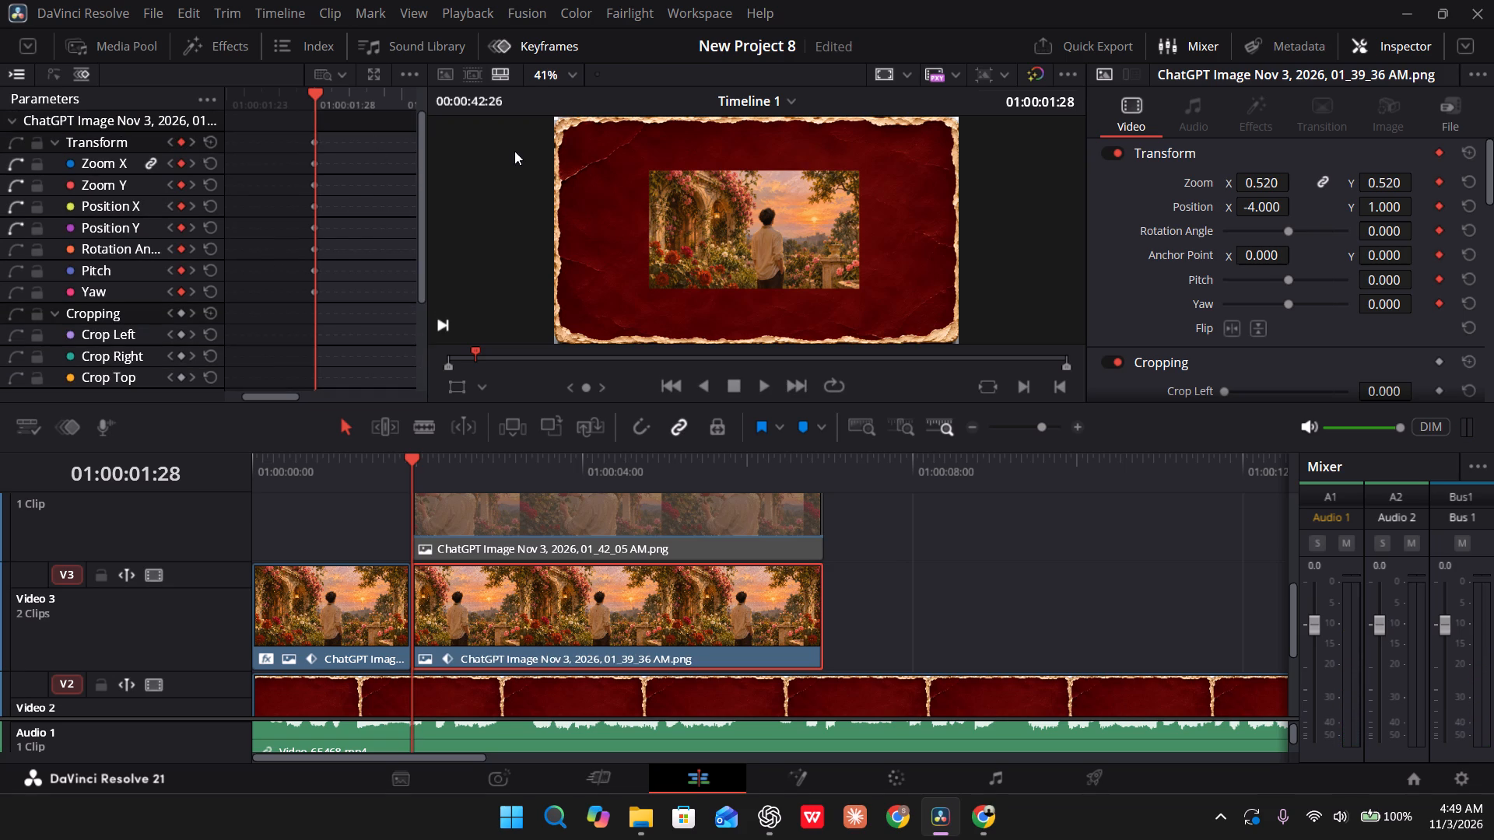
At 01:00:02:13, keyframe the second garden clip's zoom at 0.520 and its Position X at -144.000, moving the image to the left.
left_click_drag(415, 467, 417, 467)
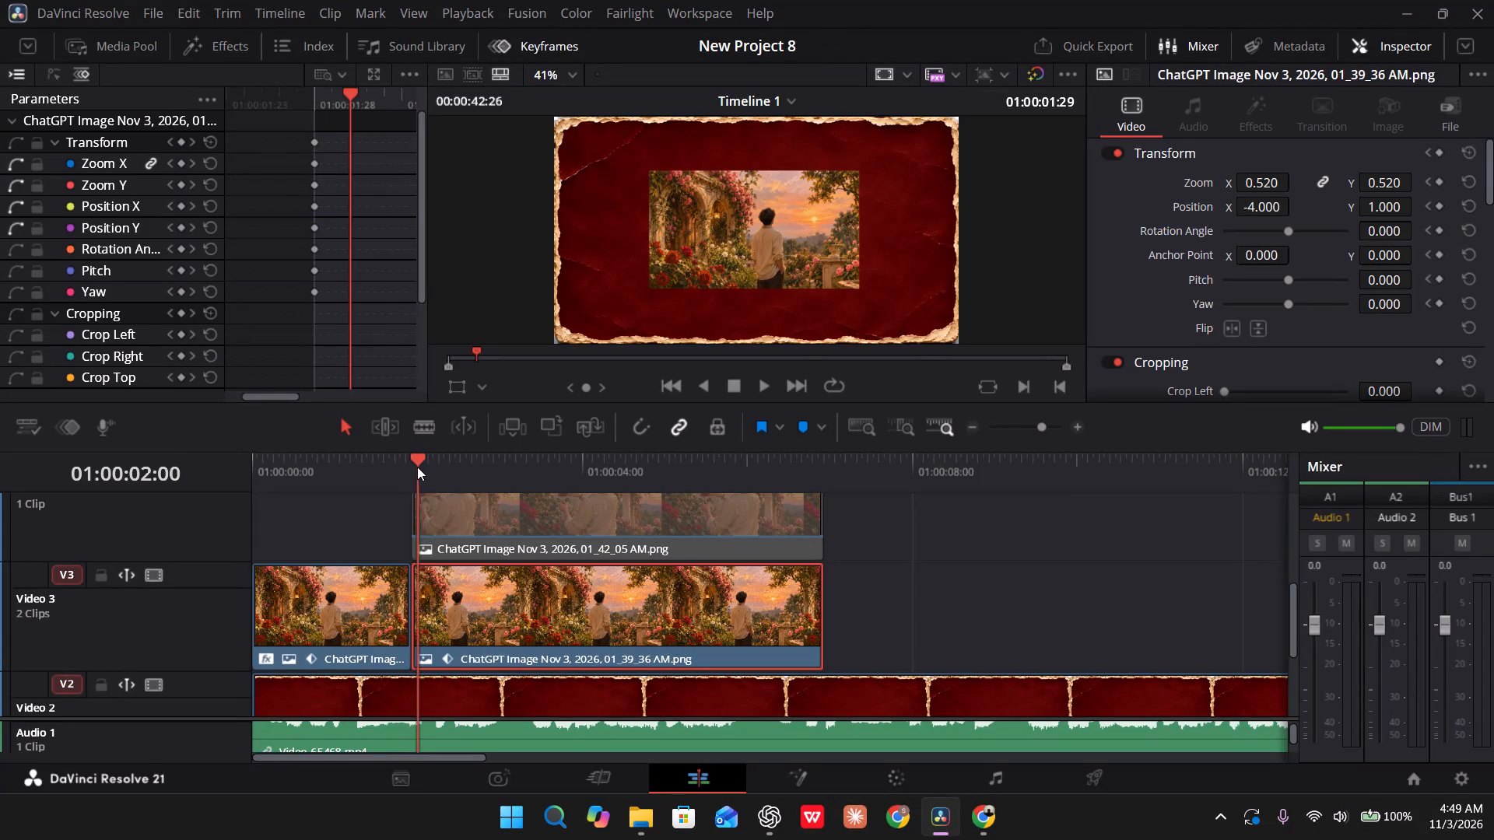
left_click_drag(417, 467, 458, 477)
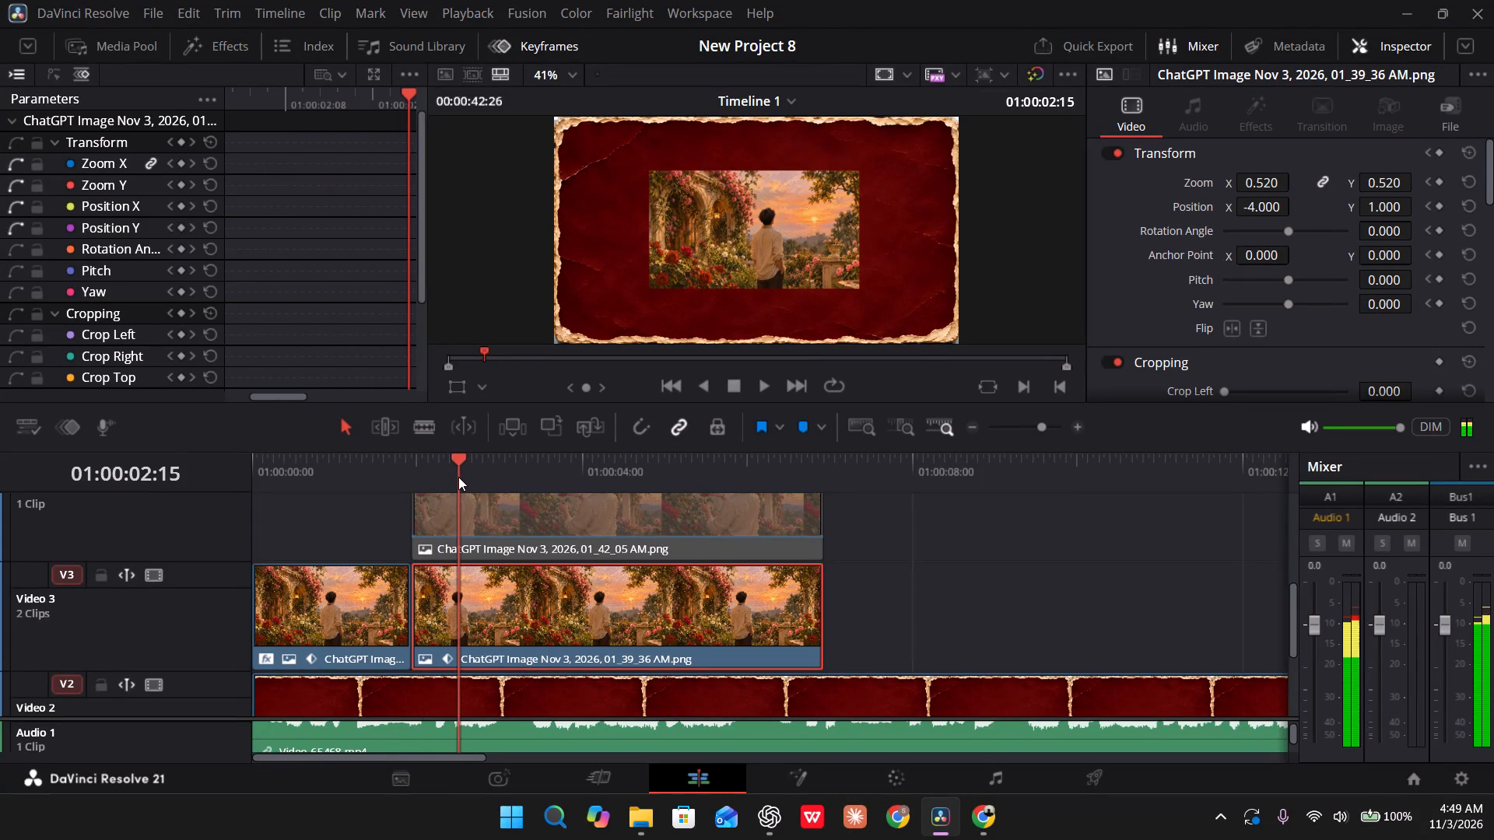
left_click_drag(458, 477, 454, 481)
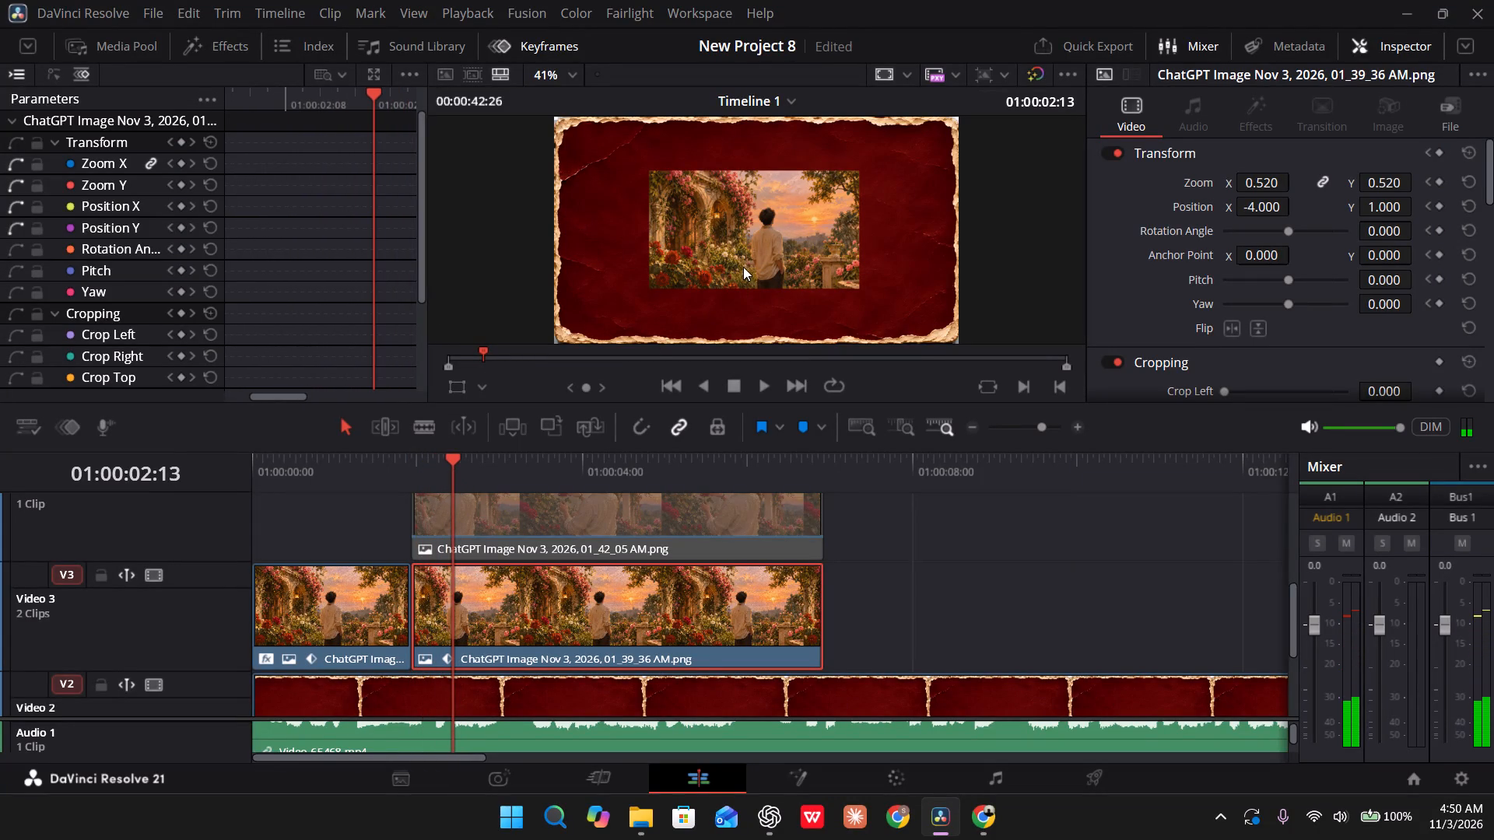
left_click(1267, 183)
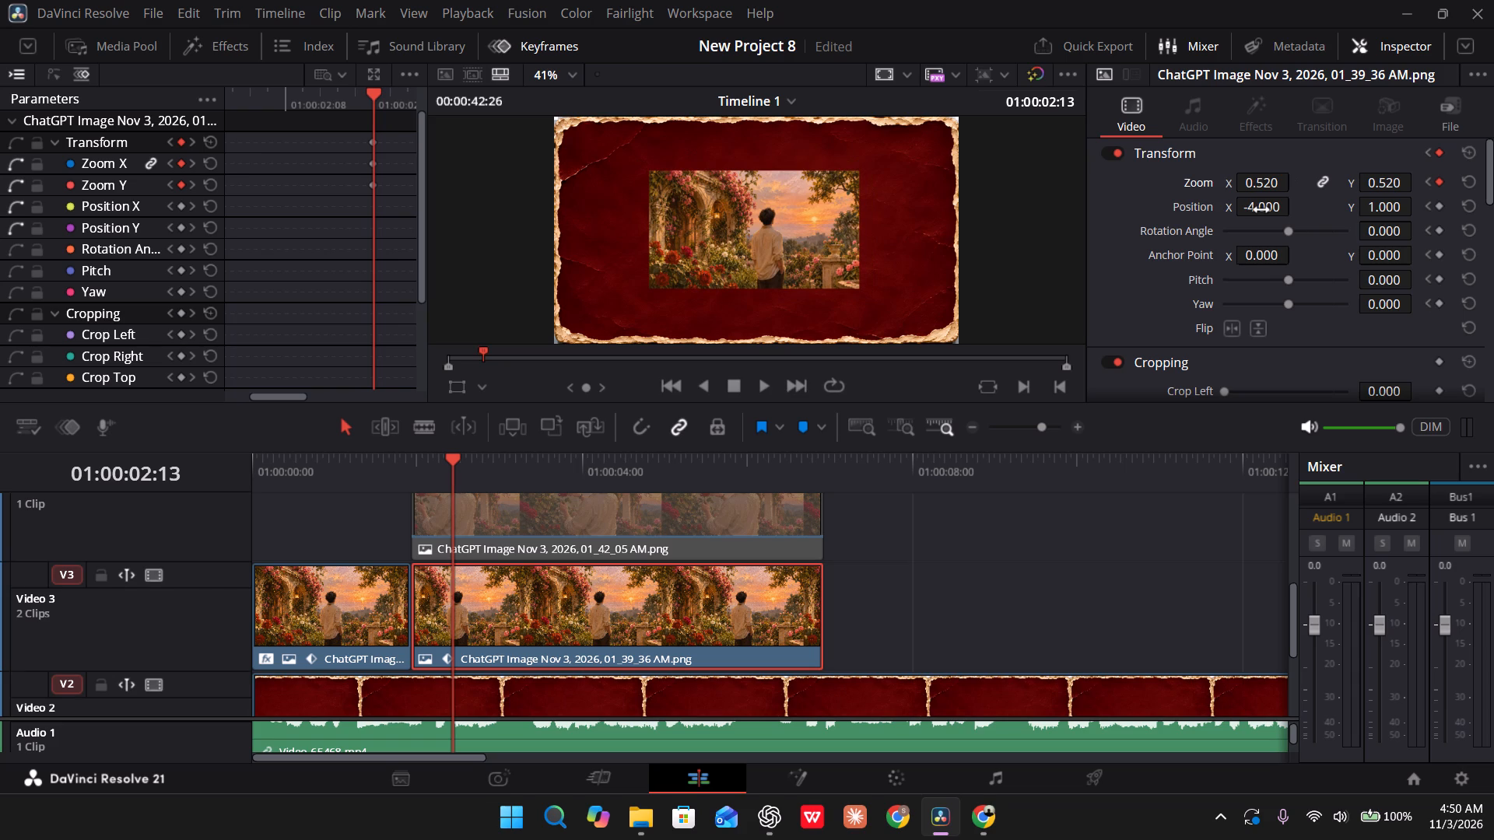
left_click_drag(1261, 210, 1126, 220)
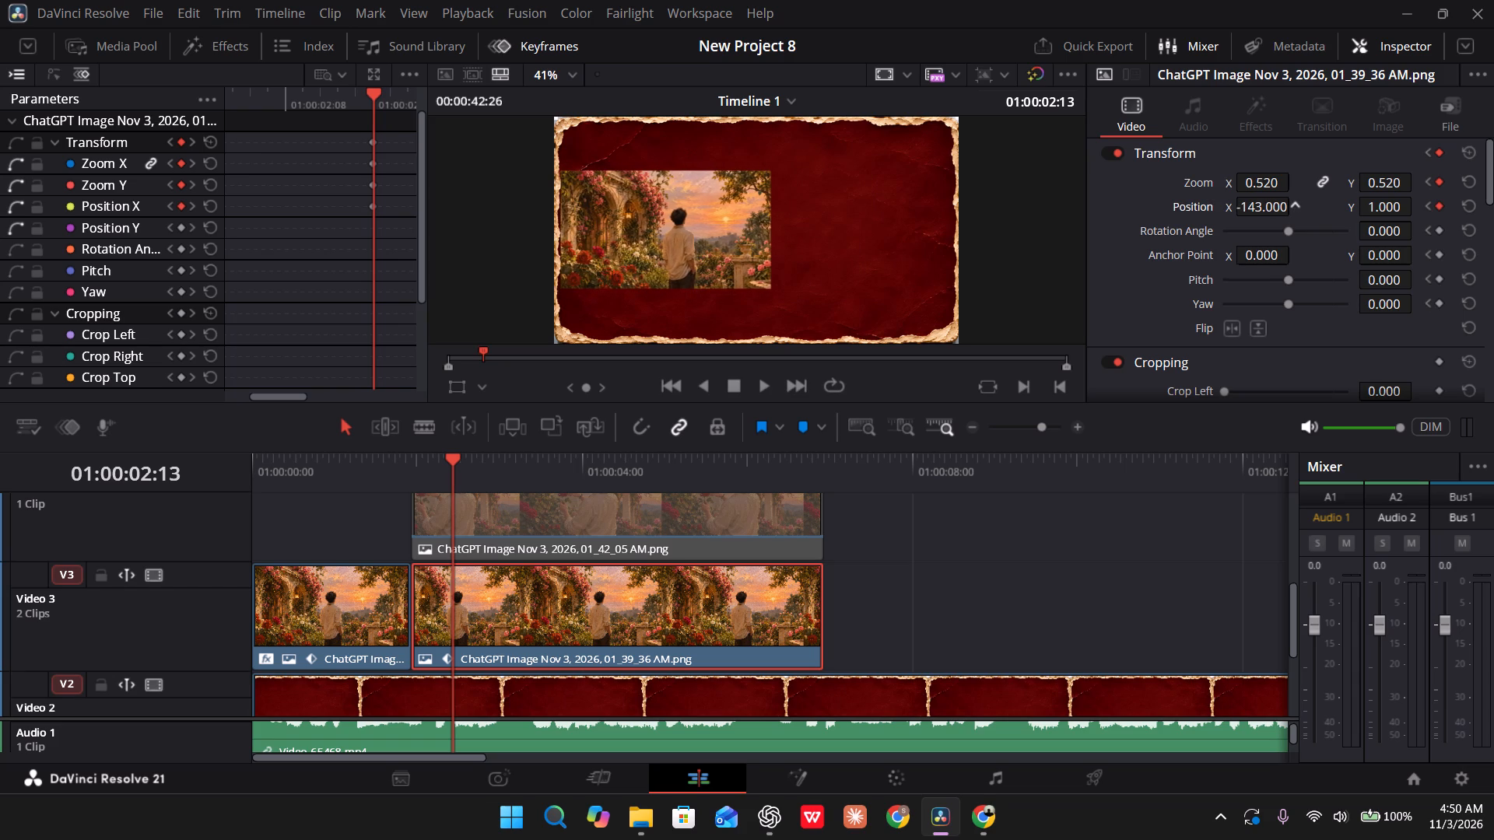
left_click_drag(1126, 220, 1125, 221)
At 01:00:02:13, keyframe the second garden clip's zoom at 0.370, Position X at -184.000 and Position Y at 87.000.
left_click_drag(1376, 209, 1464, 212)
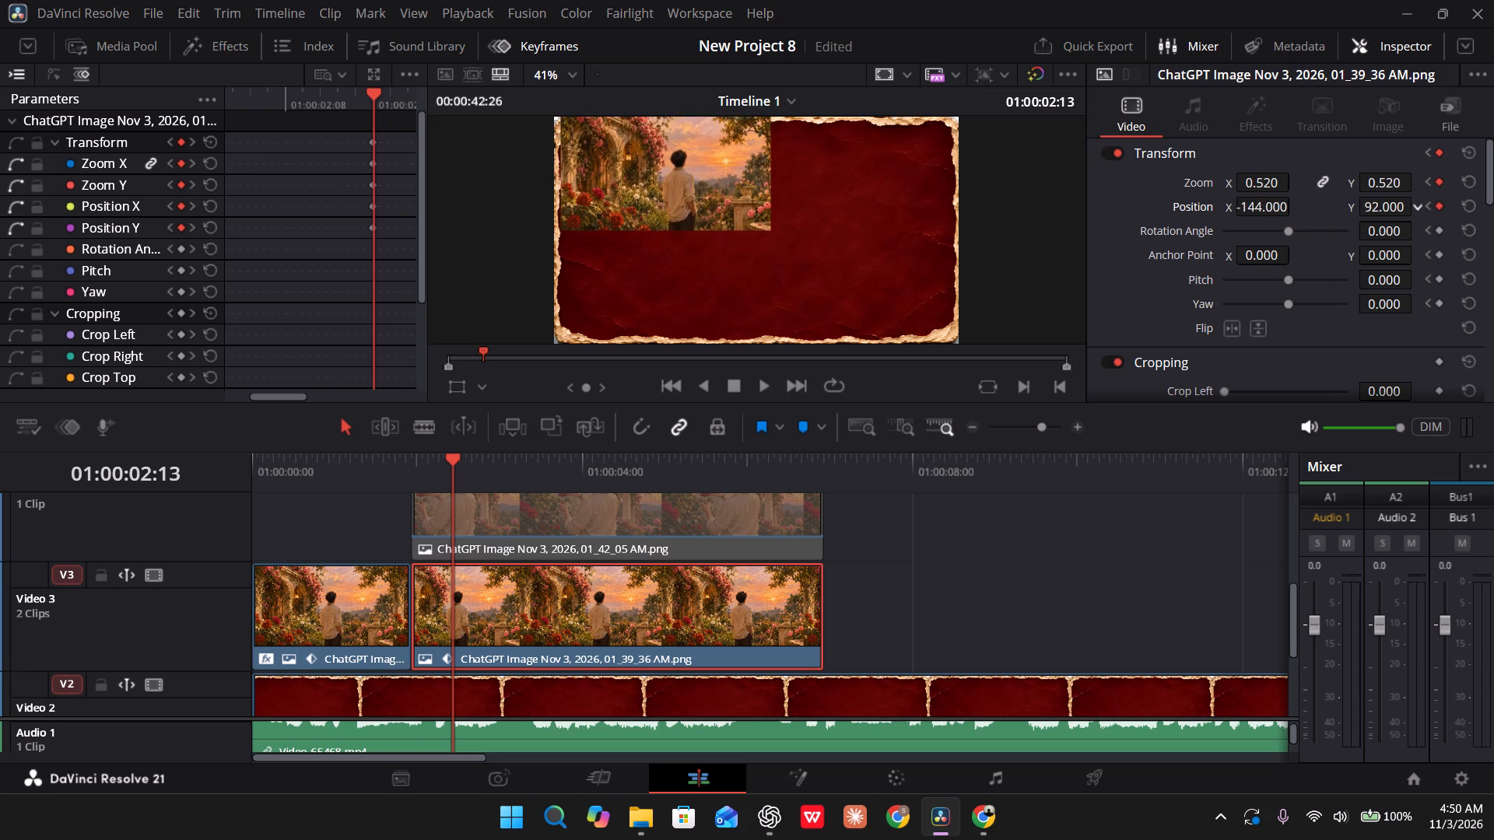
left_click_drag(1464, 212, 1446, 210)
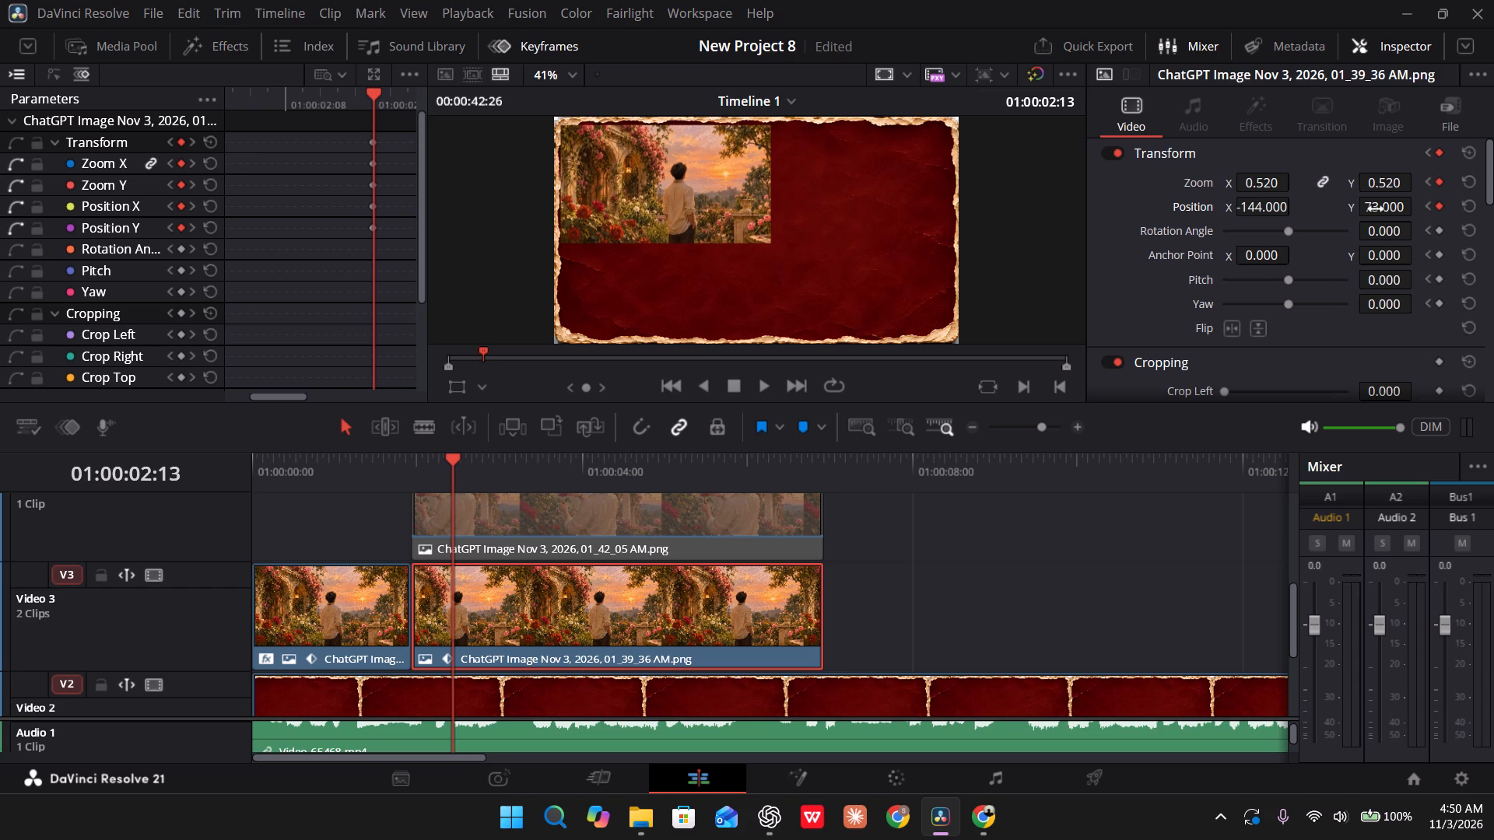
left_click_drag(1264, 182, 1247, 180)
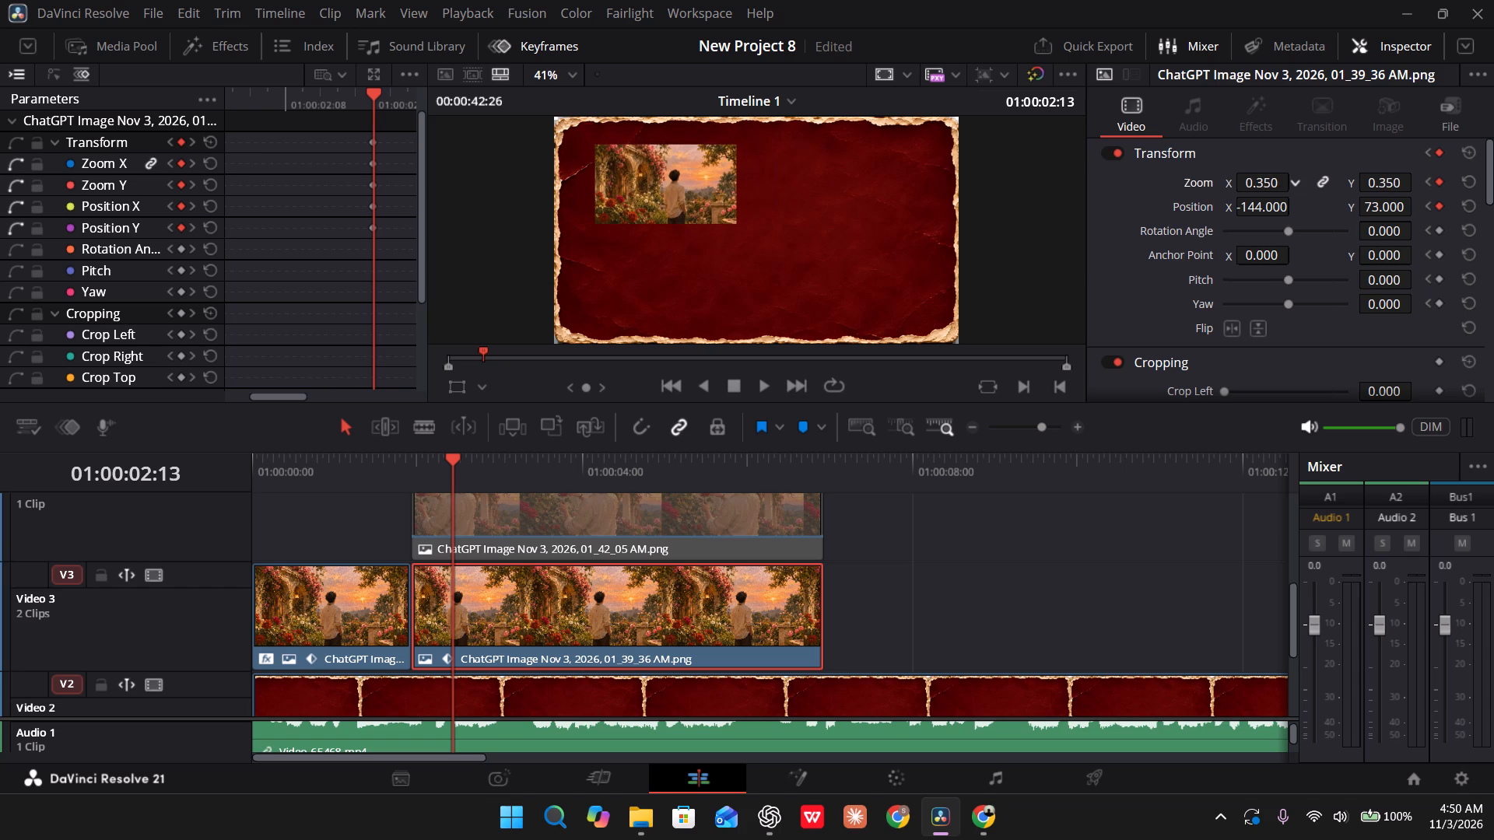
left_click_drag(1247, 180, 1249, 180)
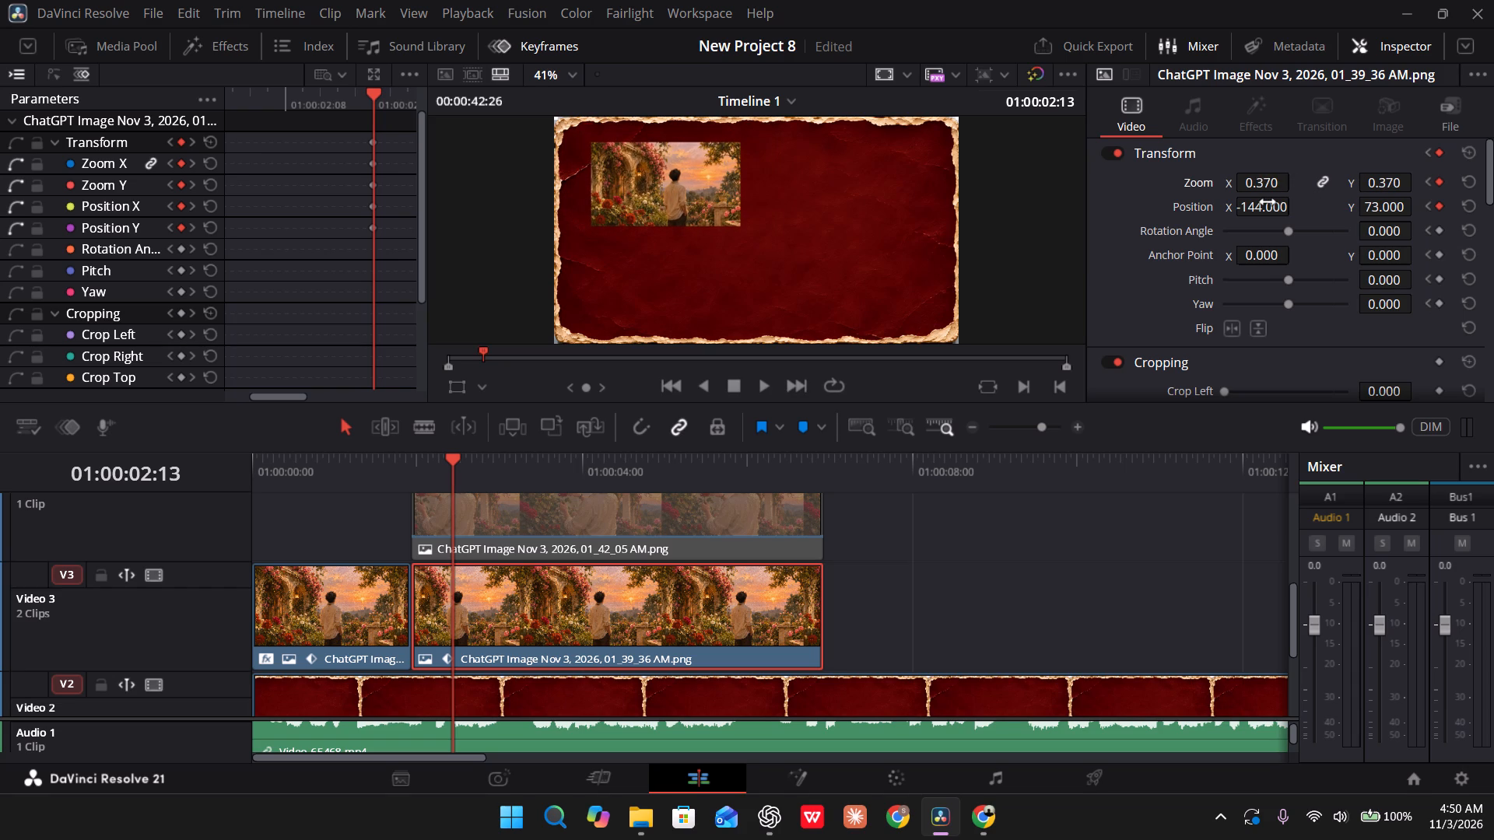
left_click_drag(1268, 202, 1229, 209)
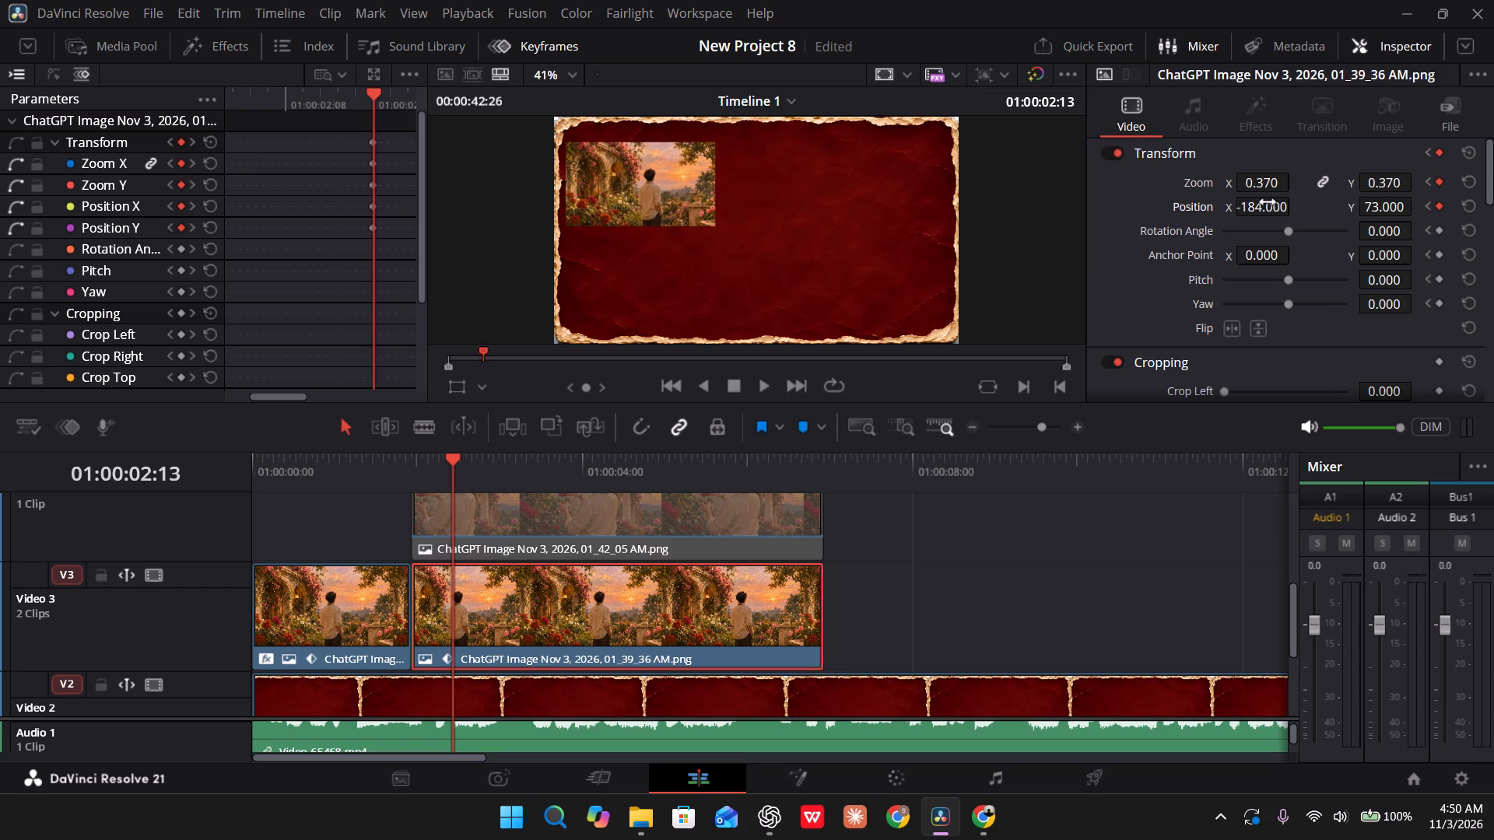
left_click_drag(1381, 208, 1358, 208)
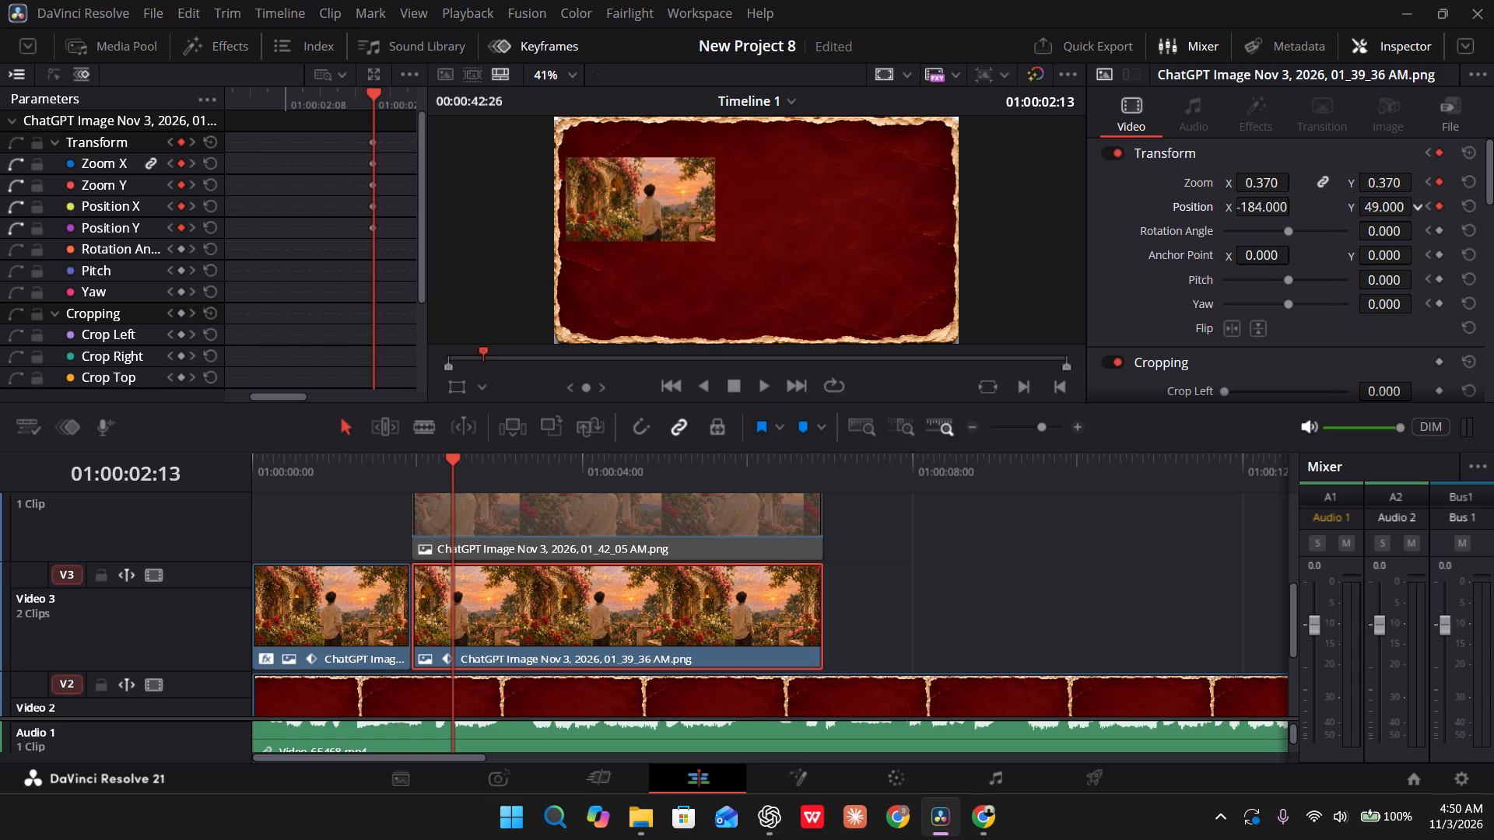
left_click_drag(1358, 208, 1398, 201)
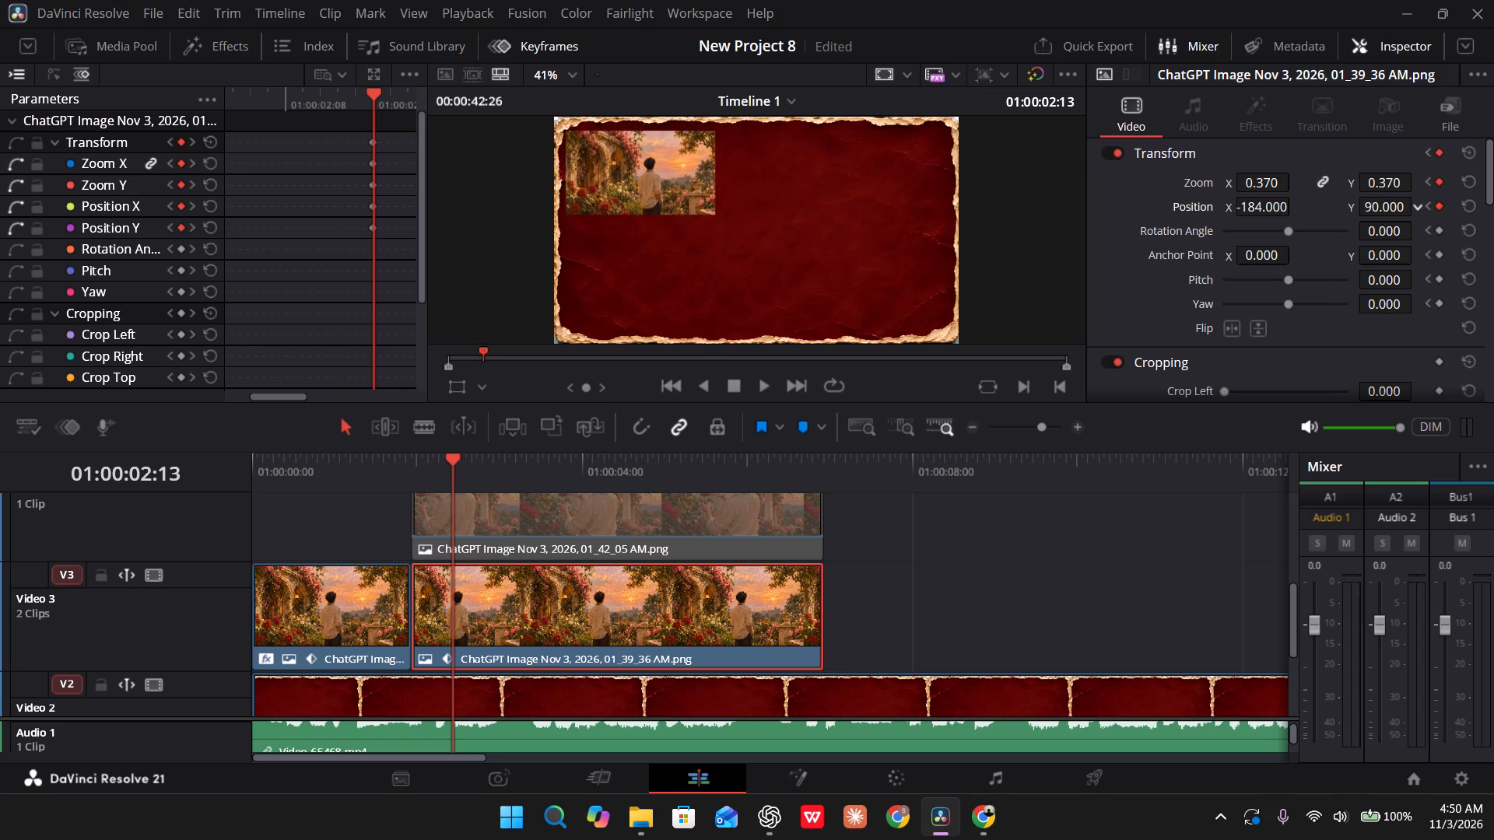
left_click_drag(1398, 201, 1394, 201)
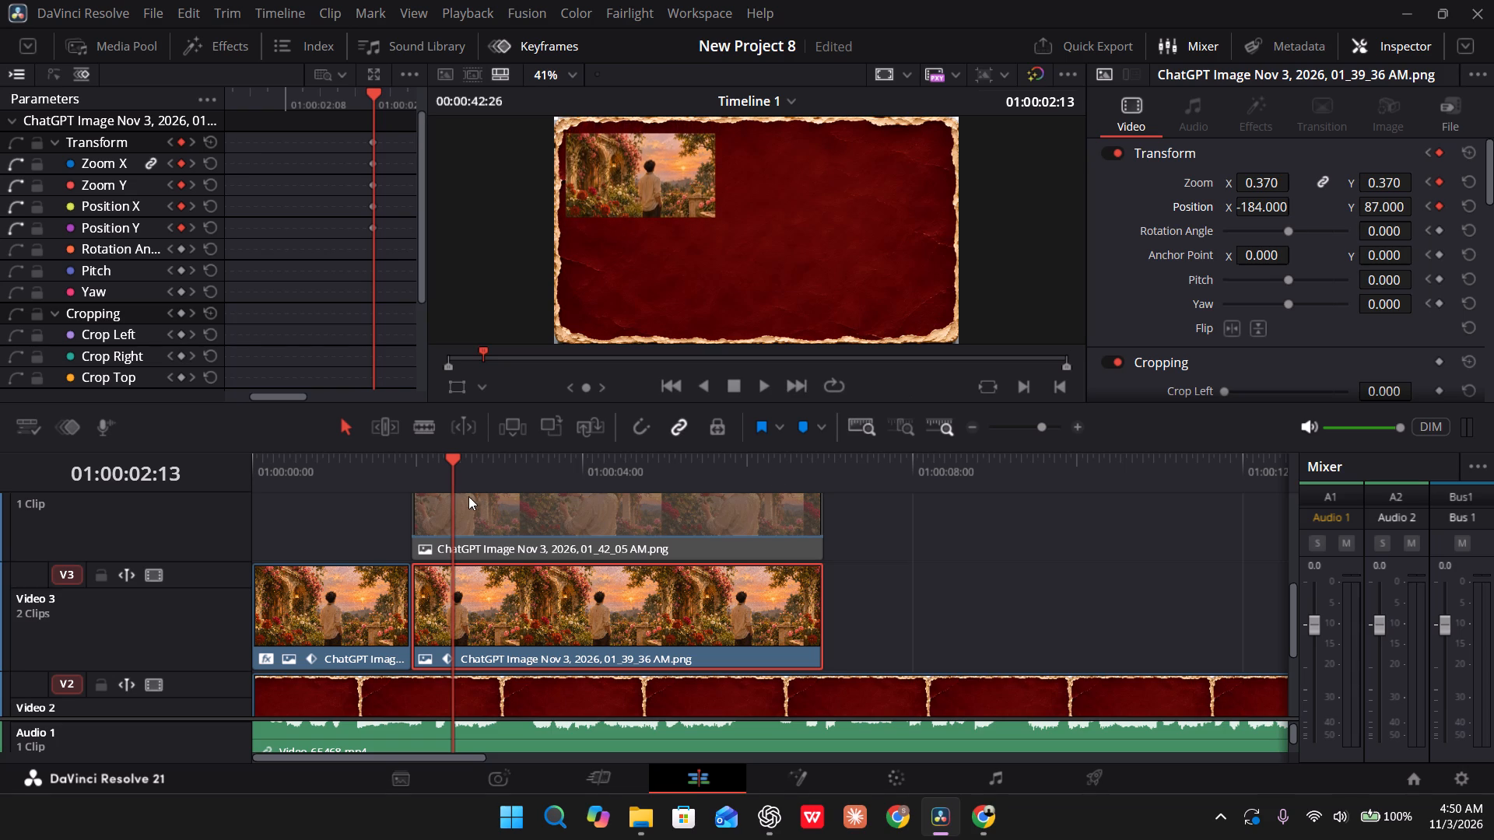
Play the timeline from 01:00:01:01 through the cut to review the second garden clip's move and scale animation.
left_click_drag(450, 476, 338, 481)
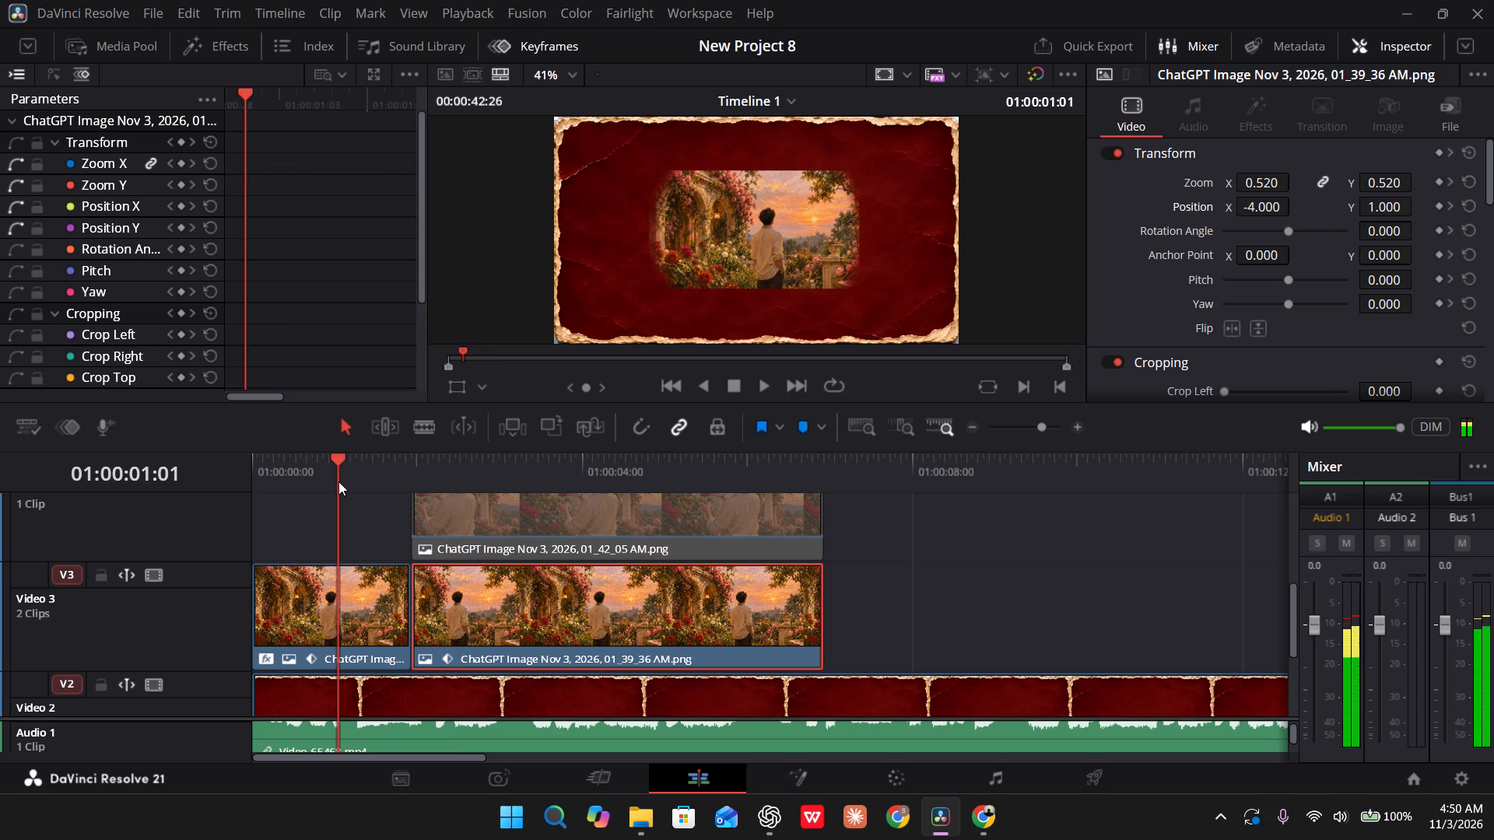
key("space")
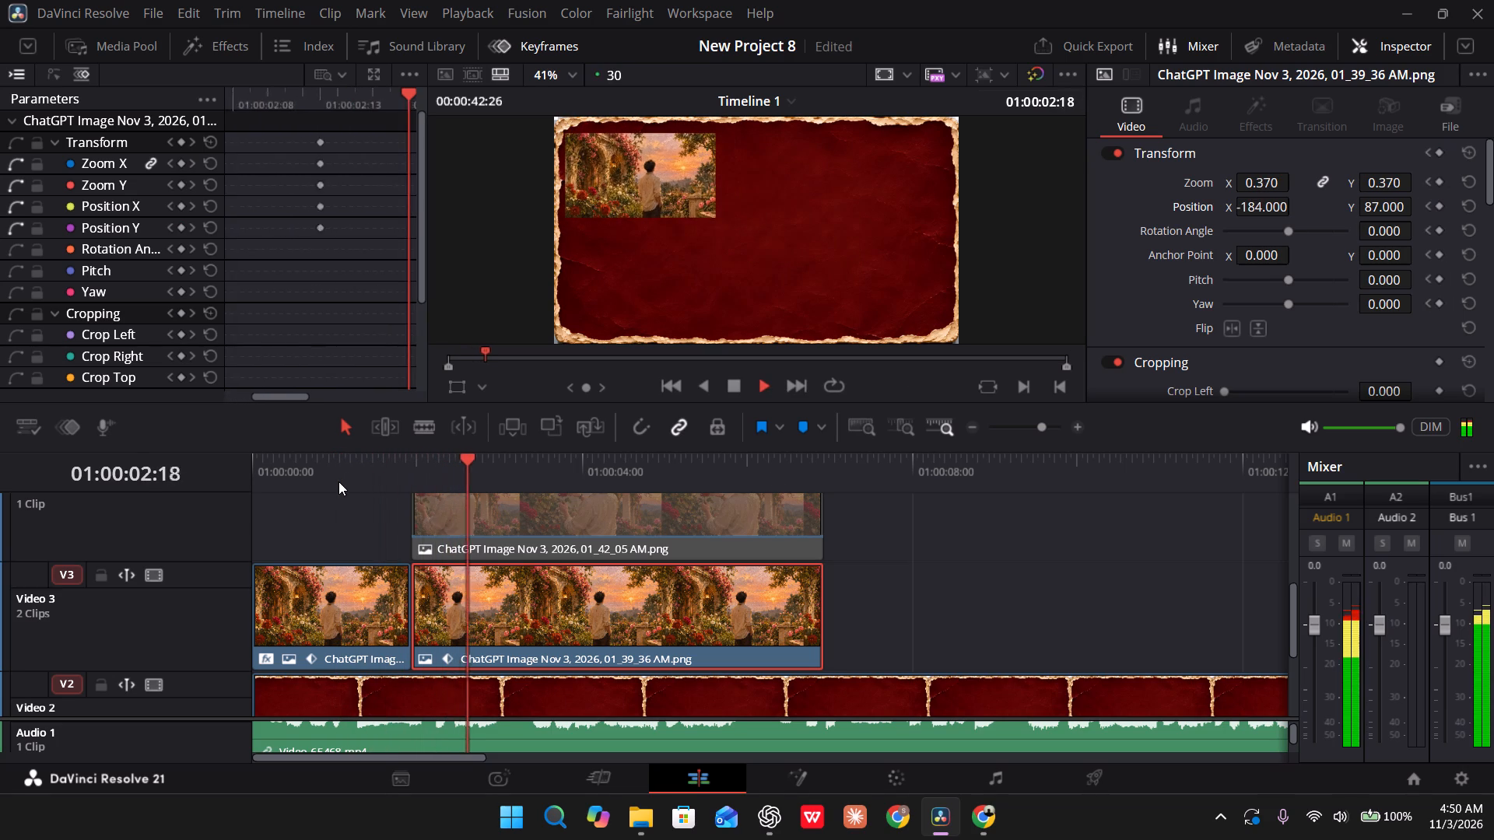
key("space")
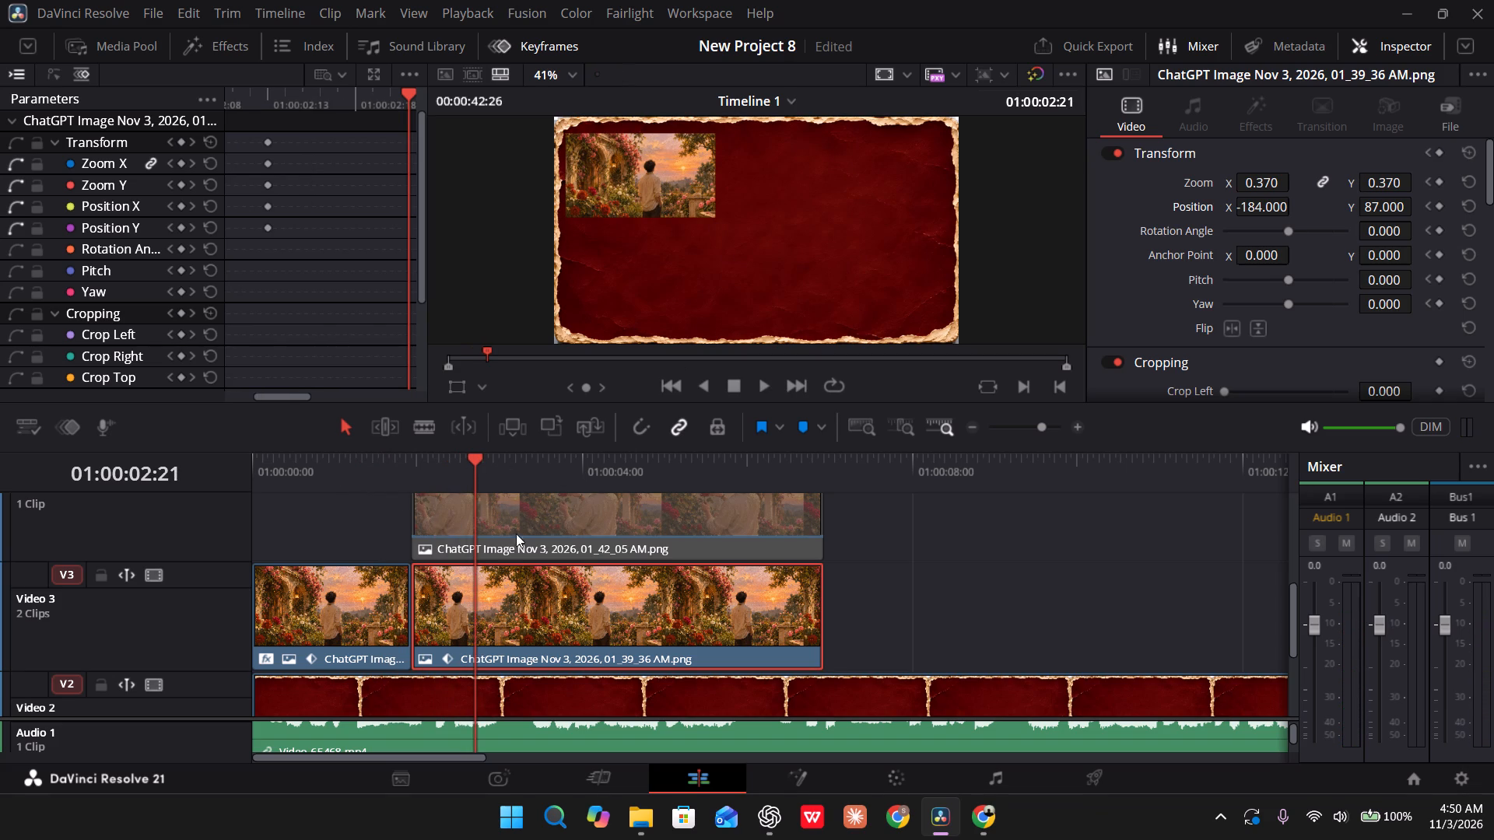
At the 01:00:02:13 keyframe, set the second garden clip's zoom to 0.520, Position X to -133.000 and Position Y to 70.000.
left_click_drag(473, 479, 454, 476)
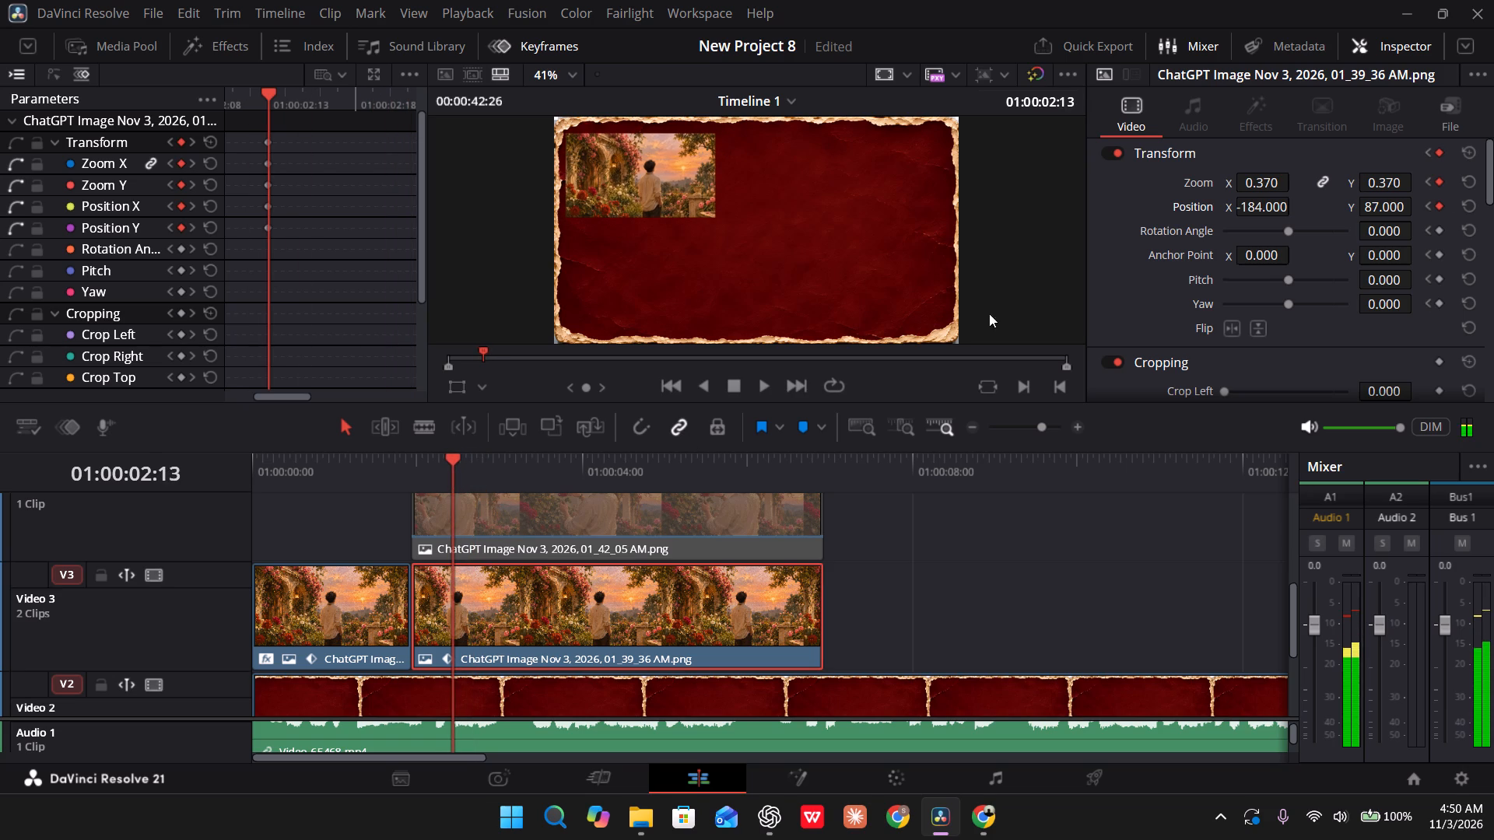
left_click_drag(1271, 182, 1263, 182)
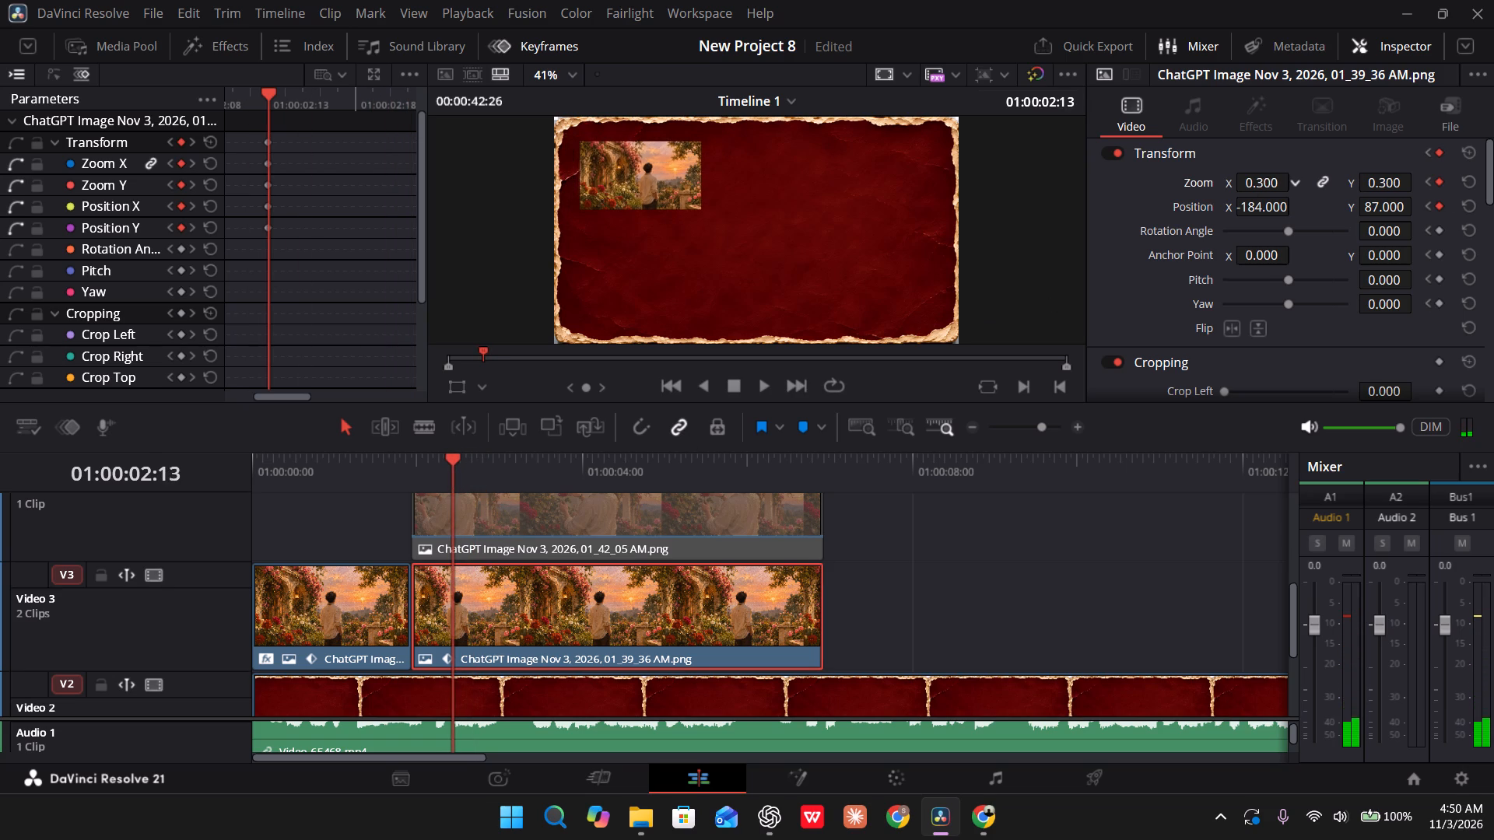
left_click_drag(1263, 182, 1285, 180)
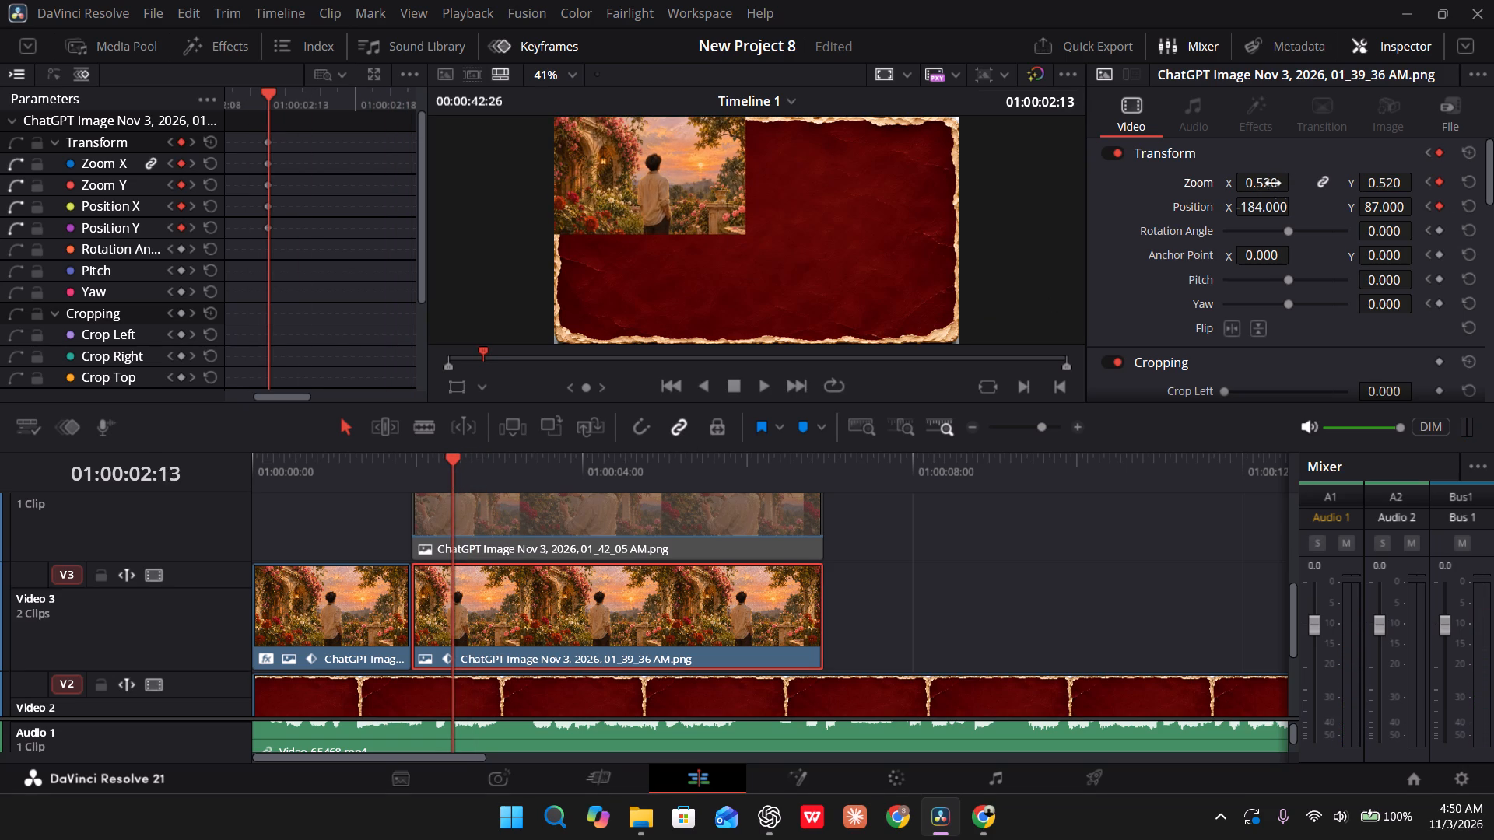
left_click_drag(1270, 209, 1320, 208)
left_click_drag(1384, 208, 1377, 208)
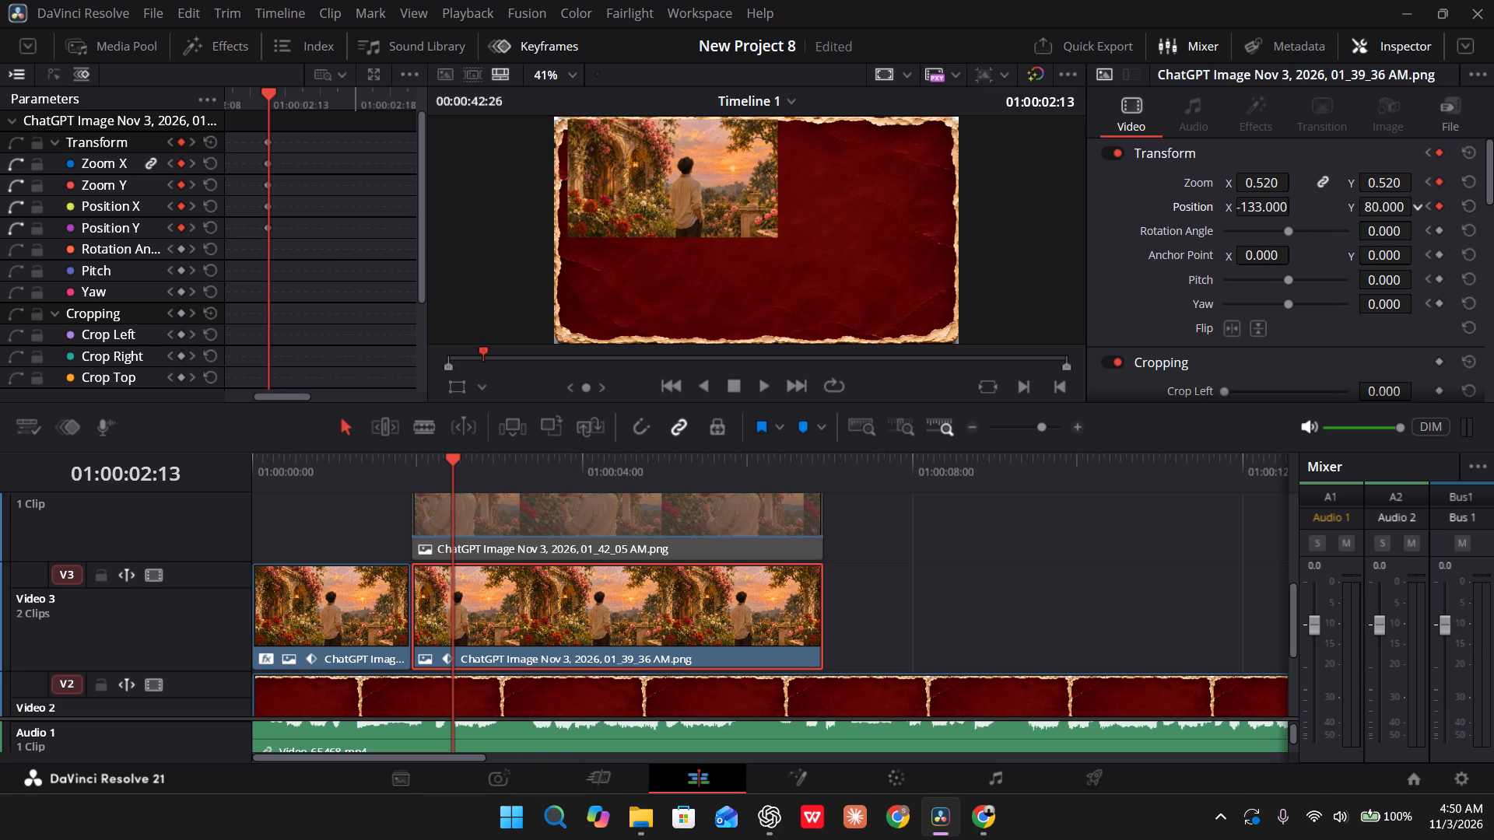
left_click_drag(1377, 208, 1367, 208)
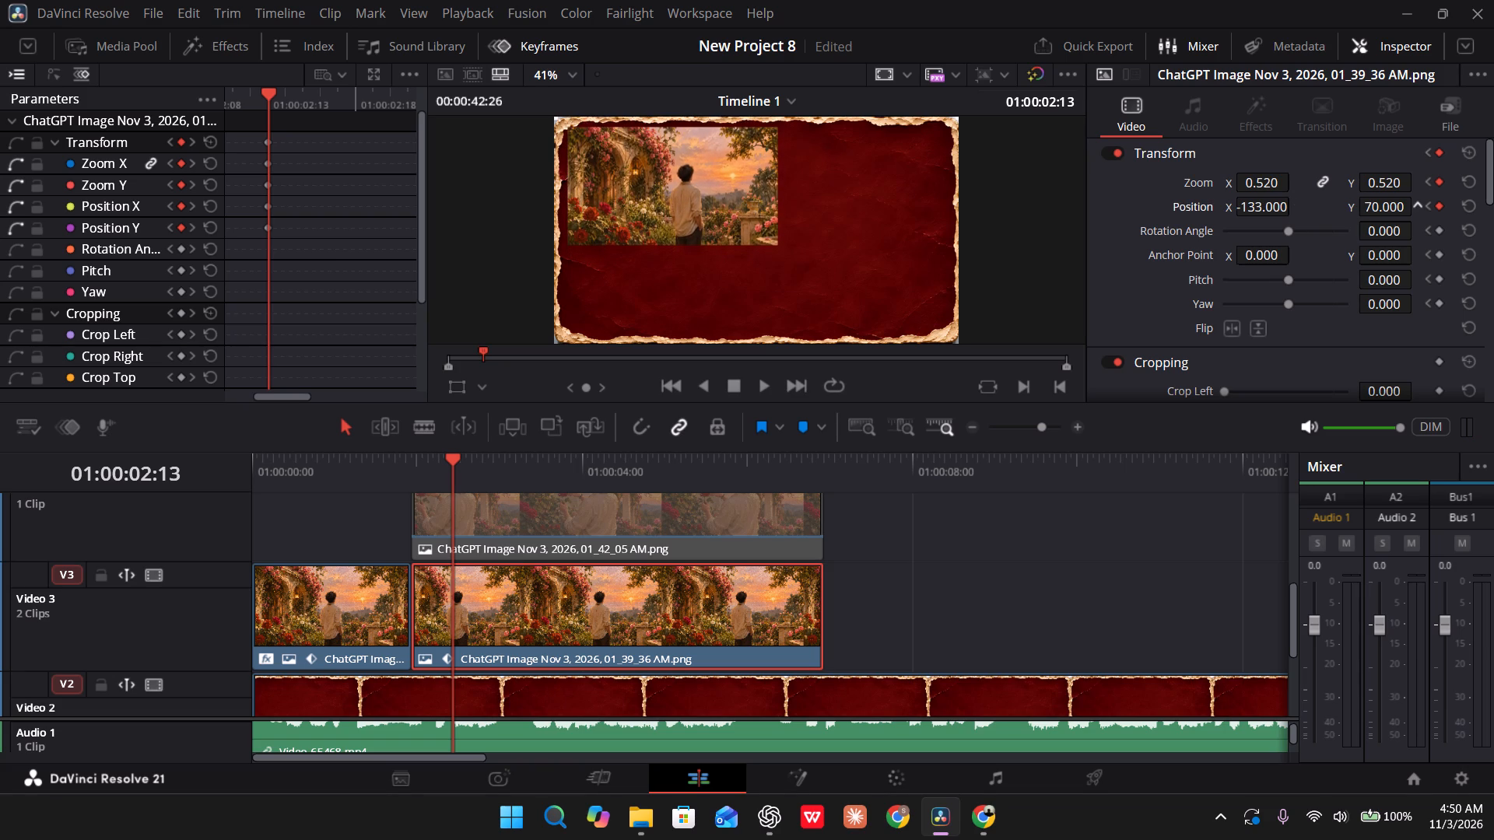
left_click_drag(1367, 208, 1368, 208)
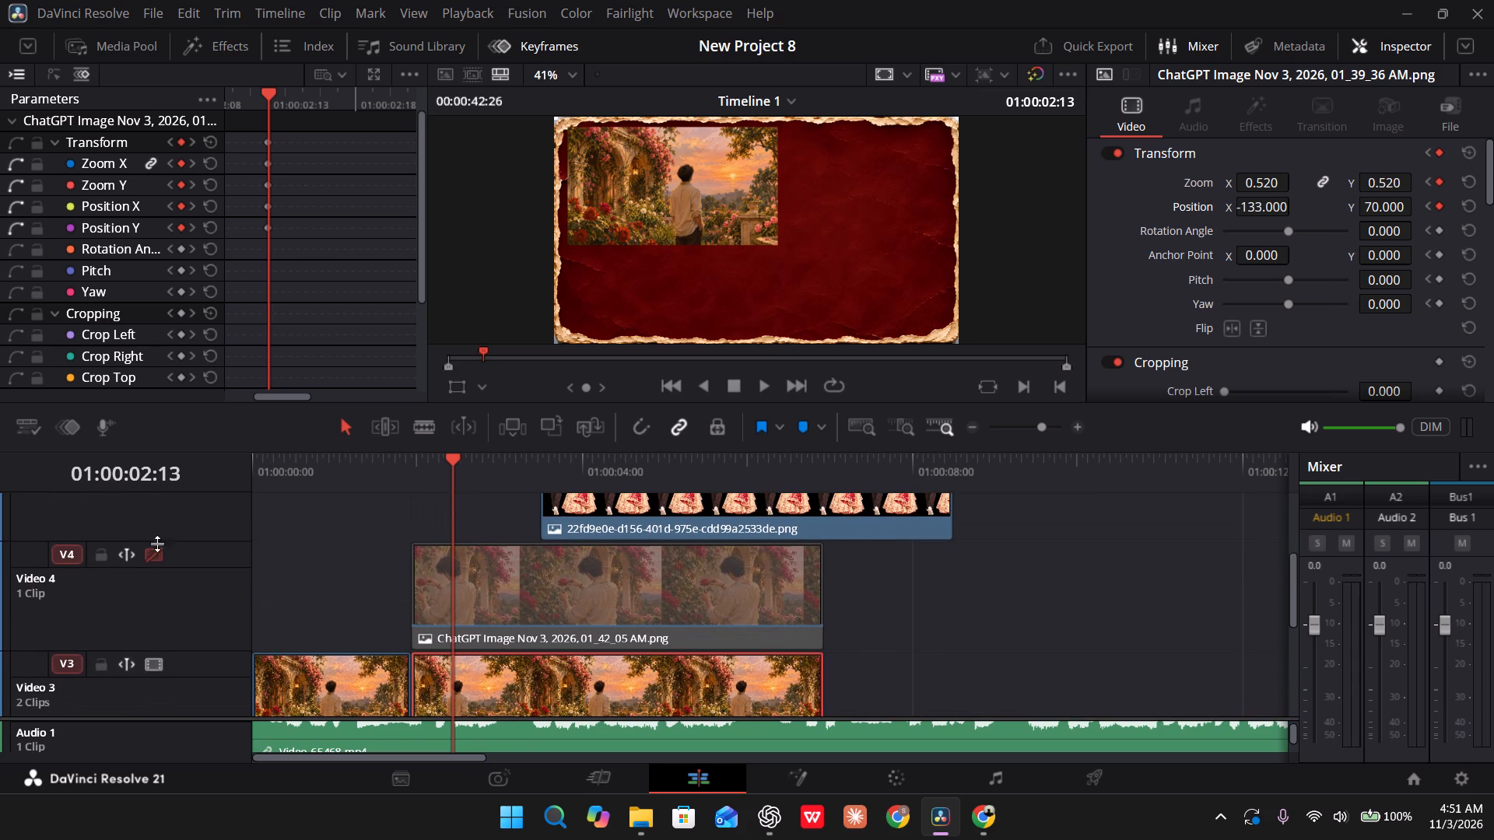
Enable the Video 4 track so its rose image shows over the garden clip.
left_click(152, 555)
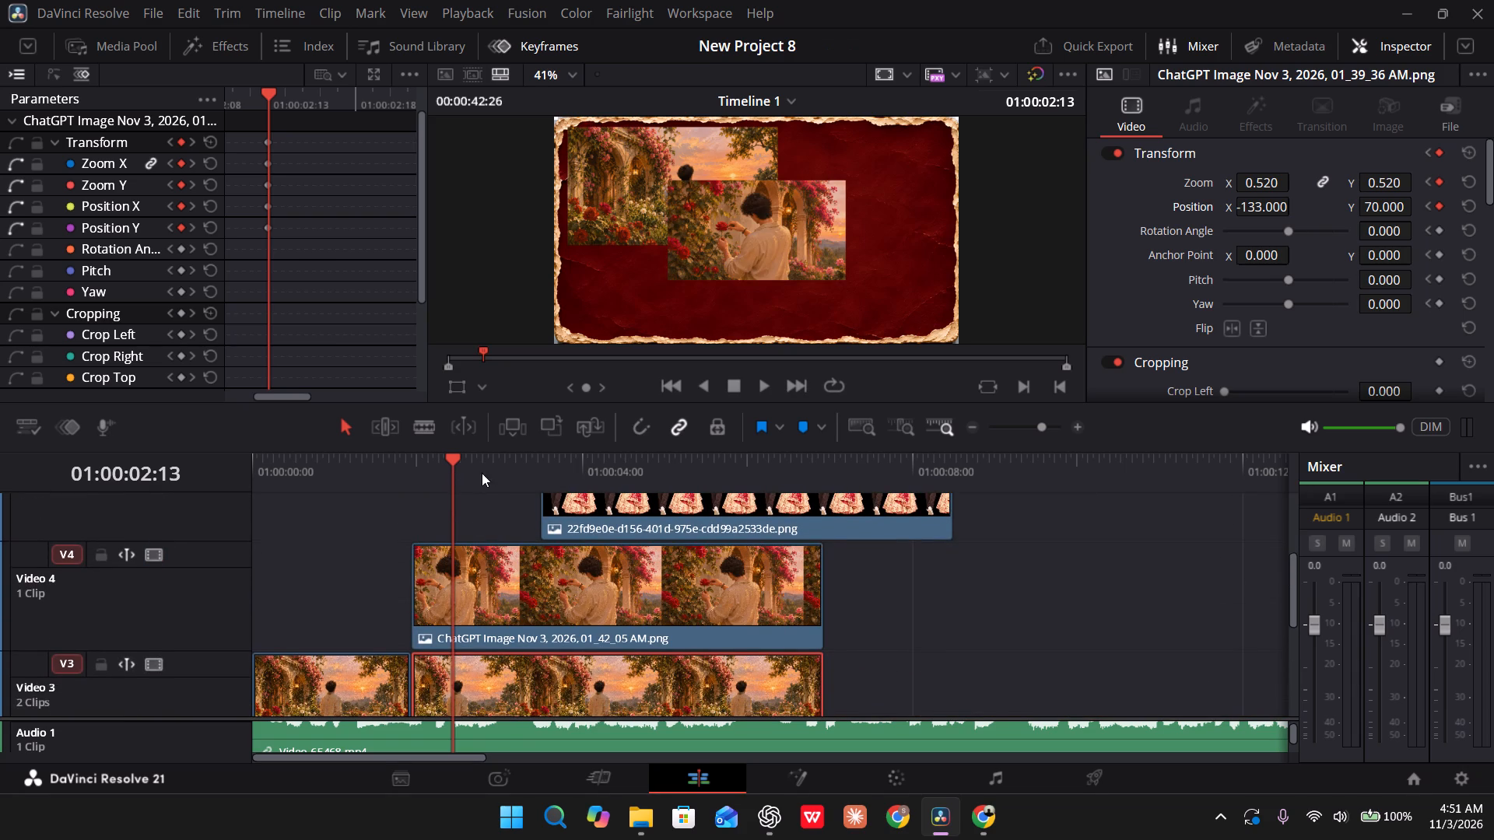
With the playhead at 01:00:01:28, set the zoom of the rose image clip on Video 4 to 0.470.
left_click_drag(454, 462, 417, 468)
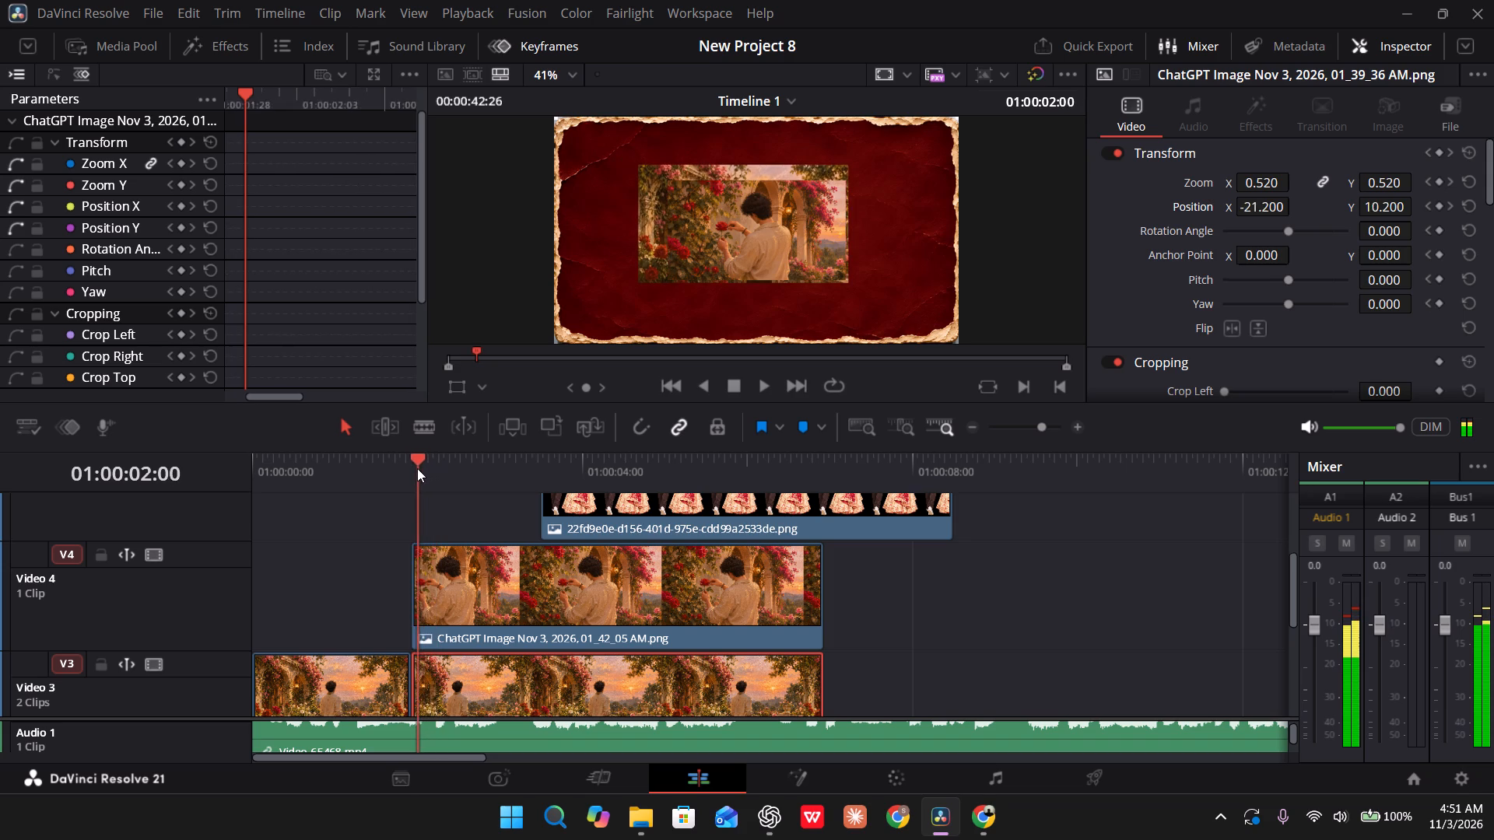
left_click_drag(417, 468, 412, 470)
left_click(480, 622)
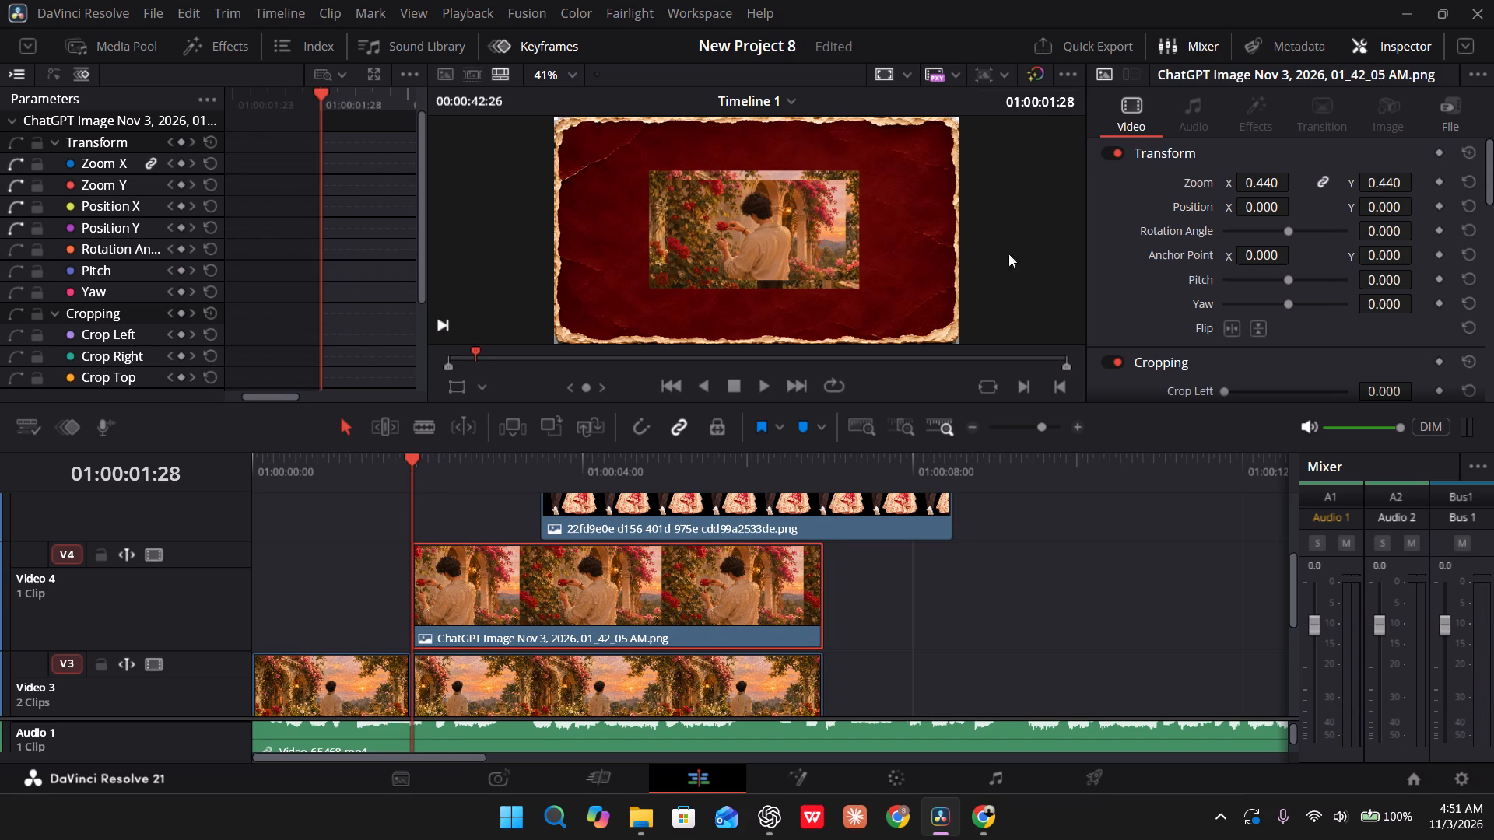
left_click_drag(1263, 178, 1450, 189)
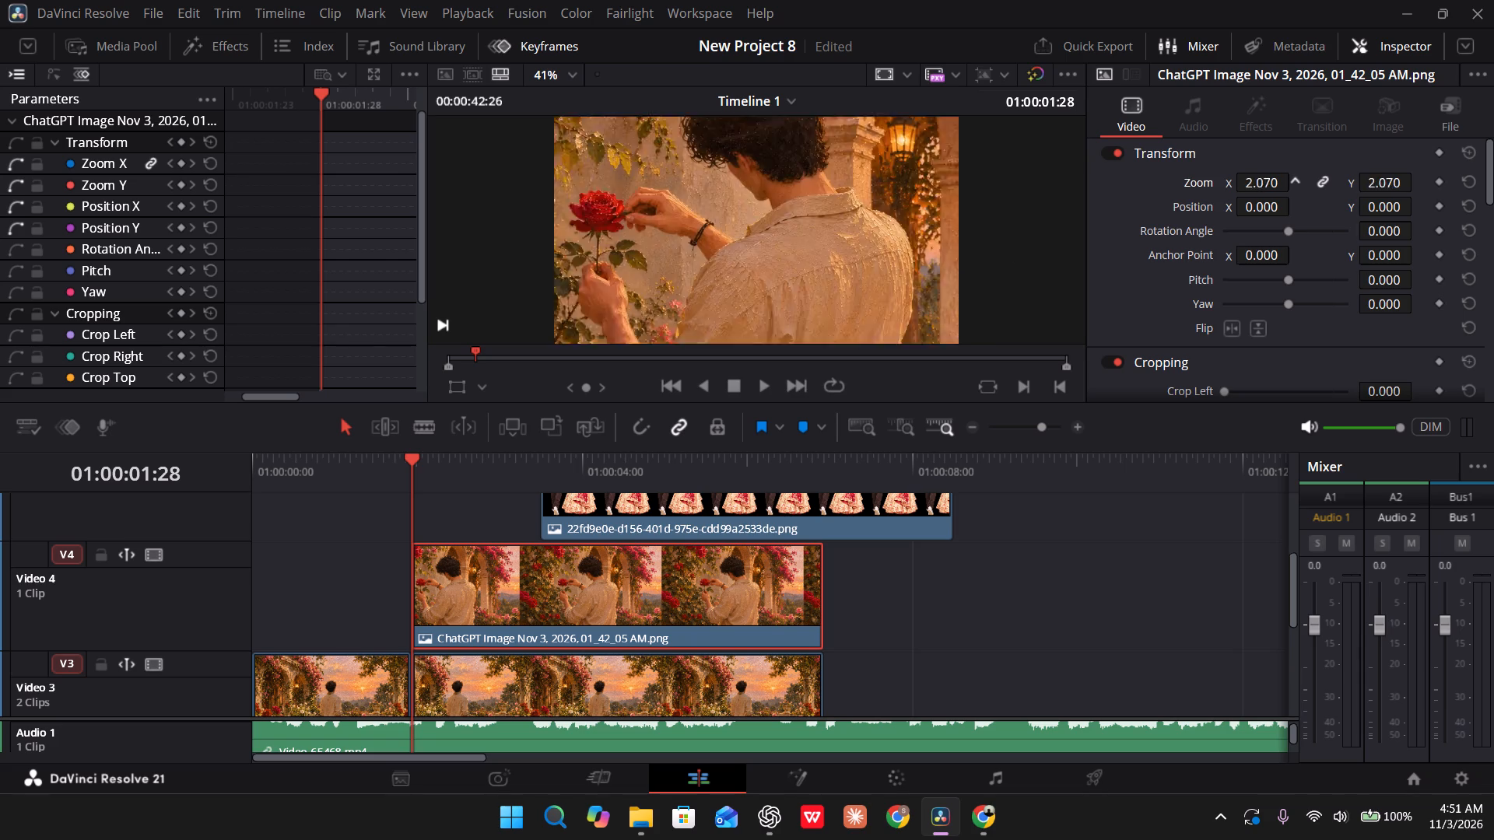
left_click_drag(1450, 189, 501, 397)
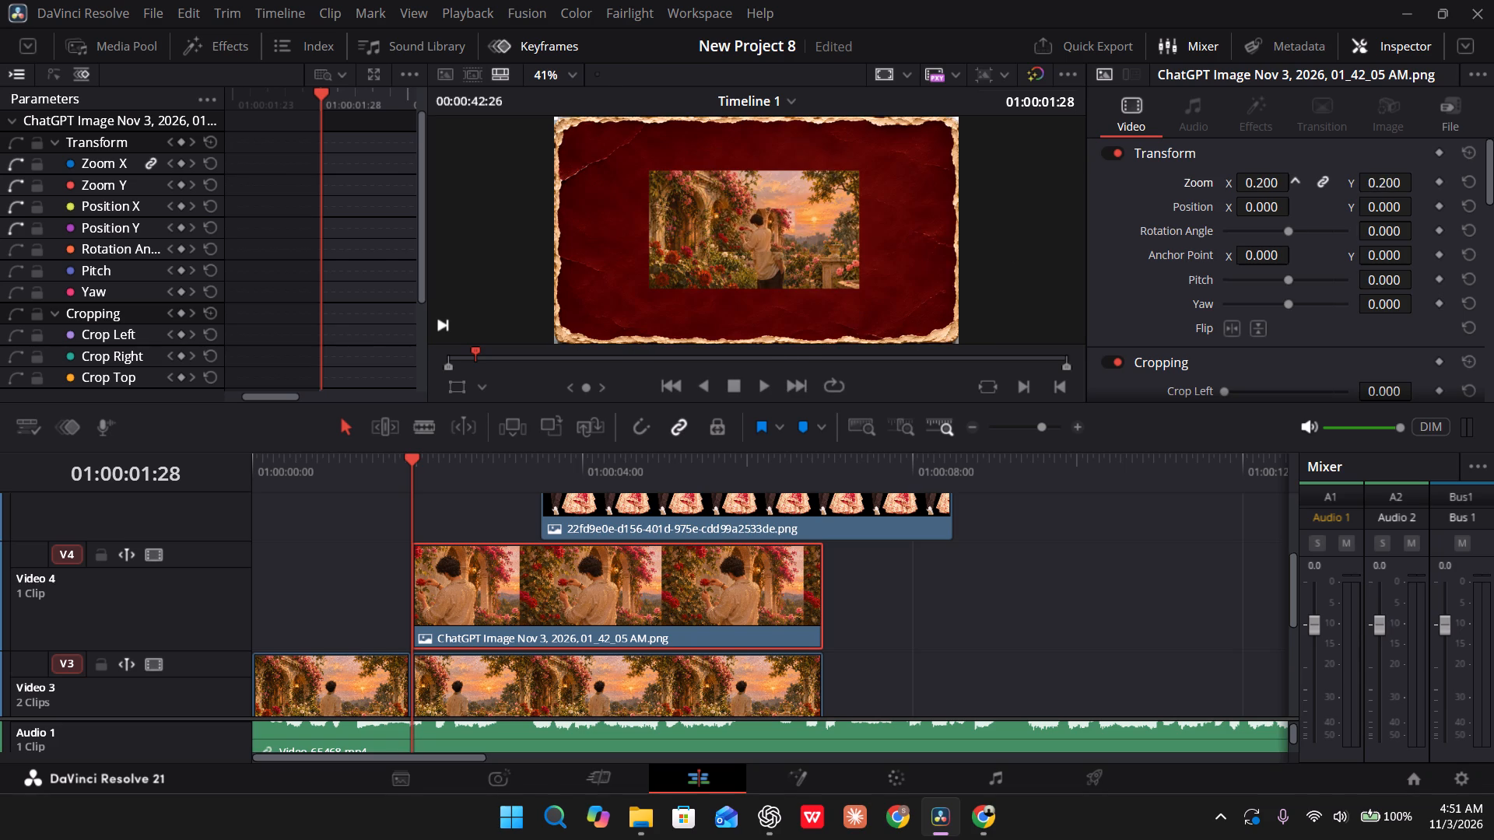
left_click_drag(501, 397, 508, 396)
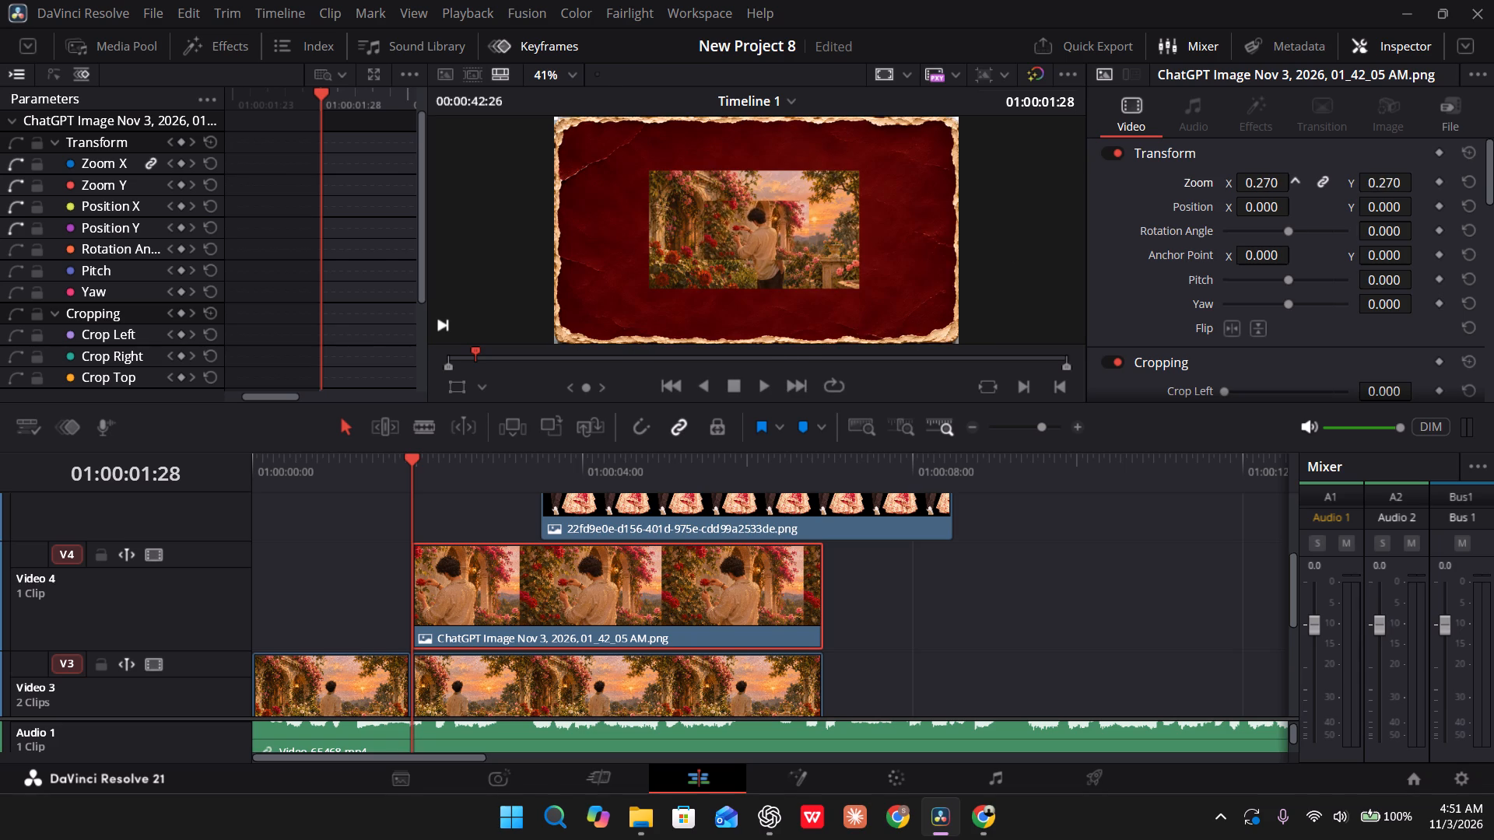
left_click_drag(508, 396, 517, 397)
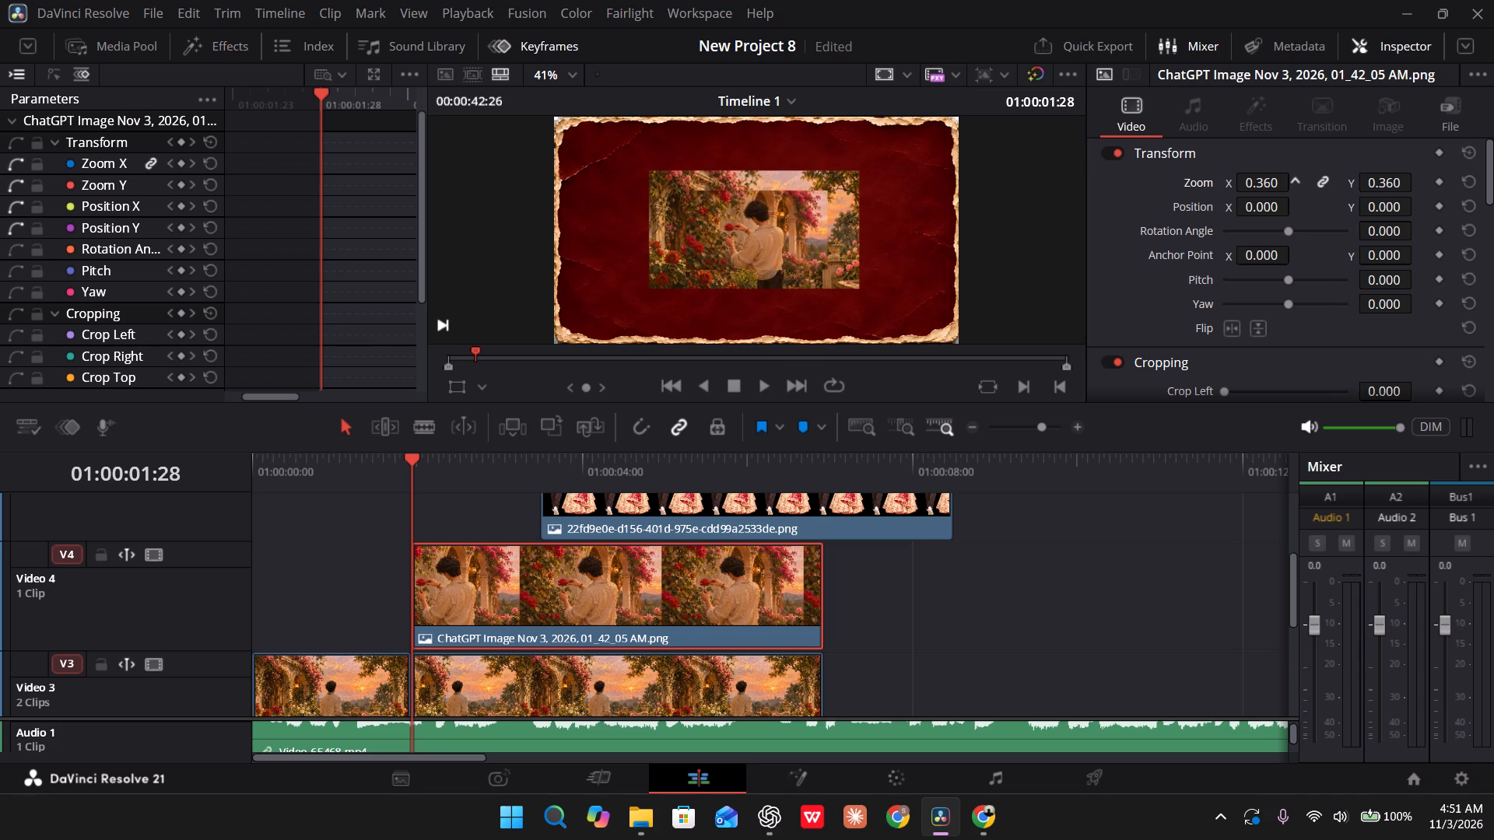
left_click_drag(517, 397, 529, 403)
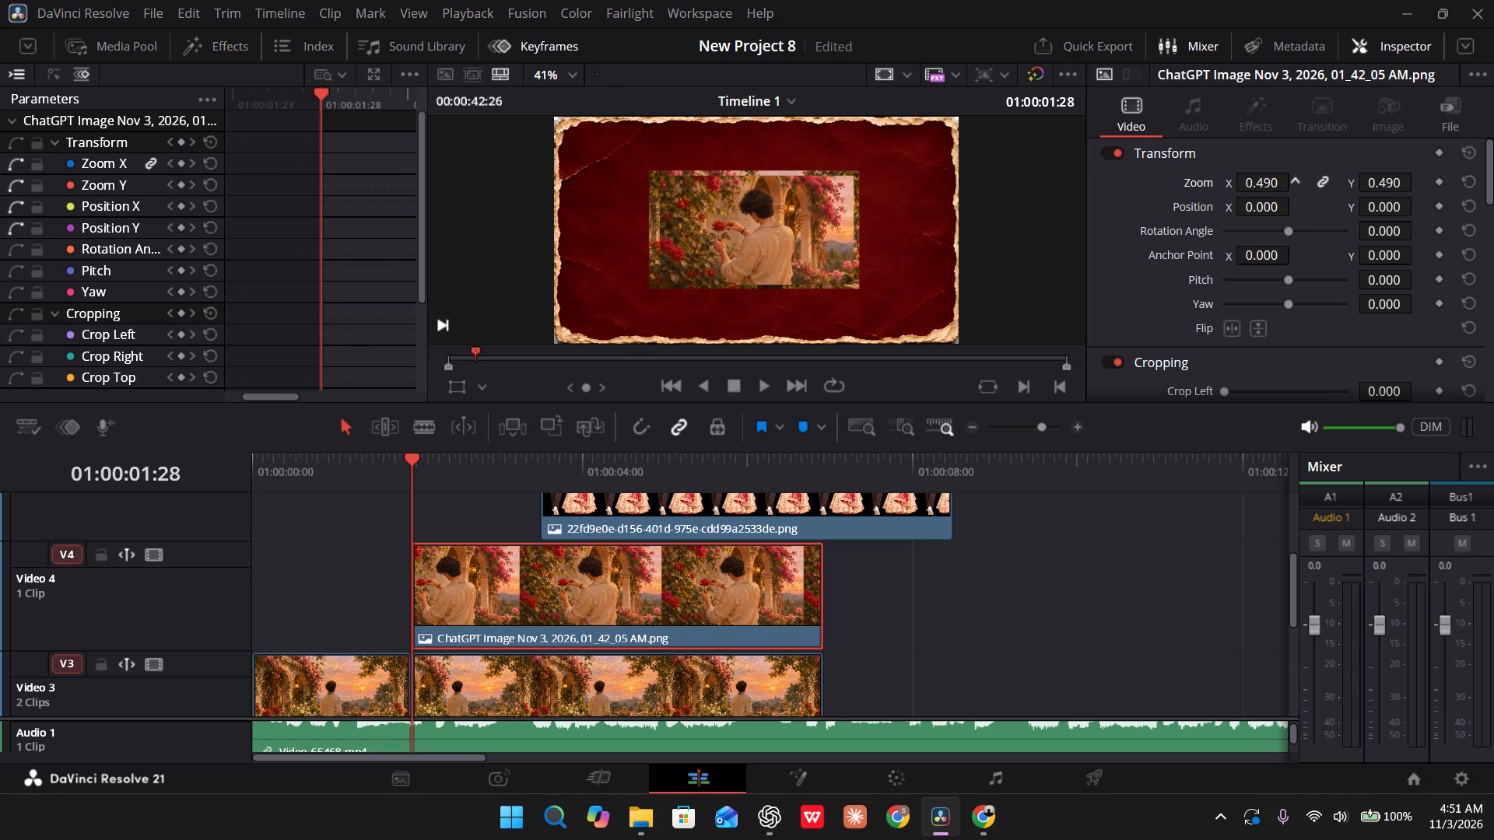
left_click_drag(529, 403, 531, 407)
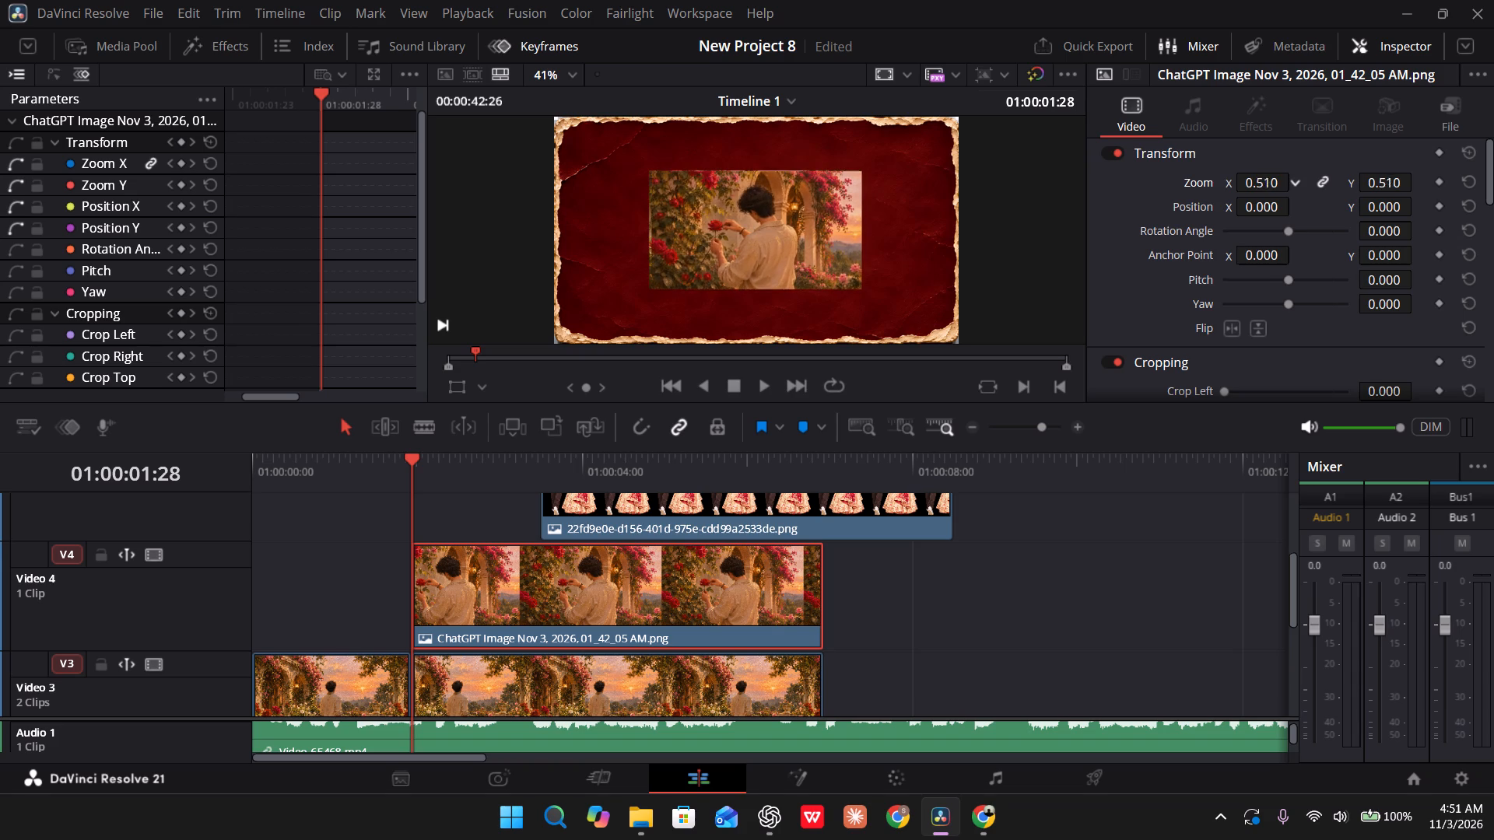
left_click_drag(531, 407, 527, 408)
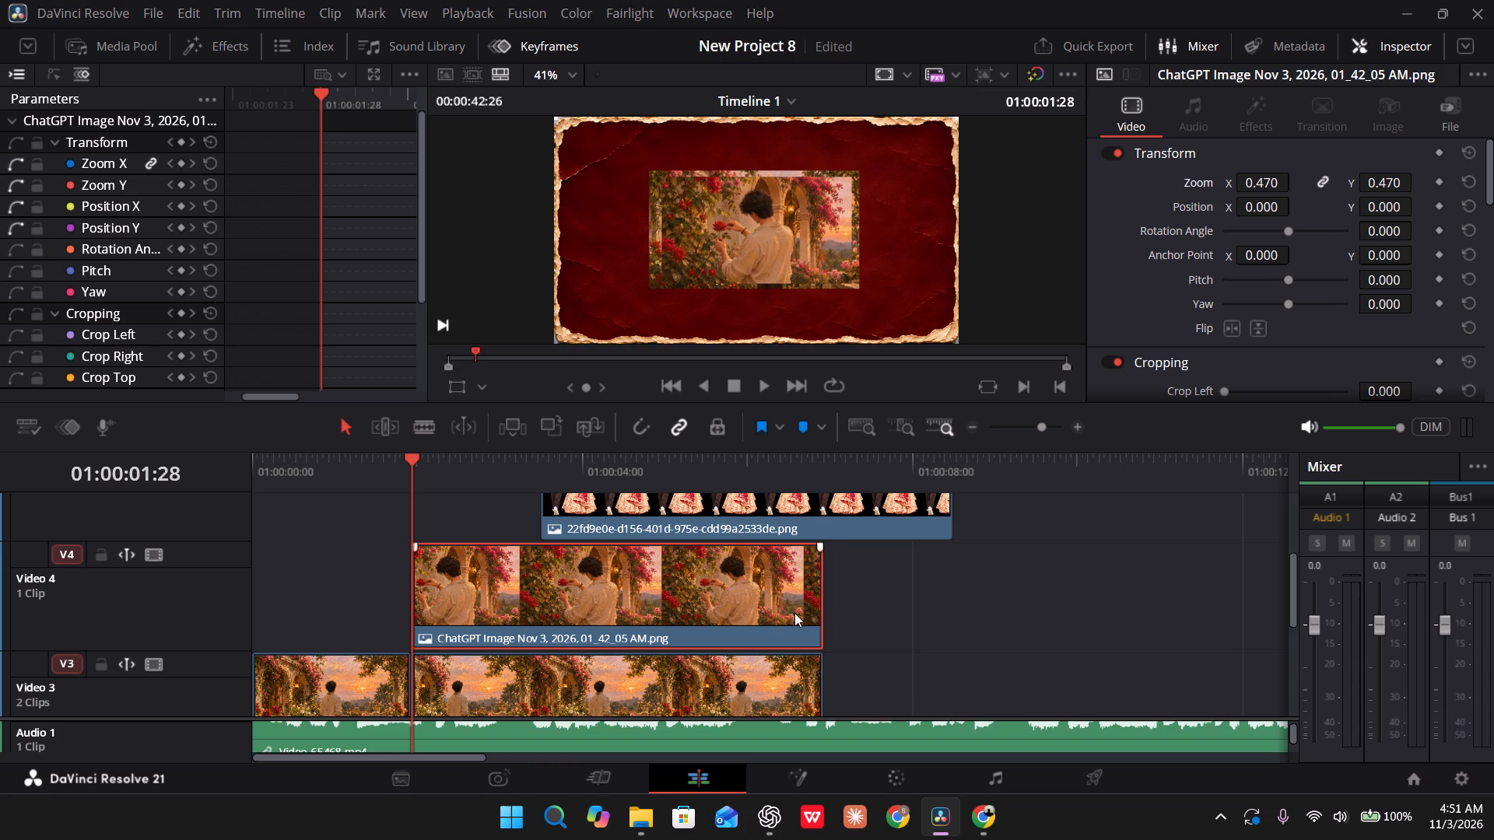
Select the second garden clip and scrub through the overlapping clips to check how the Video 3 and Video 4 images overlap.
left_click(647, 684)
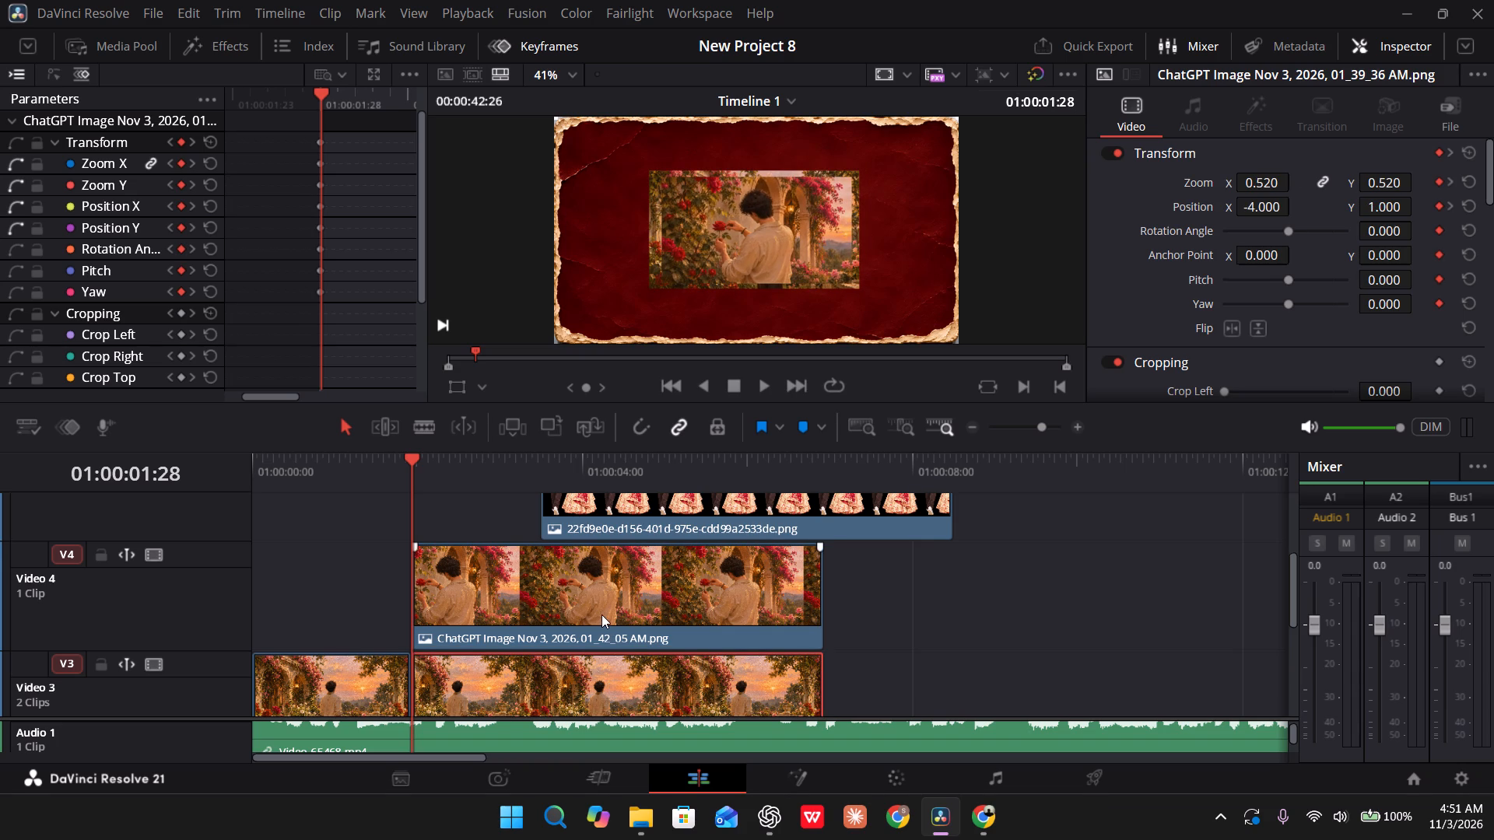
left_click_drag(415, 471, 671, 488)
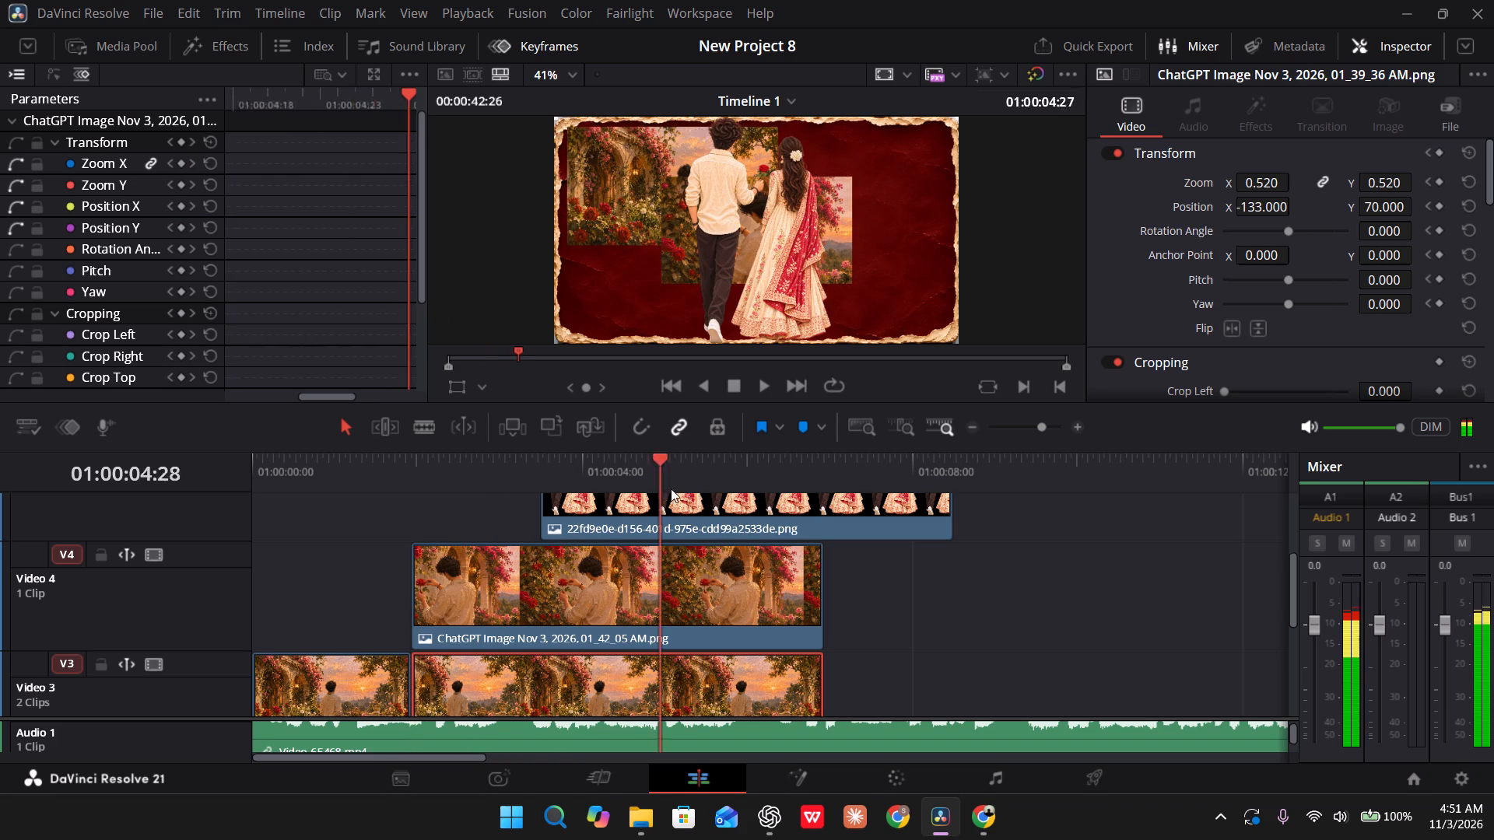
left_click_drag(671, 488, 766, 506)
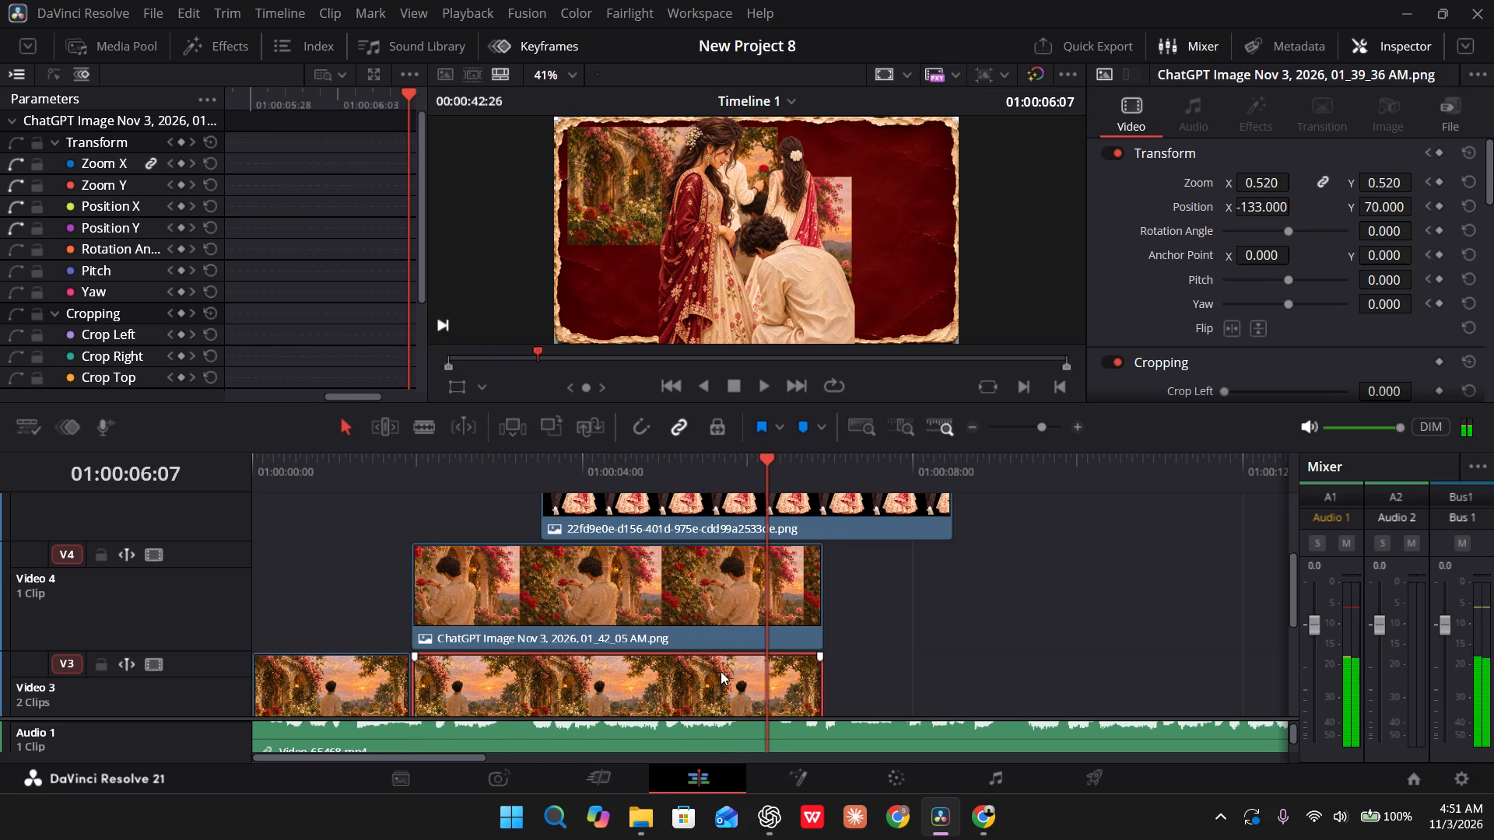
left_click(735, 680)
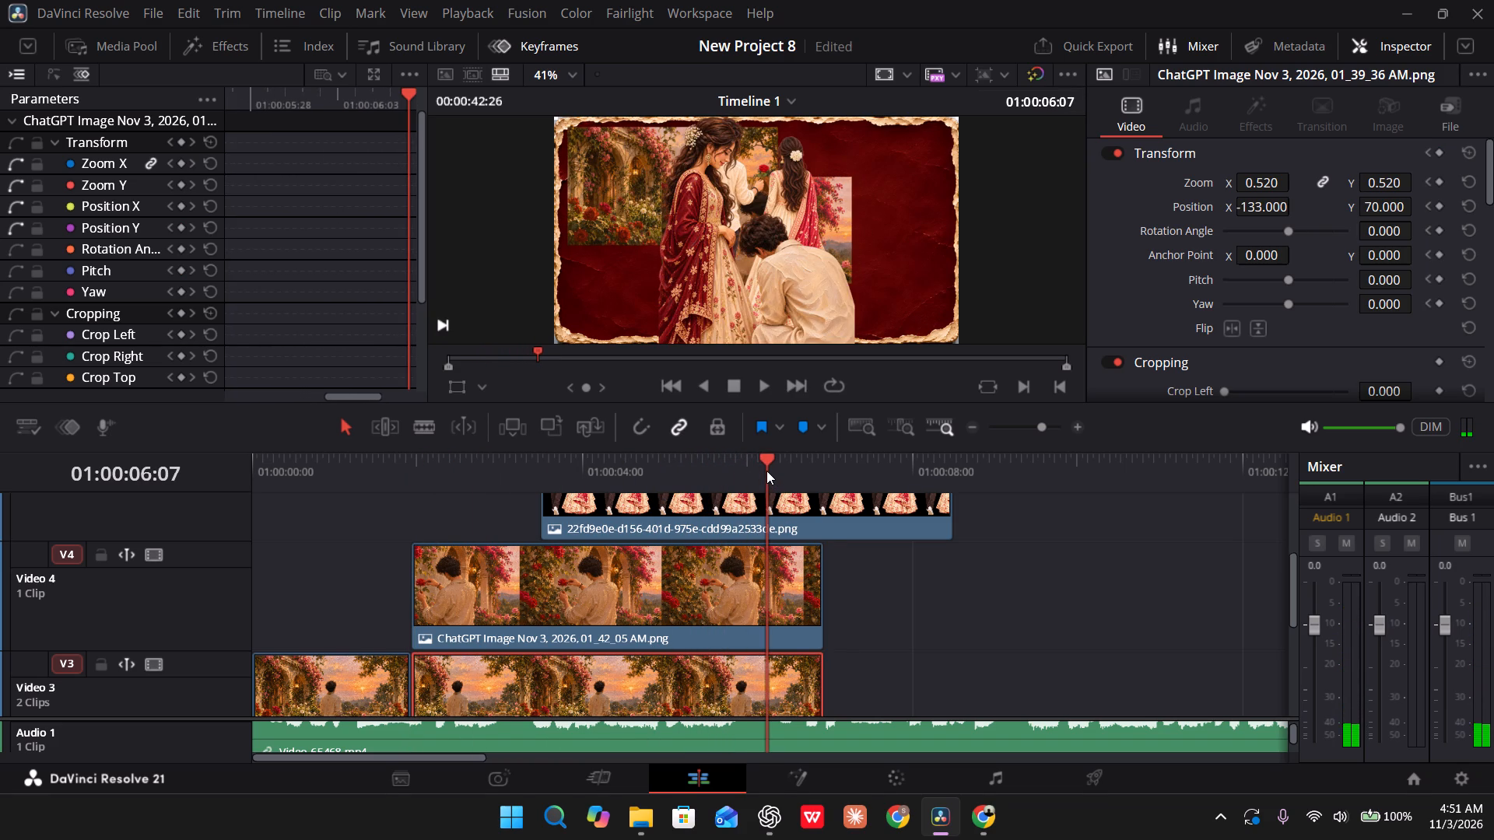
left_click_drag(766, 471, 443, 518)
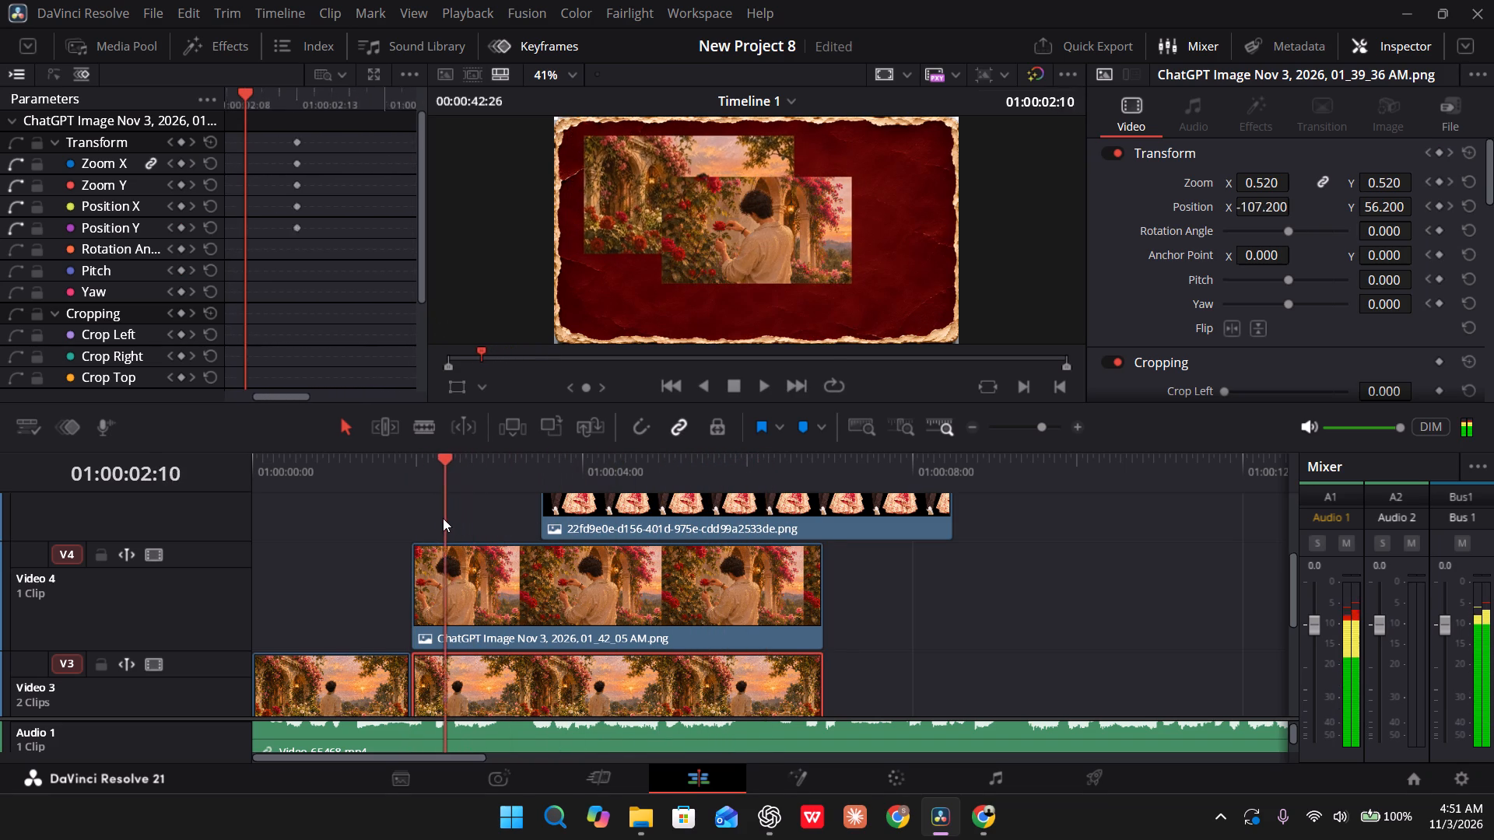
left_click_drag(443, 518, 444, 525)
left_click_drag(444, 525, 413, 532)
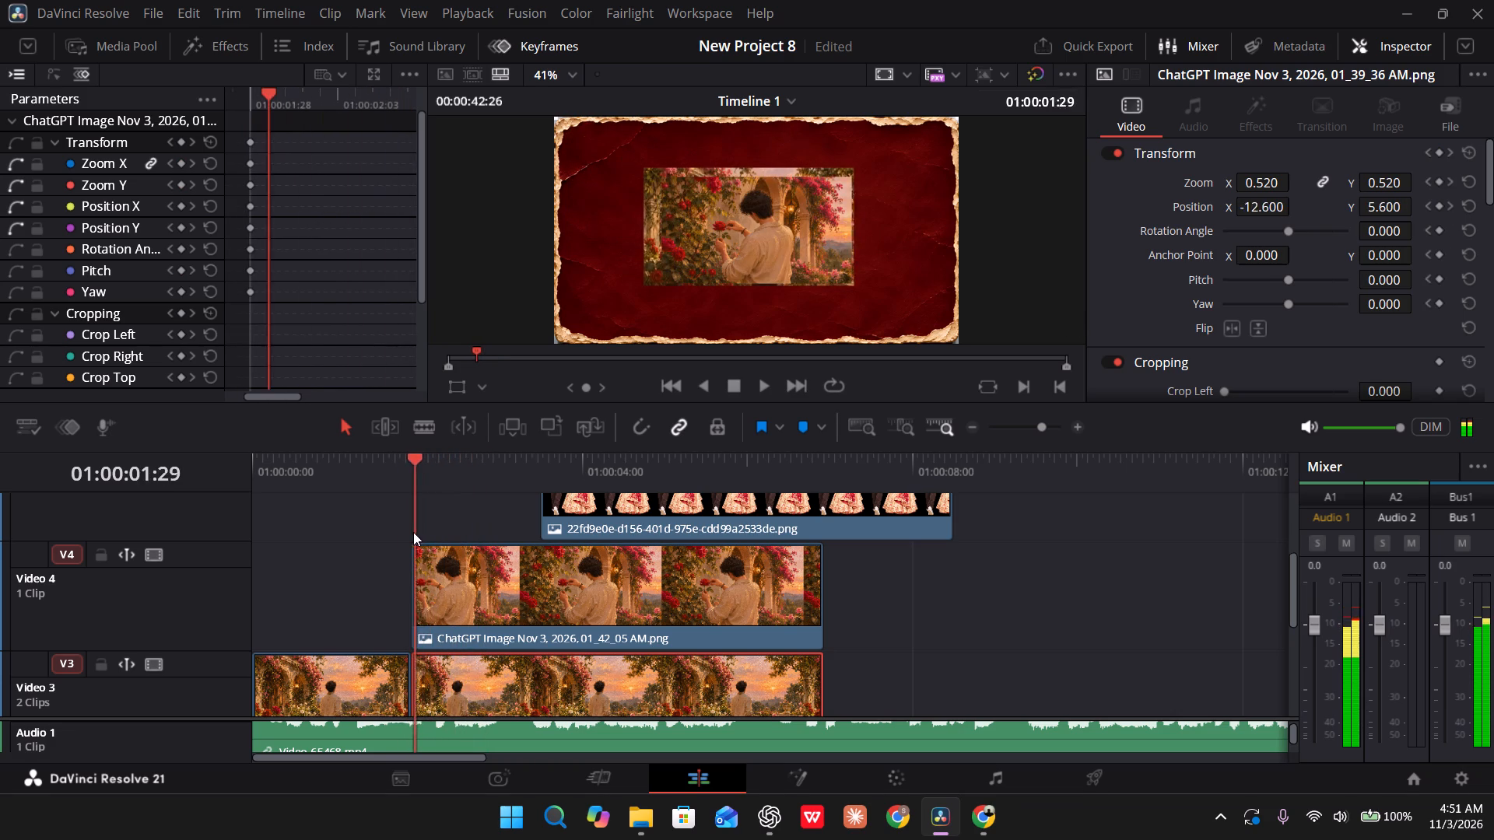
Set the Video 4 rose image clip's zoom to 0.520, Position X to 453.000 and Position Y to -249.000.
left_click_drag(413, 532, 428, 534)
left_click(473, 579)
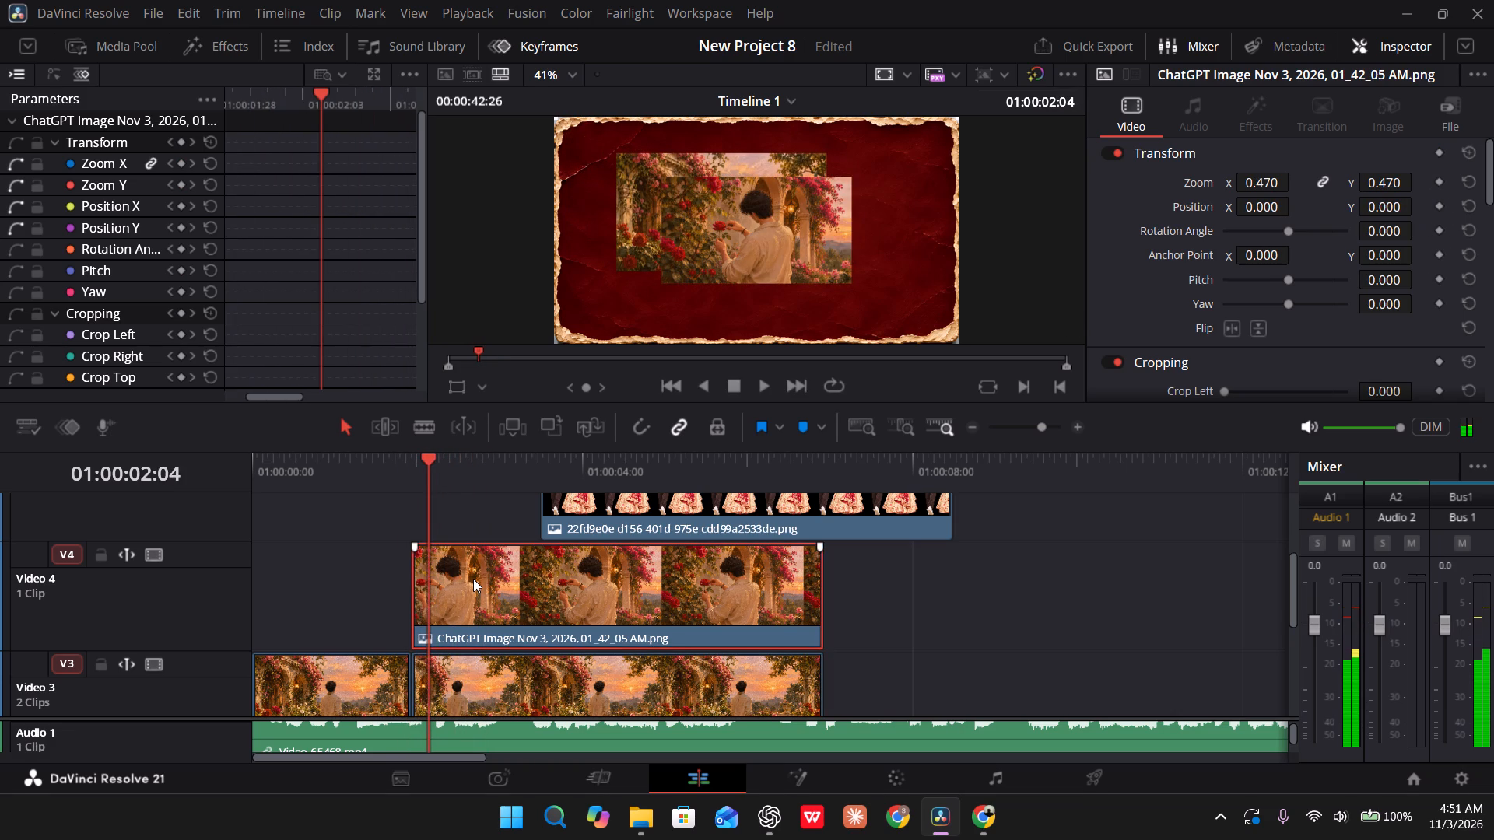
left_click(1269, 184)
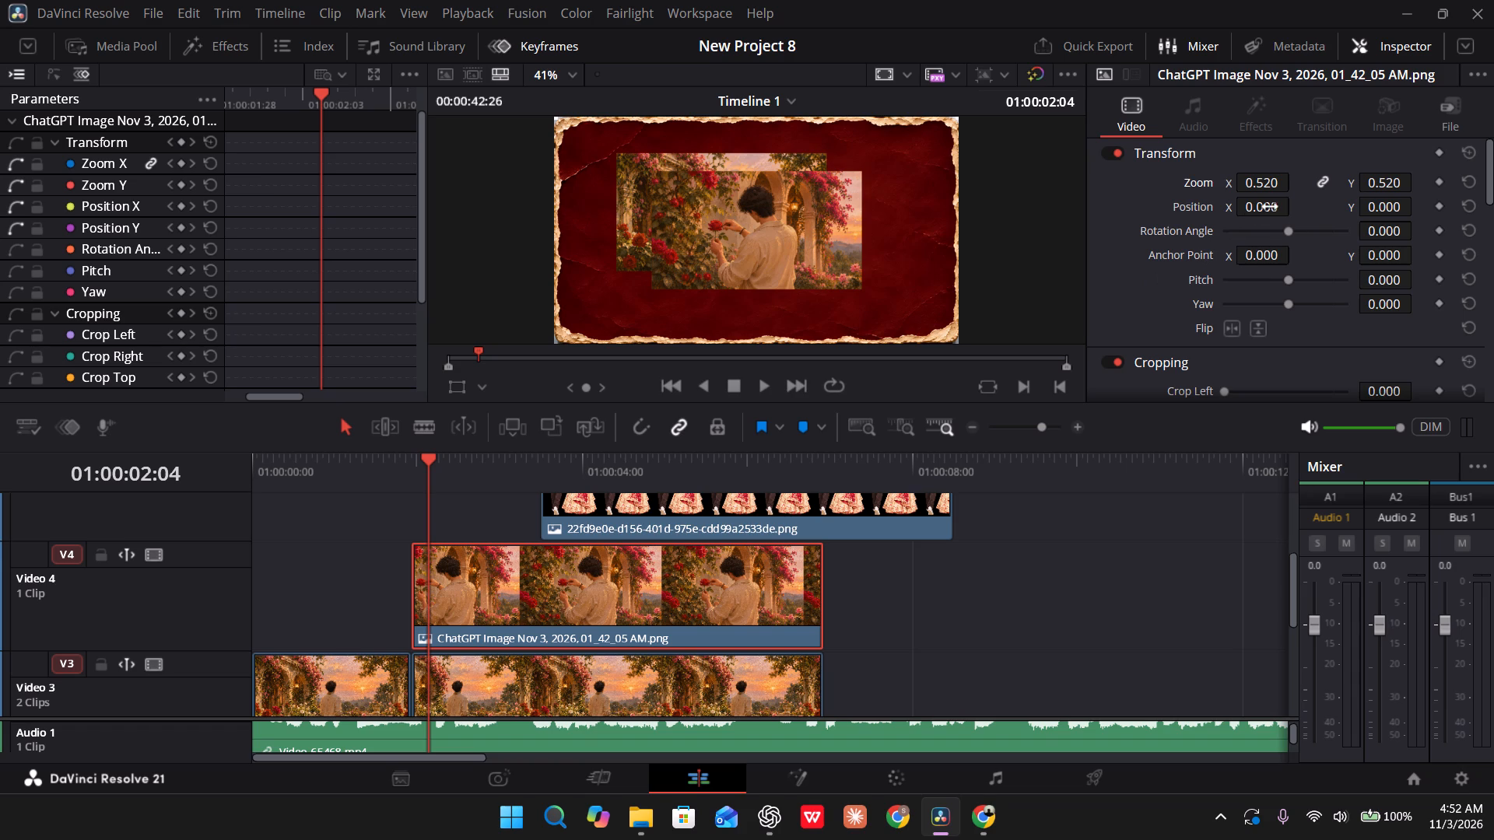
left_click_drag(1270, 207, 889, 411)
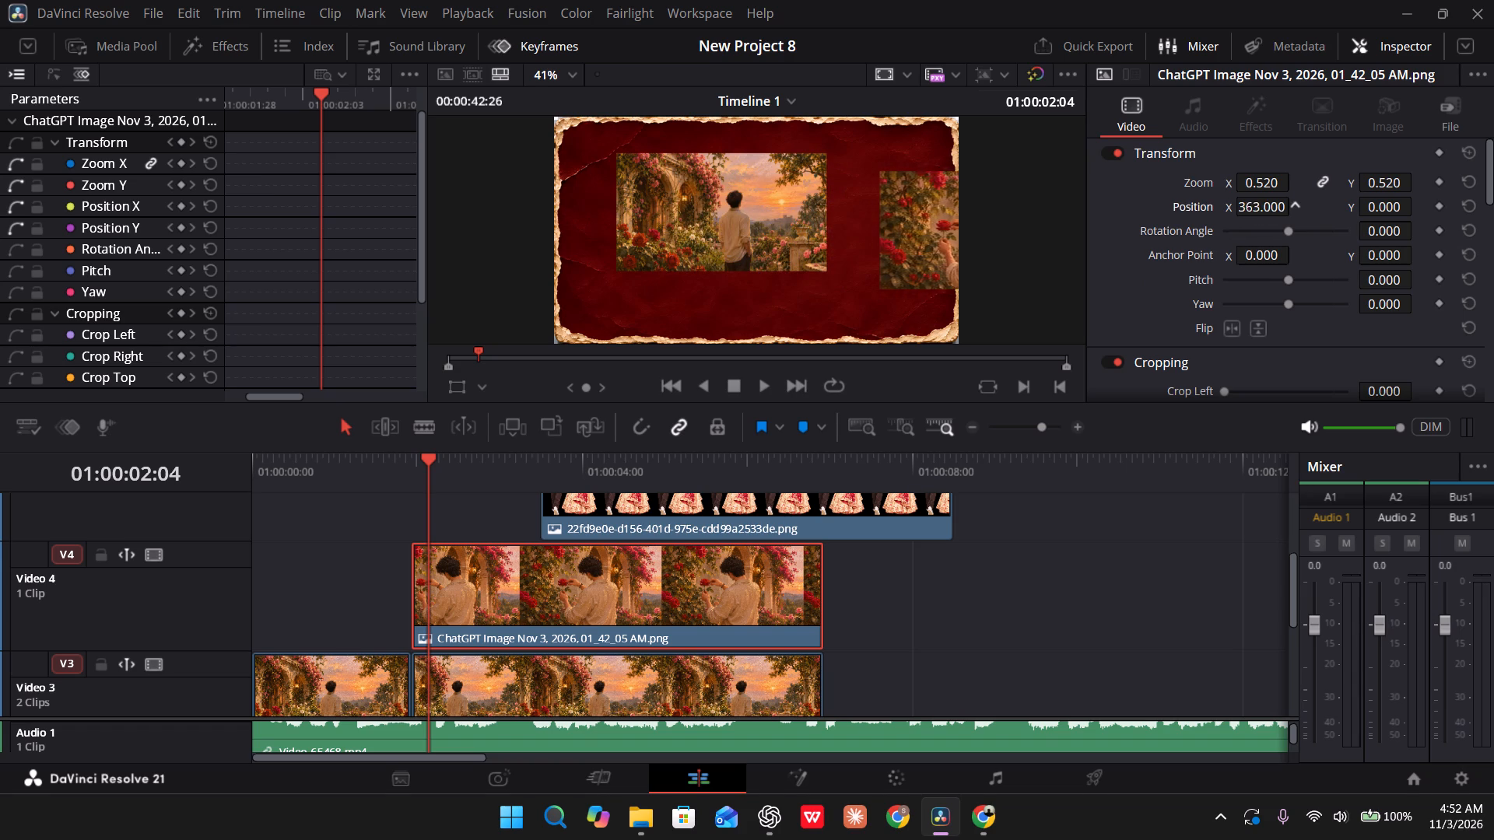
left_click_drag(889, 411, 975, 412)
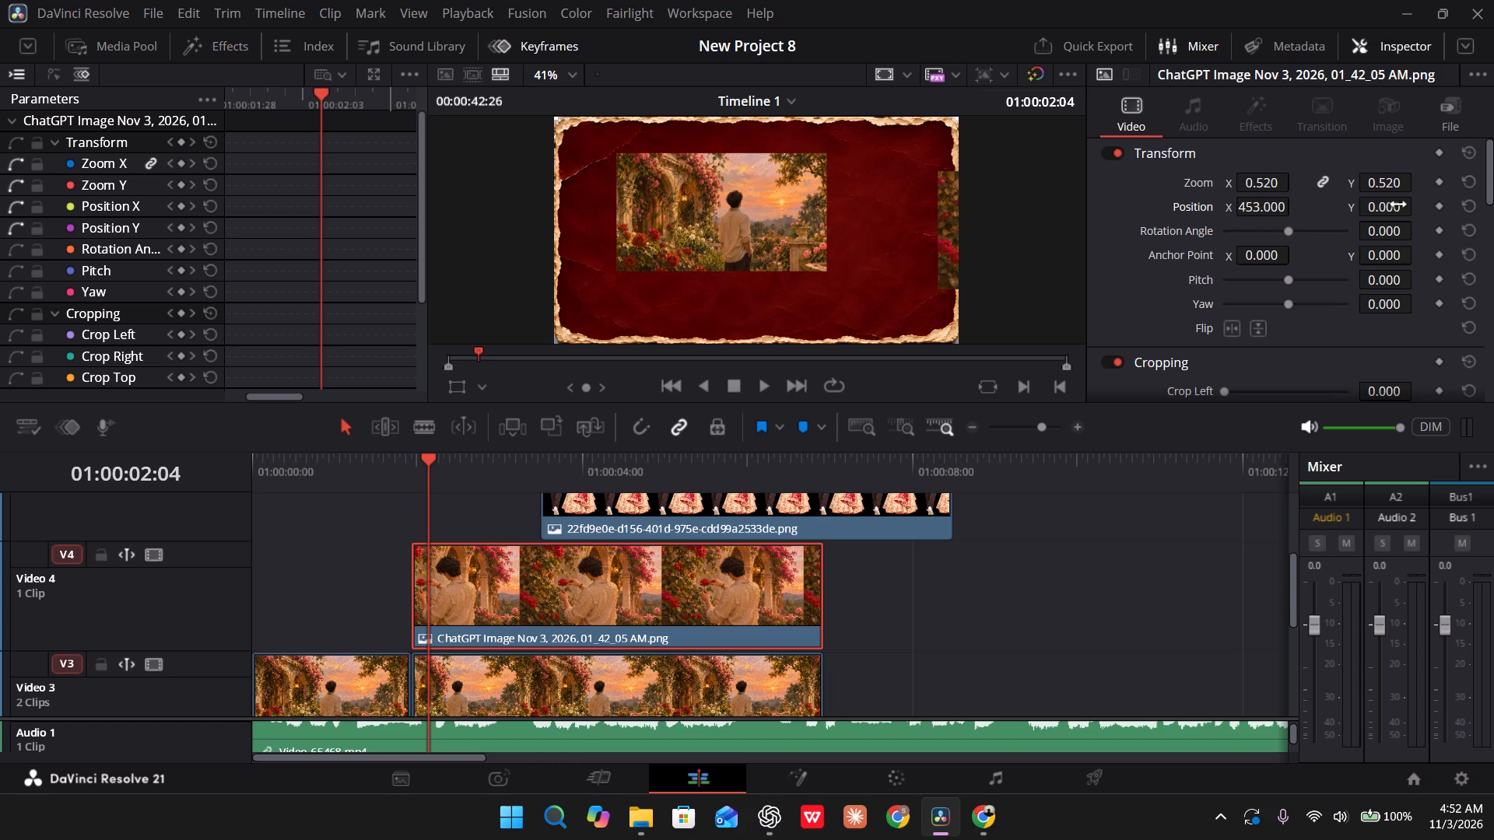
left_click_drag(1397, 209, 1142, 181)
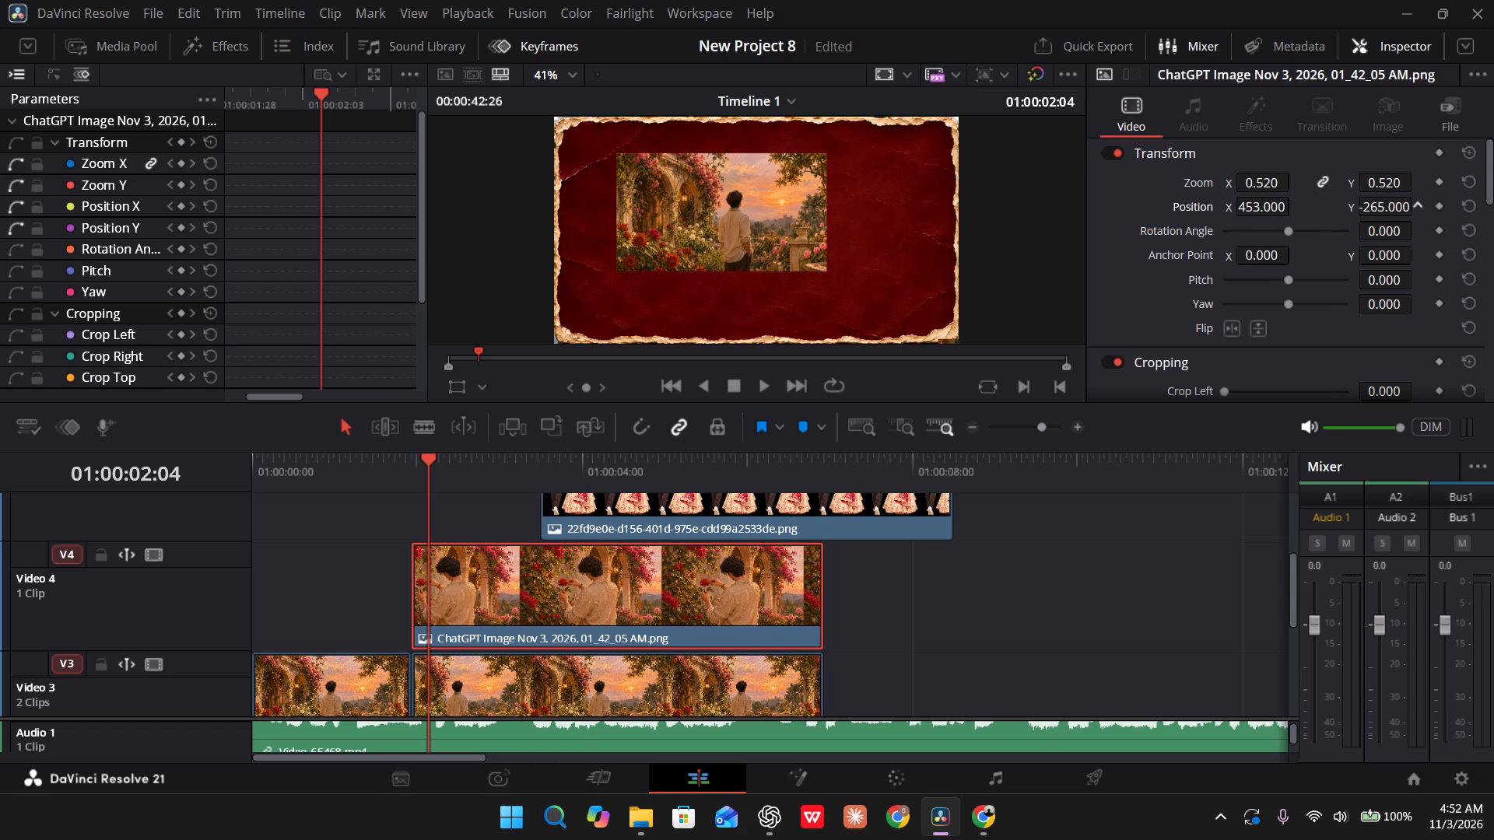
left_click_drag(1142, 181, 1155, 182)
Add a Transform keyframe to the Video 4 rose clip at its first frame, 01:00:01:28.
left_click_drag(321, 89, 313, 96)
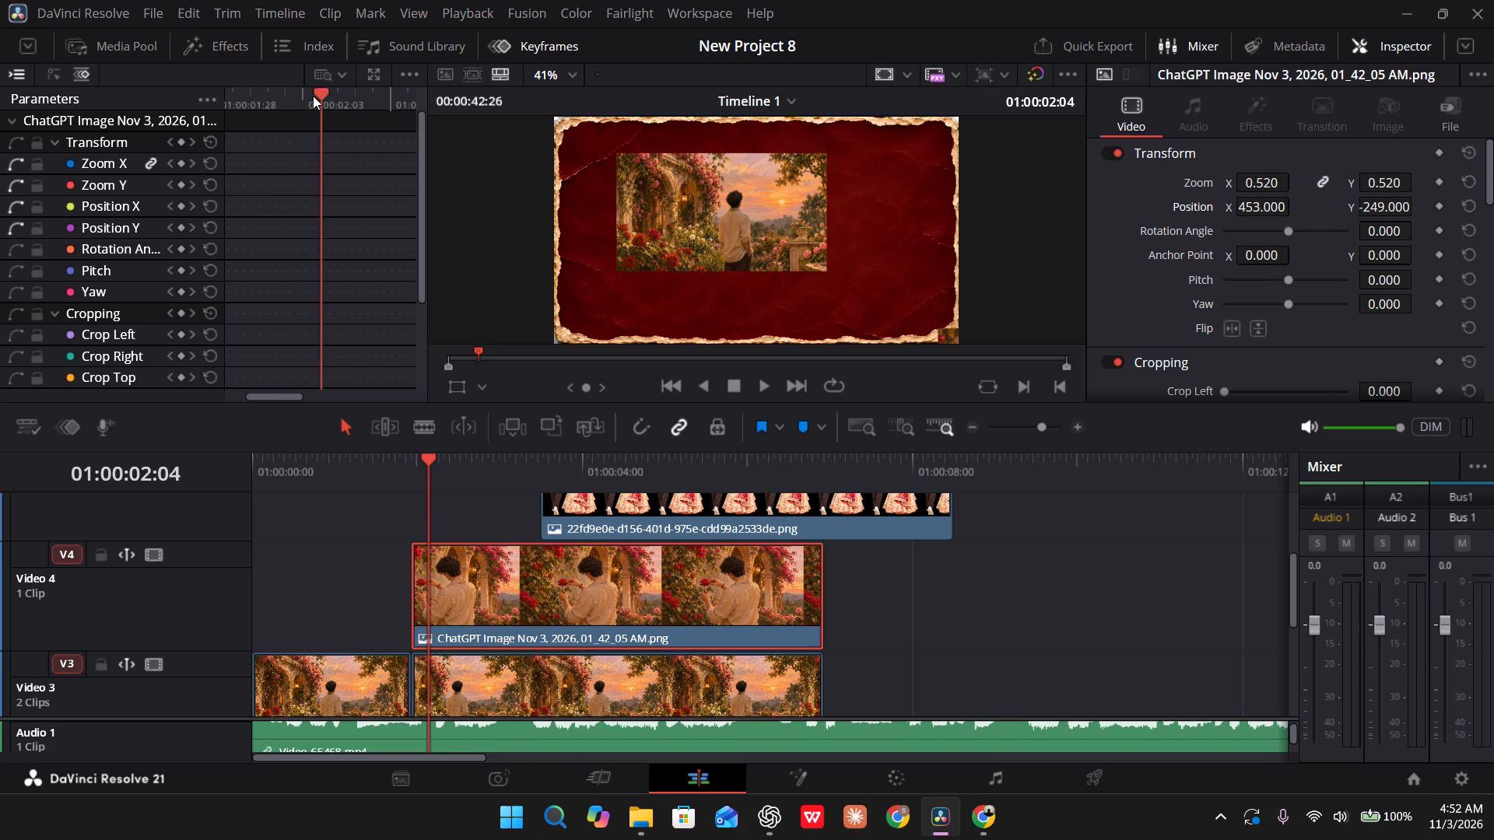
left_click_drag(313, 96, 314, 115)
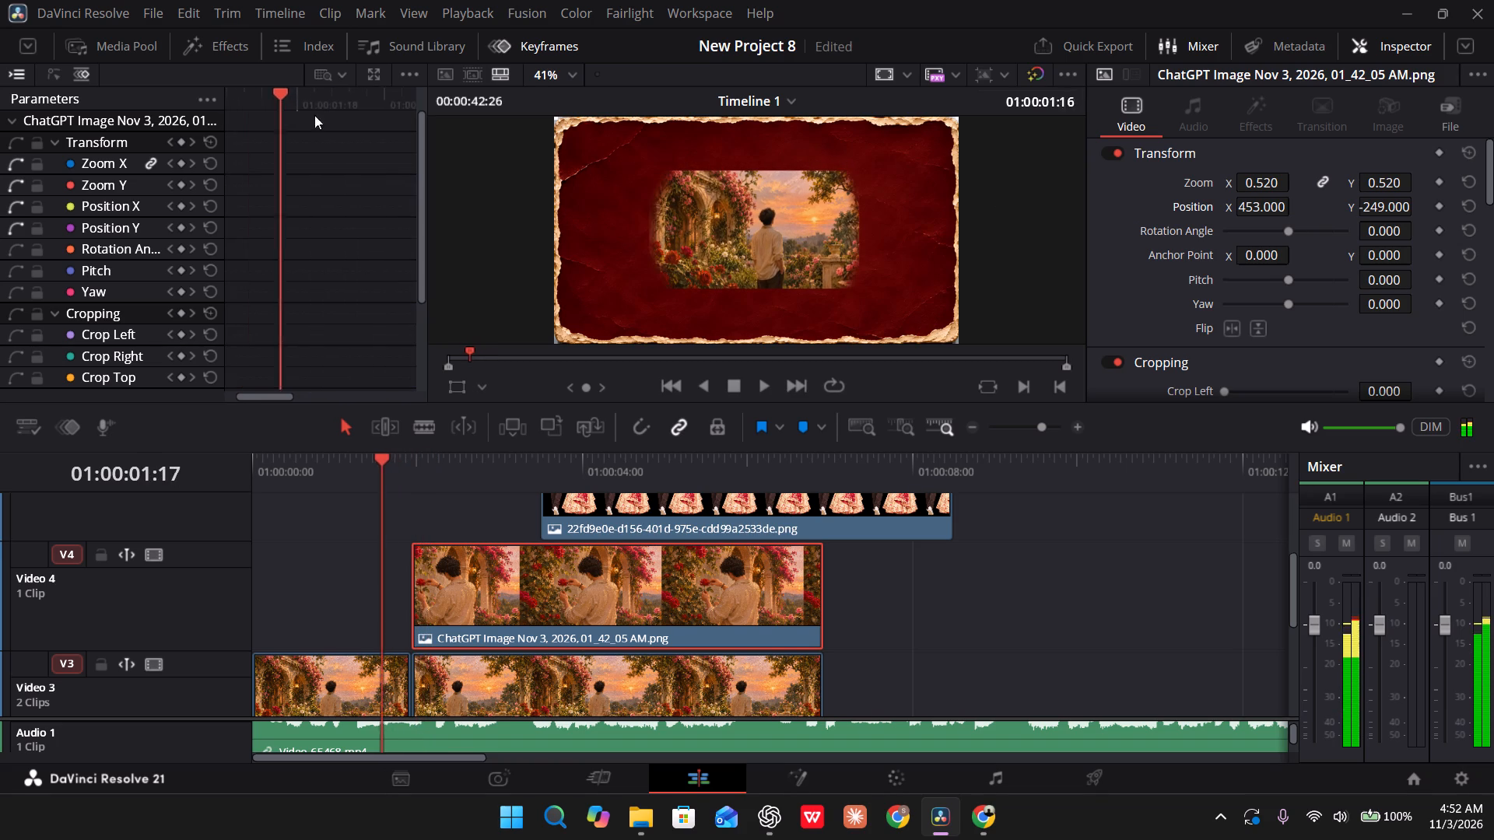
left_click_drag(314, 115, 276, 142)
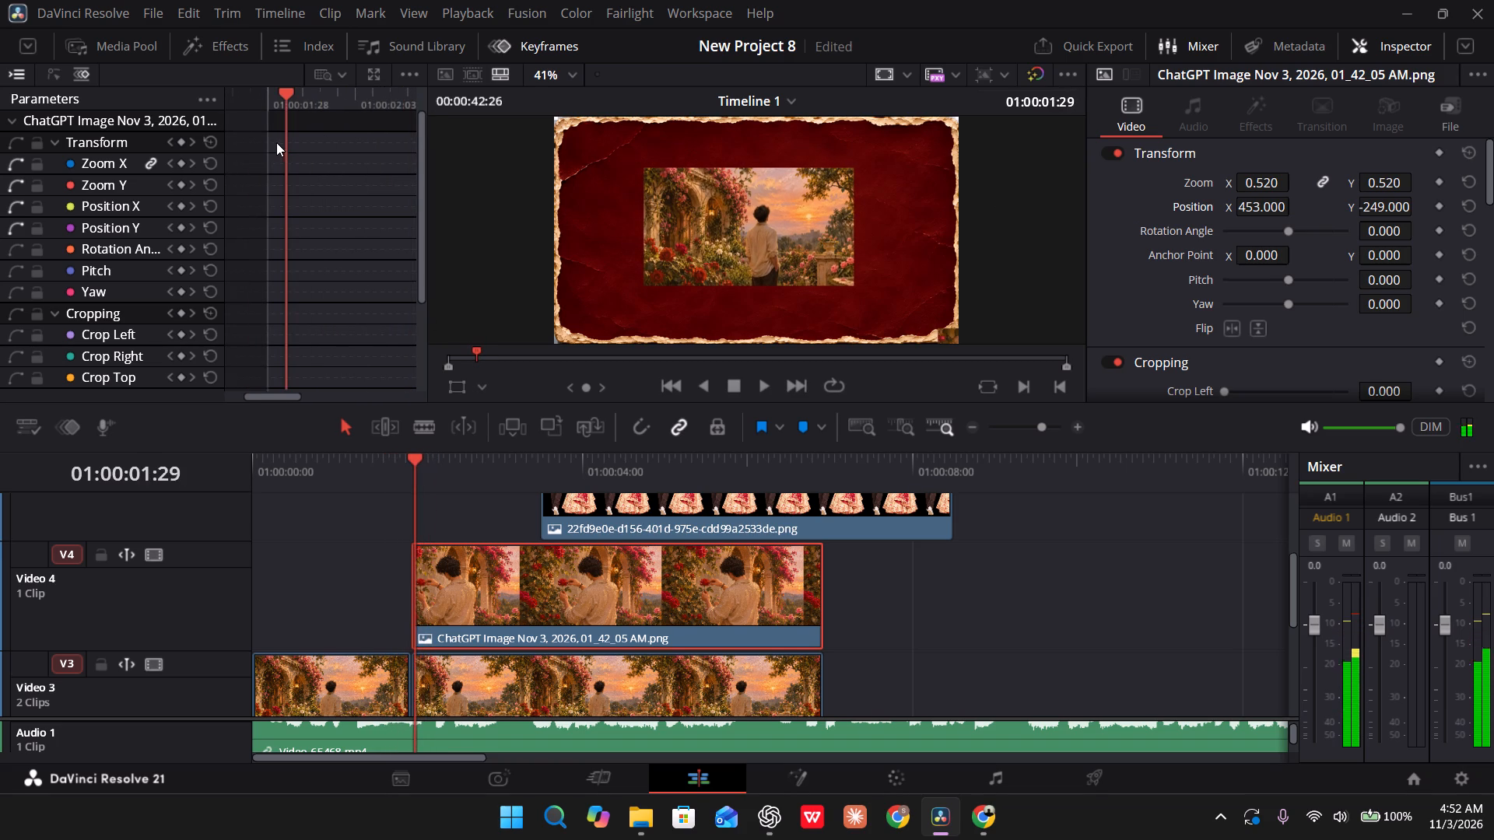
left_click_drag(276, 142, 268, 142)
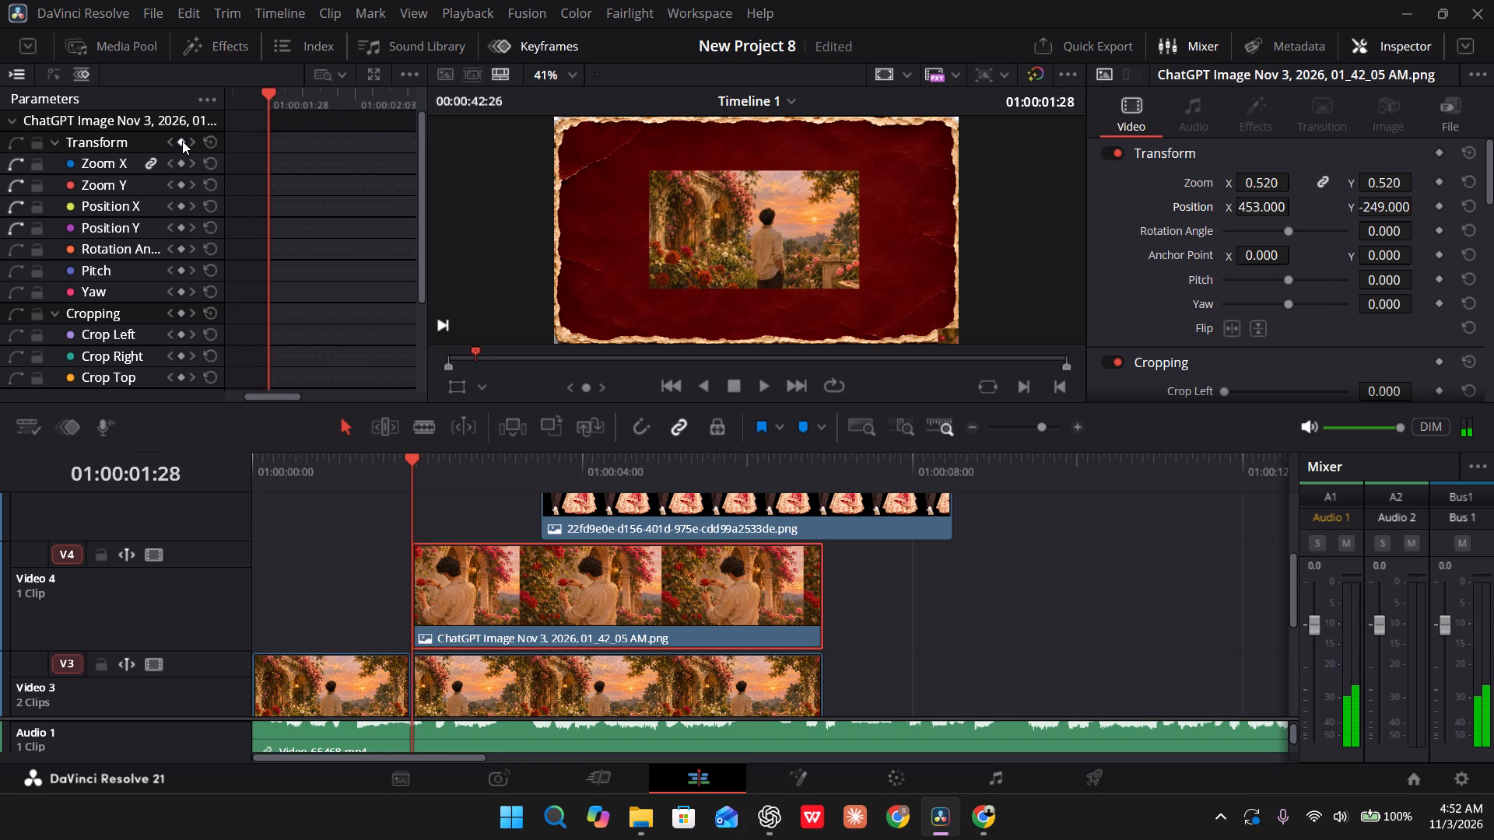
left_click(182, 139)
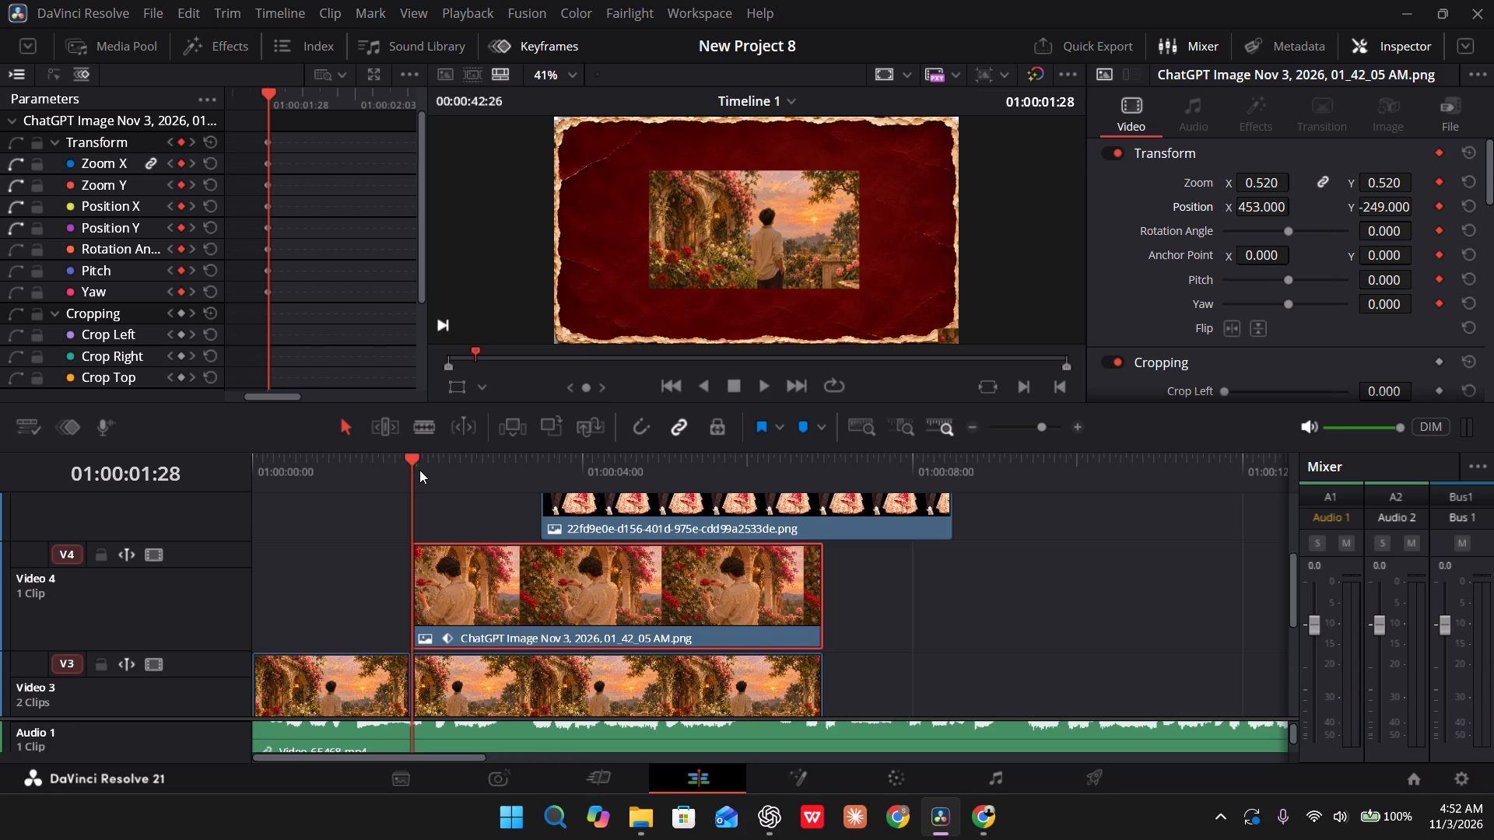
At 01:00:02:13, keyframe the rose clip's Position X at 134.000 and Position Y at -64.000.
left_click_drag(412, 471, 440, 483)
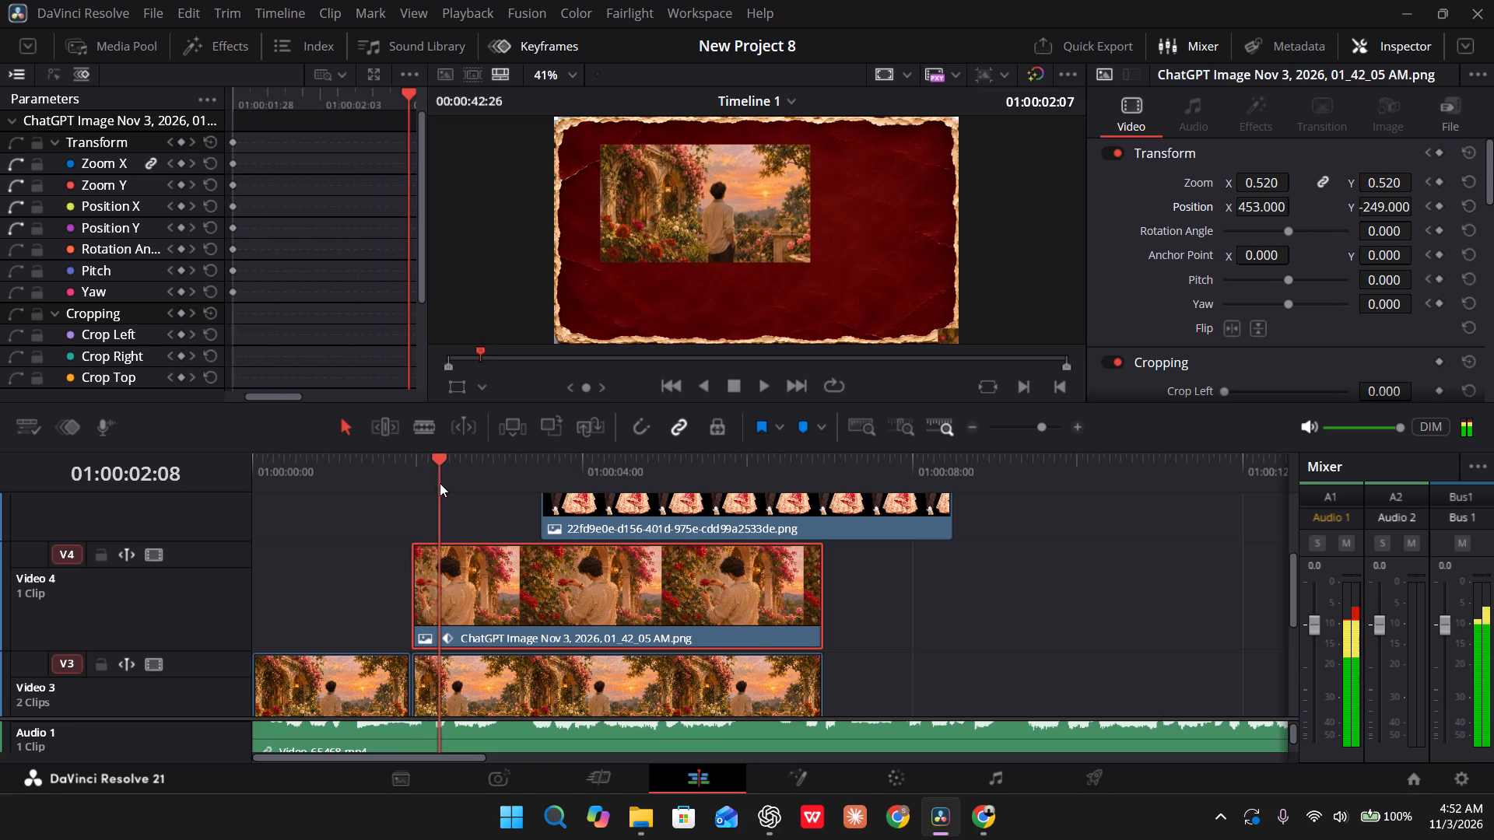
left_click_drag(440, 483, 454, 485)
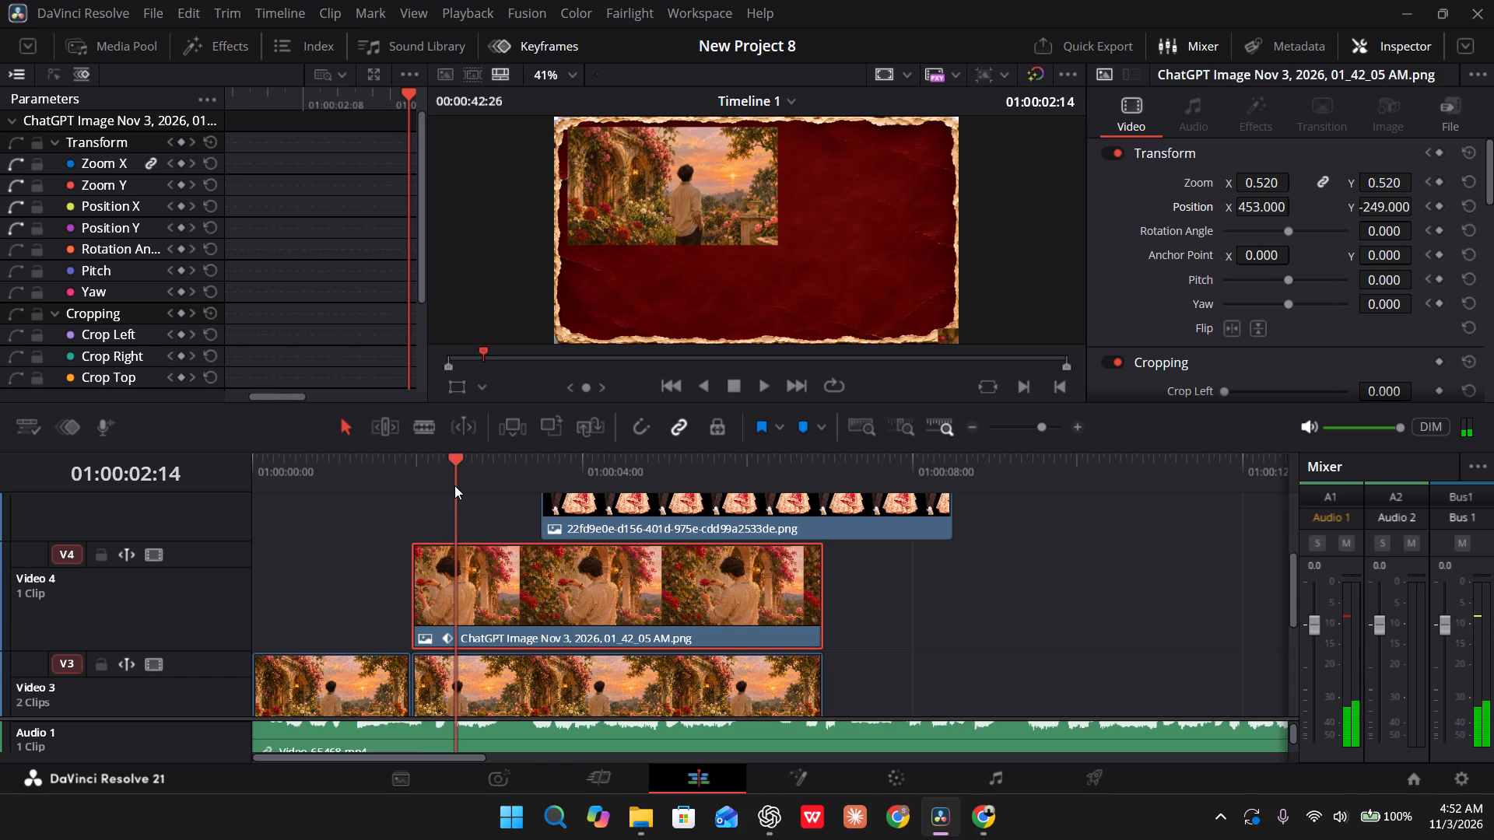
left_click_drag(454, 485, 451, 485)
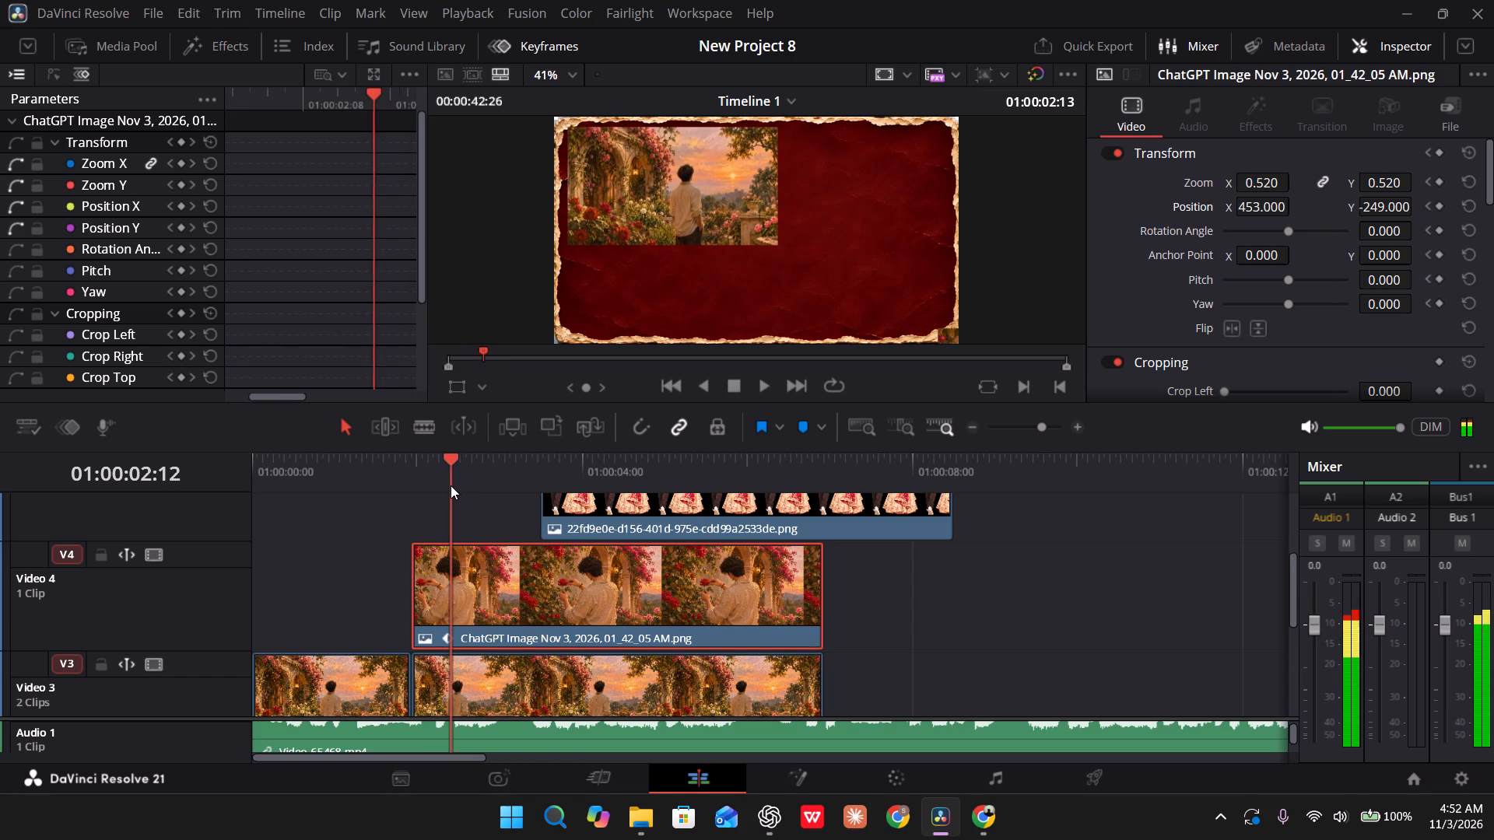
left_click_drag(451, 485, 451, 486)
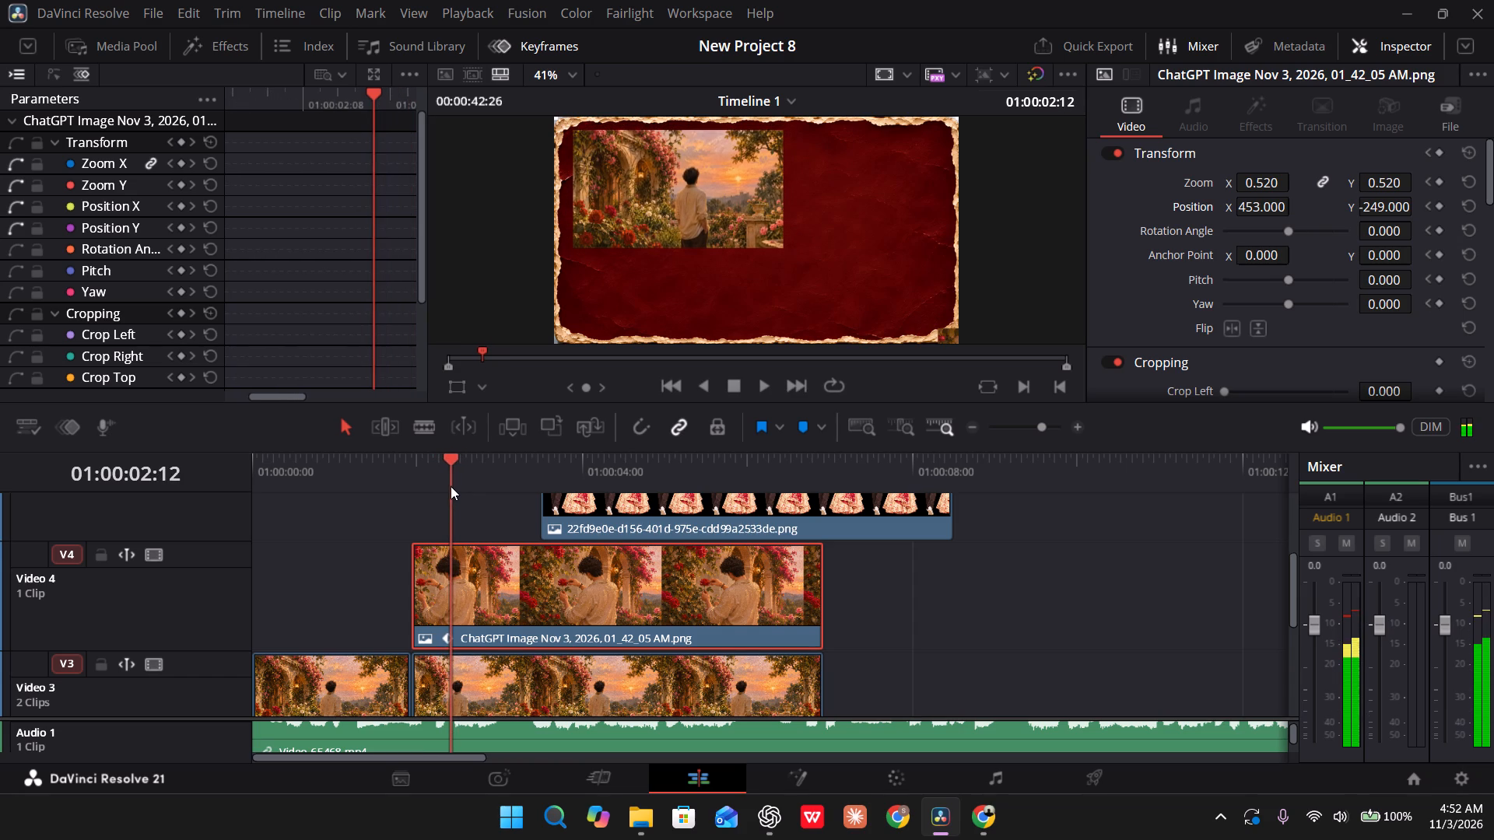
left_click_drag(451, 486, 453, 486)
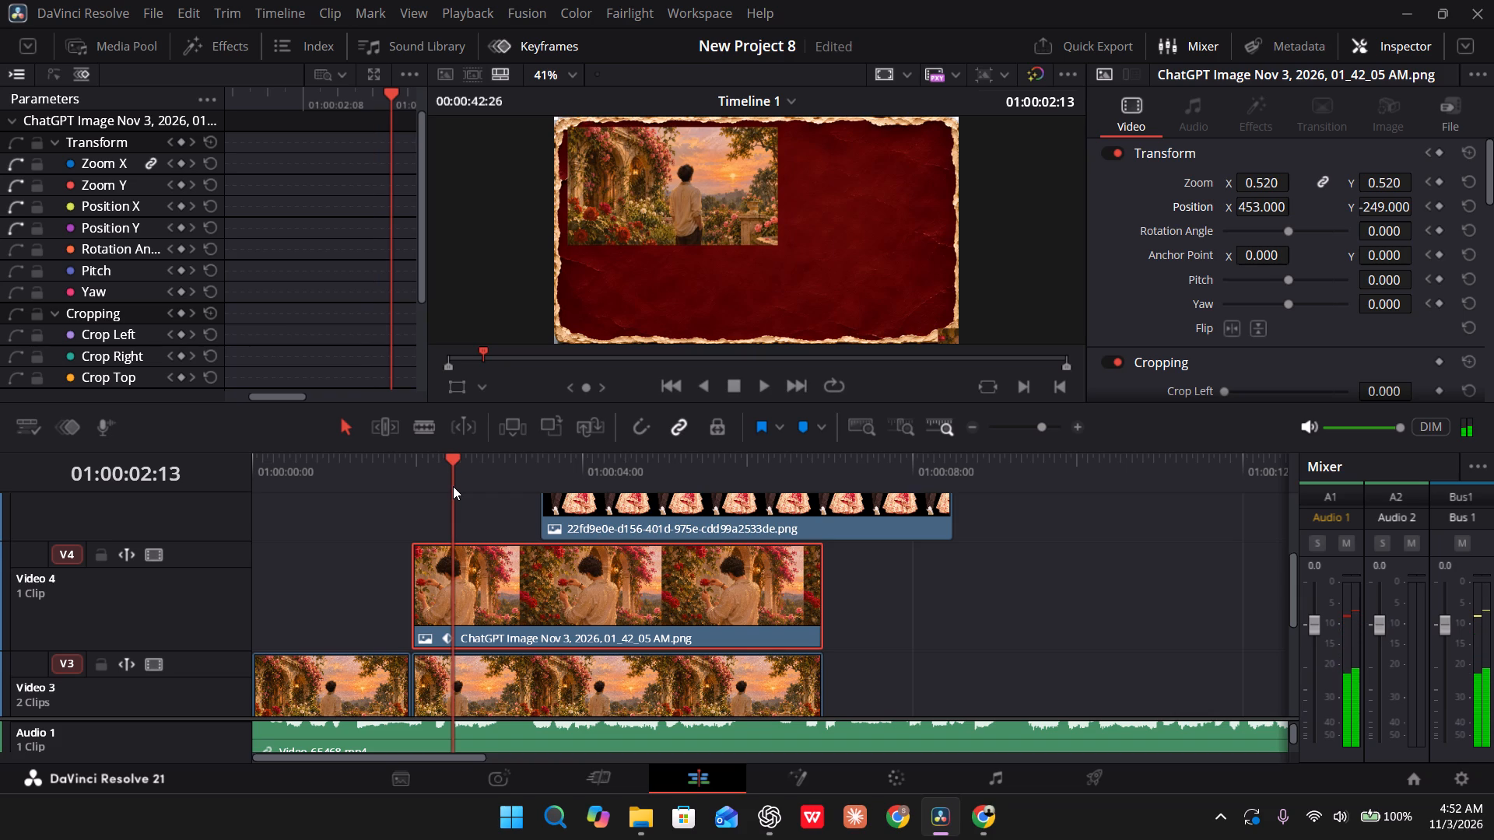
left_click(1264, 188)
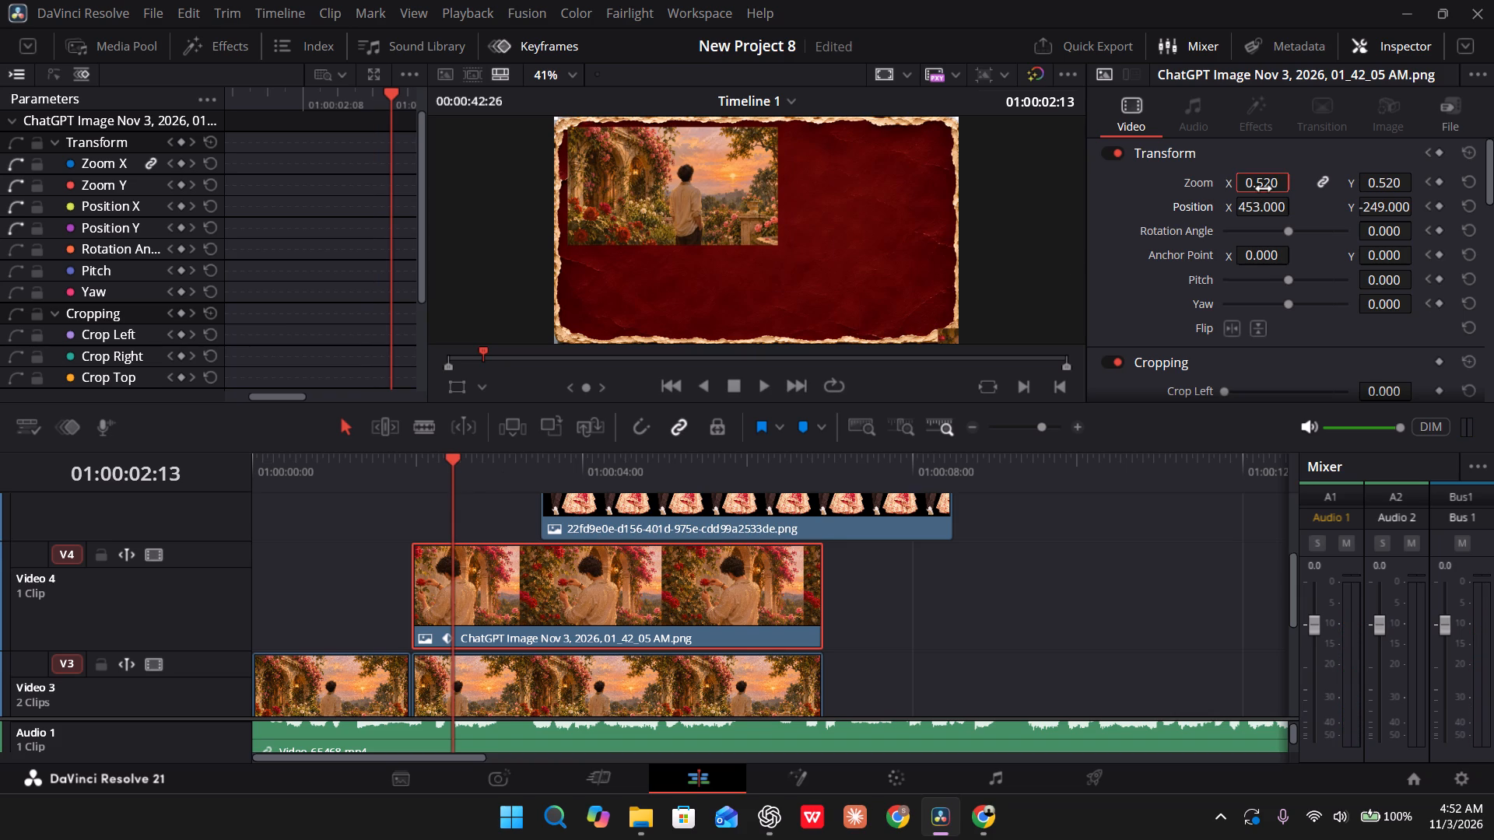
left_click_drag(1261, 208, 1339, 206)
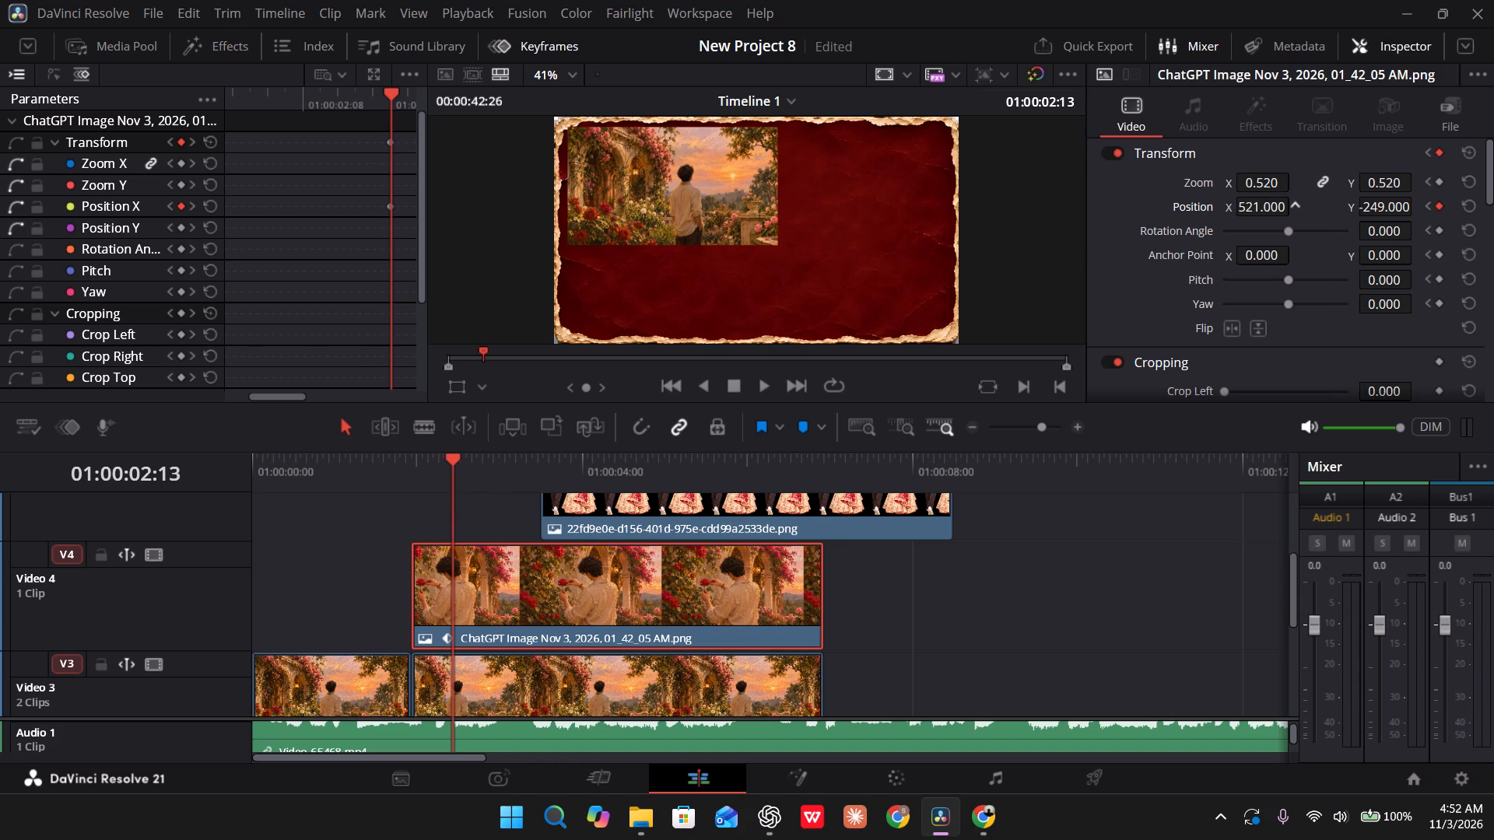
left_click_drag(1339, 206, 1116, 218)
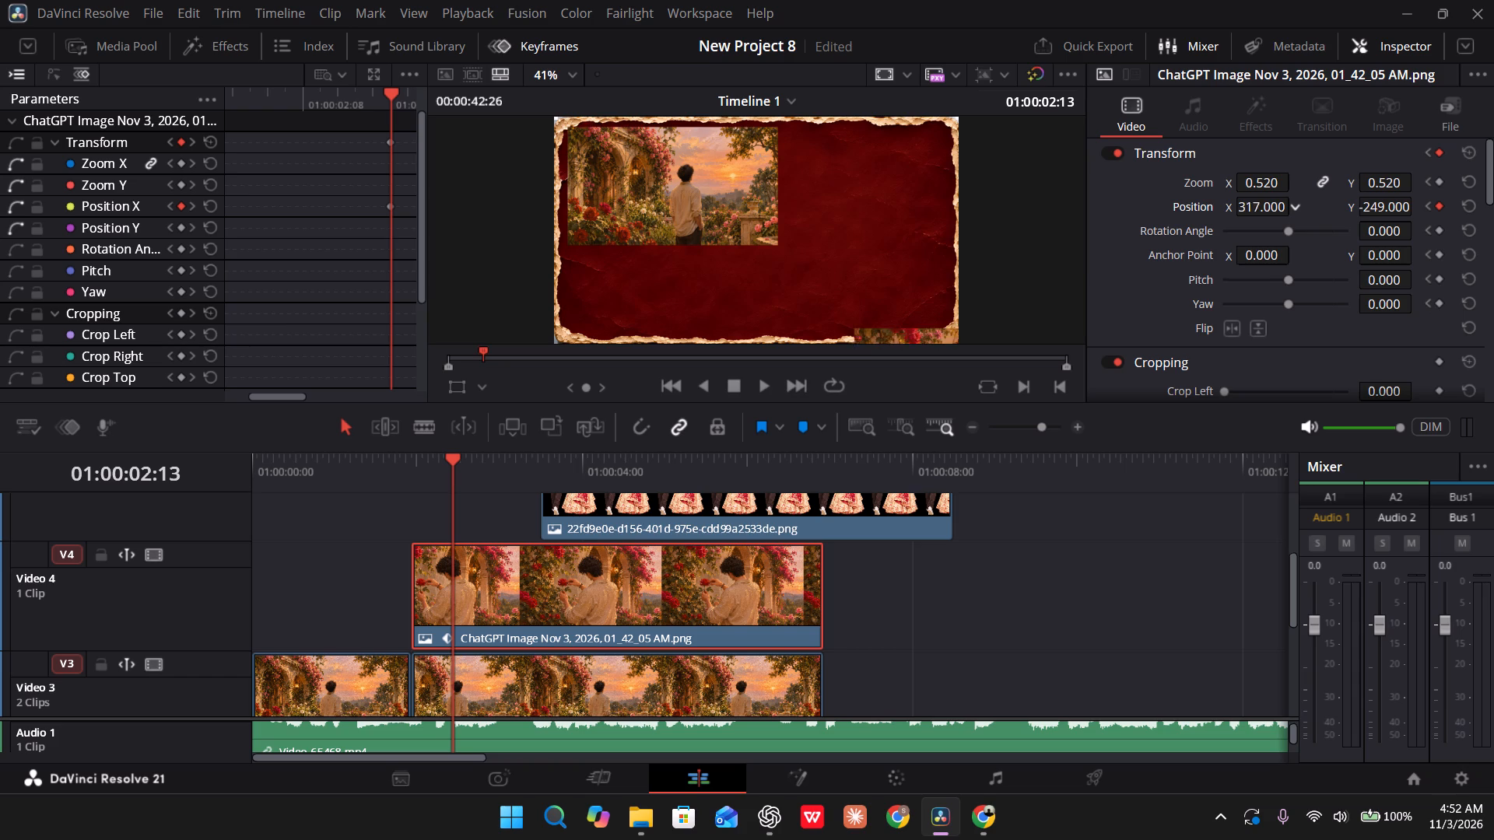
left_click_drag(1116, 218, 959, 212)
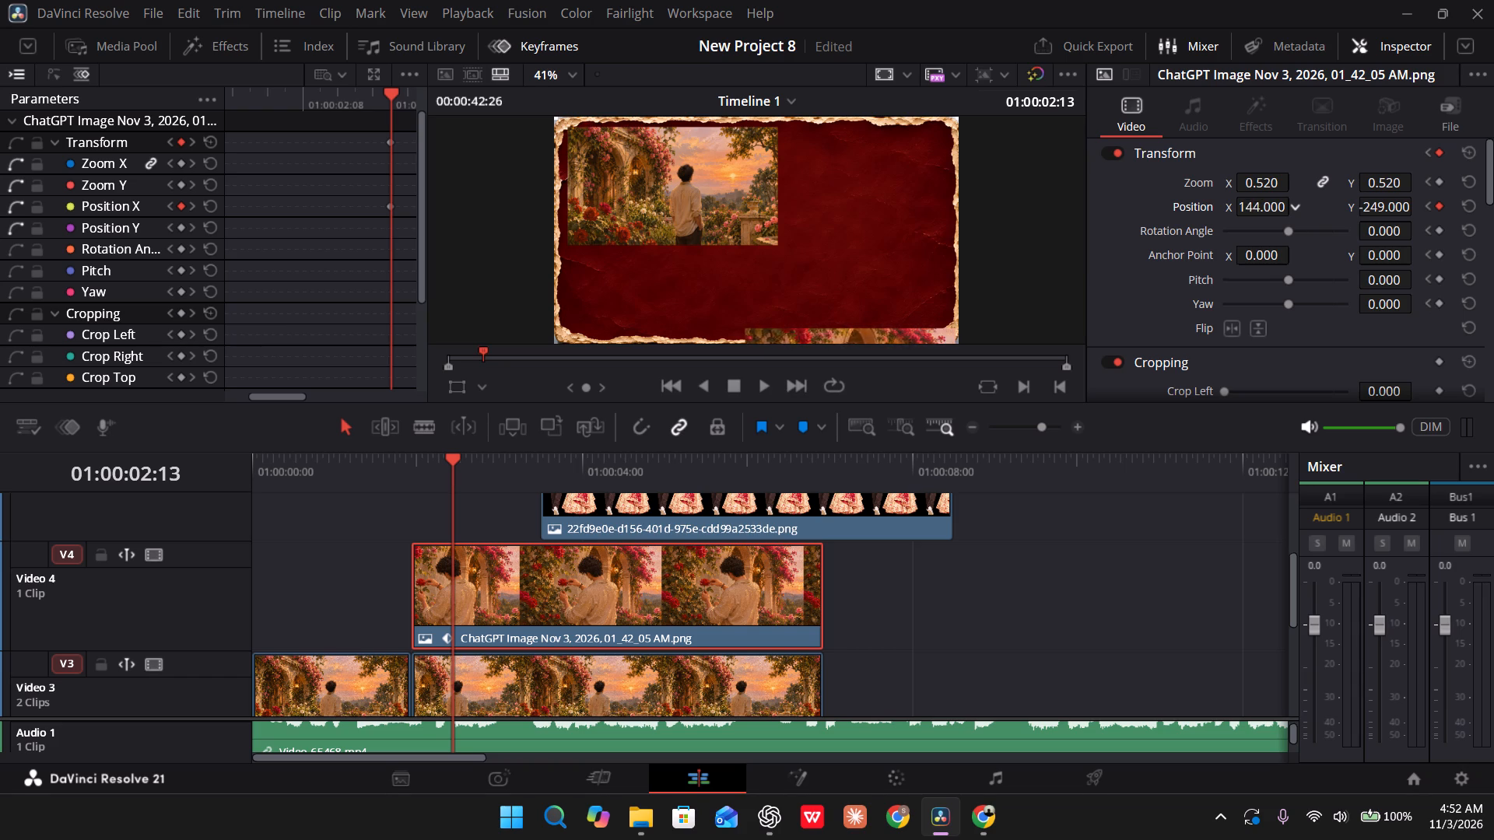
left_click_drag(959, 212, 968, 208)
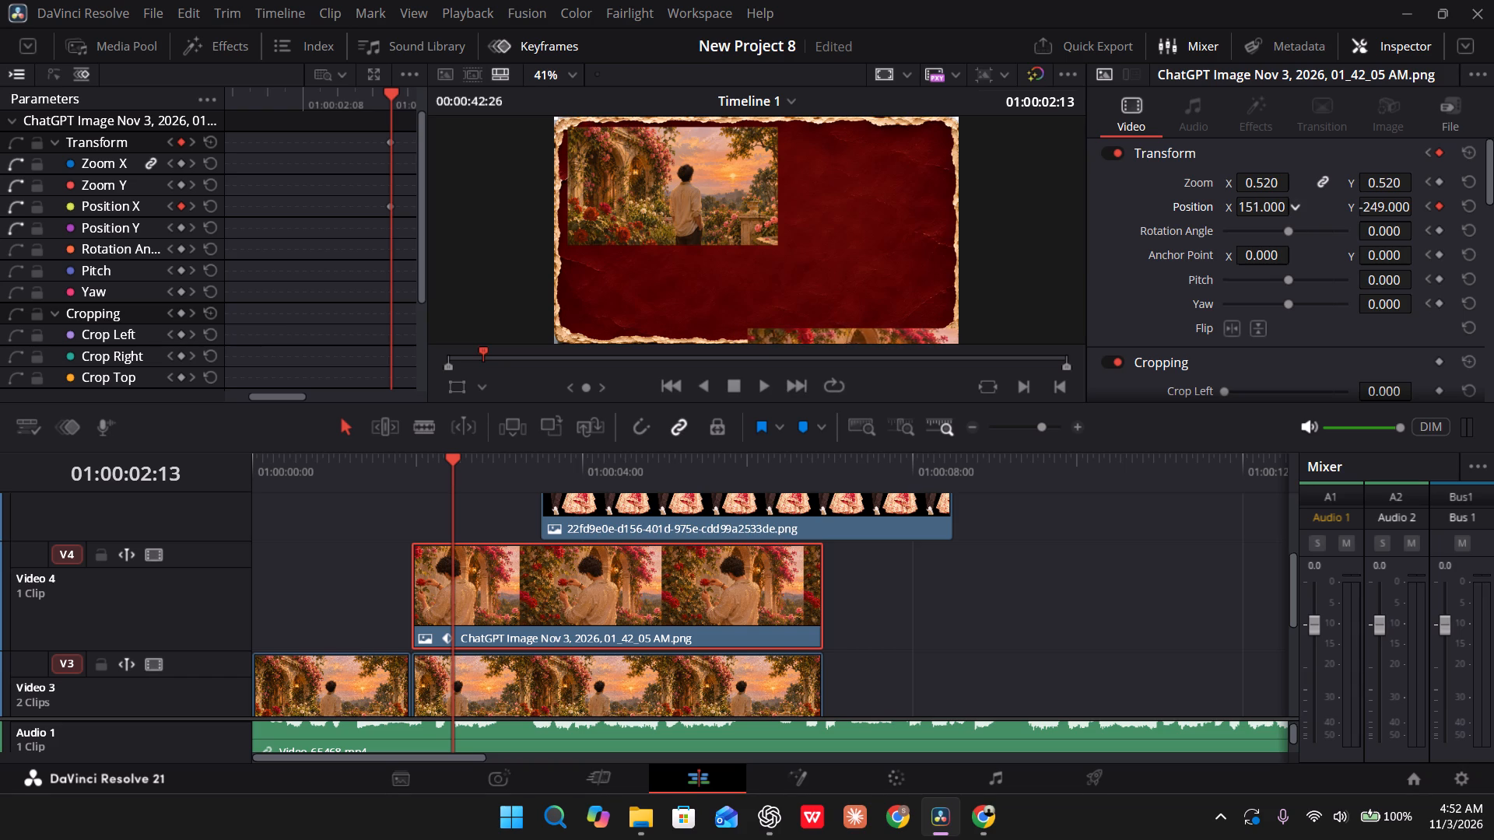
left_click_drag(968, 208, 963, 205)
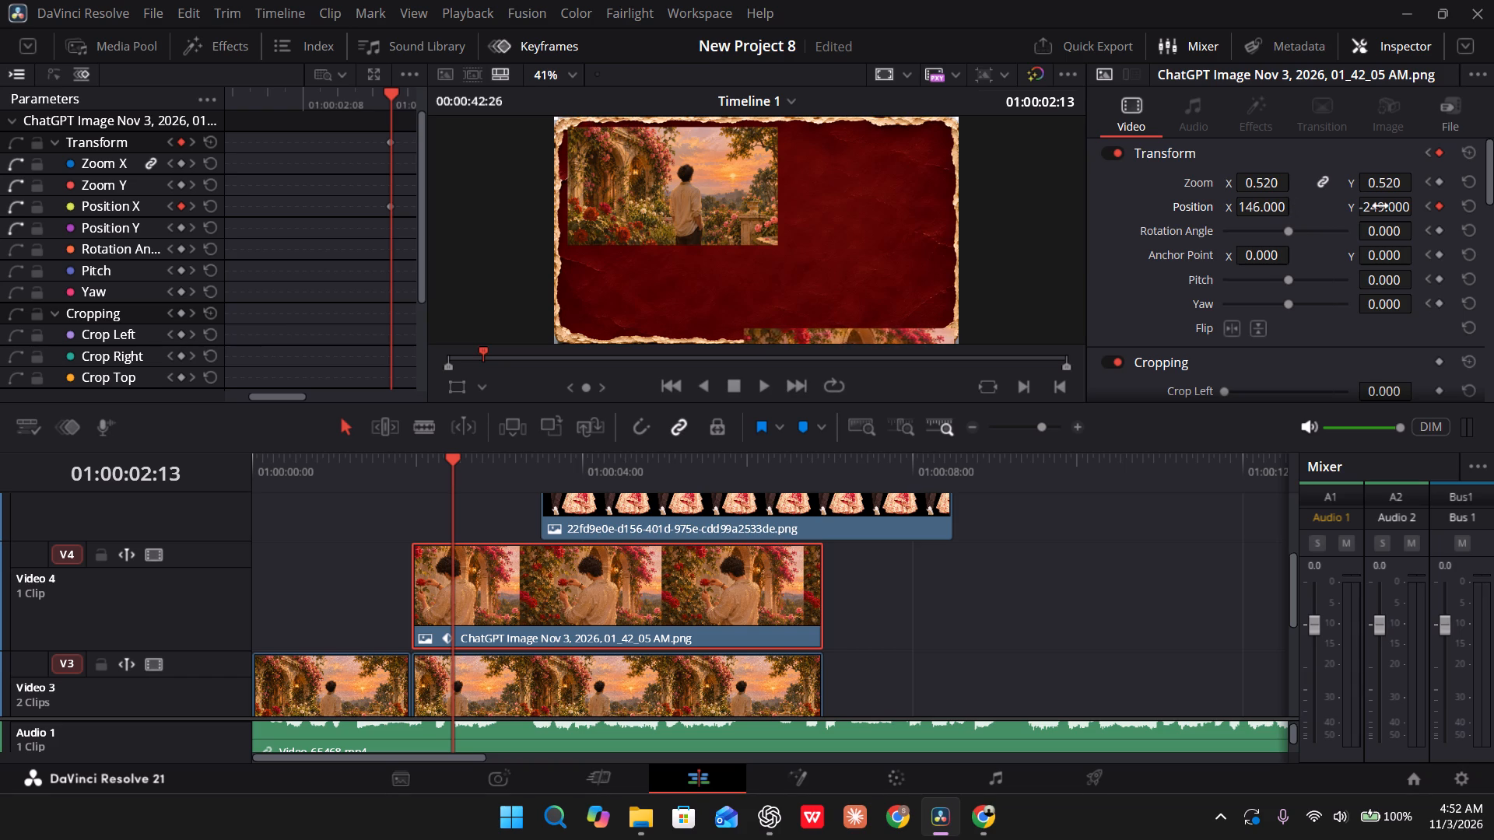
left_click_drag(1380, 206, 811, 425)
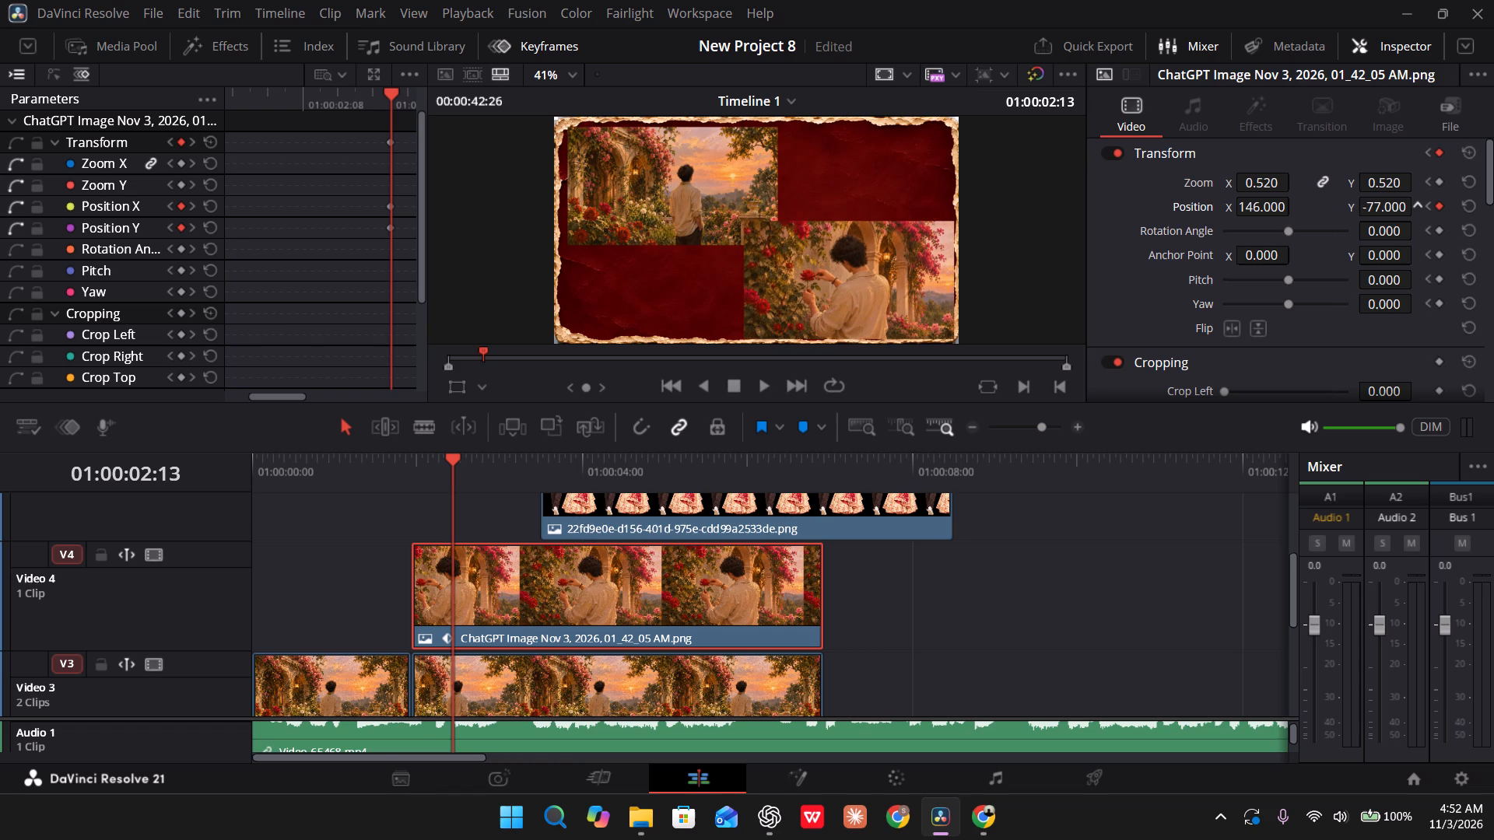
left_click_drag(811, 425, 823, 425)
left_click_drag(1266, 205, 1259, 205)
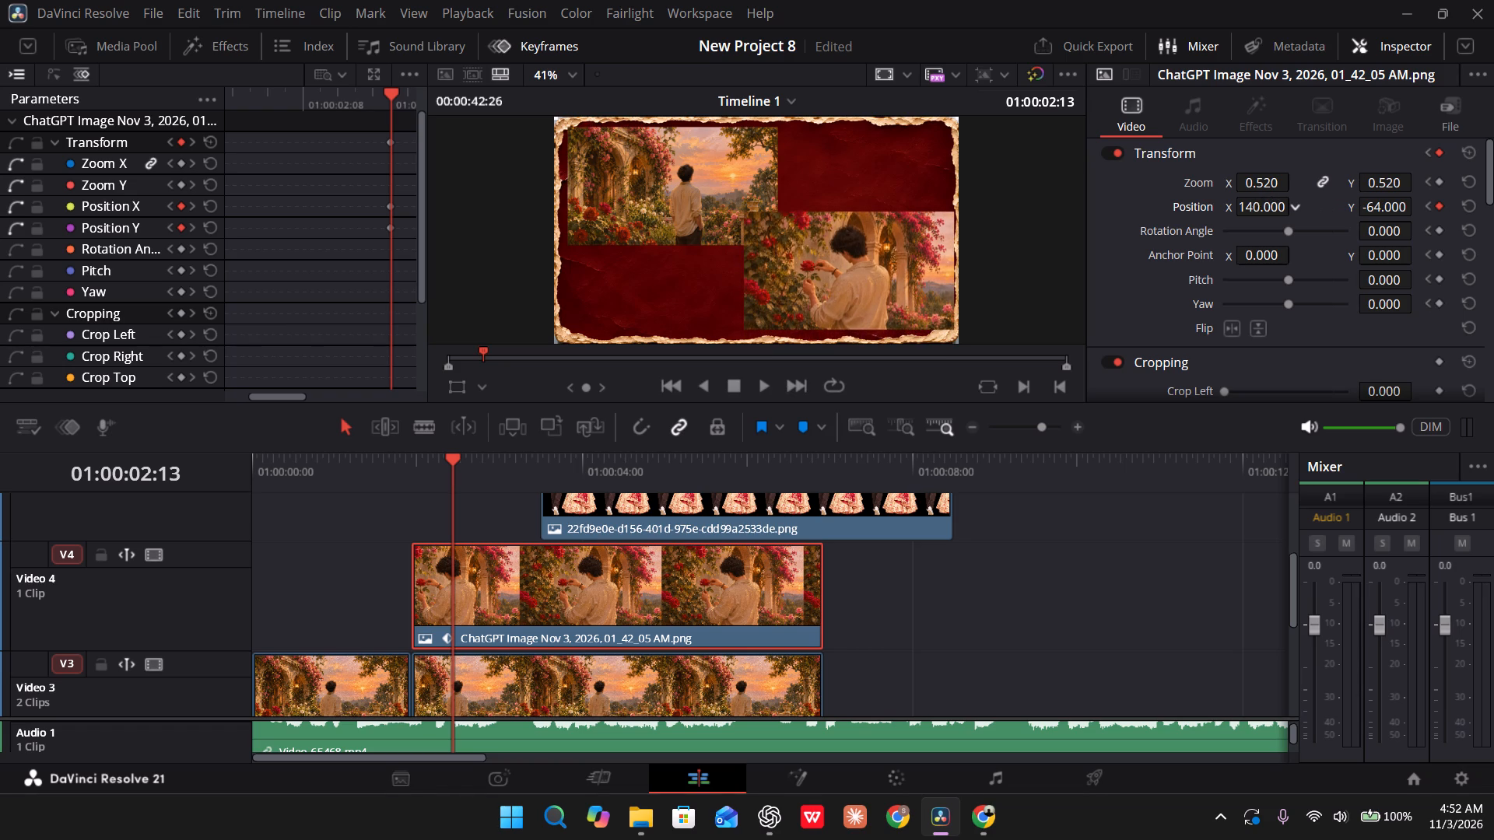
left_click_drag(1259, 205, 1255, 208)
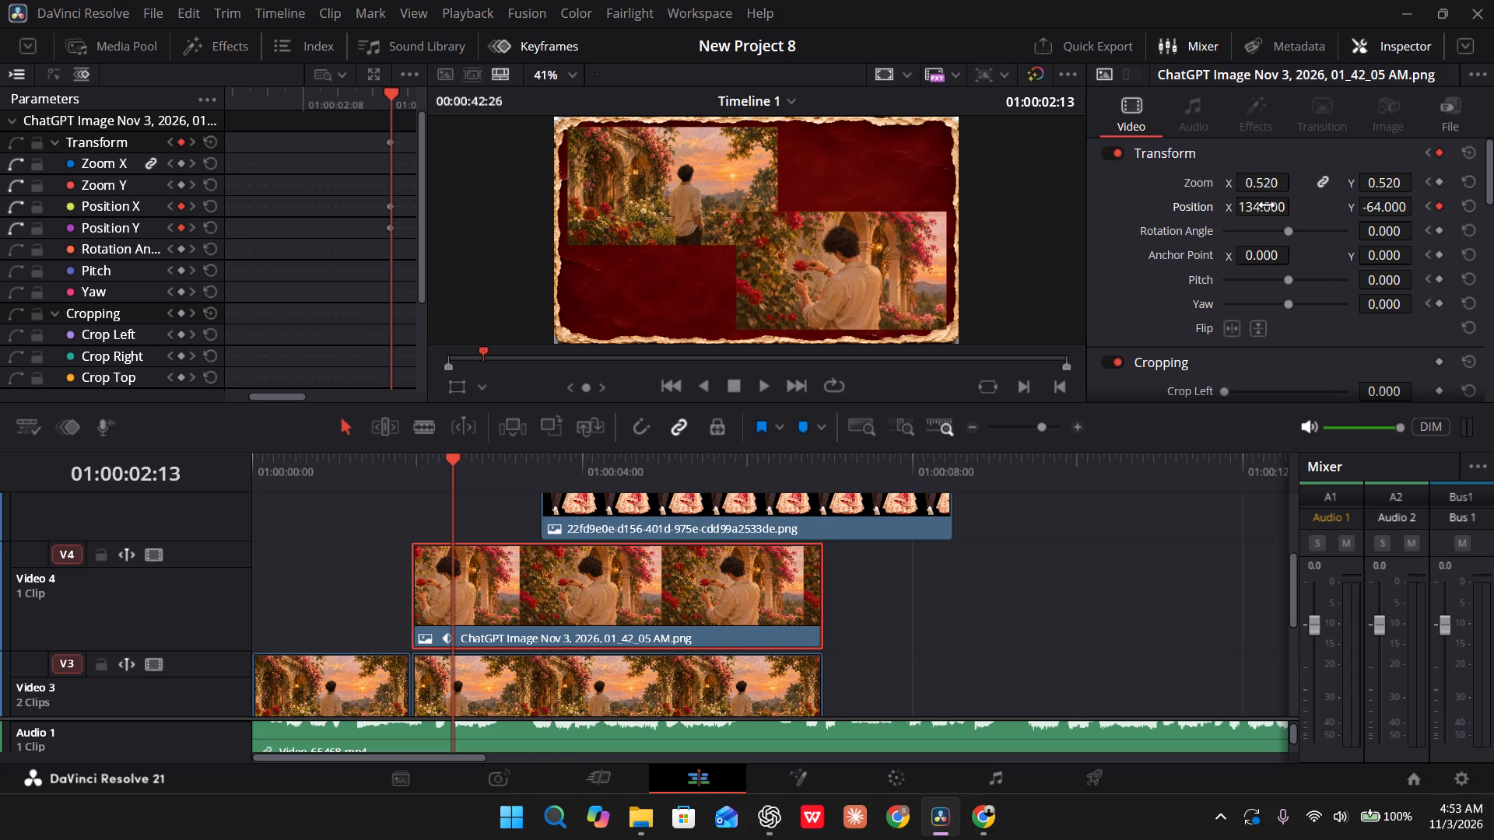
Play the timeline from the start several times to review the garden and rose images sliding into place.
left_click_drag(450, 474, 302, 486)
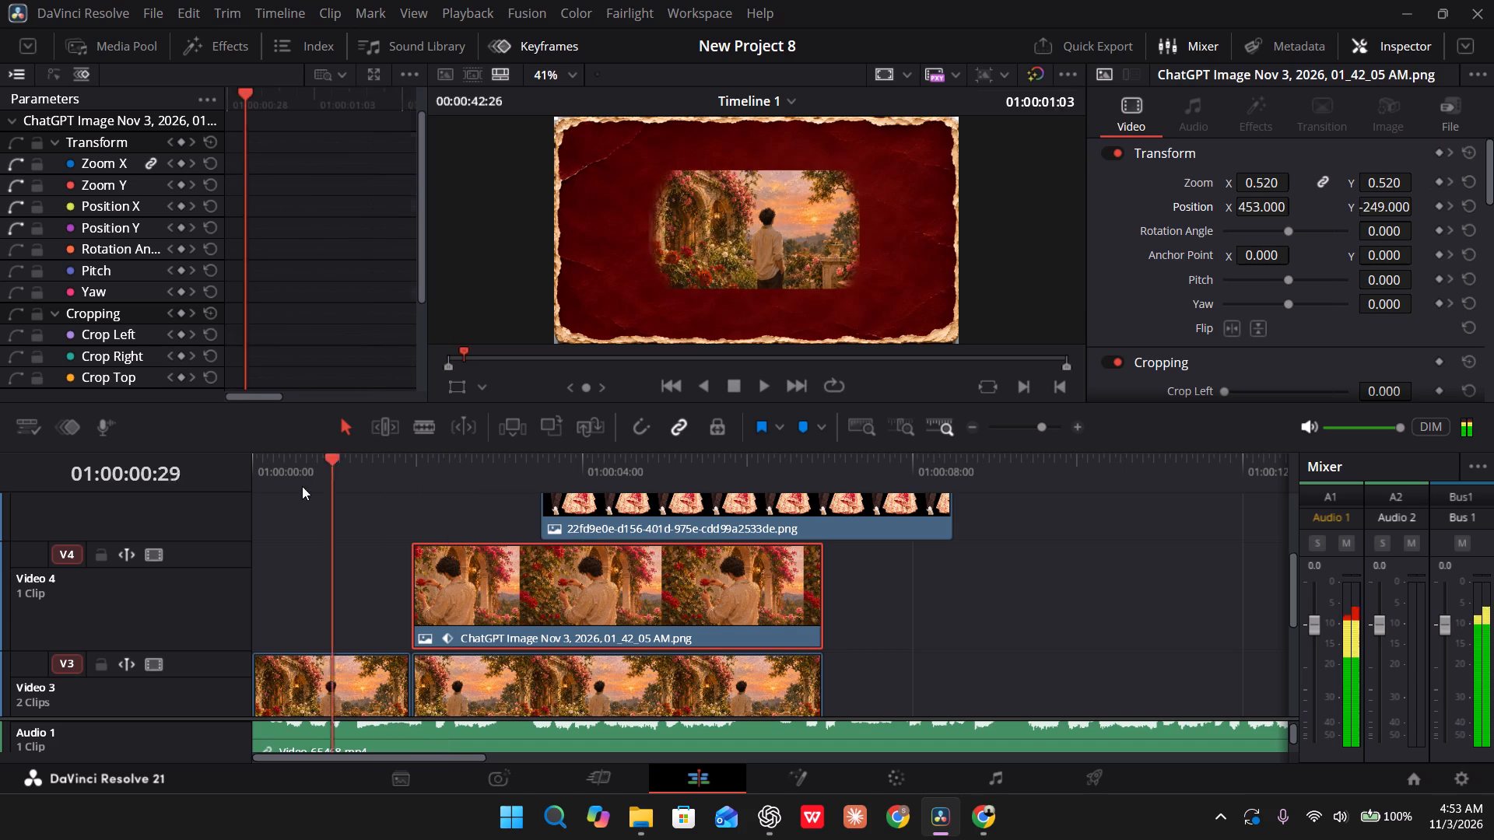
left_click_drag(302, 486, 201, 482)
key("space")
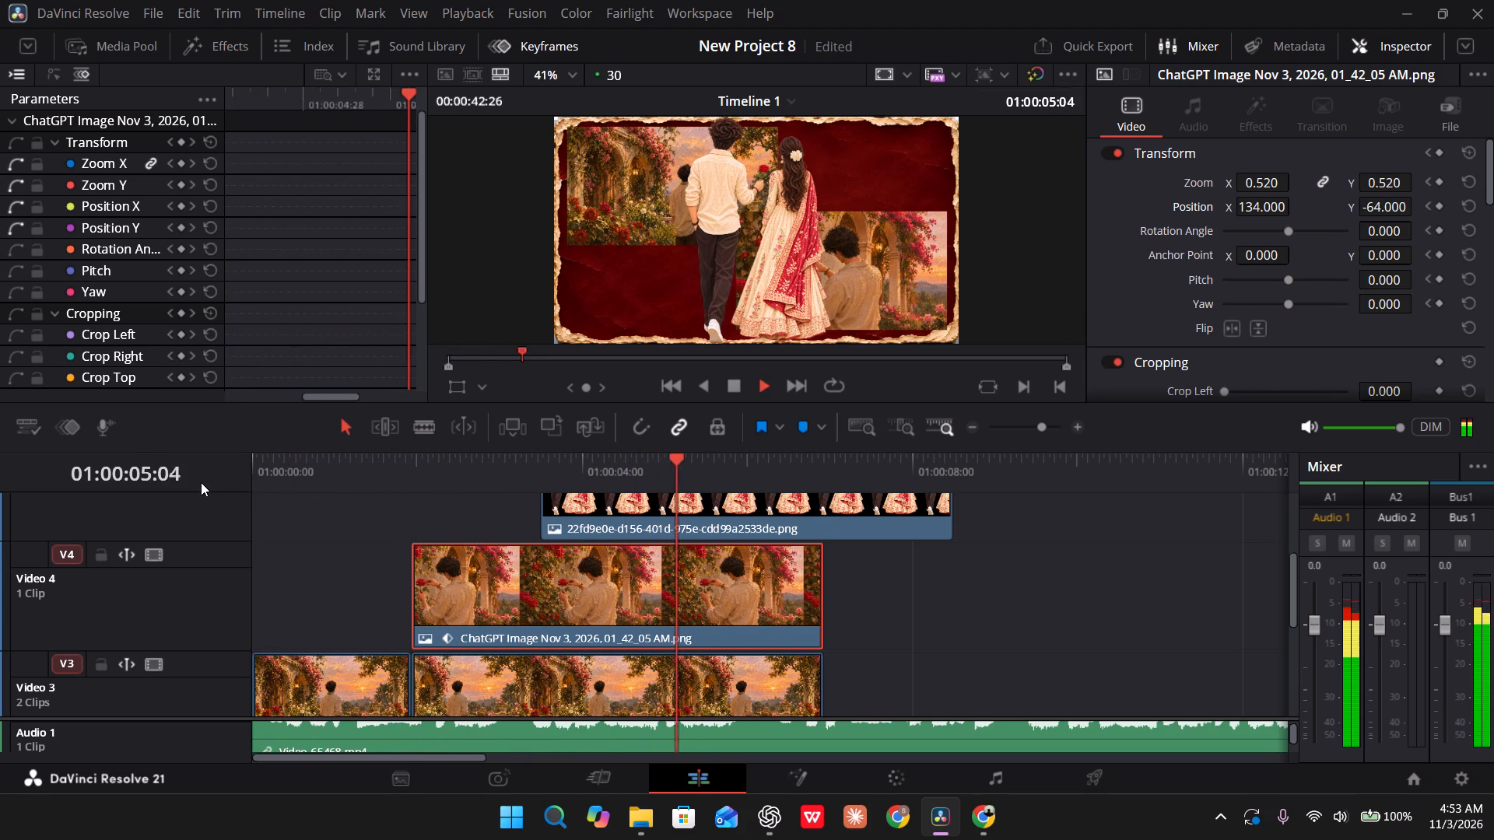
key("space")
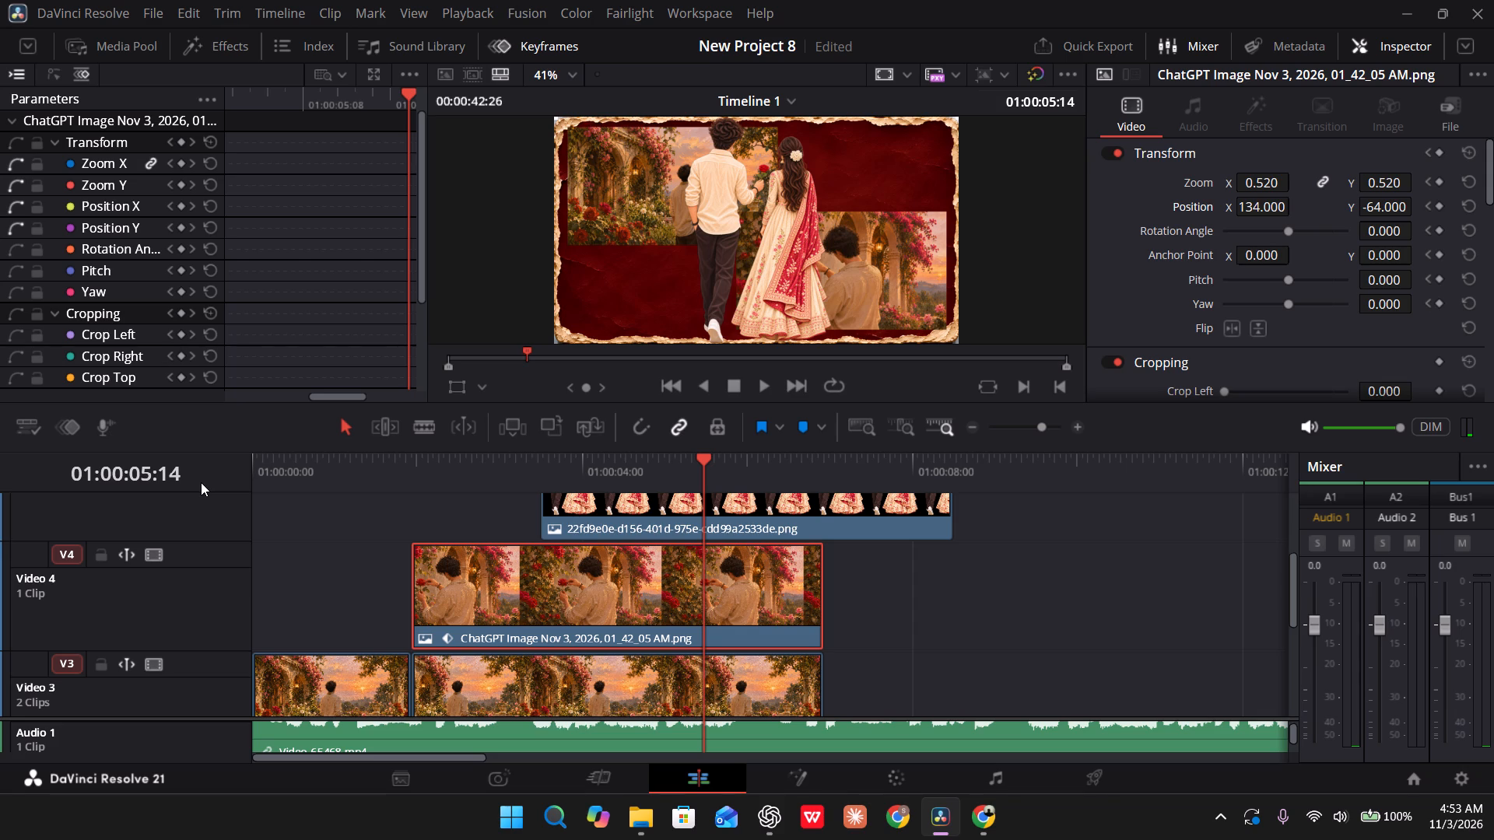
left_click_drag(373, 469, 212, 442)
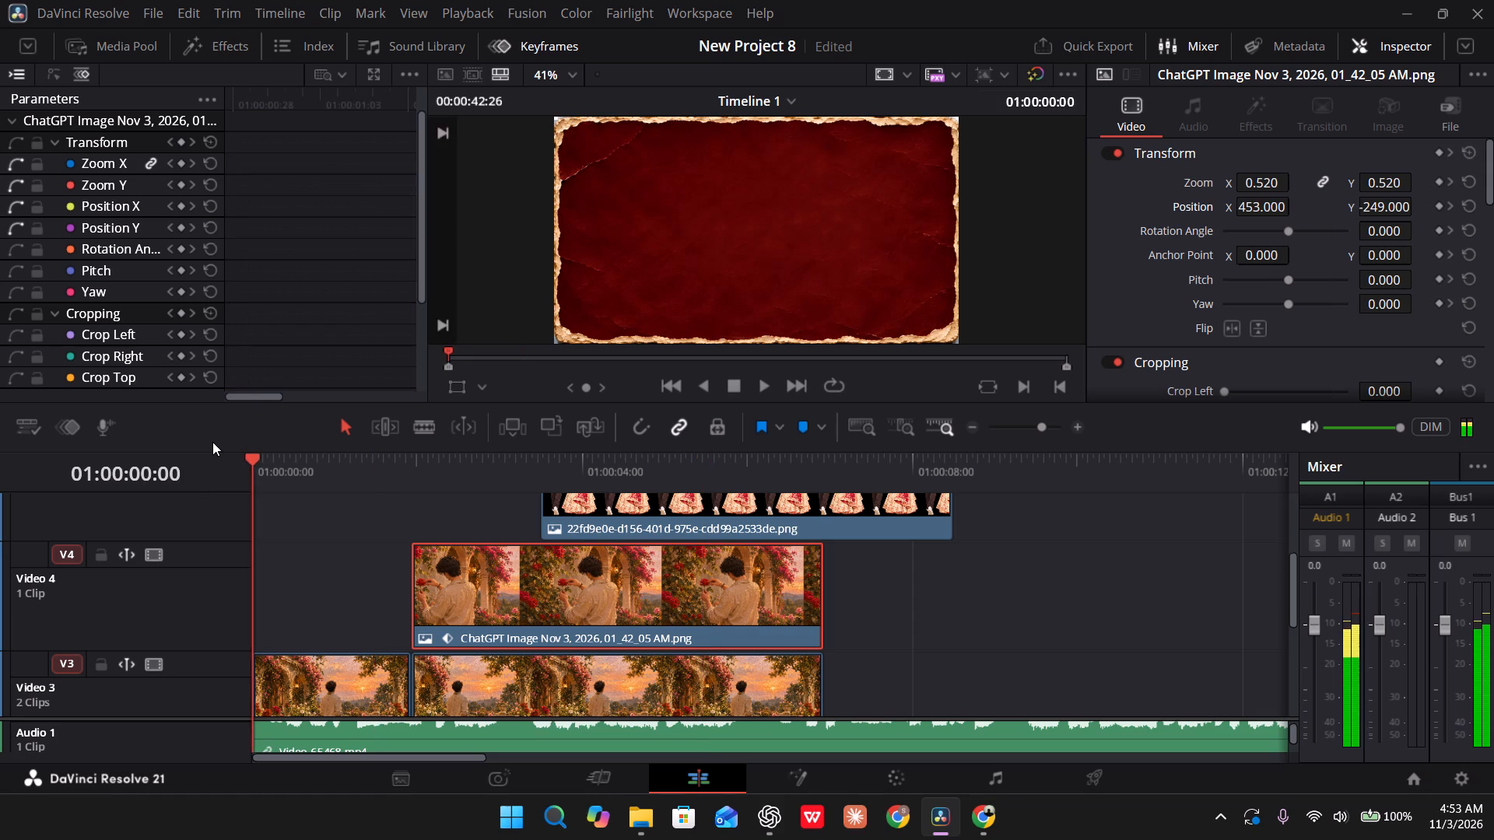
key("space")
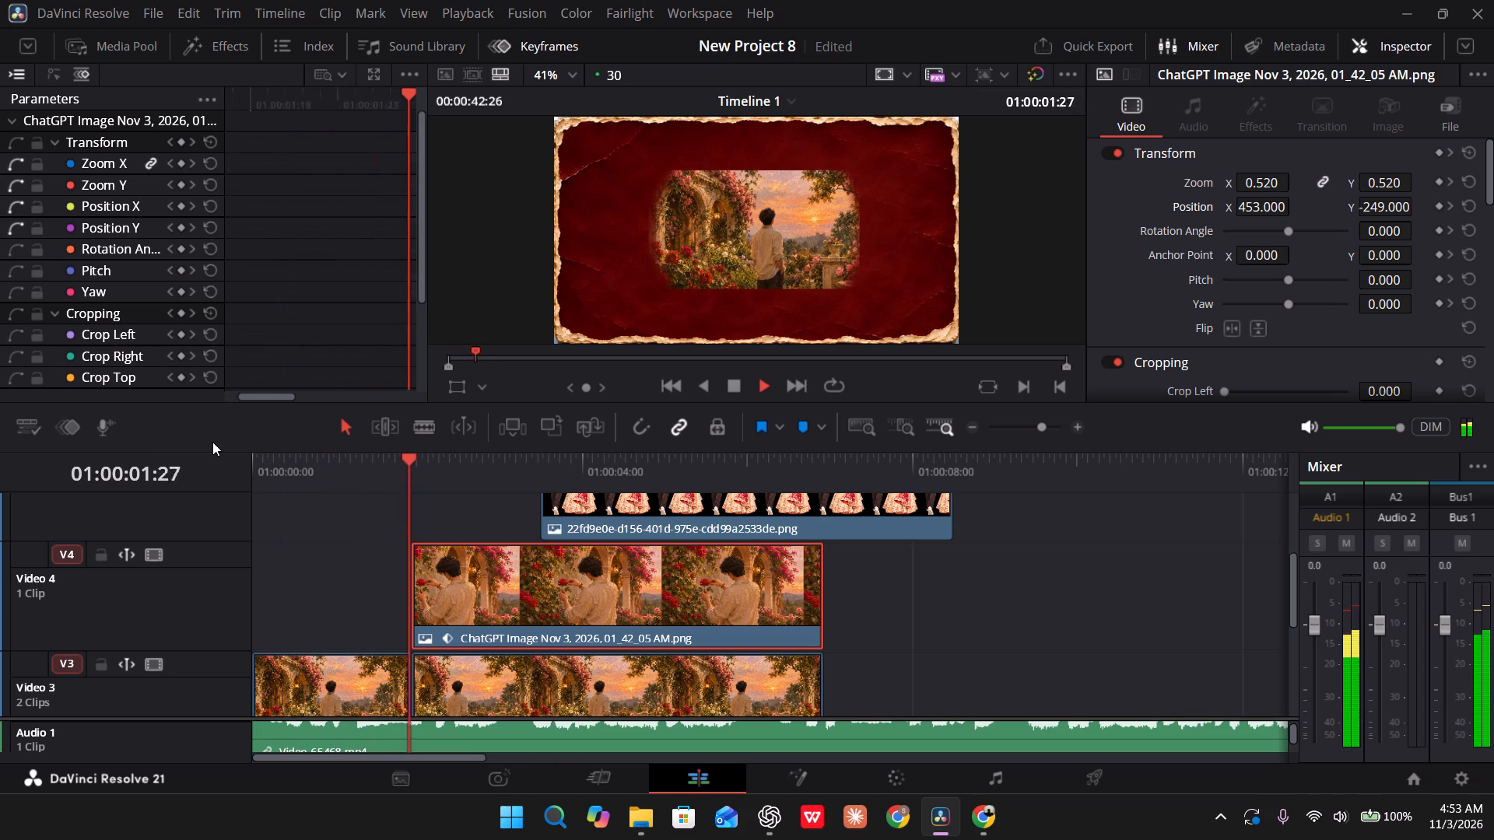
key("space")
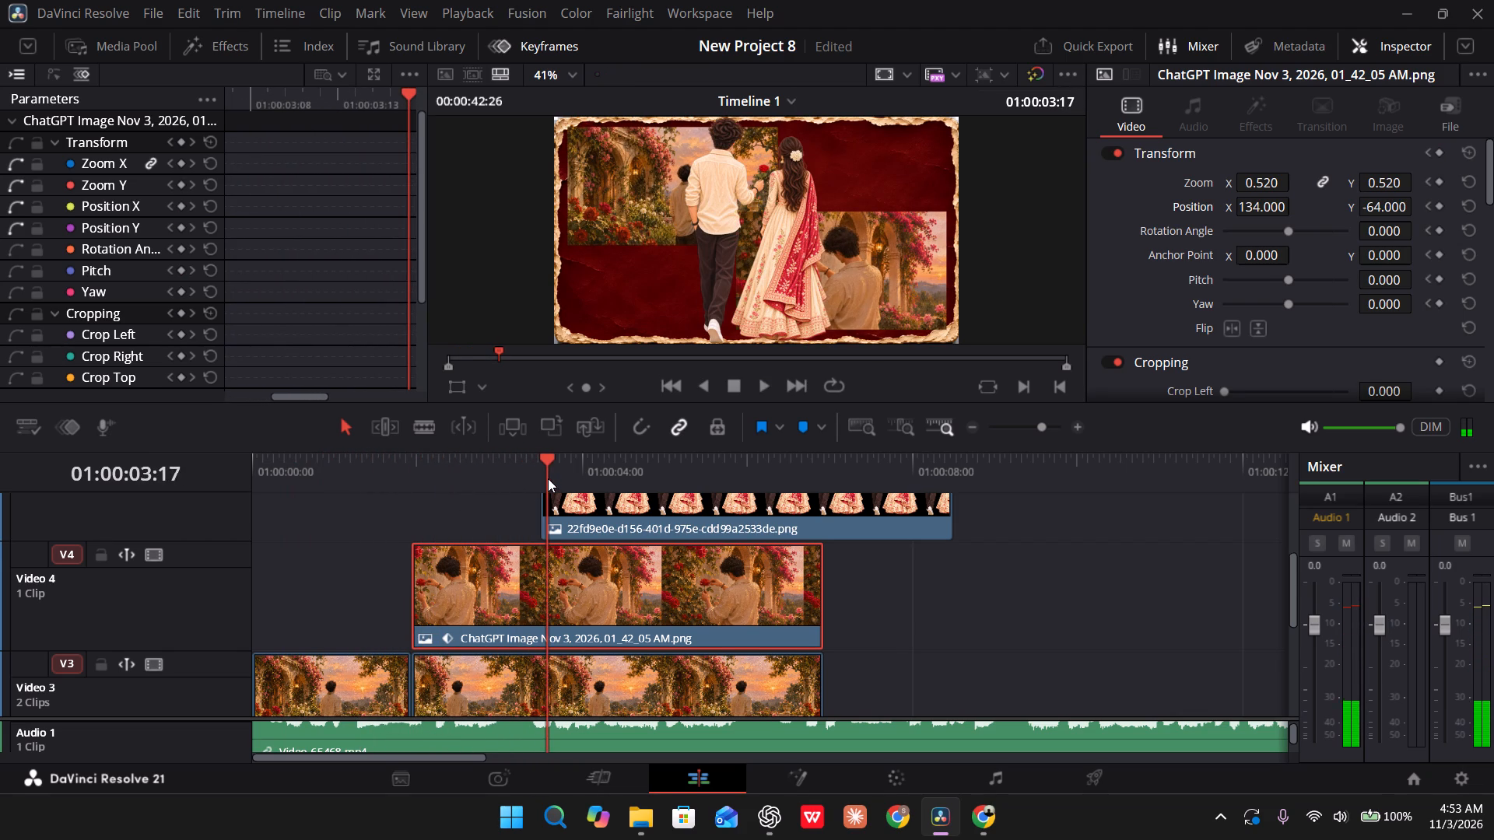
left_click_drag(549, 474, 521, 470)
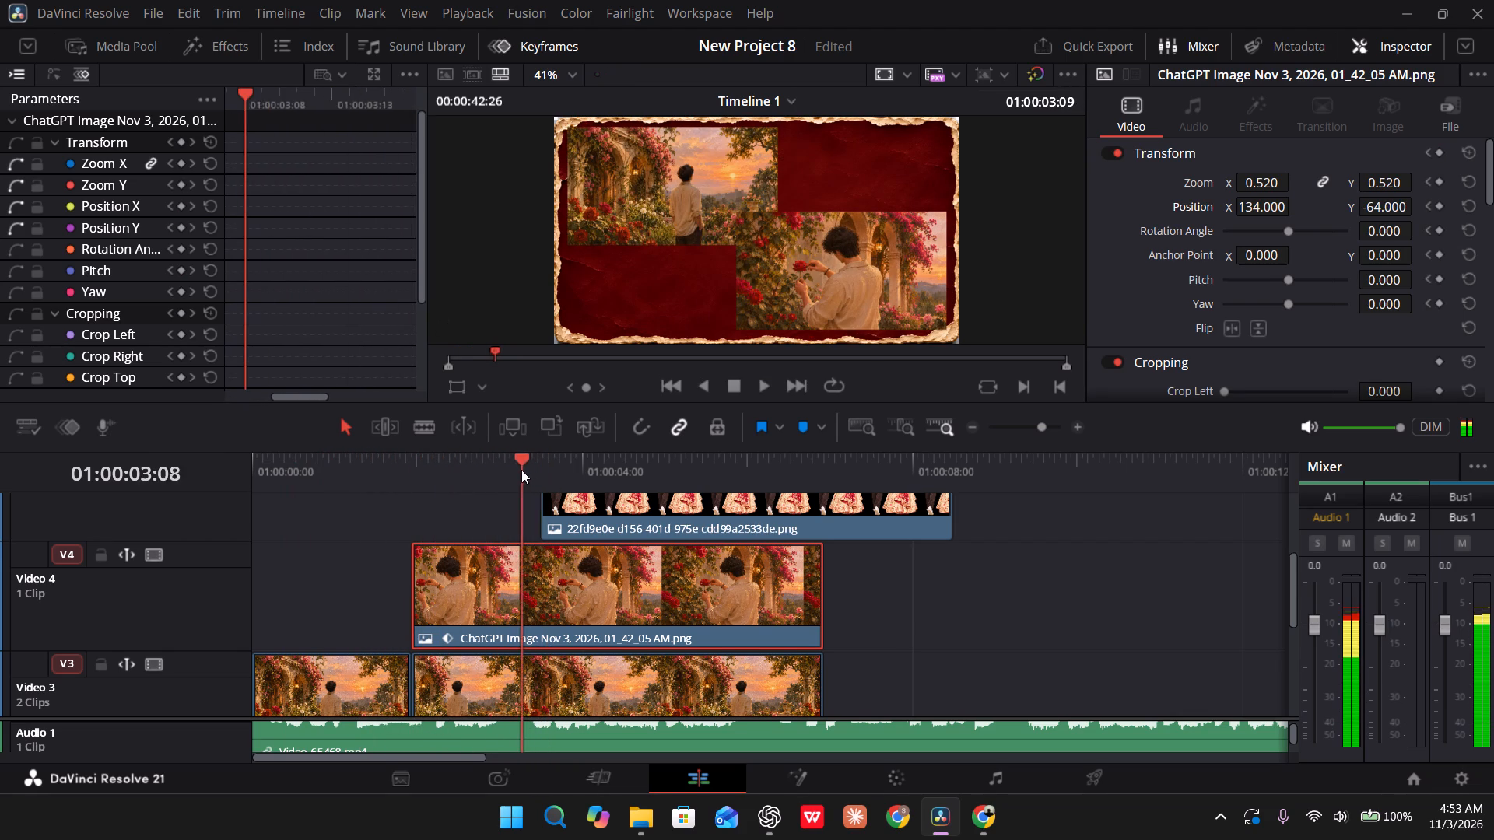
left_click_drag(521, 470, 472, 471)
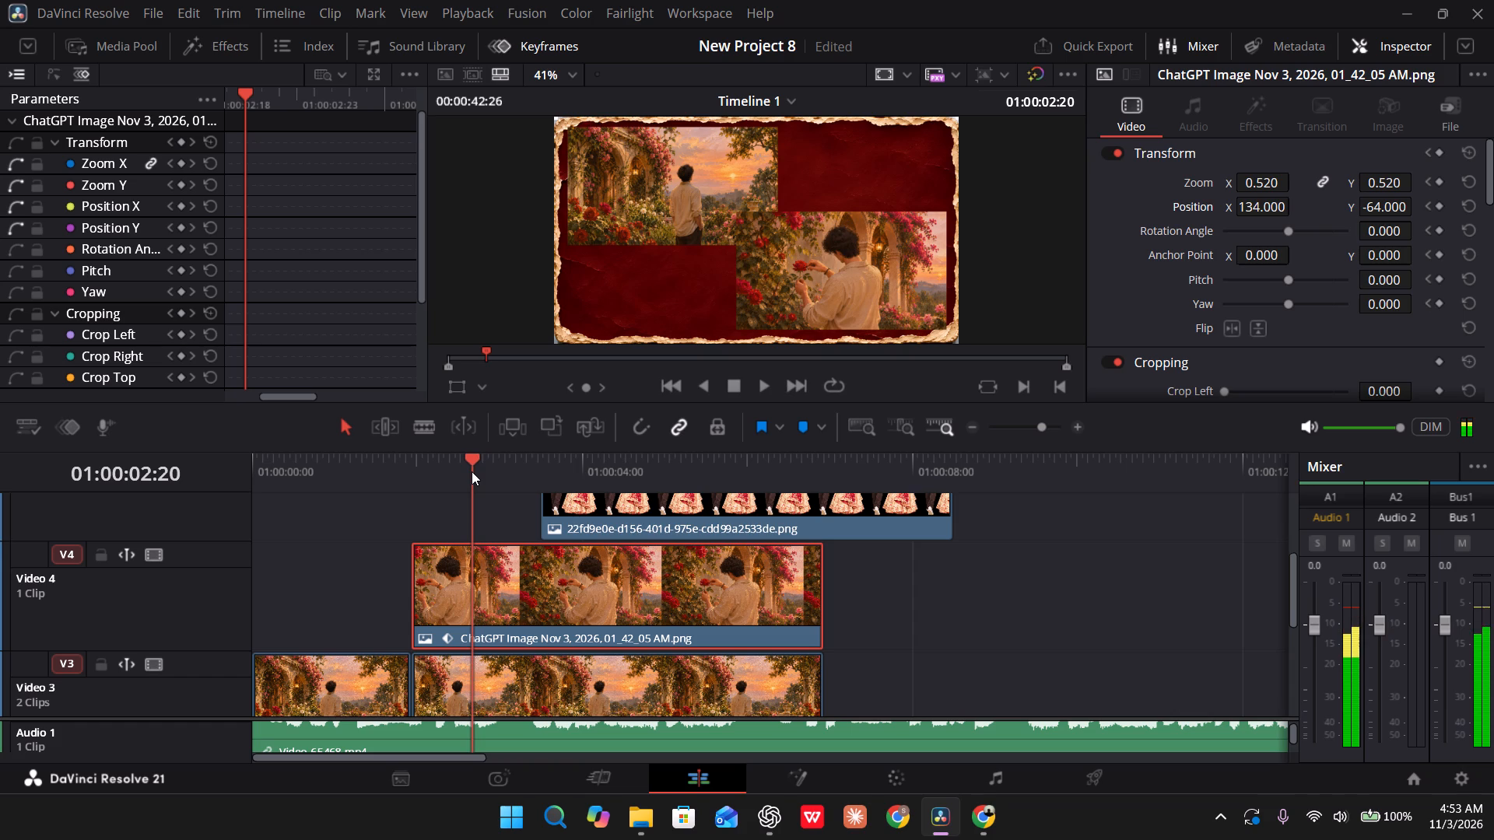
left_click_drag(472, 471, 181, 463)
key("space")
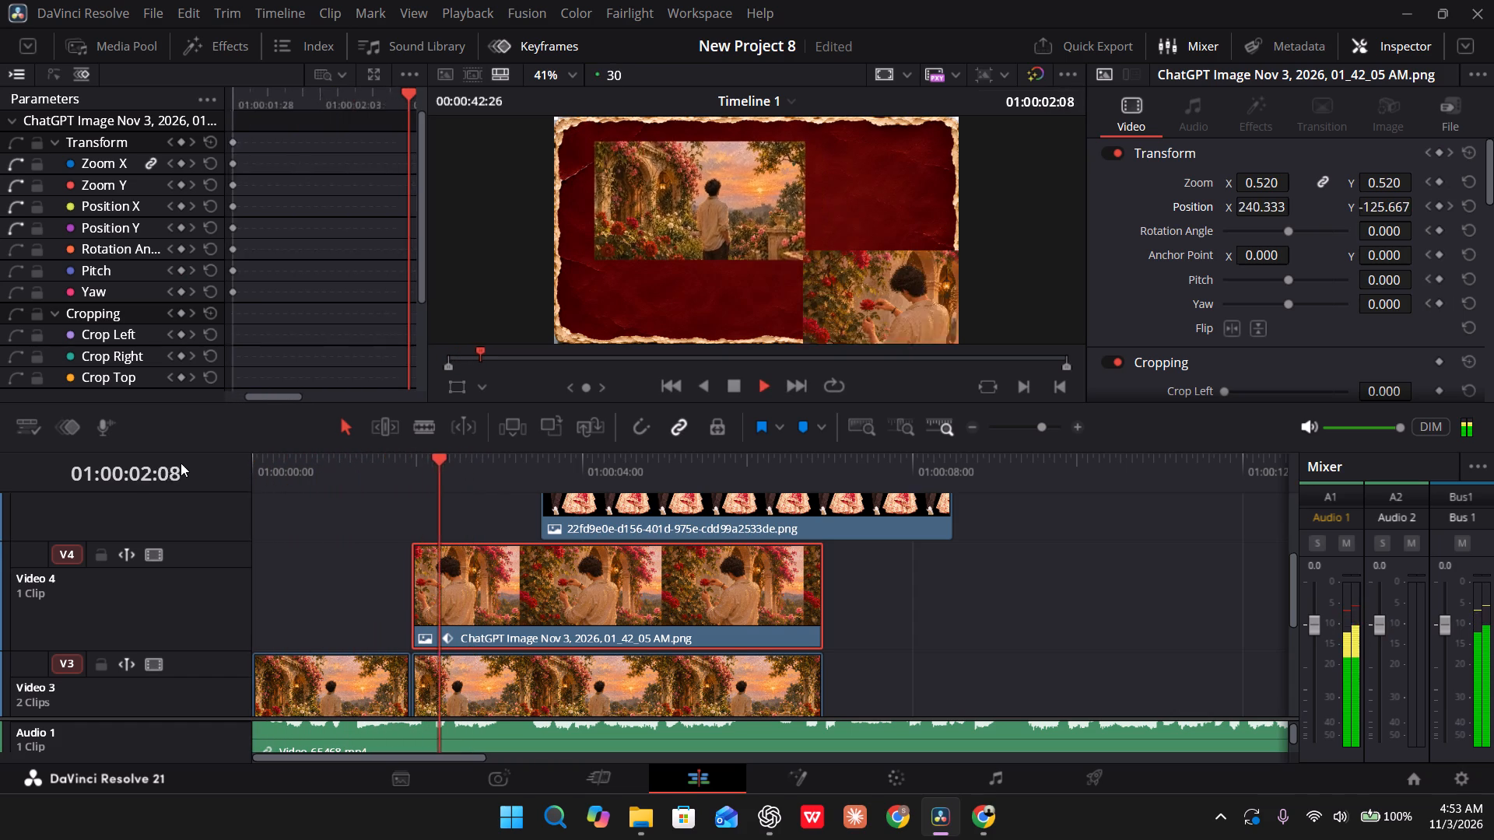
key("space")
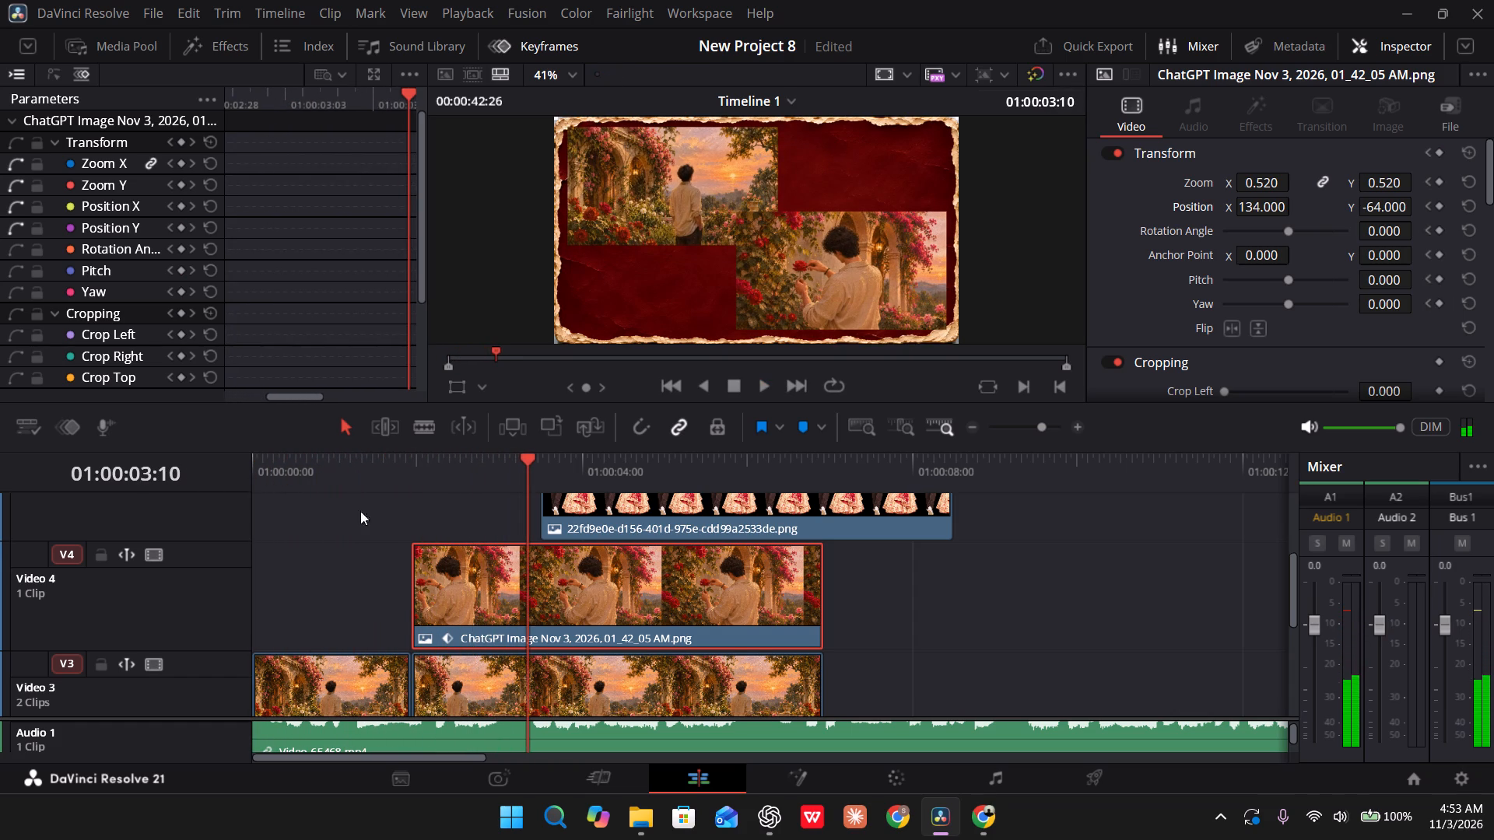
Add a Transform keyframe to the Video 4 rose clip at 01:00:02:28.
left_click_drag(519, 471, 502, 471)
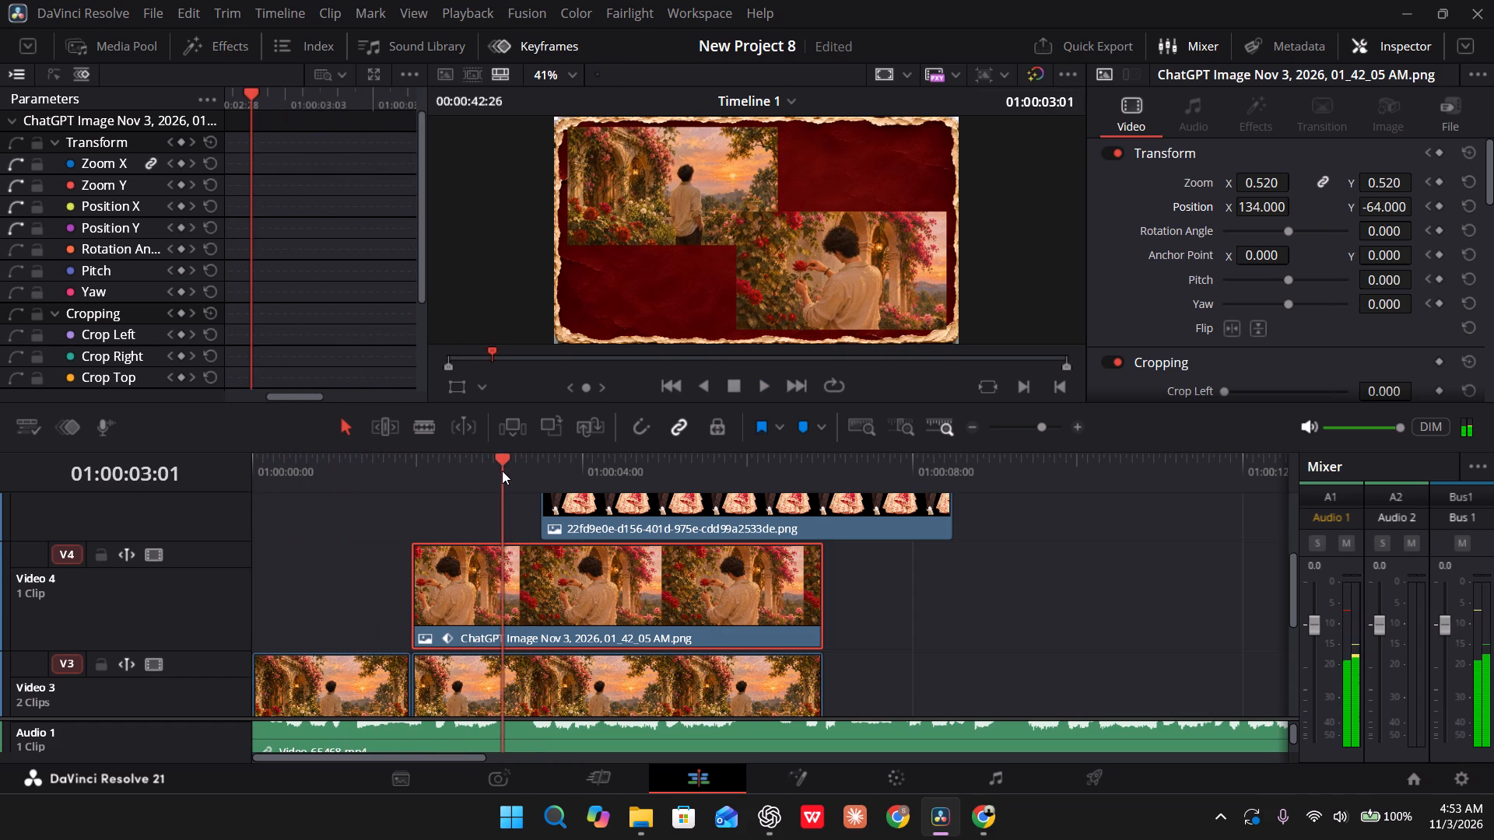
left_click_drag(502, 471, 490, 470)
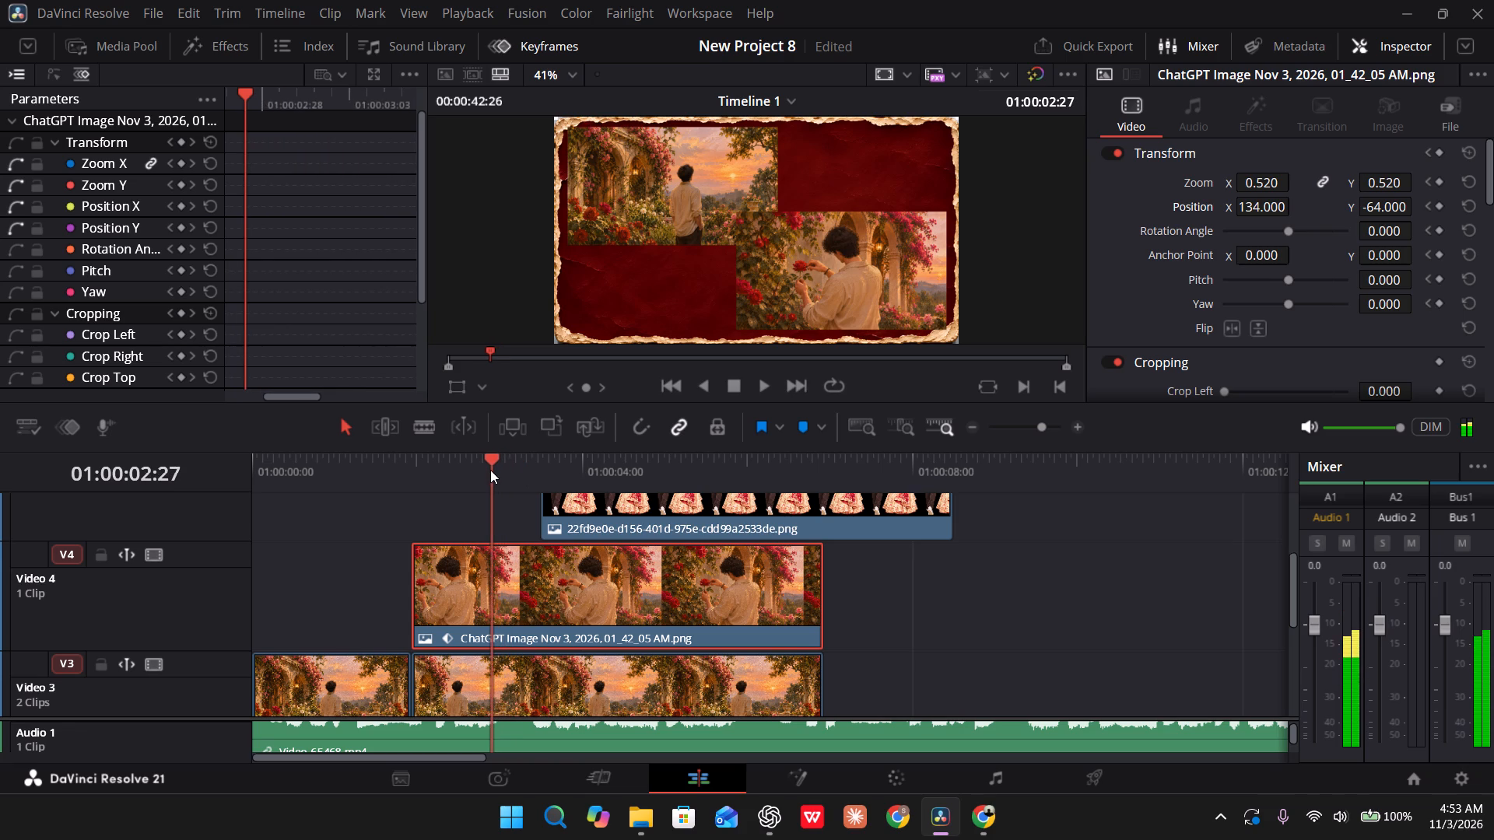
left_click_drag(490, 470, 491, 470)
key("space")
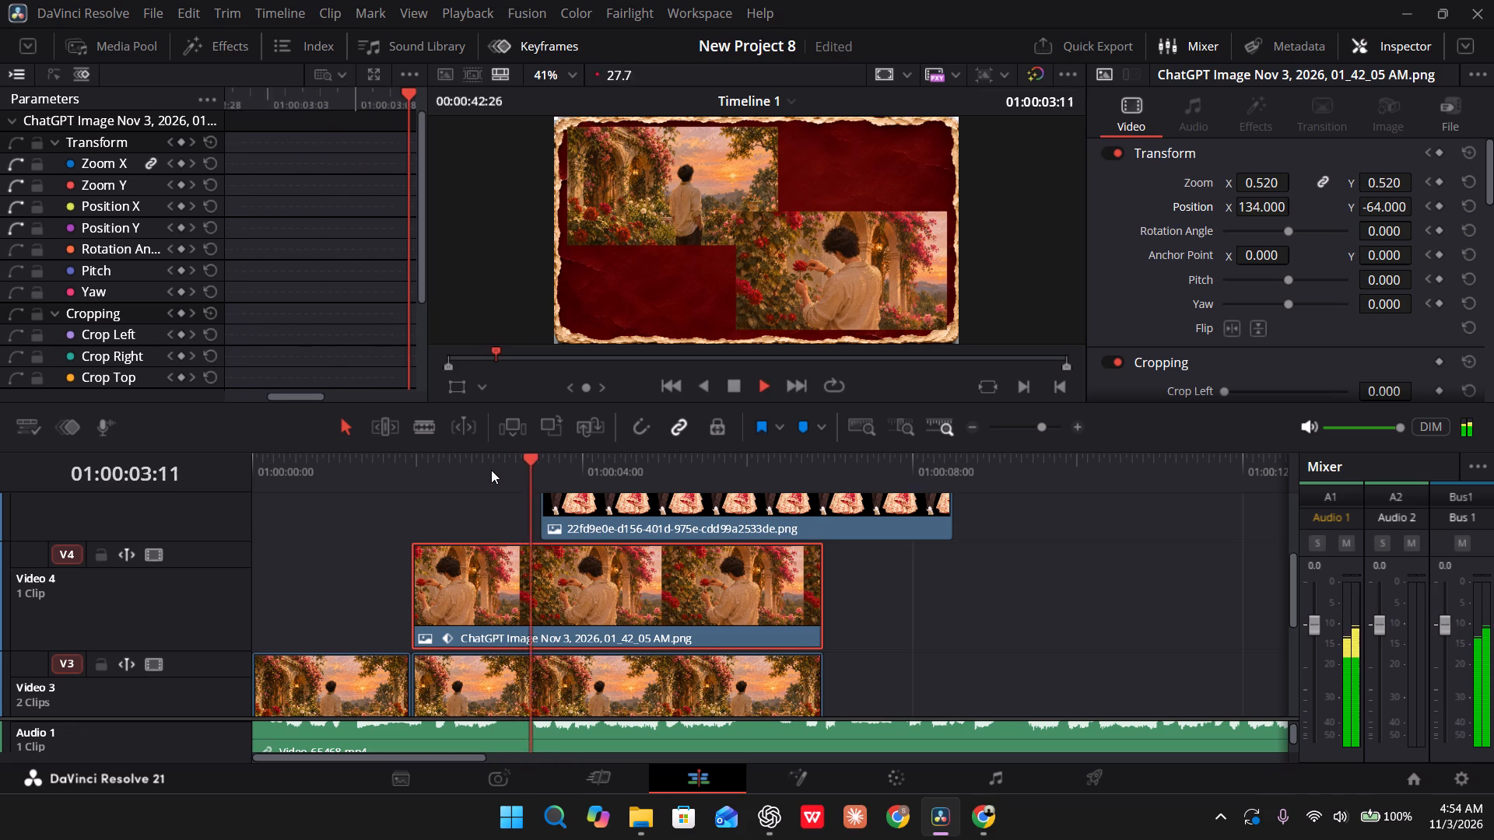
key("space")
left_click_drag(553, 474, 493, 472)
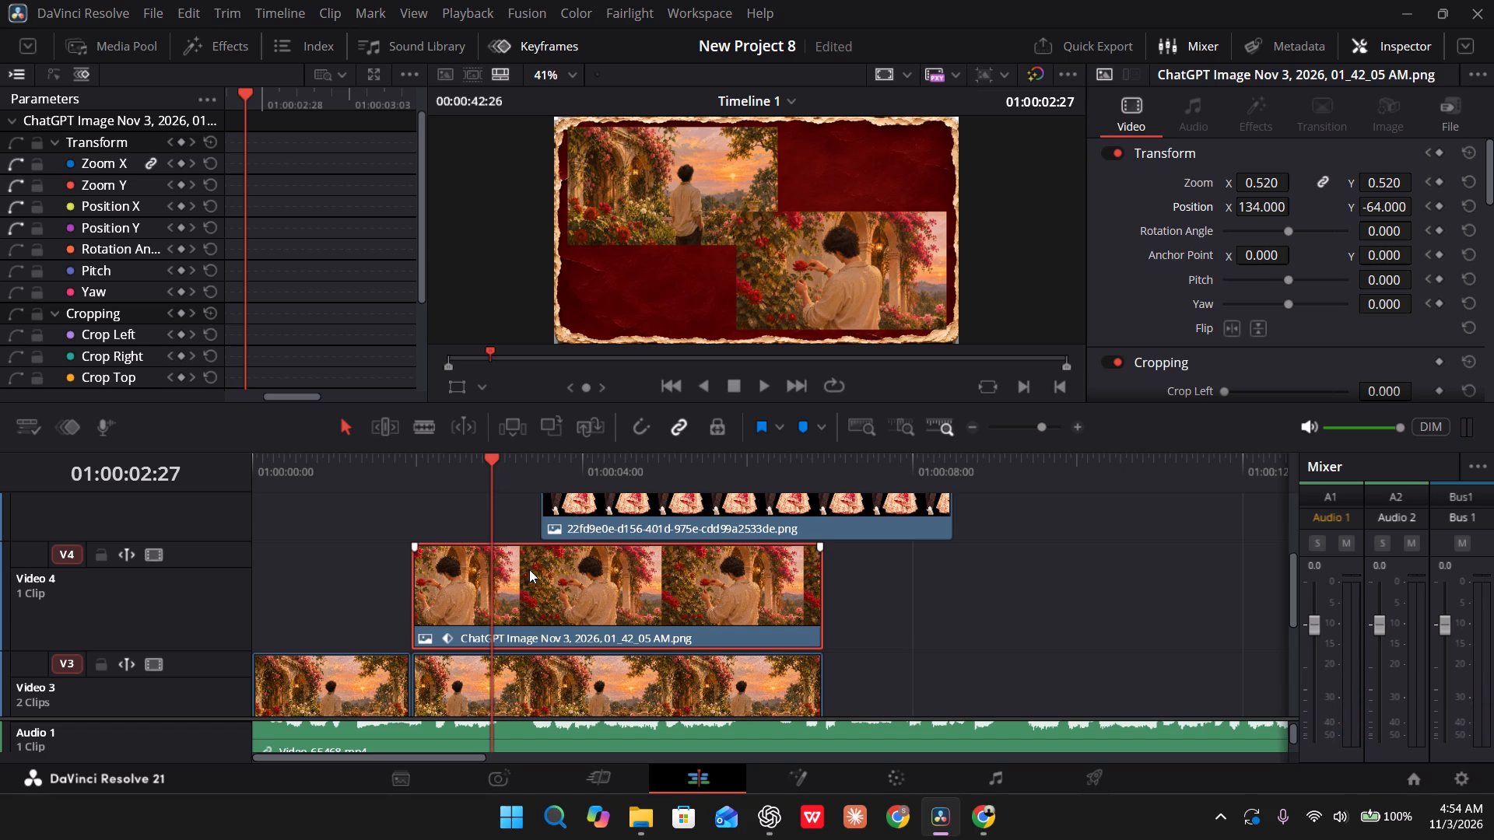
left_click(487, 465)
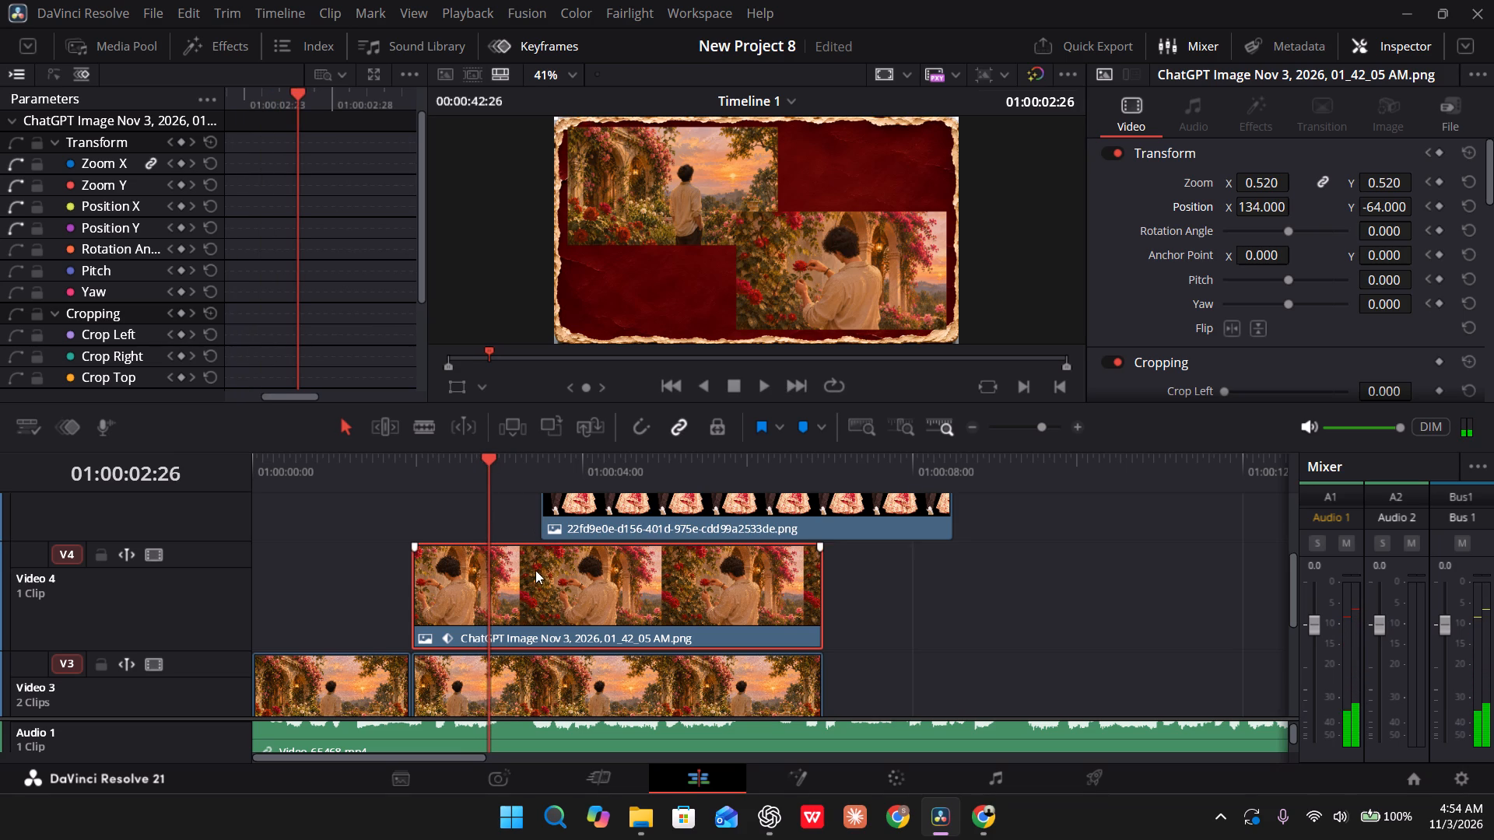
left_click(488, 467)
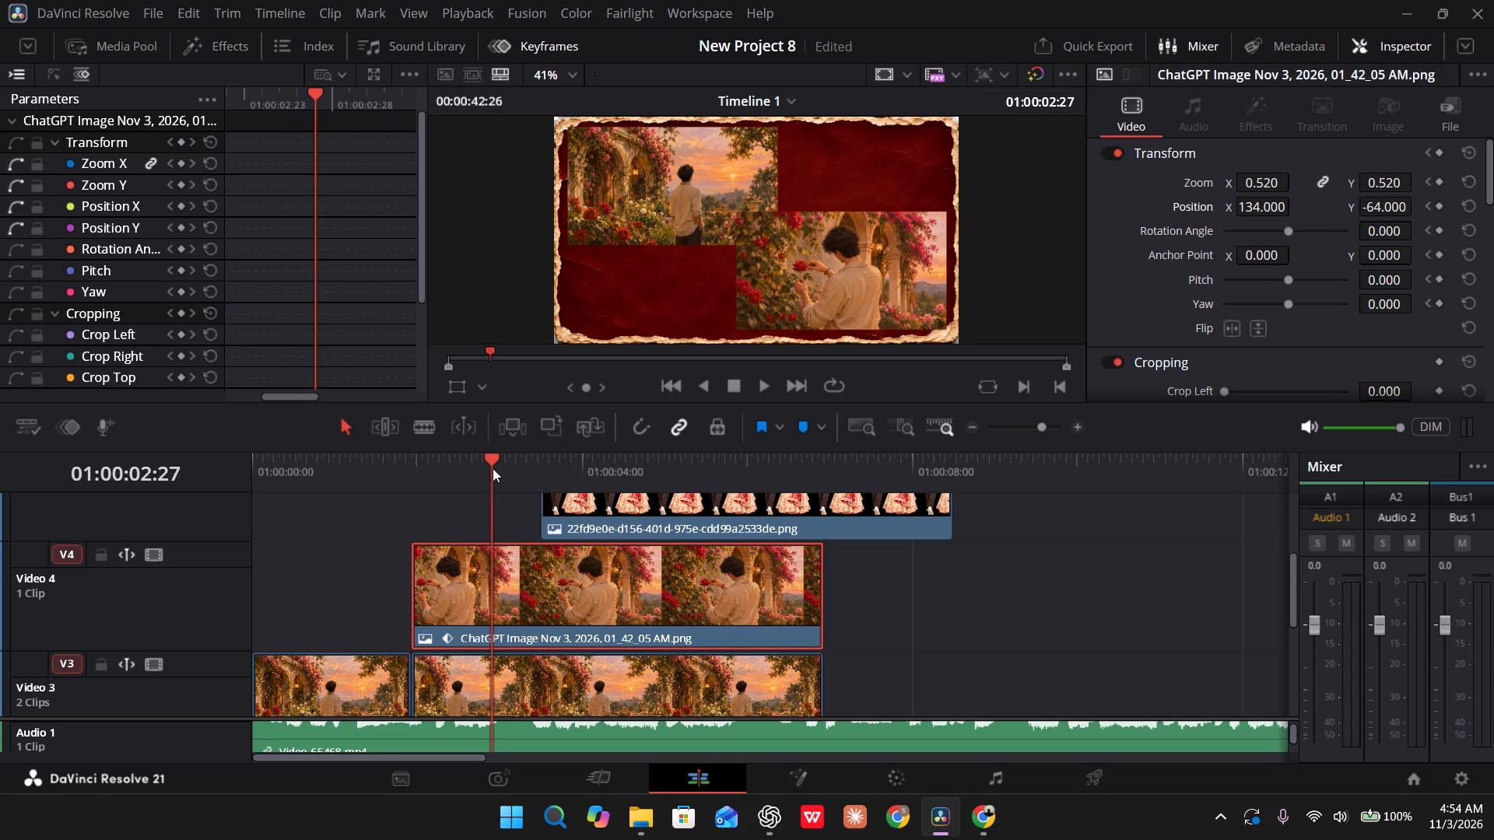
left_click(493, 468)
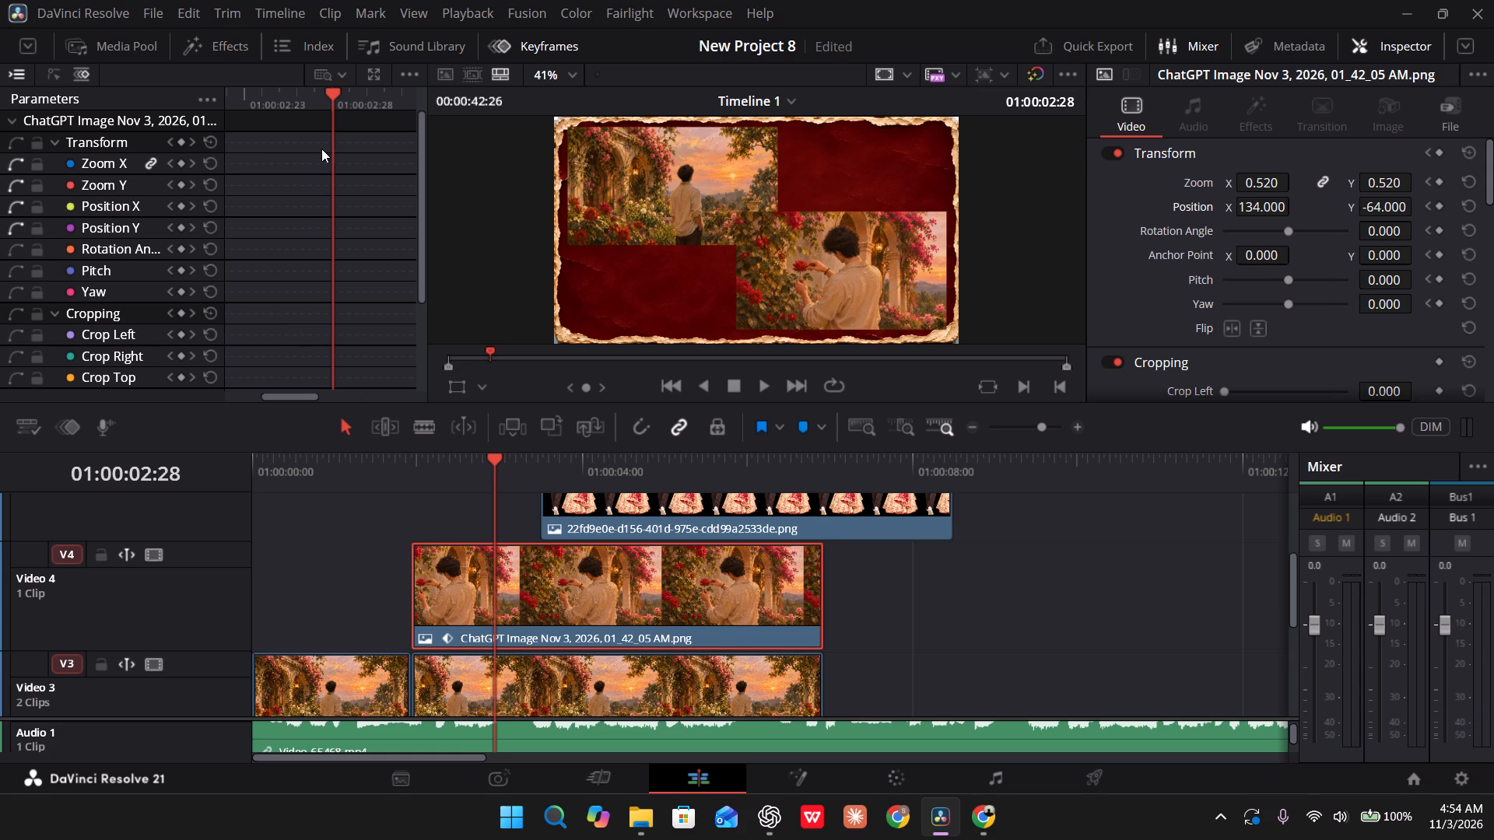
left_click(179, 138)
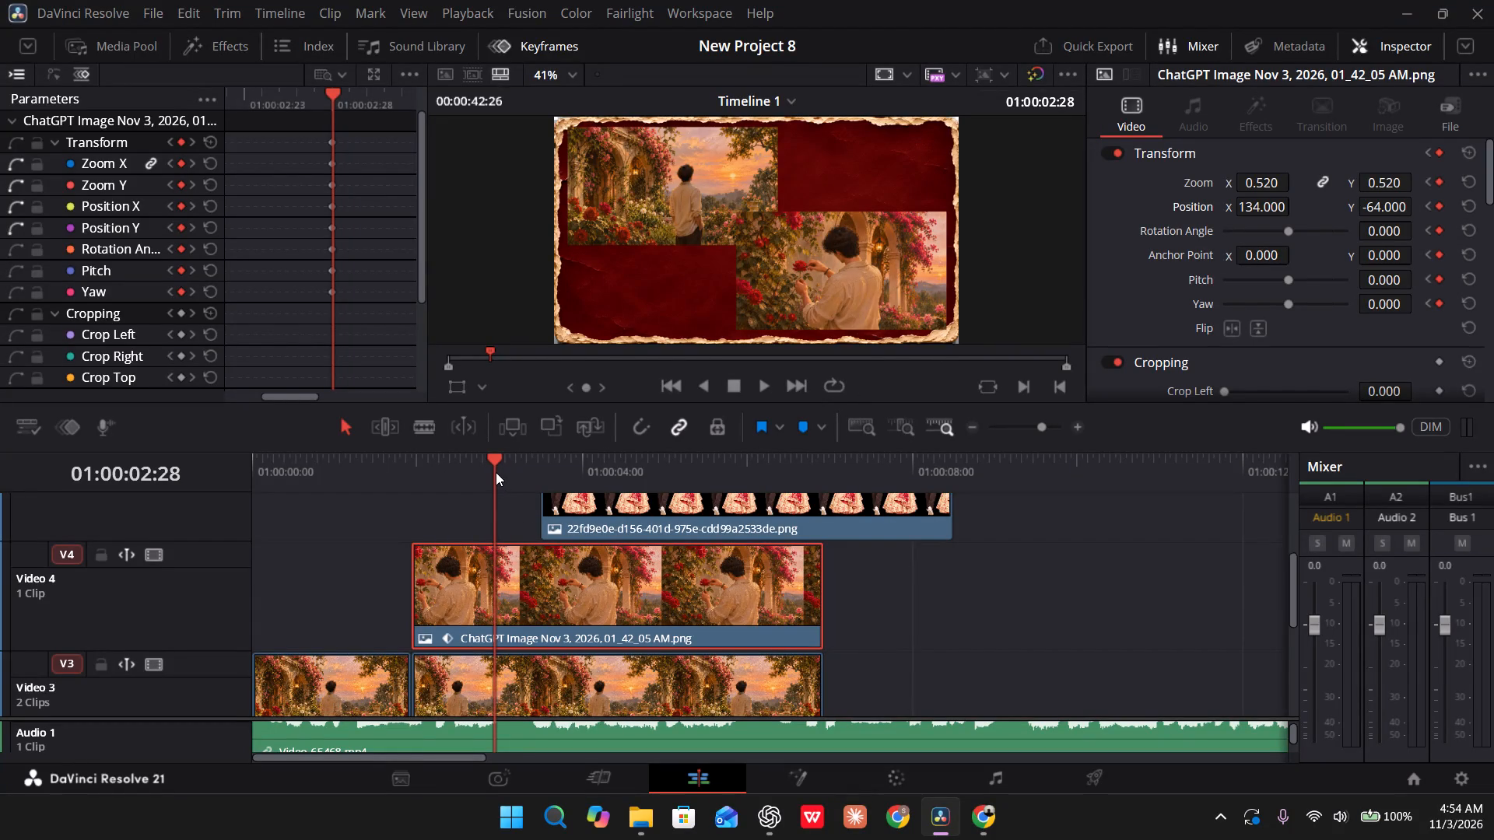
Add a Transform keyframe to the second garden clip on Video 3 at 01:00:02:28.
left_click(507, 662)
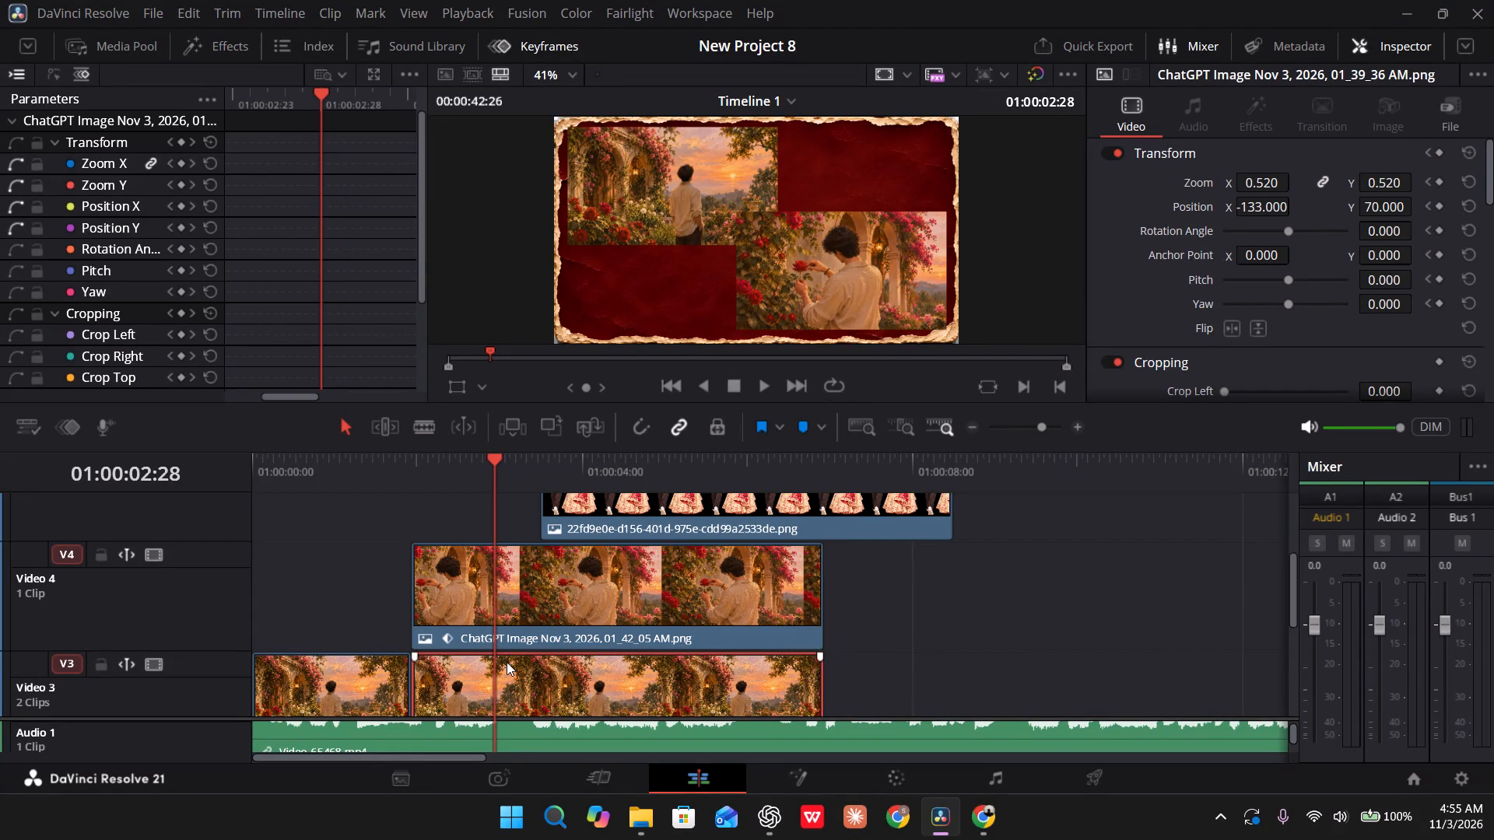
left_click(180, 138)
At 01:00:03:14, keyframe the Video 4 rose clip's Position X at 191.000 and Position Y at -61.000.
left_click(528, 565)
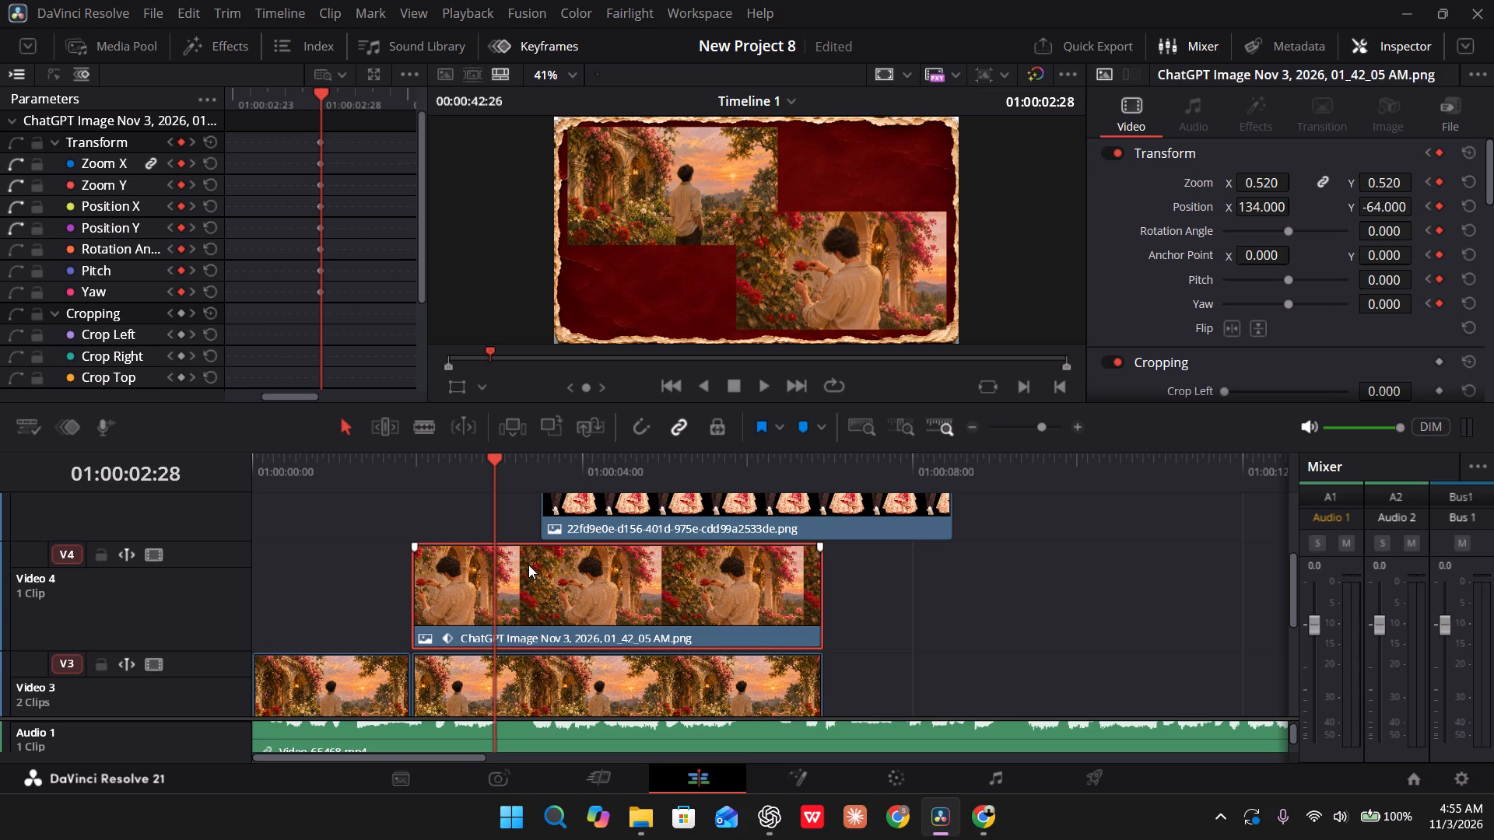
left_click_drag(494, 466, 536, 479)
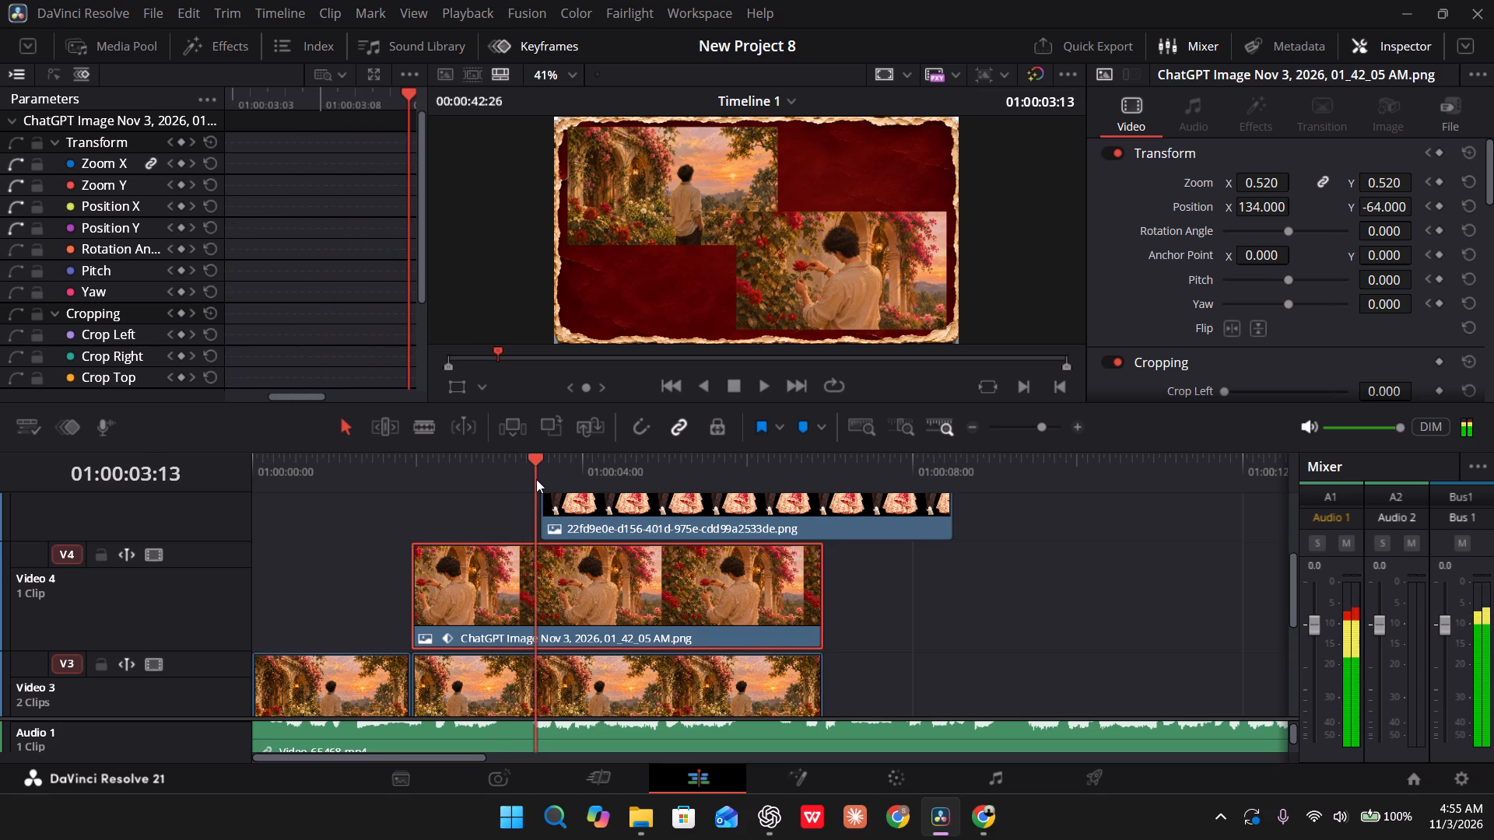
left_click_drag(536, 479, 538, 480)
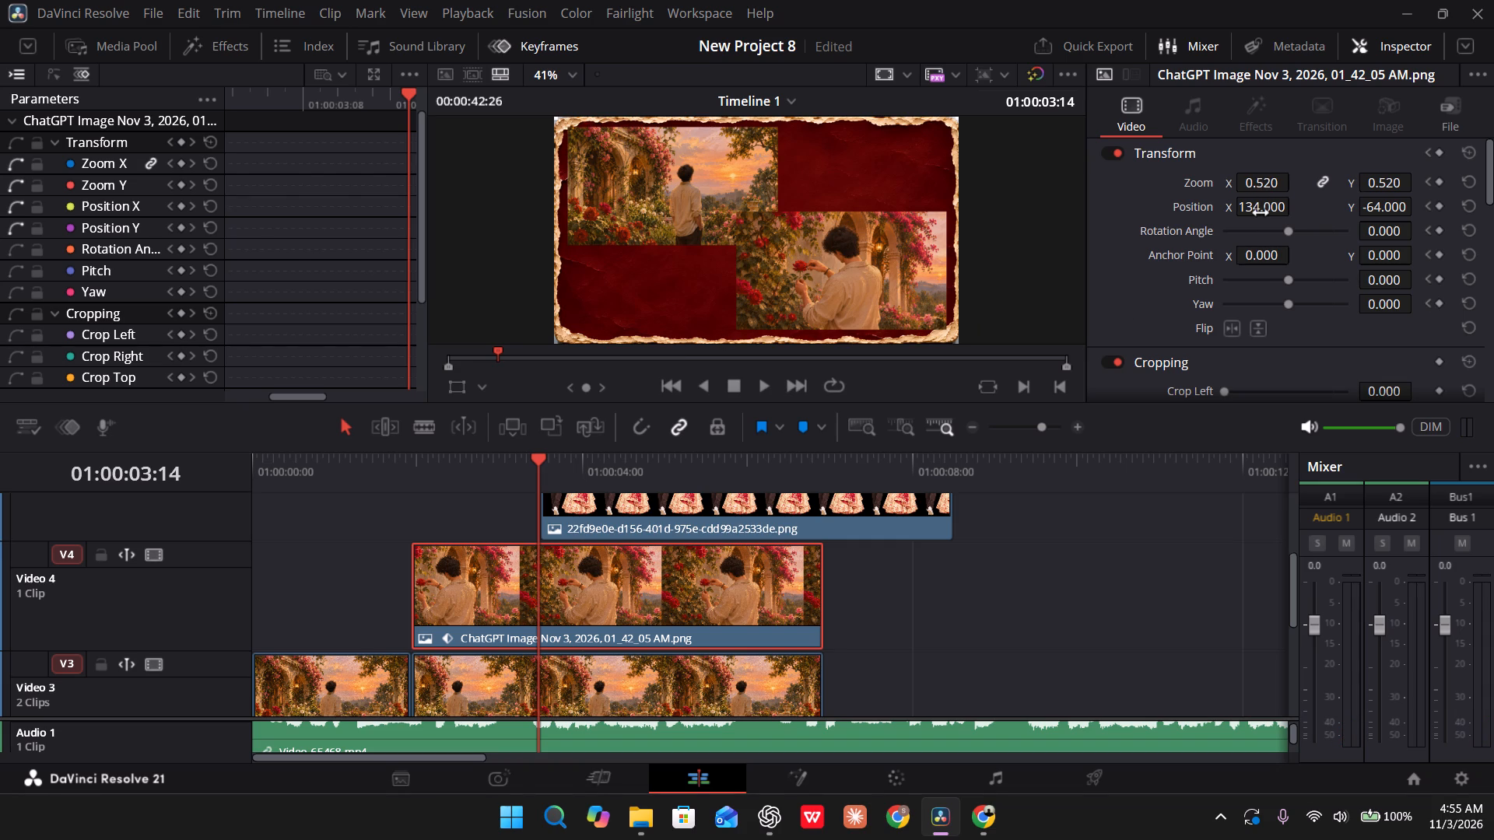
left_click_drag(1261, 213, 836, 432)
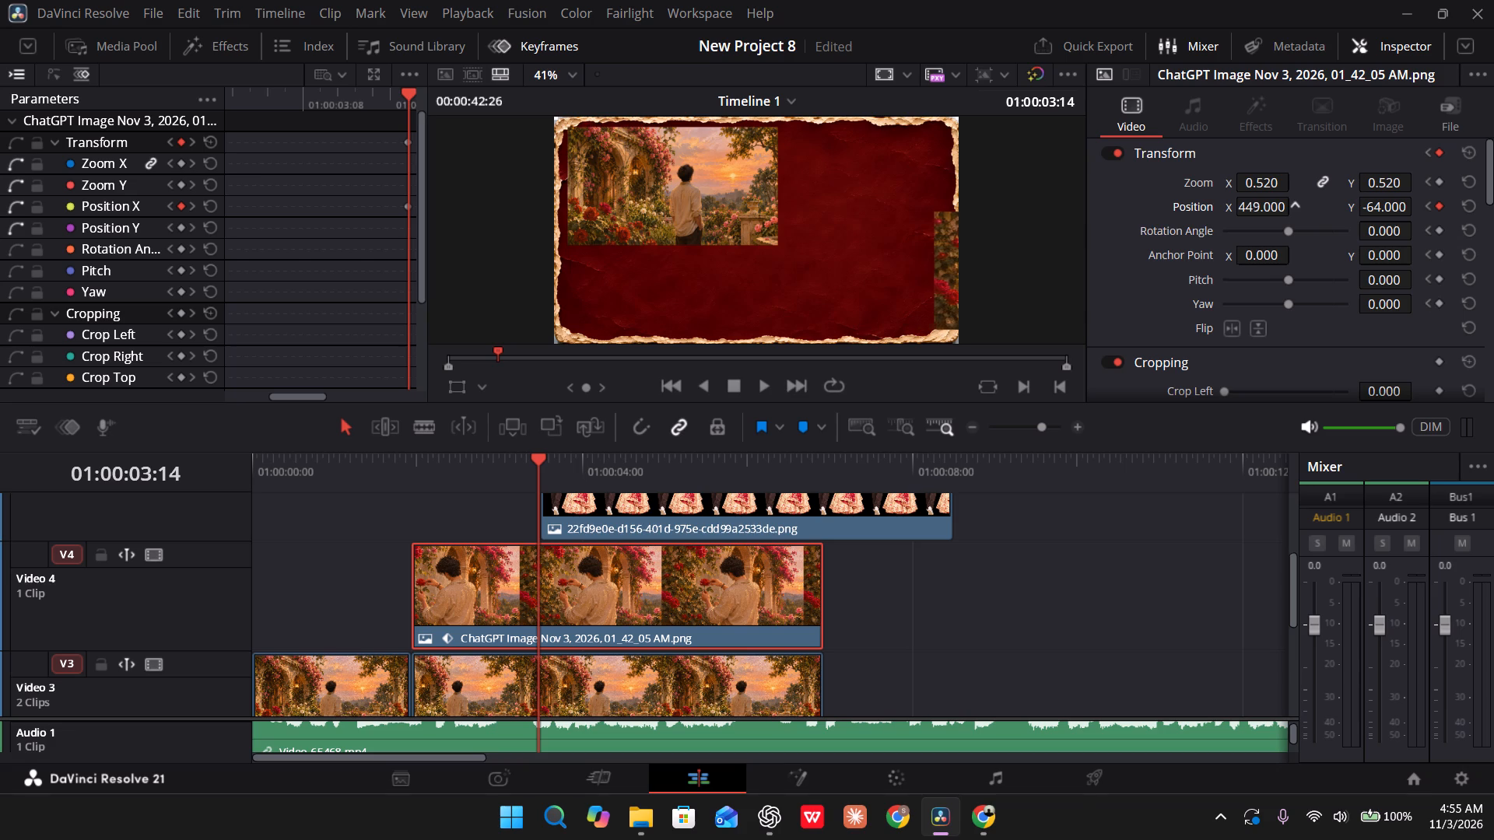
left_click_drag(836, 432, 850, 438)
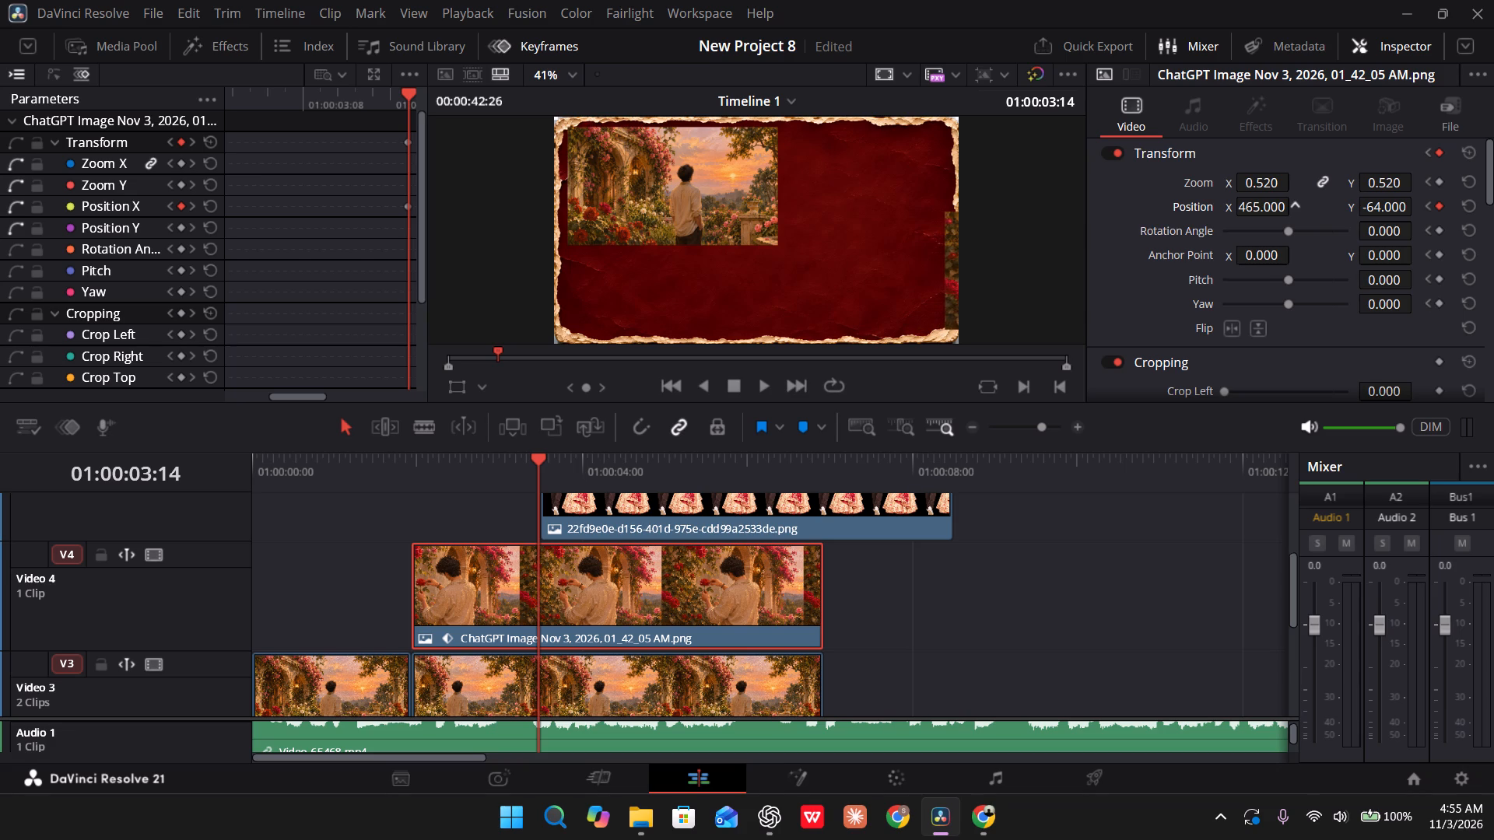
left_click_drag(850, 438, 857, 439)
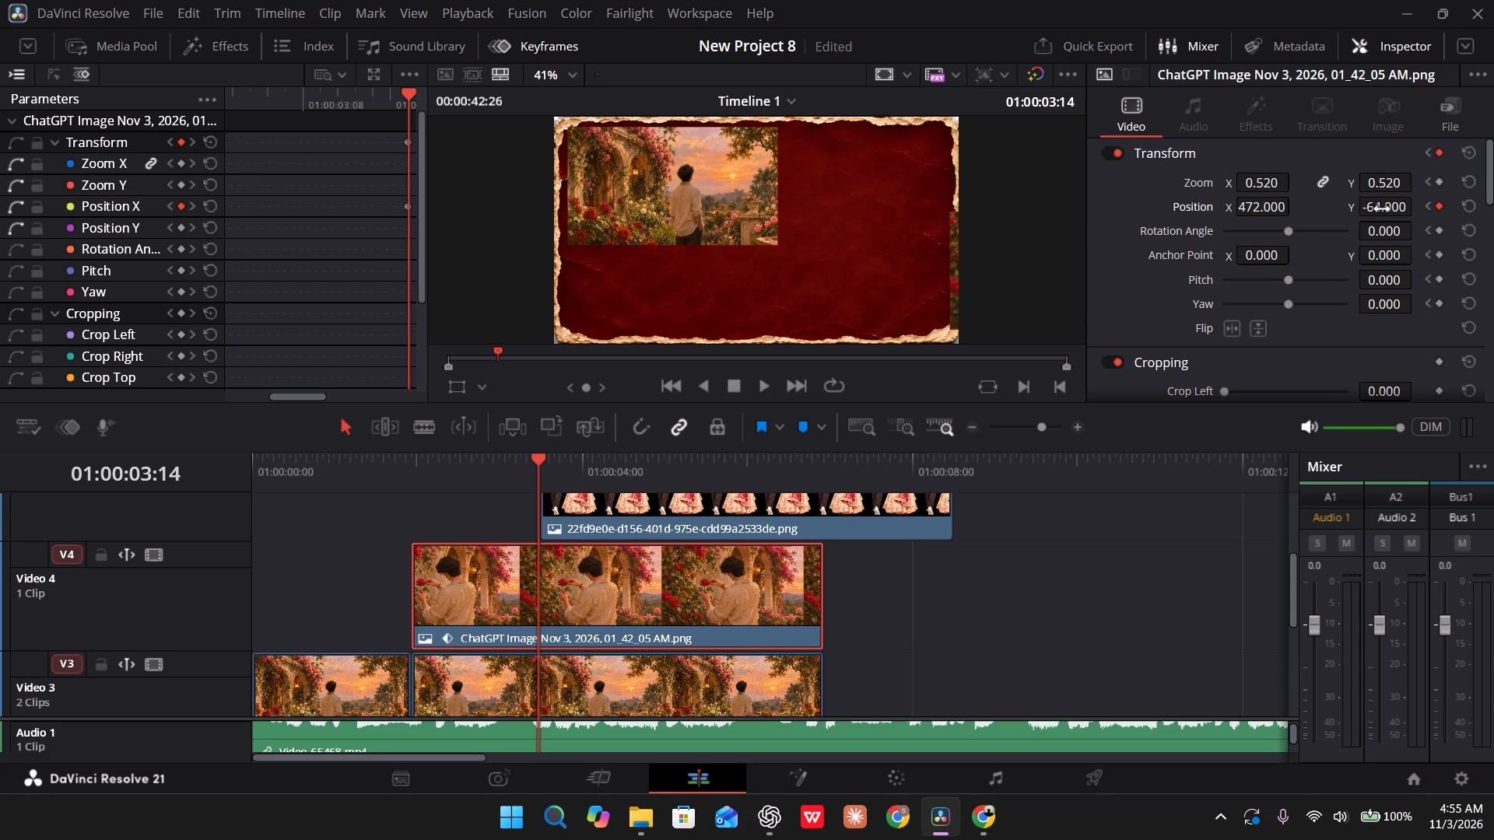
left_click_drag(1382, 209, 1243, 225)
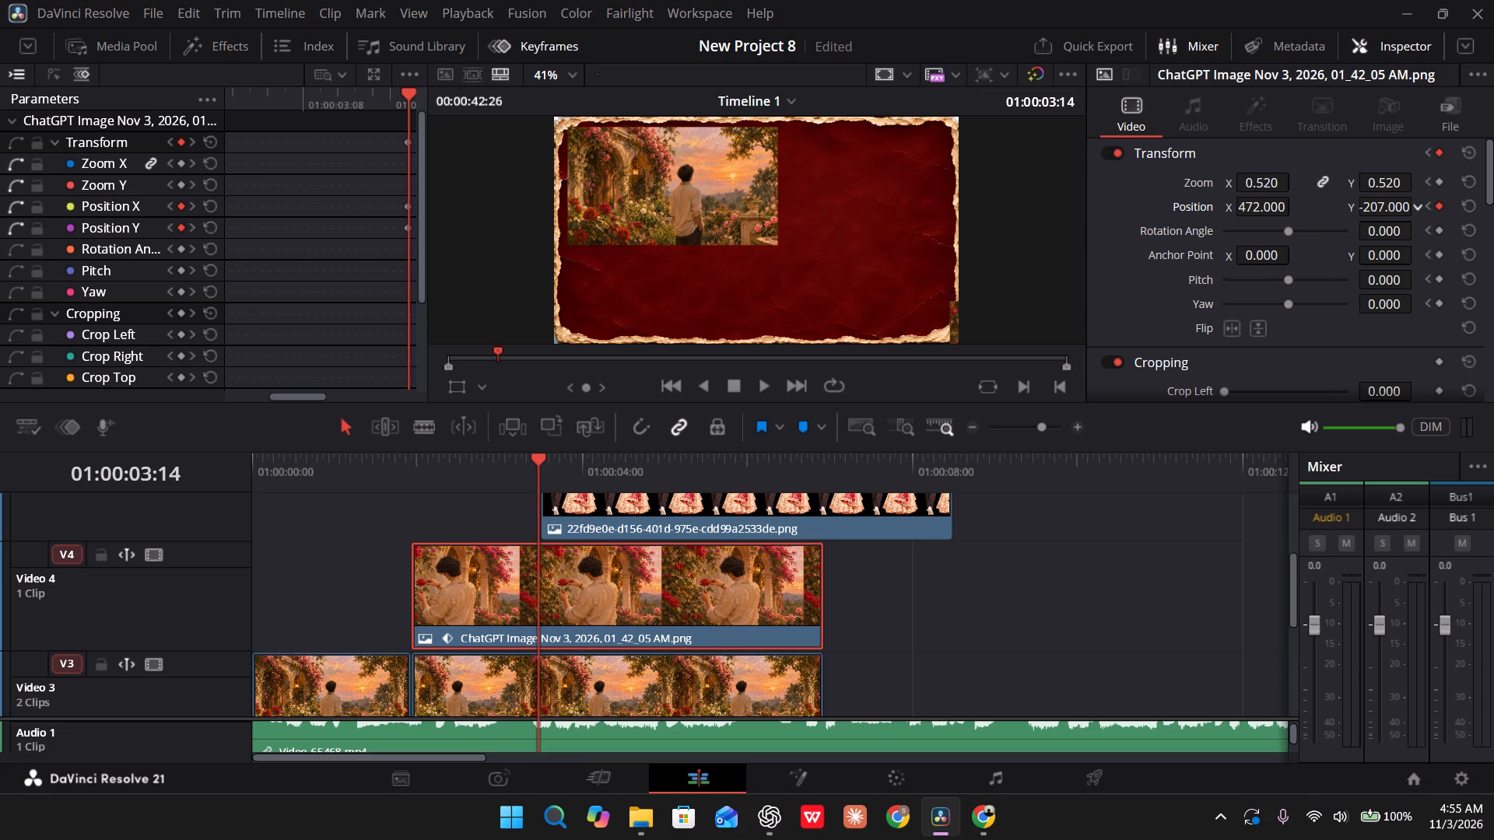
left_click_drag(1243, 225, 1416, 247)
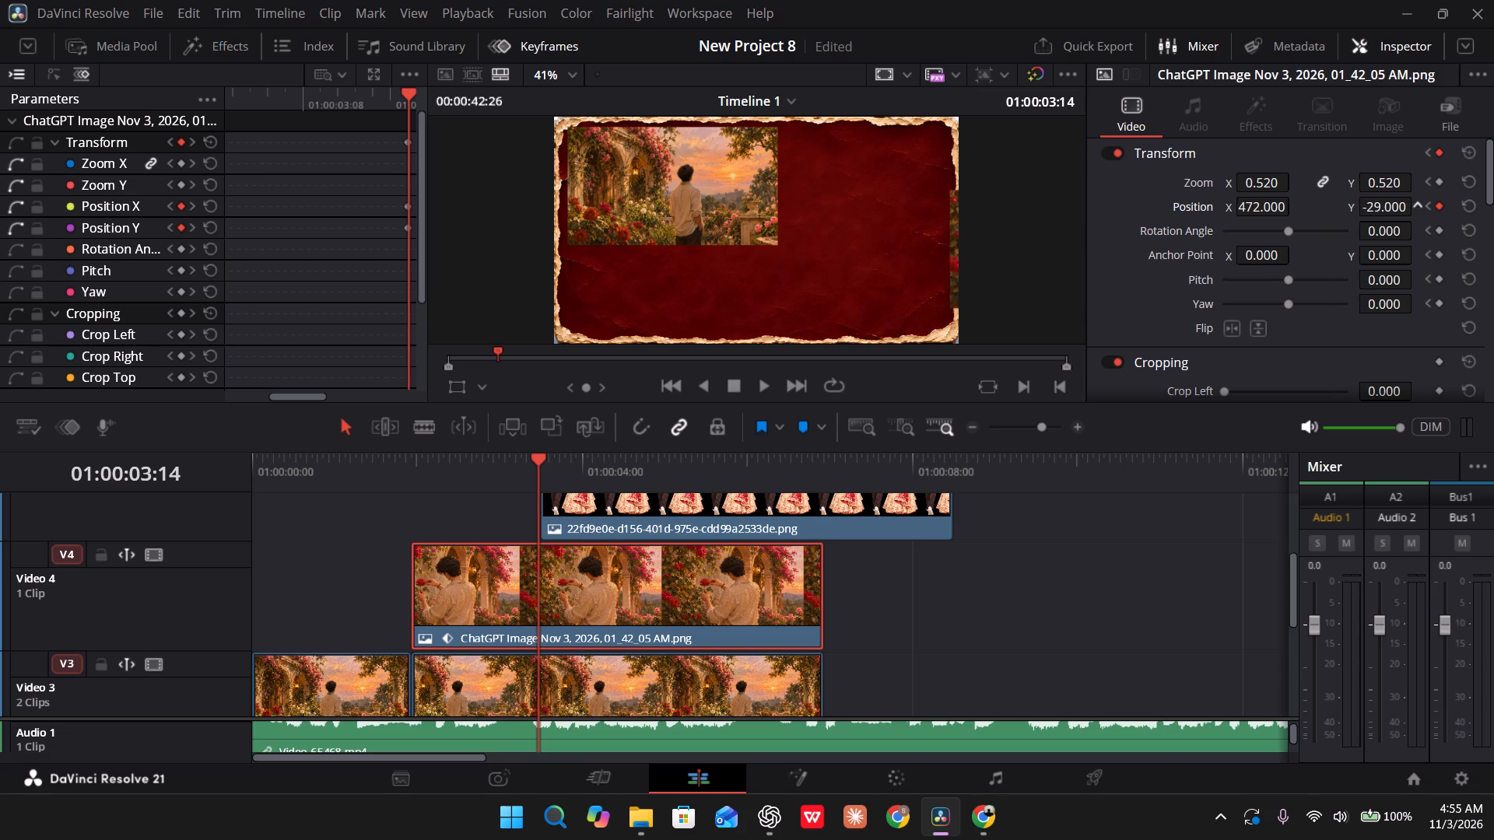
left_click_drag(1416, 247, 1385, 245)
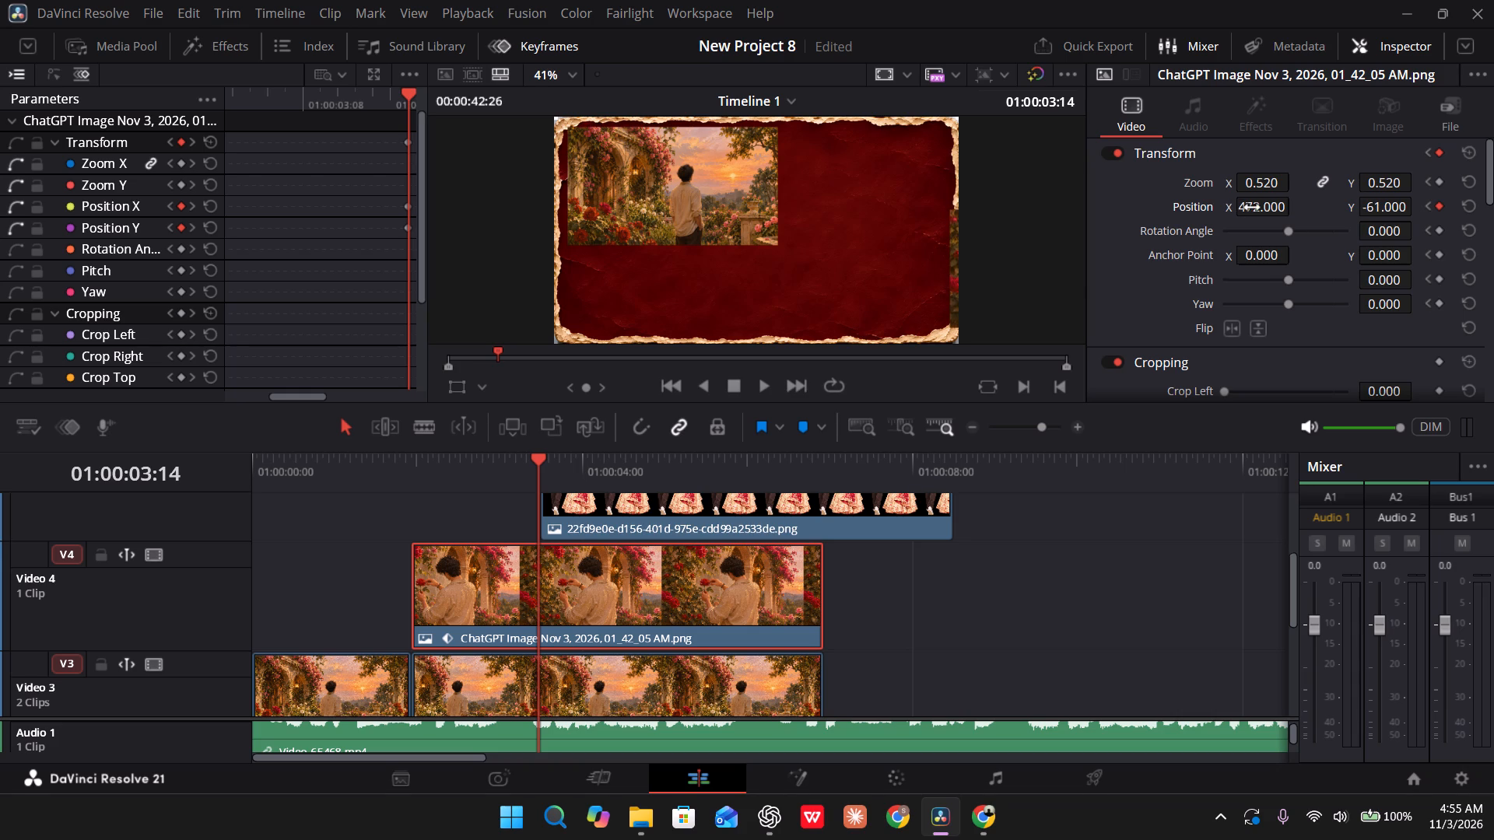
left_click_drag(1252, 208, 978, 229)
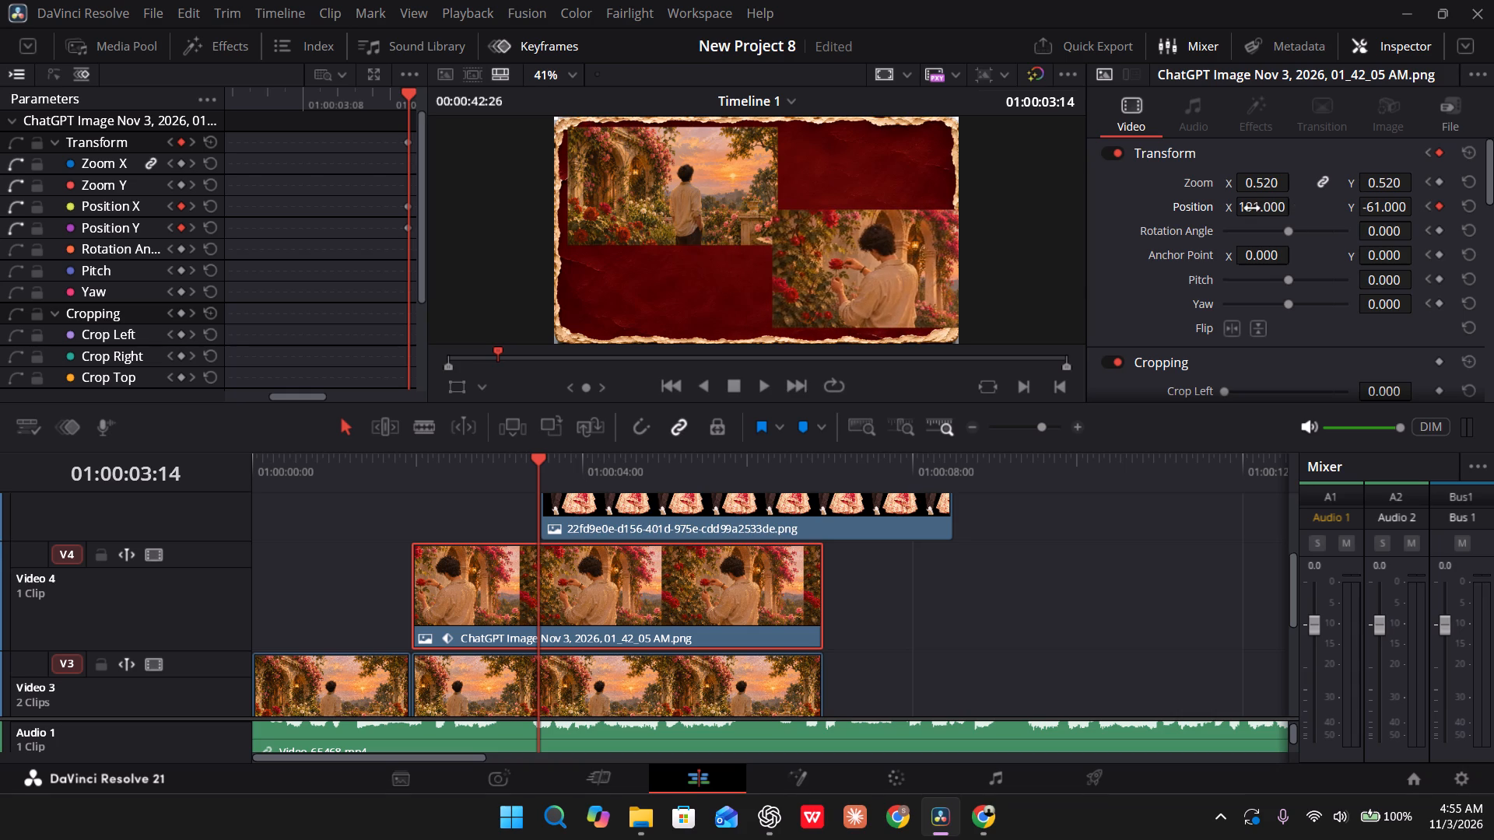
Keyframe the rose clip's linked zoom at 1.130 at 01:00:03:14.
left_click_drag(1264, 184, 1246, 187)
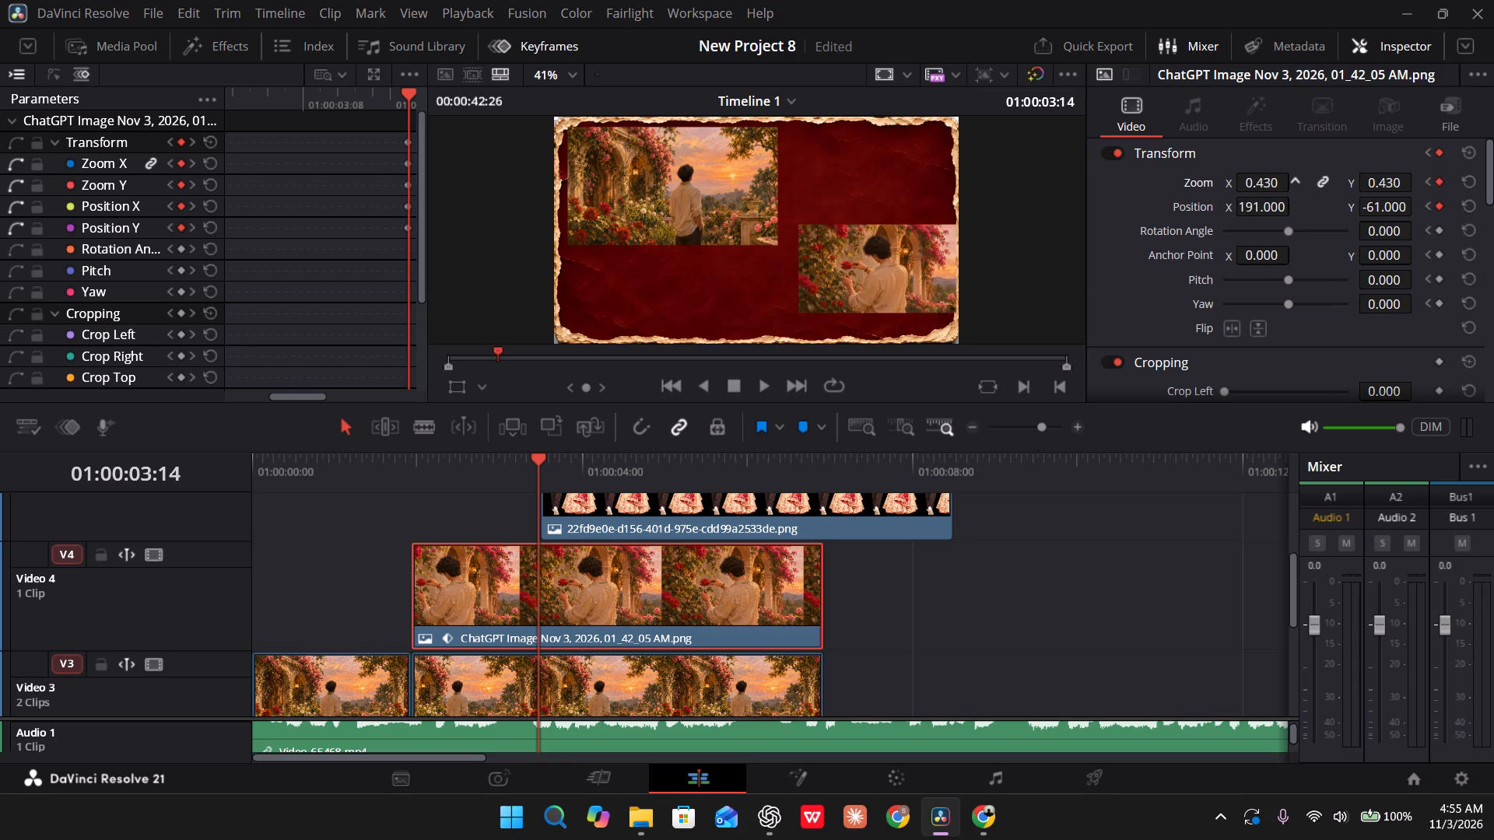
left_click_drag(1246, 187, 1405, 212)
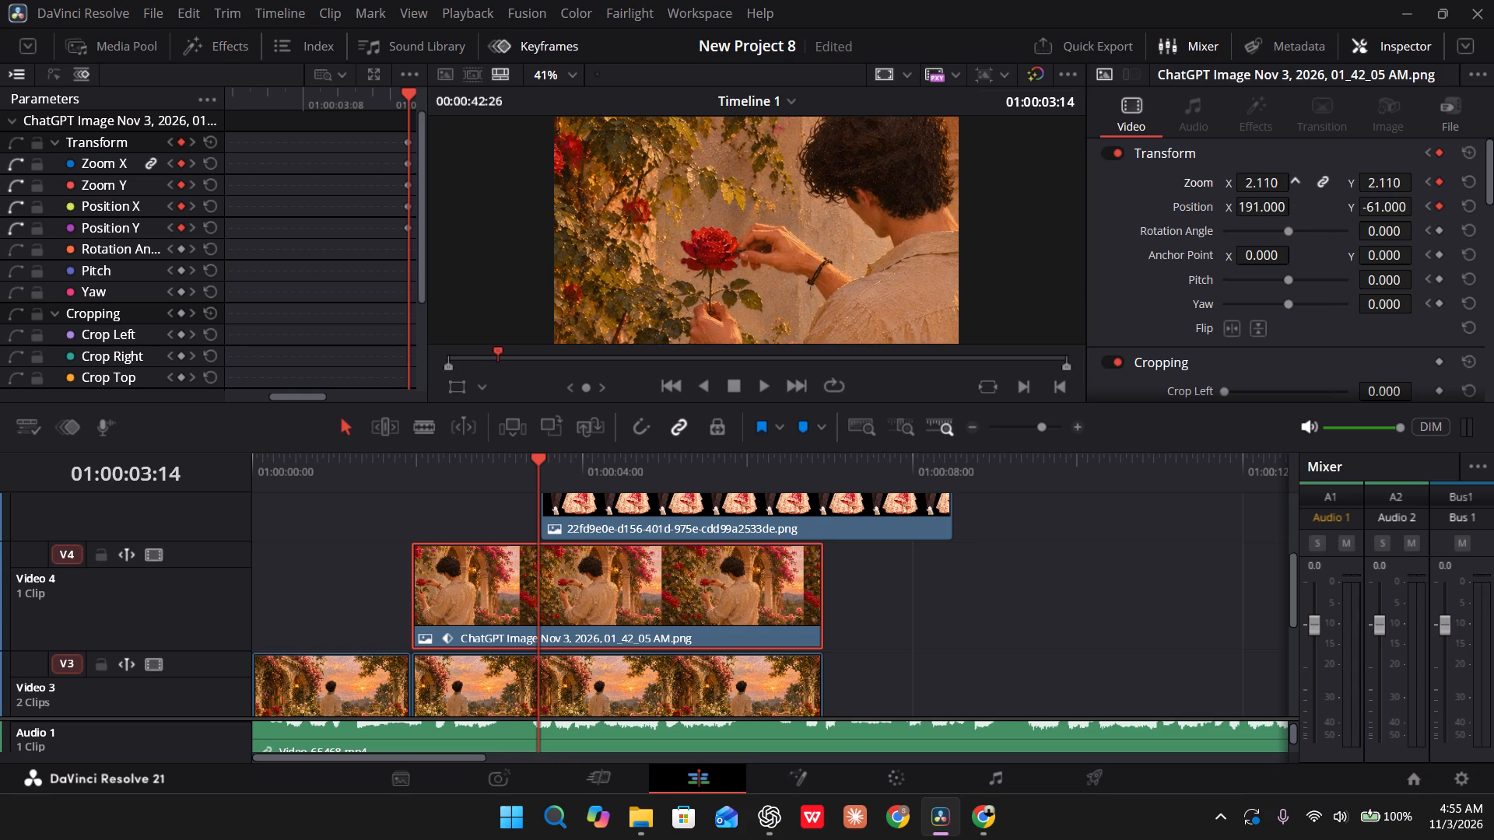
left_click_drag(1405, 212, 1380, 210)
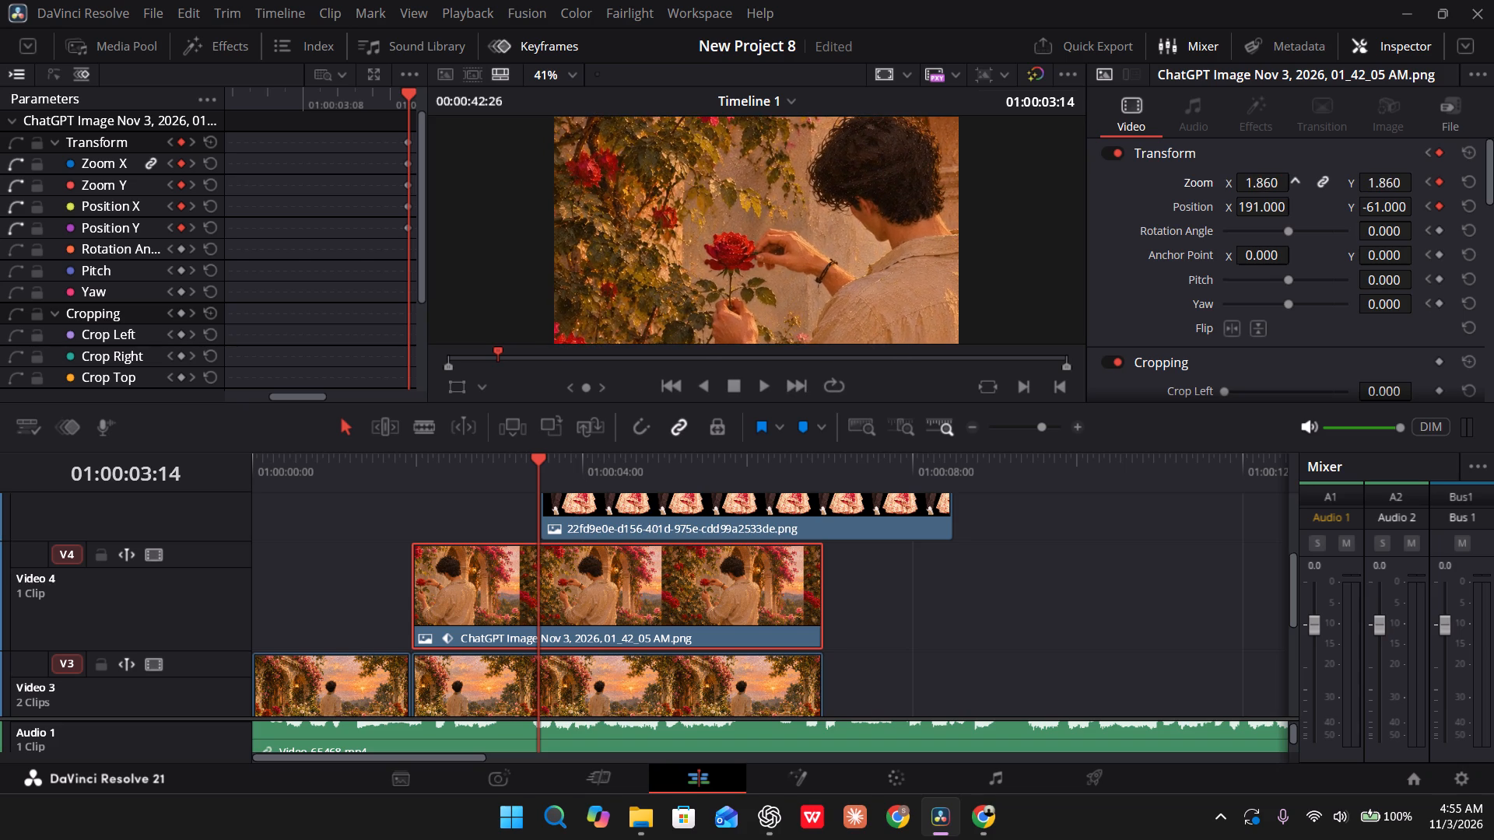
left_click_drag(1380, 210, 1346, 208)
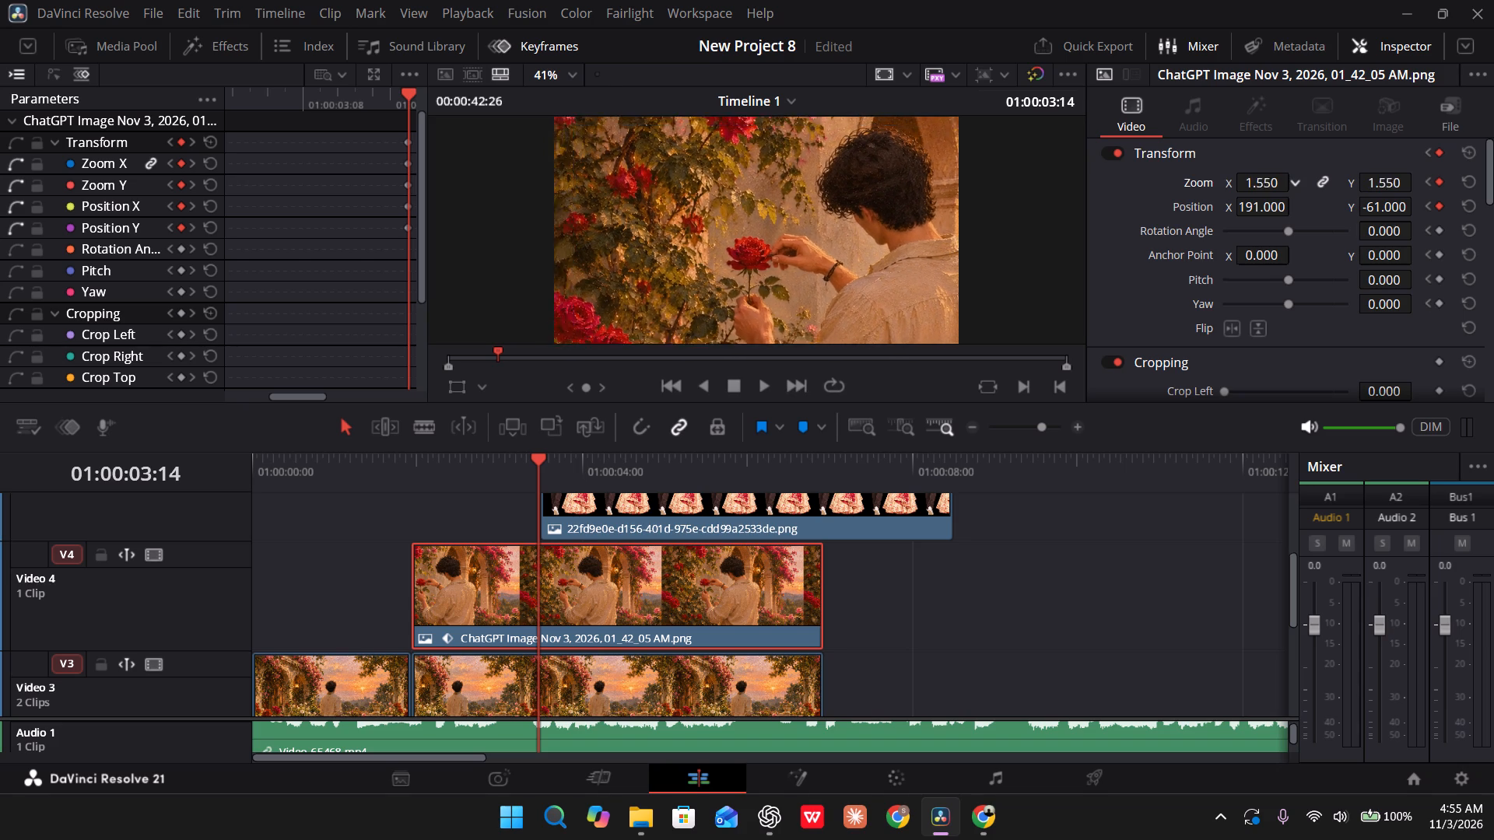
left_click_drag(1346, 208, 1306, 206)
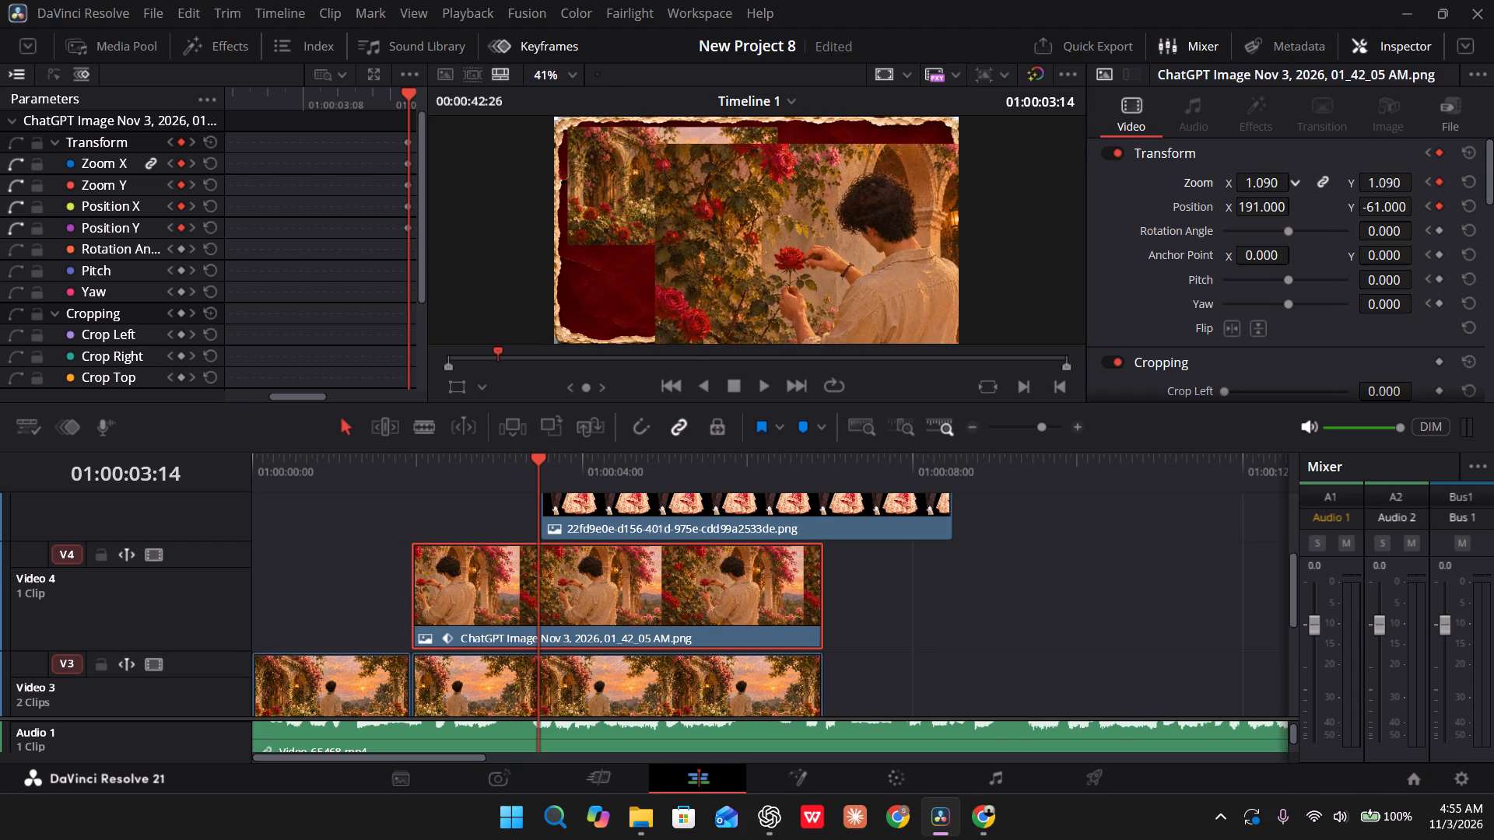
left_click_drag(1306, 206, 1310, 204)
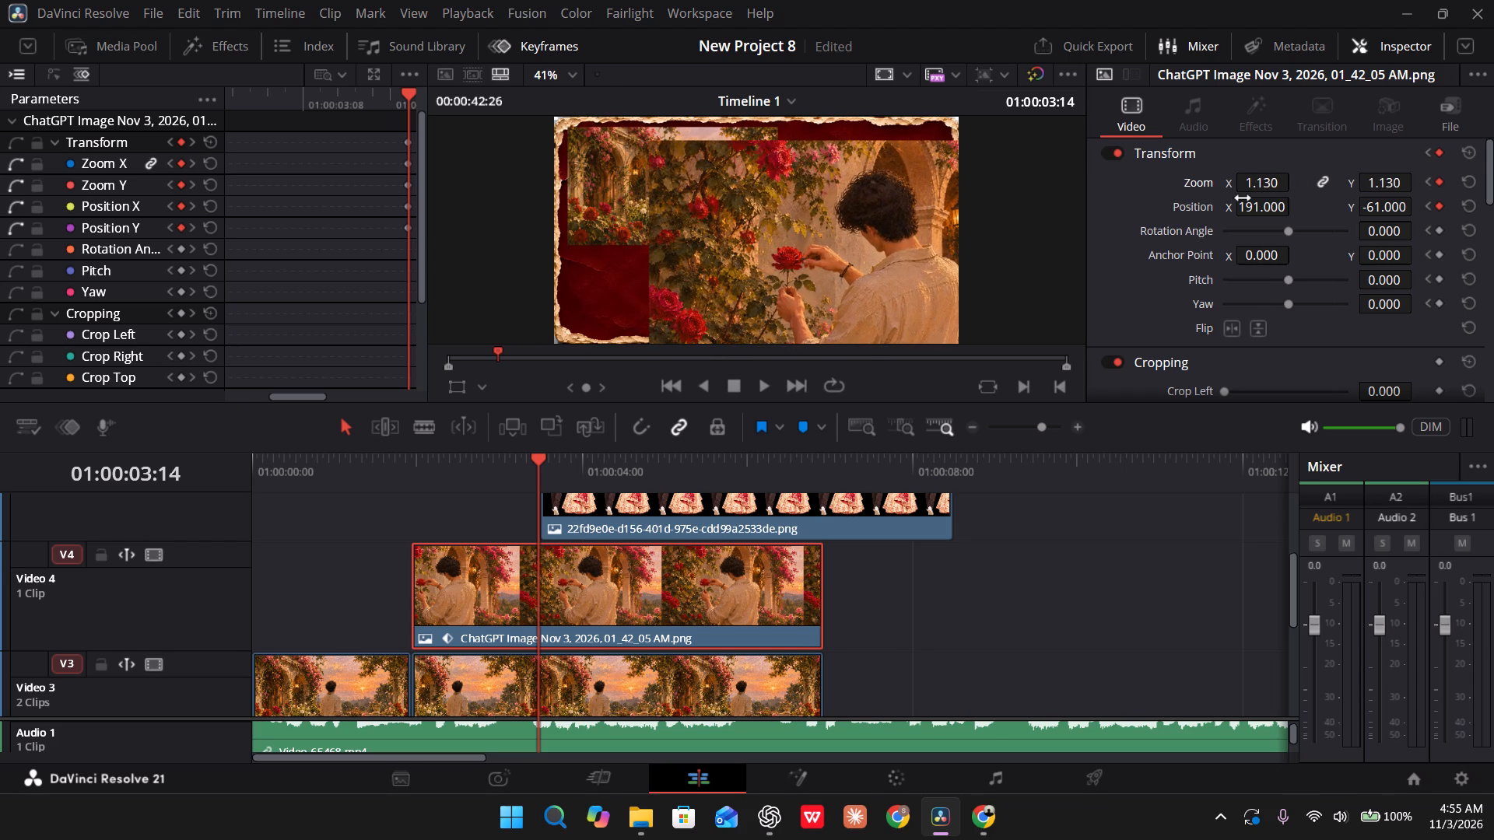
Move the rose clip out of frame at 01:00:03:14 with Position X 670.000 and Position Y -370.000.
left_click_drag(1254, 209, 947, 462)
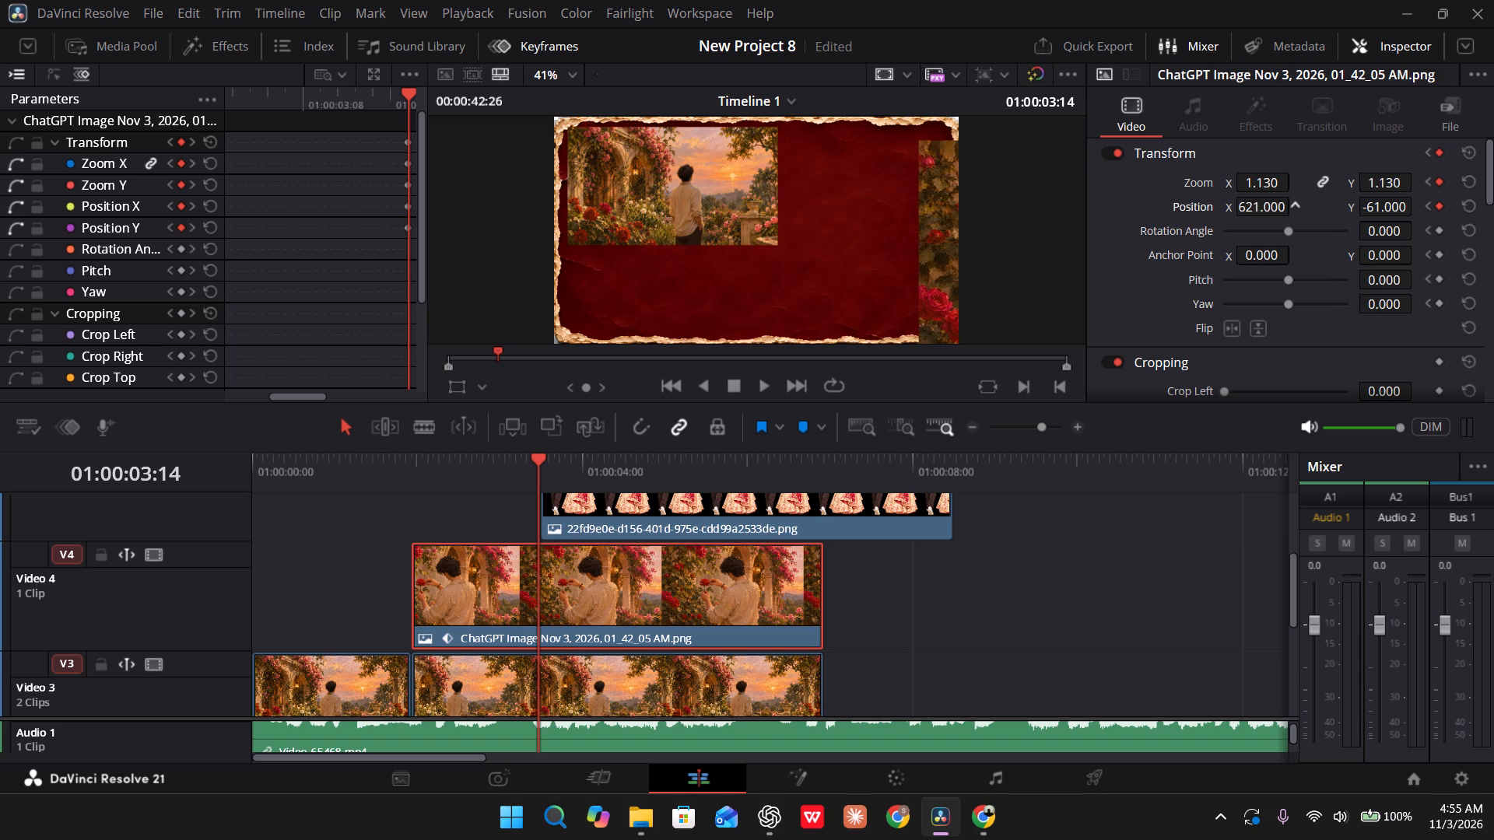
left_click_drag(947, 462, 983, 467)
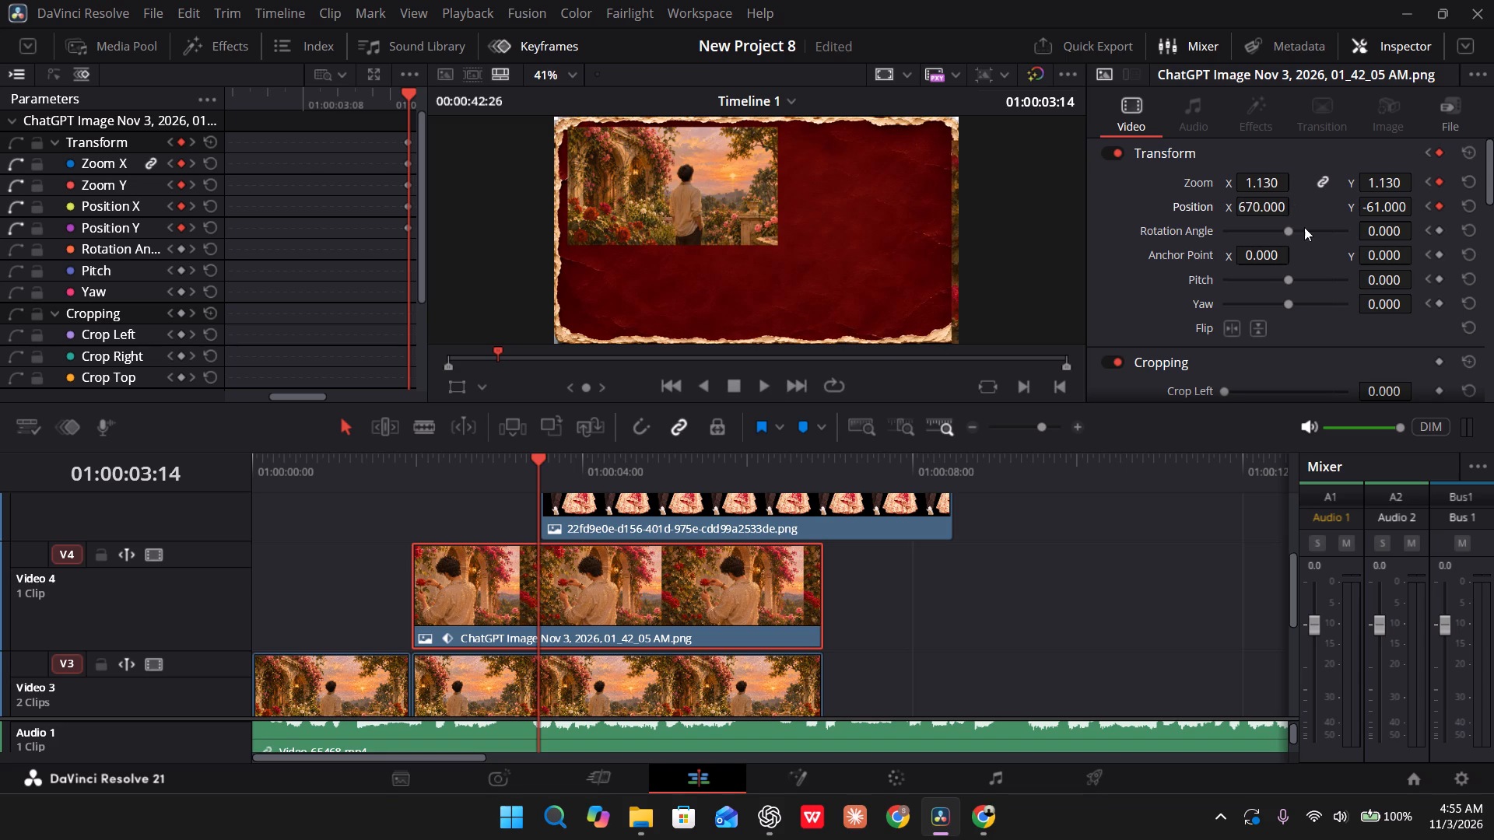
left_click_drag(1383, 211, 1415, 214)
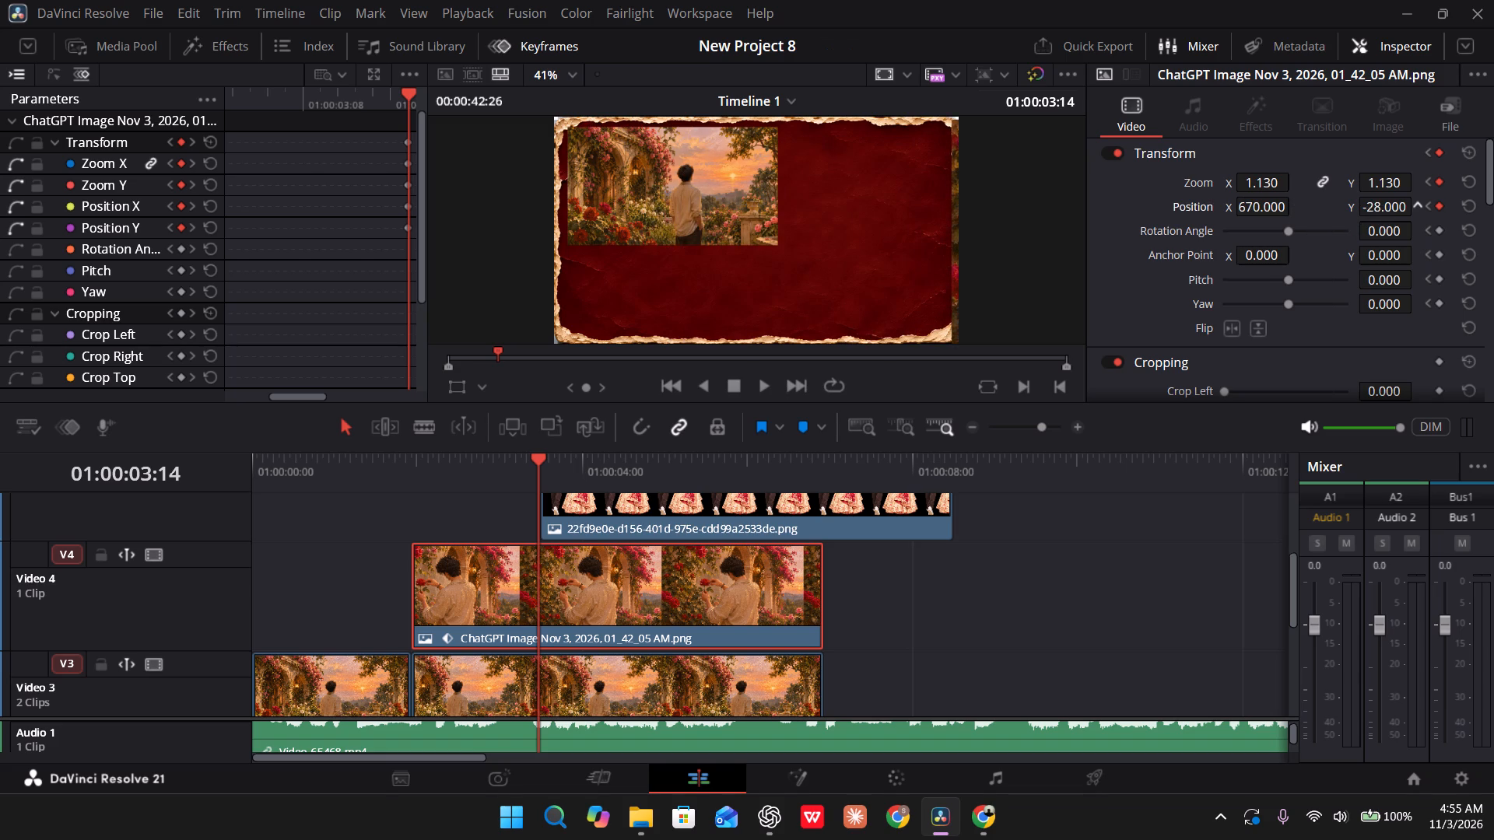
left_click_drag(1415, 214, 1090, 214)
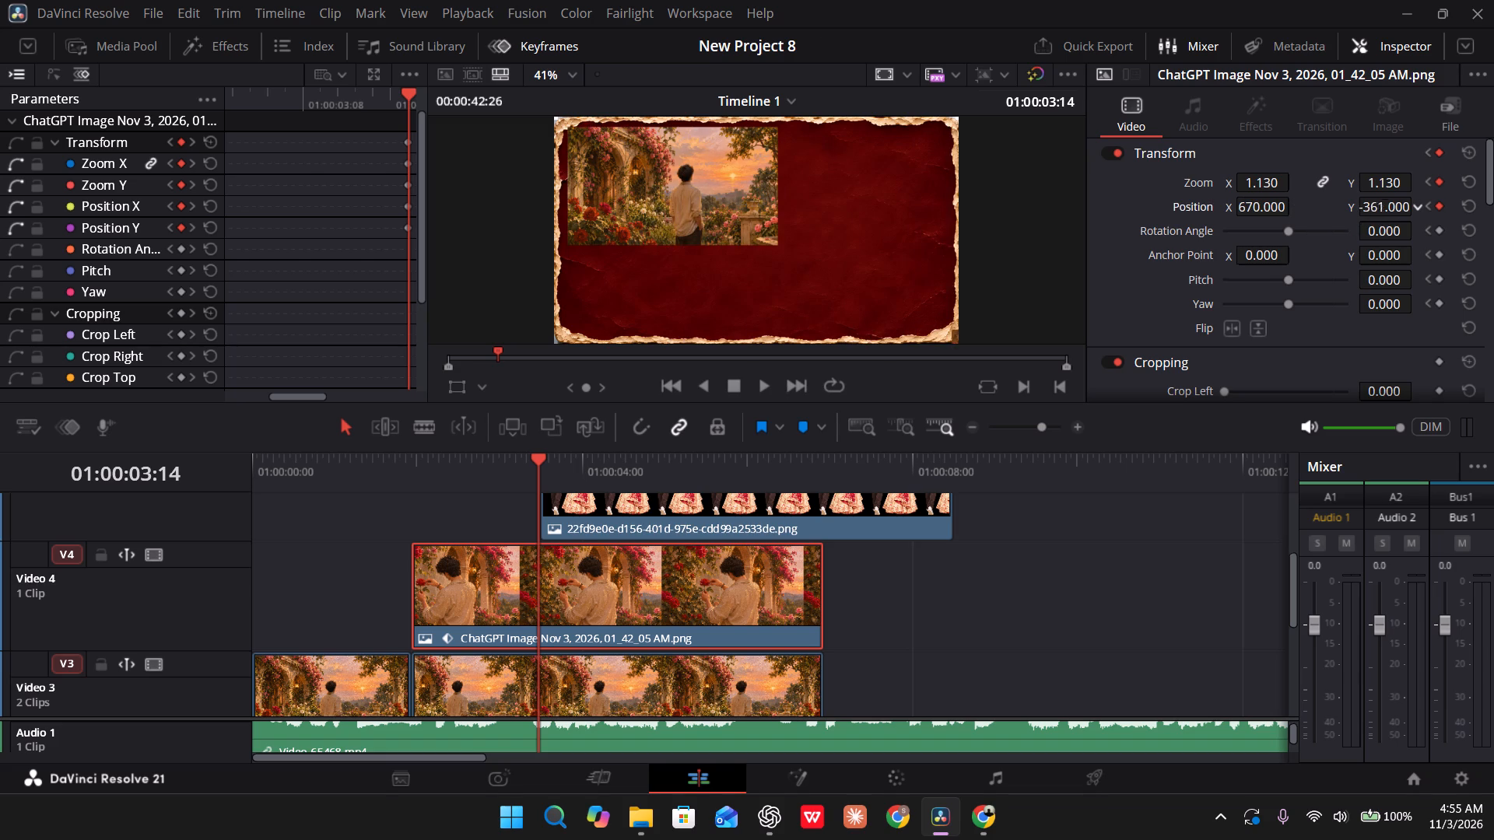
left_click_drag(1090, 214, 1082, 215)
Play the timeline from about 01:00:02:00 and again from 01:00:00:22 to review the rose clip sliding in and out.
left_click_drag(535, 477, 418, 478)
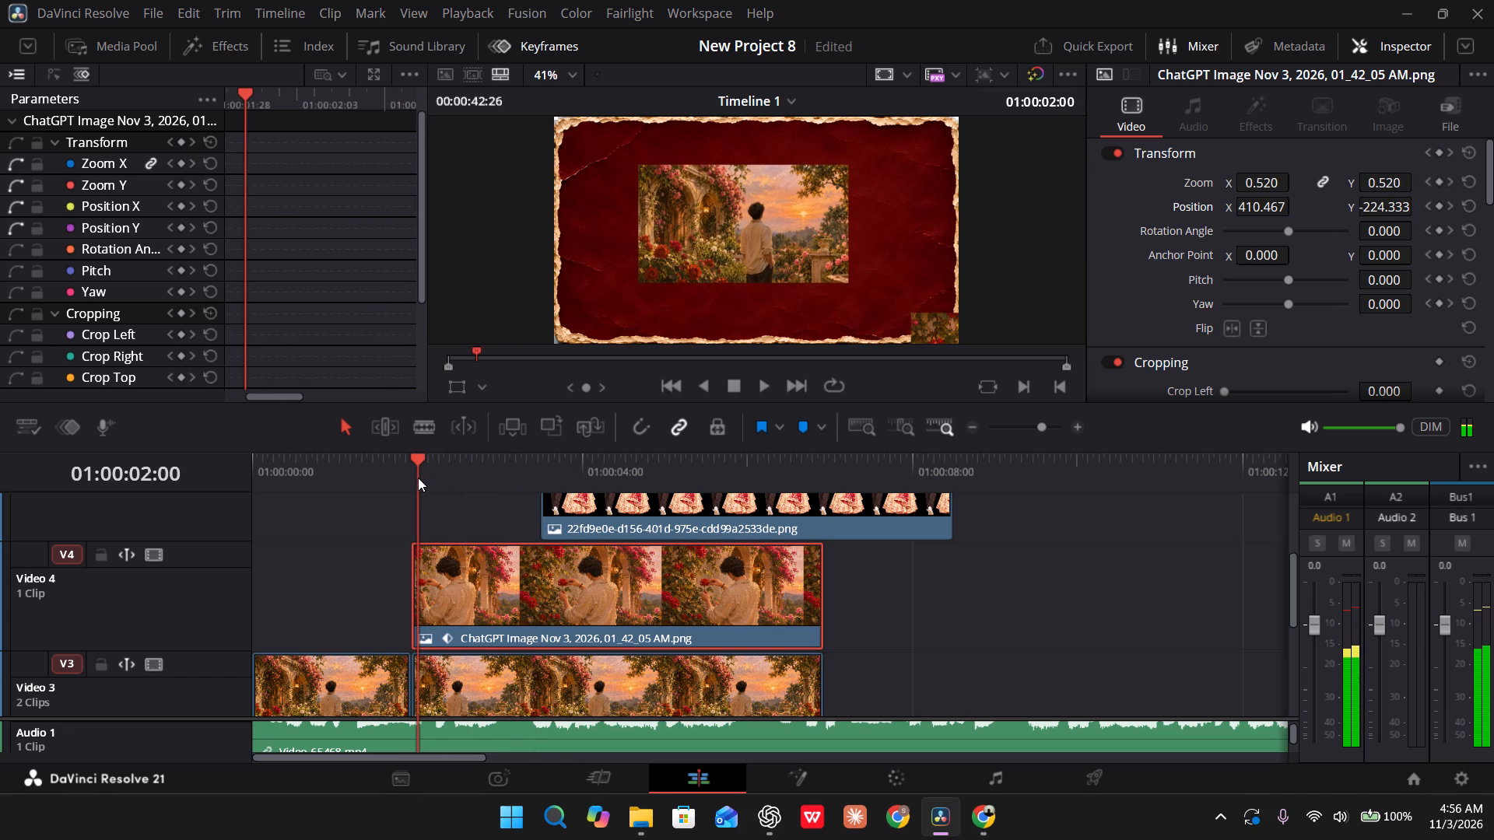
key("space")
key("space")
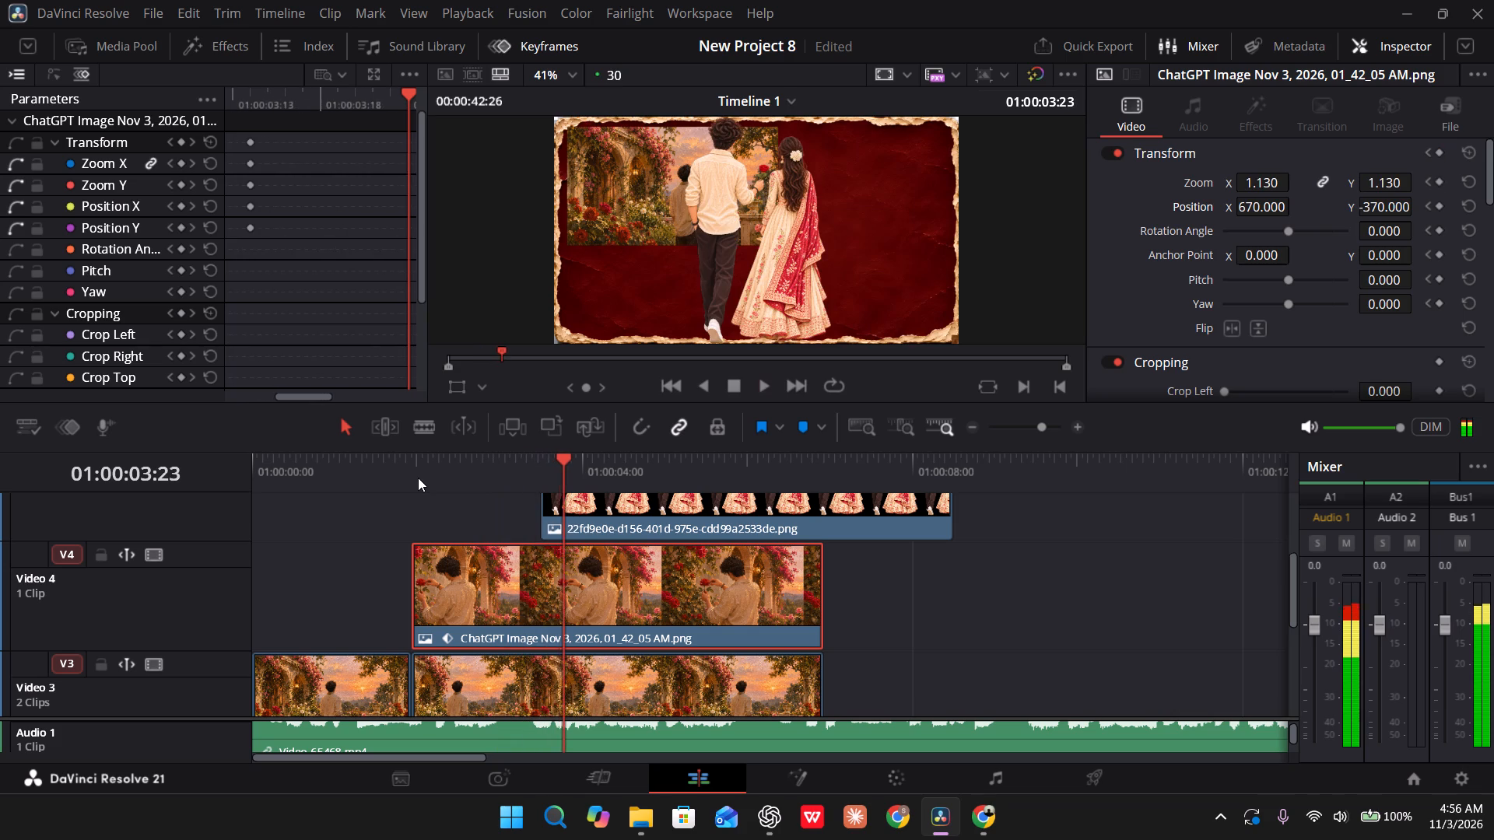
left_click_drag(544, 471, 311, 474)
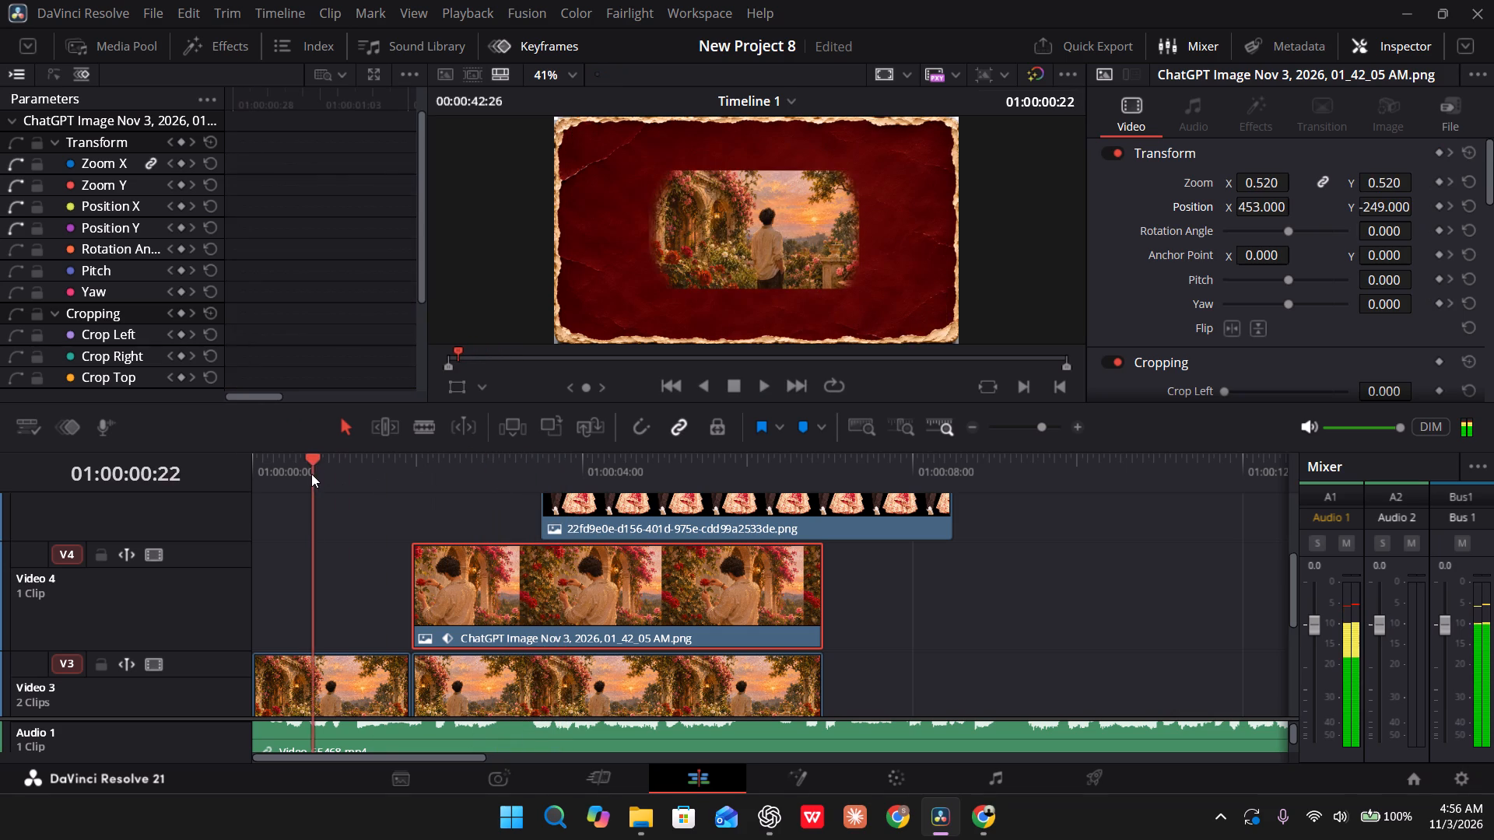
left_click_drag(311, 474, 312, 474)
key("space")
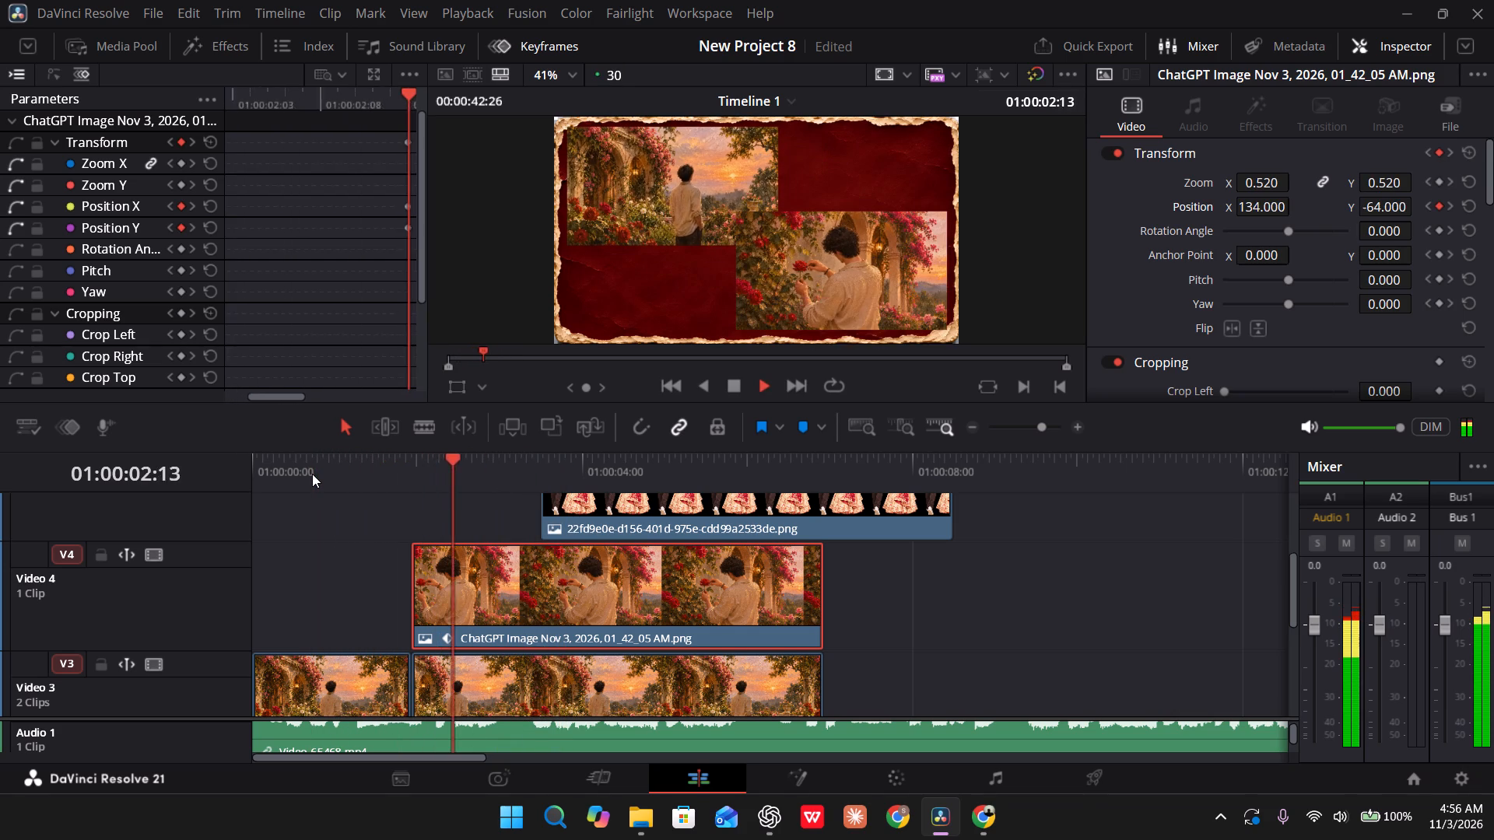
key("space")
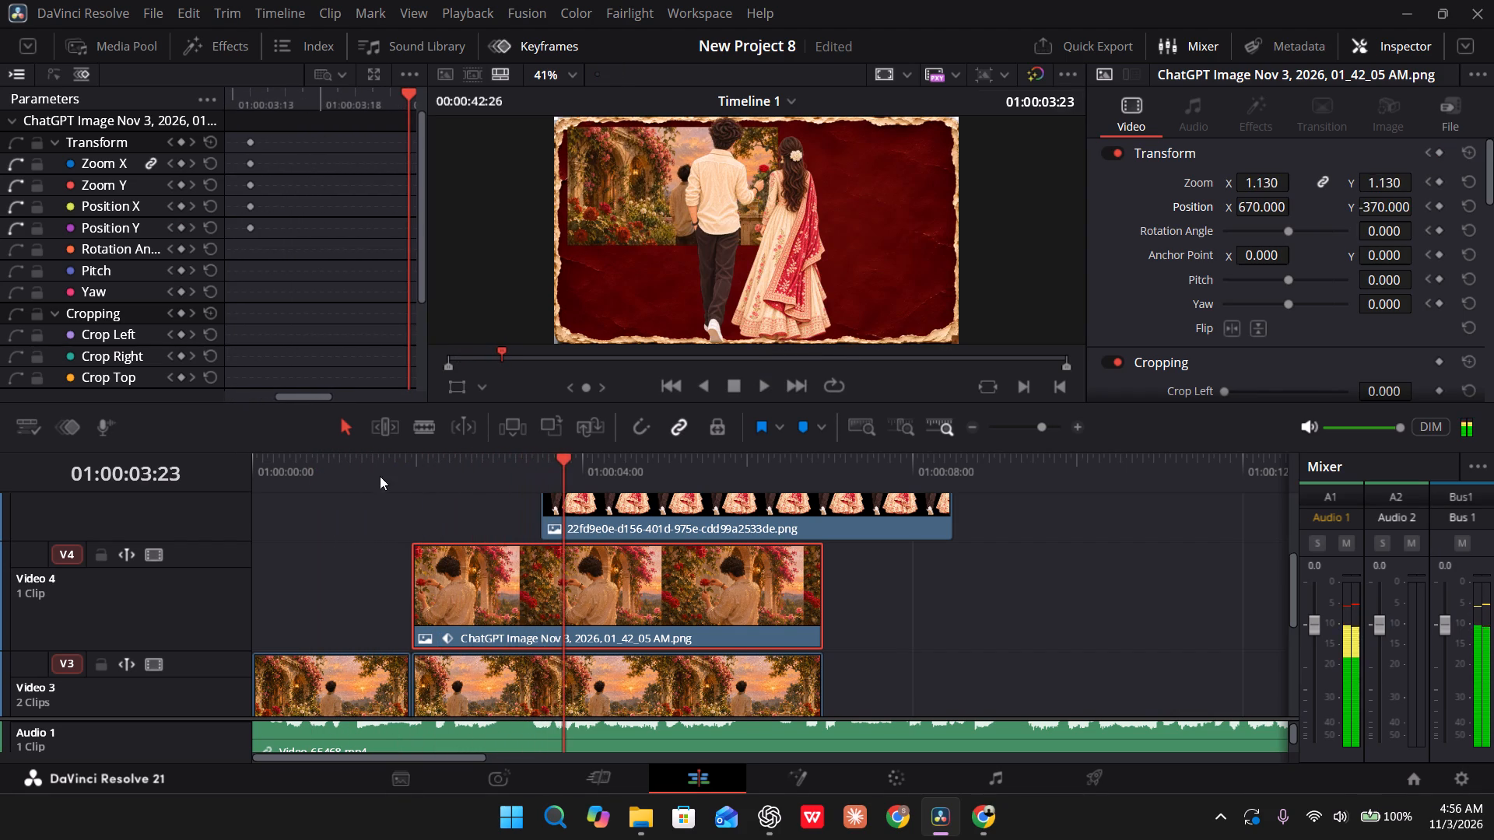
Play the timeline from about 01:00:01:00 to review the Video 4 rose clip sliding in and out.
left_click_drag(562, 468, 463, 467)
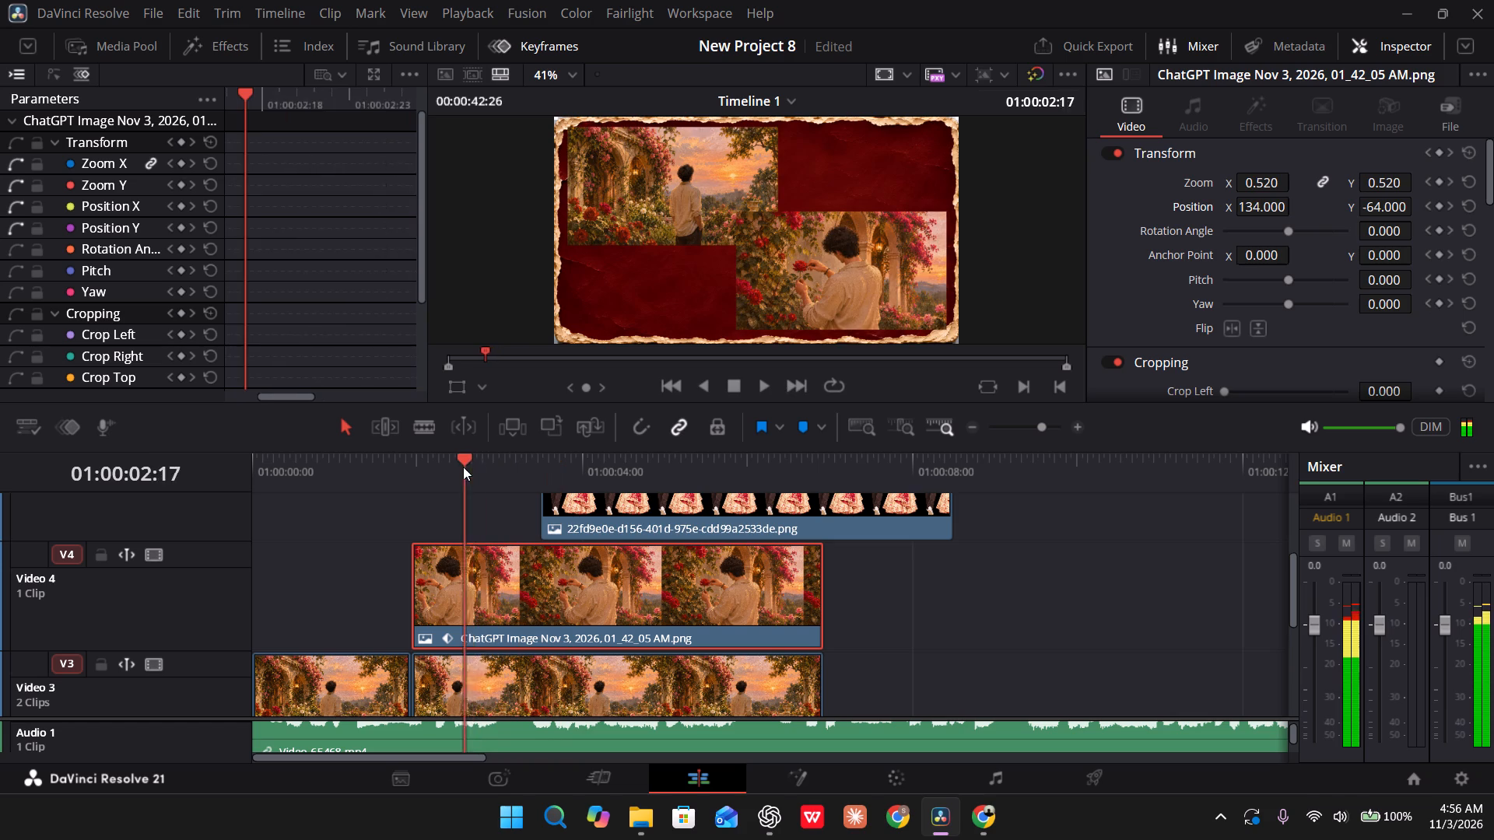
left_click_drag(463, 467, 341, 481)
key("space")
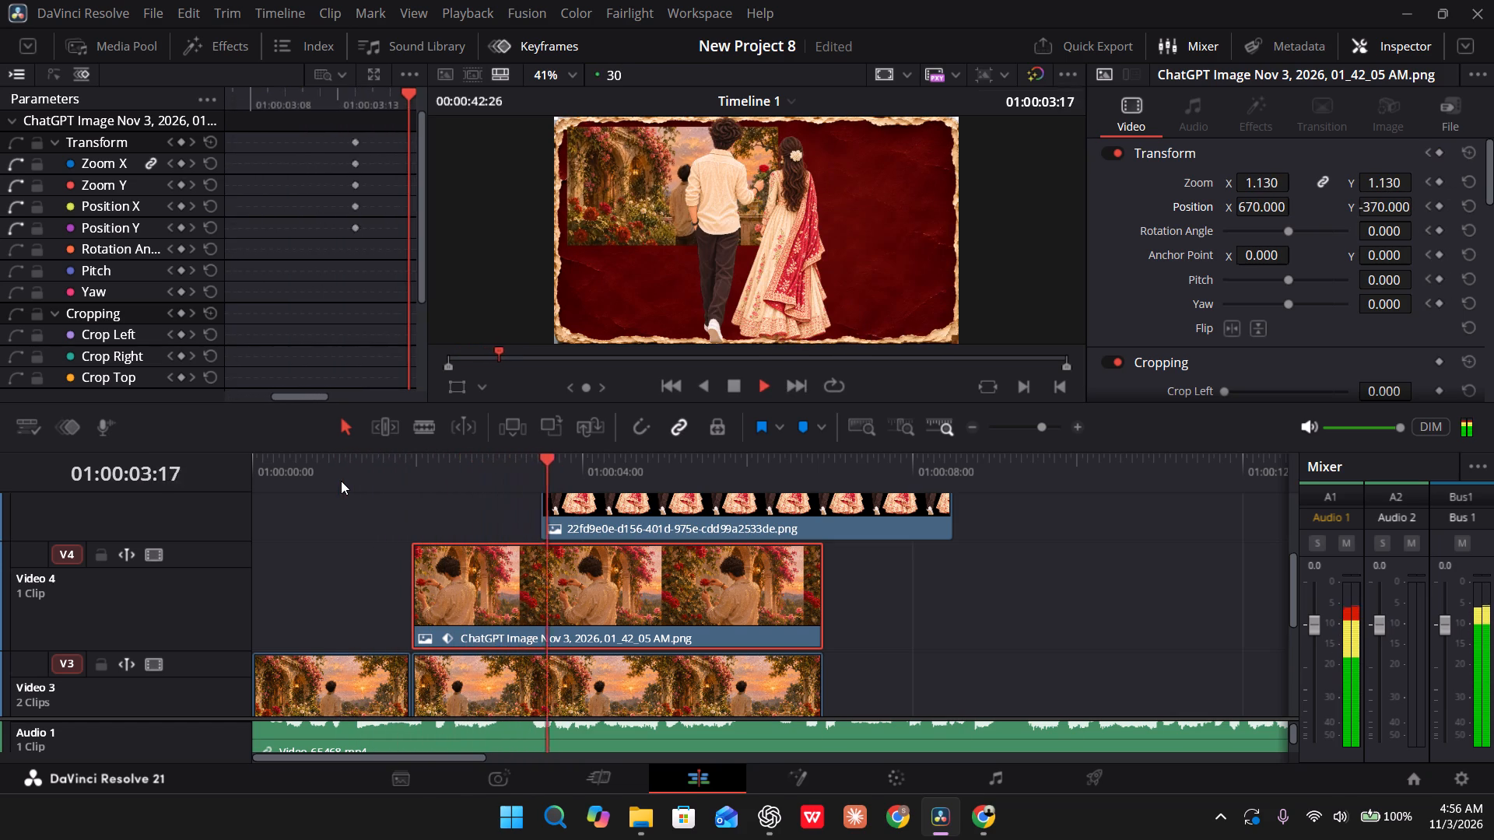
key("space")
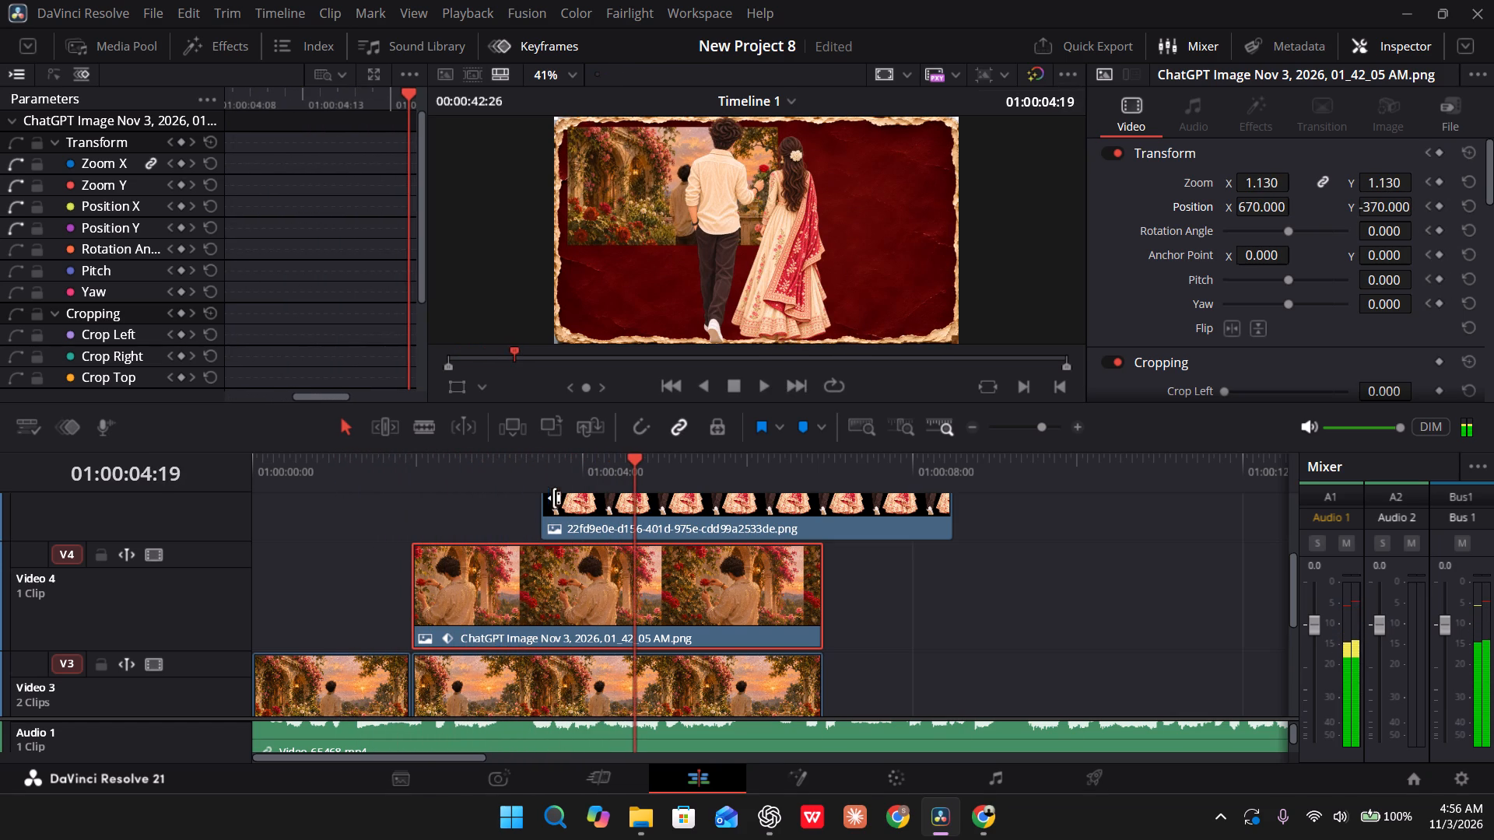
Delete the Video 4 rose clip's Transform keyframes at 01:00:02:28.
left_click_drag(573, 464, 538, 467)
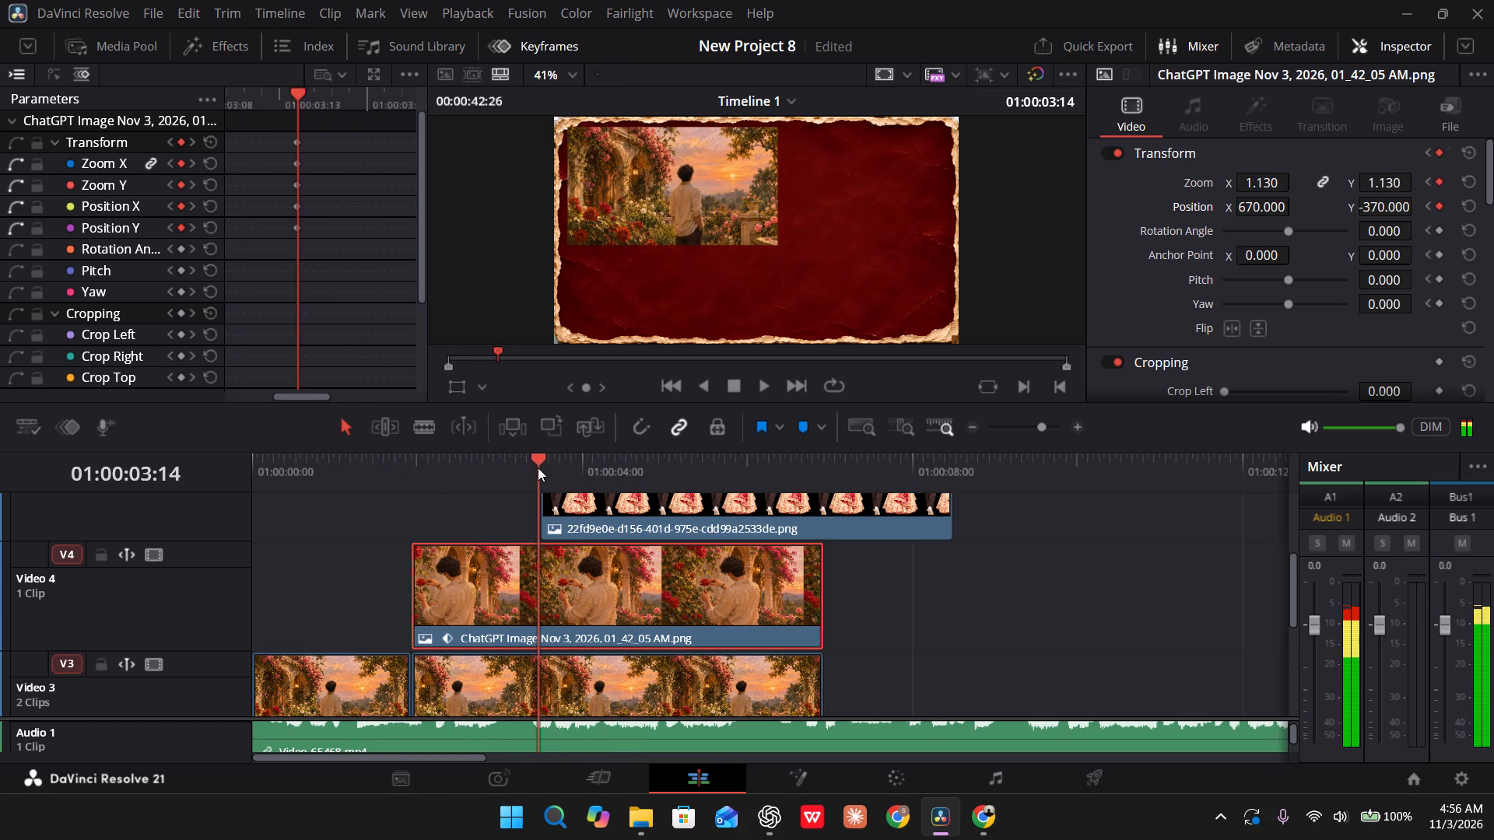
left_click_drag(538, 467, 519, 469)
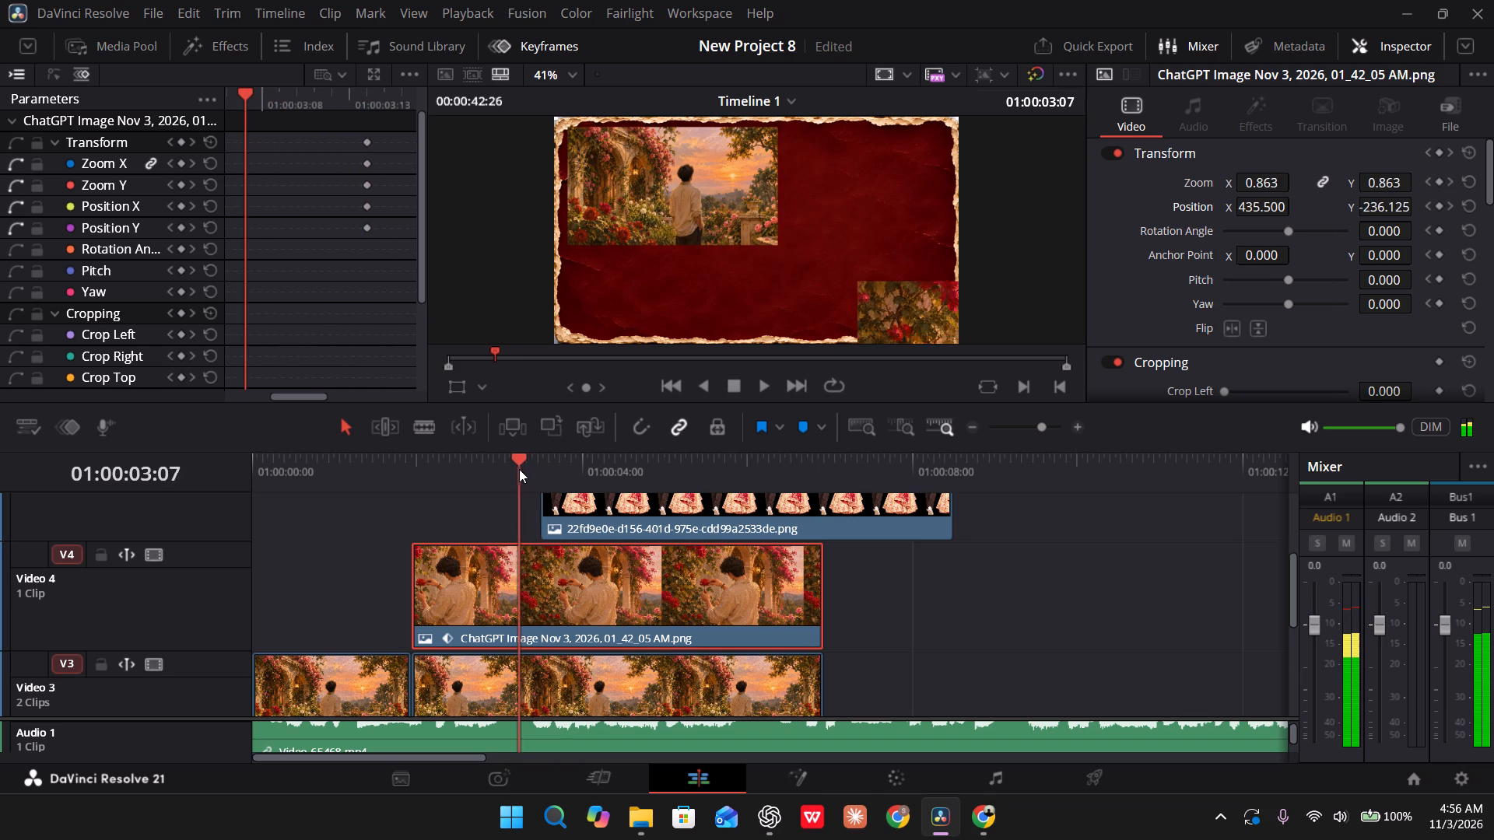
left_click_drag(519, 469, 493, 469)
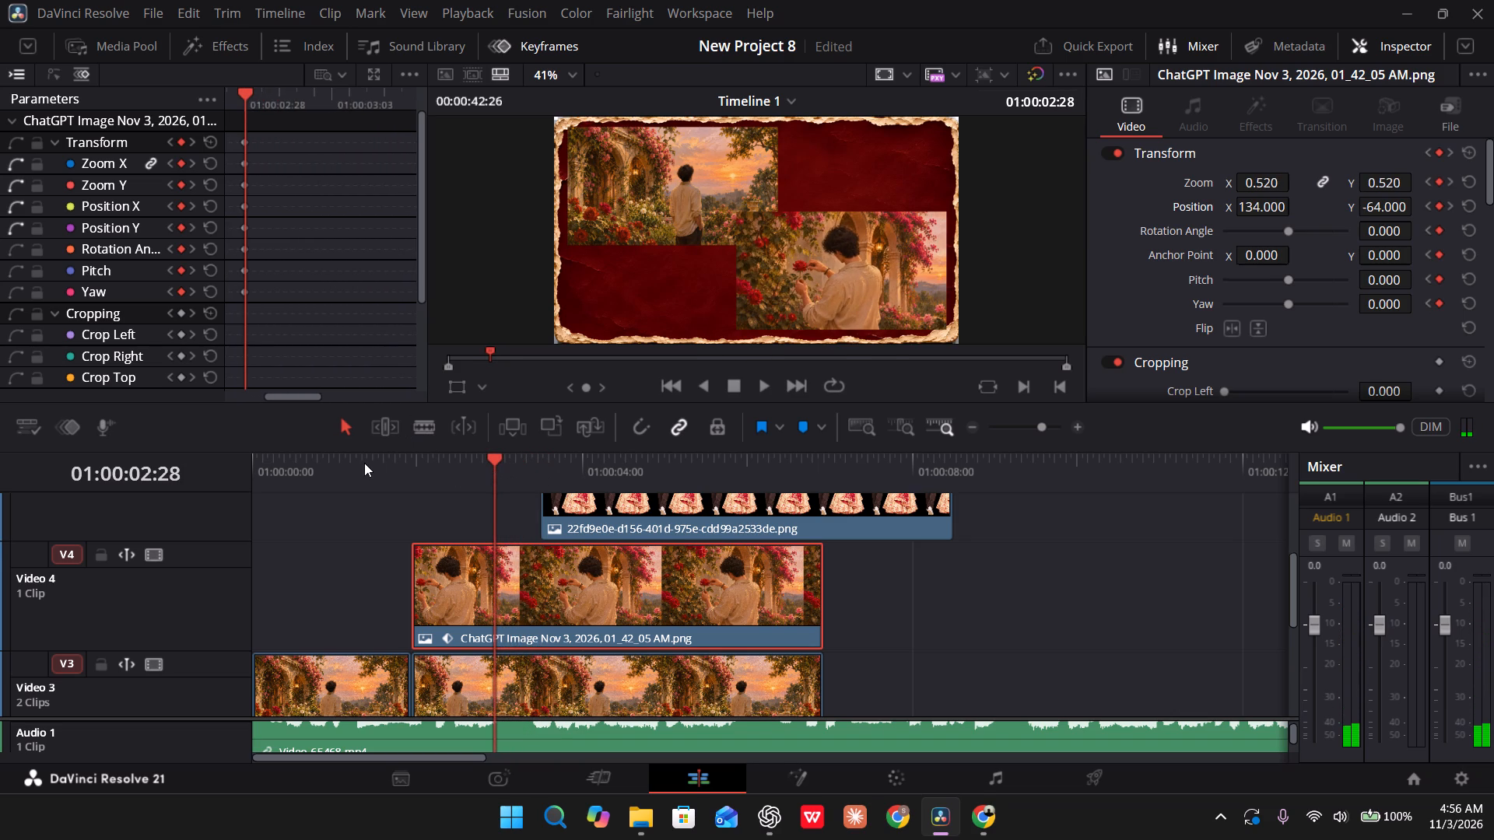
left_click(244, 142)
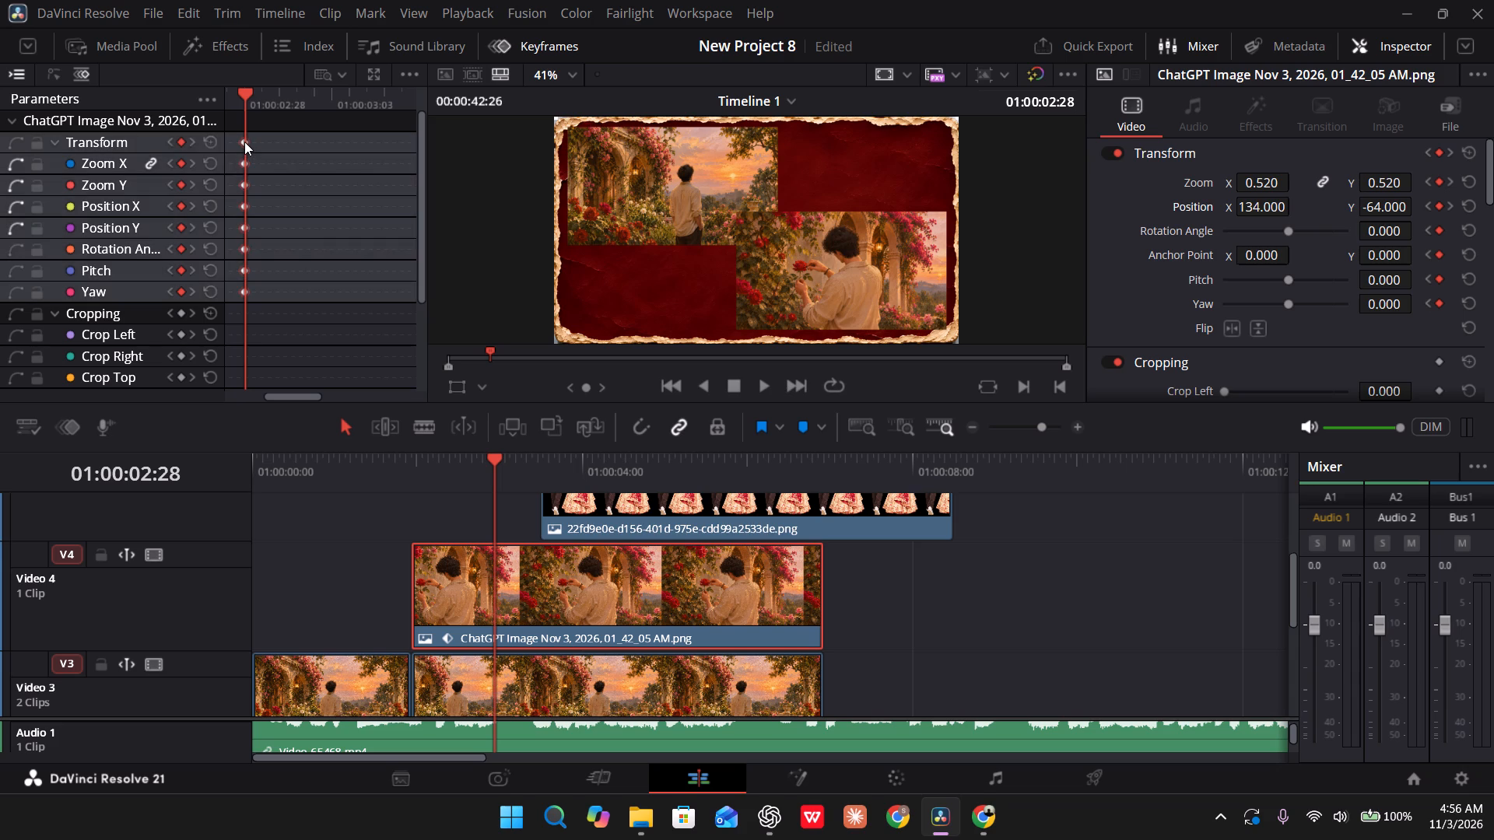
key("BackSpace")
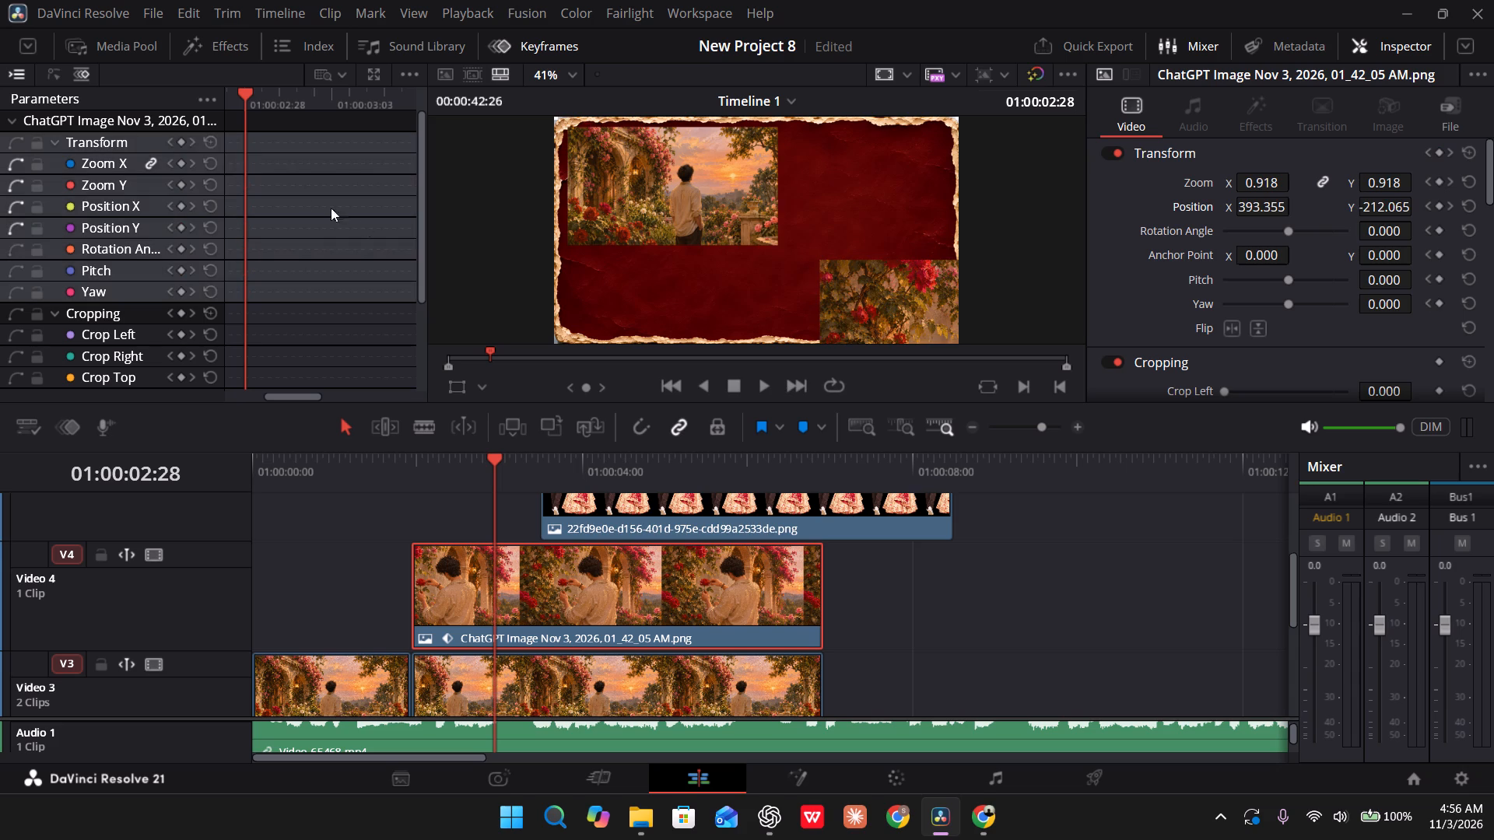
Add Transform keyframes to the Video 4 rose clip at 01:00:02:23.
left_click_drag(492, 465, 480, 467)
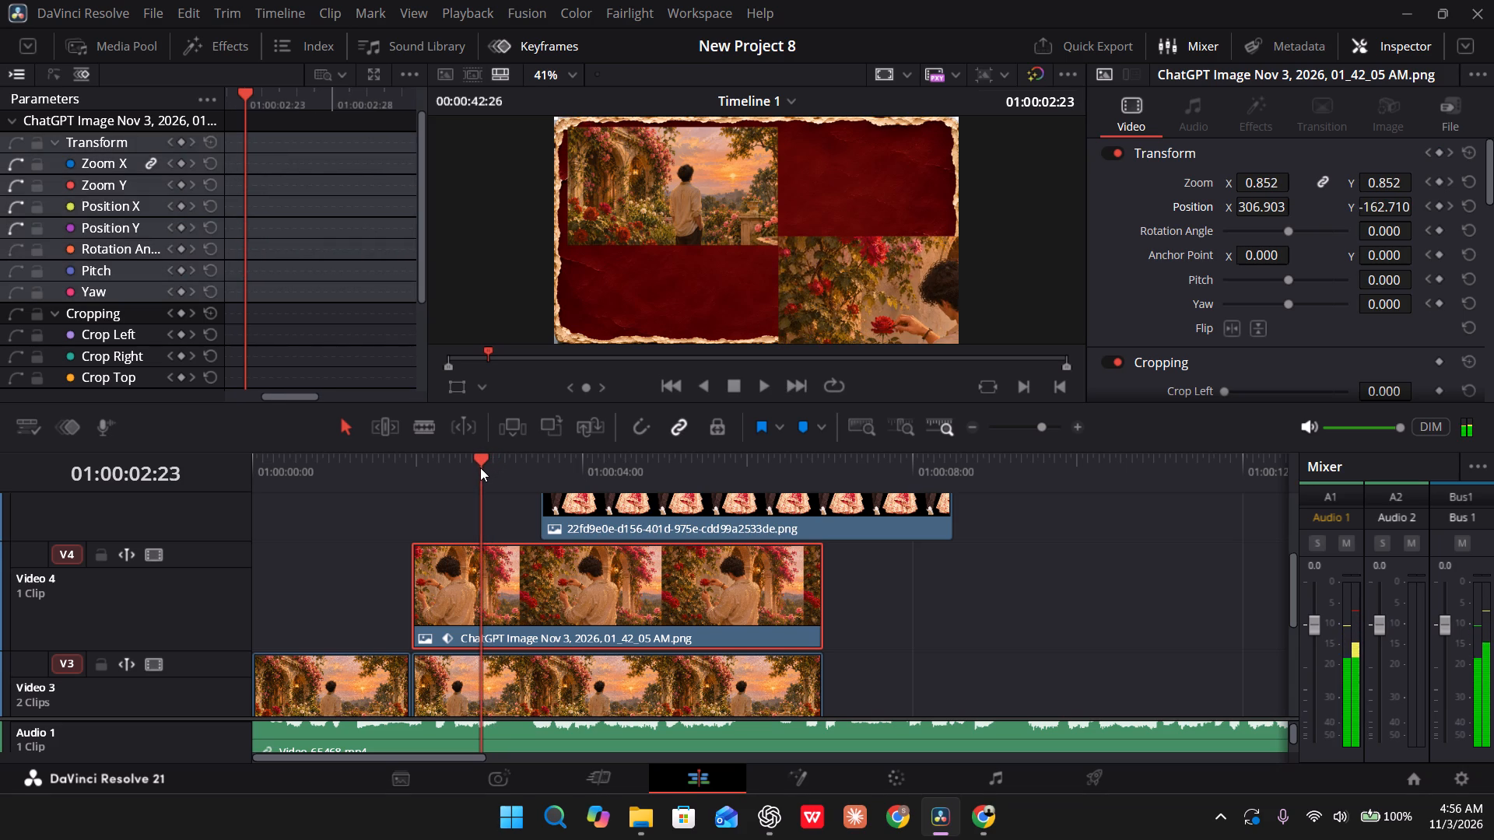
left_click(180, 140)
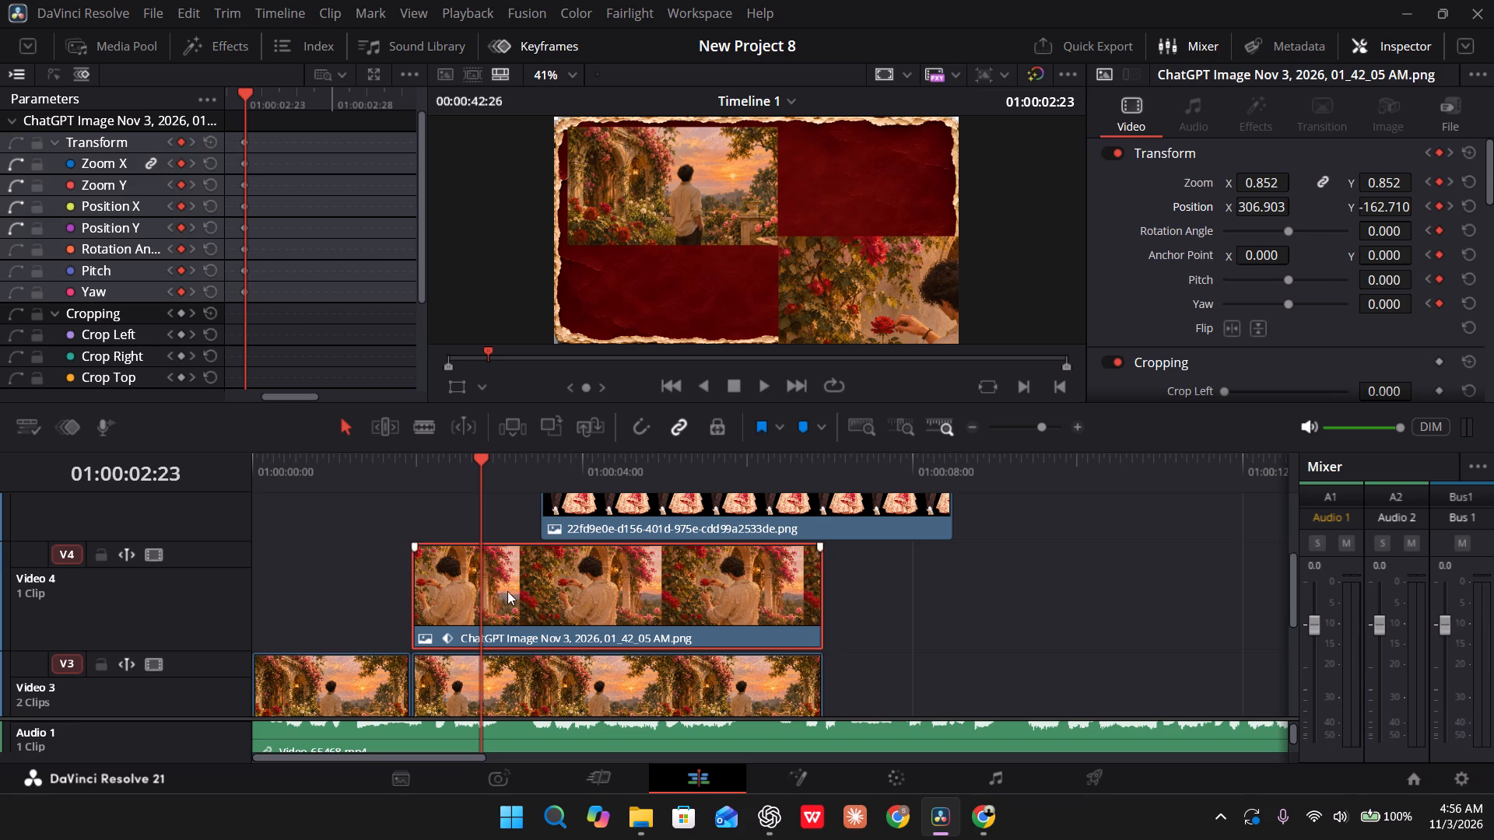
Play and scrub the timeline between about 01:00:01:27 and 01:00:02:26 to examine the rose clip's motion.
left_click_drag(482, 463, 433, 471)
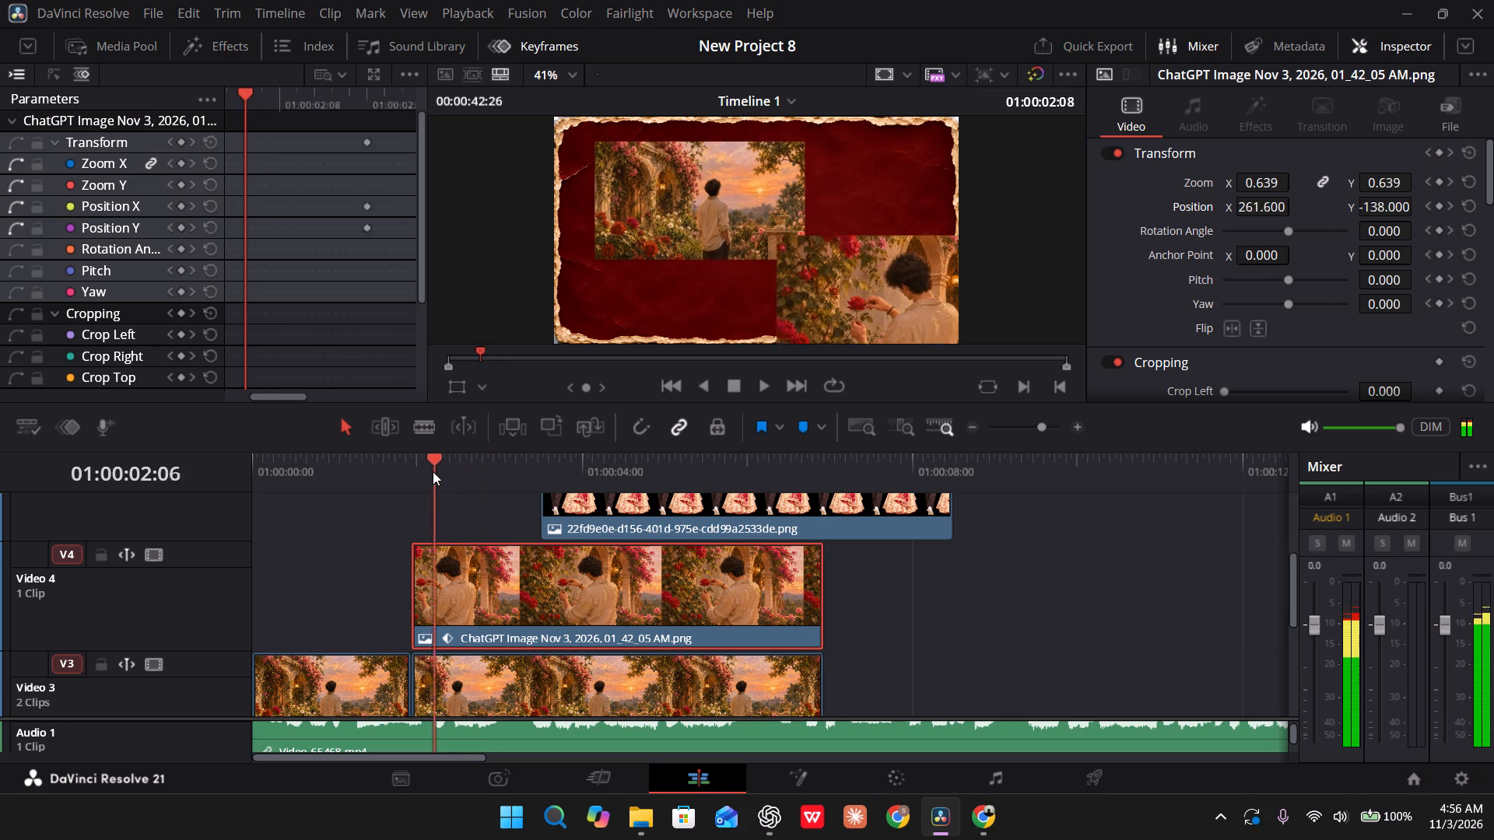
left_click_drag(433, 471, 416, 471)
key("space")
key("space")
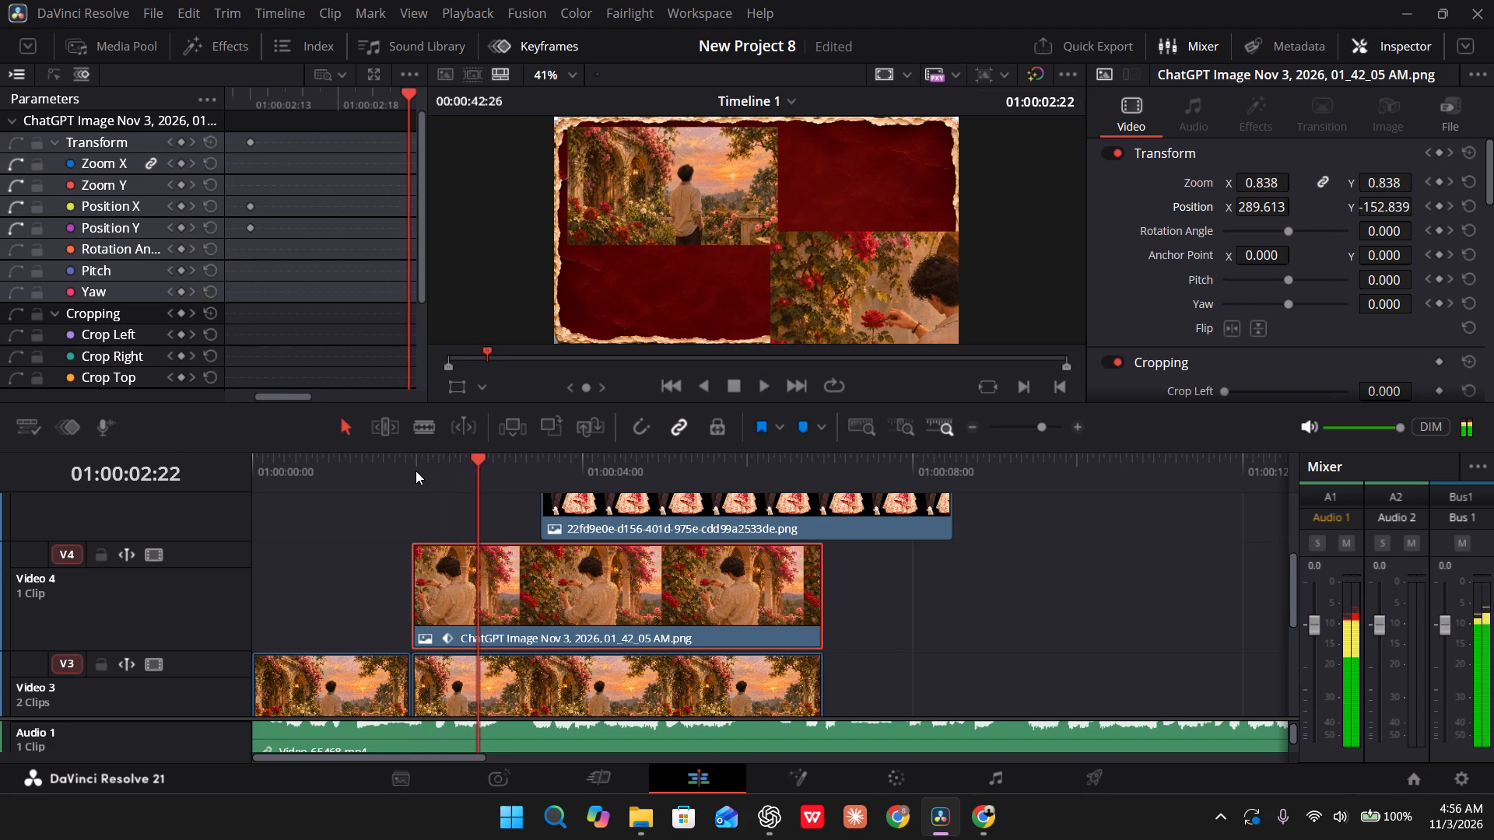
left_click_drag(479, 474, 411, 471)
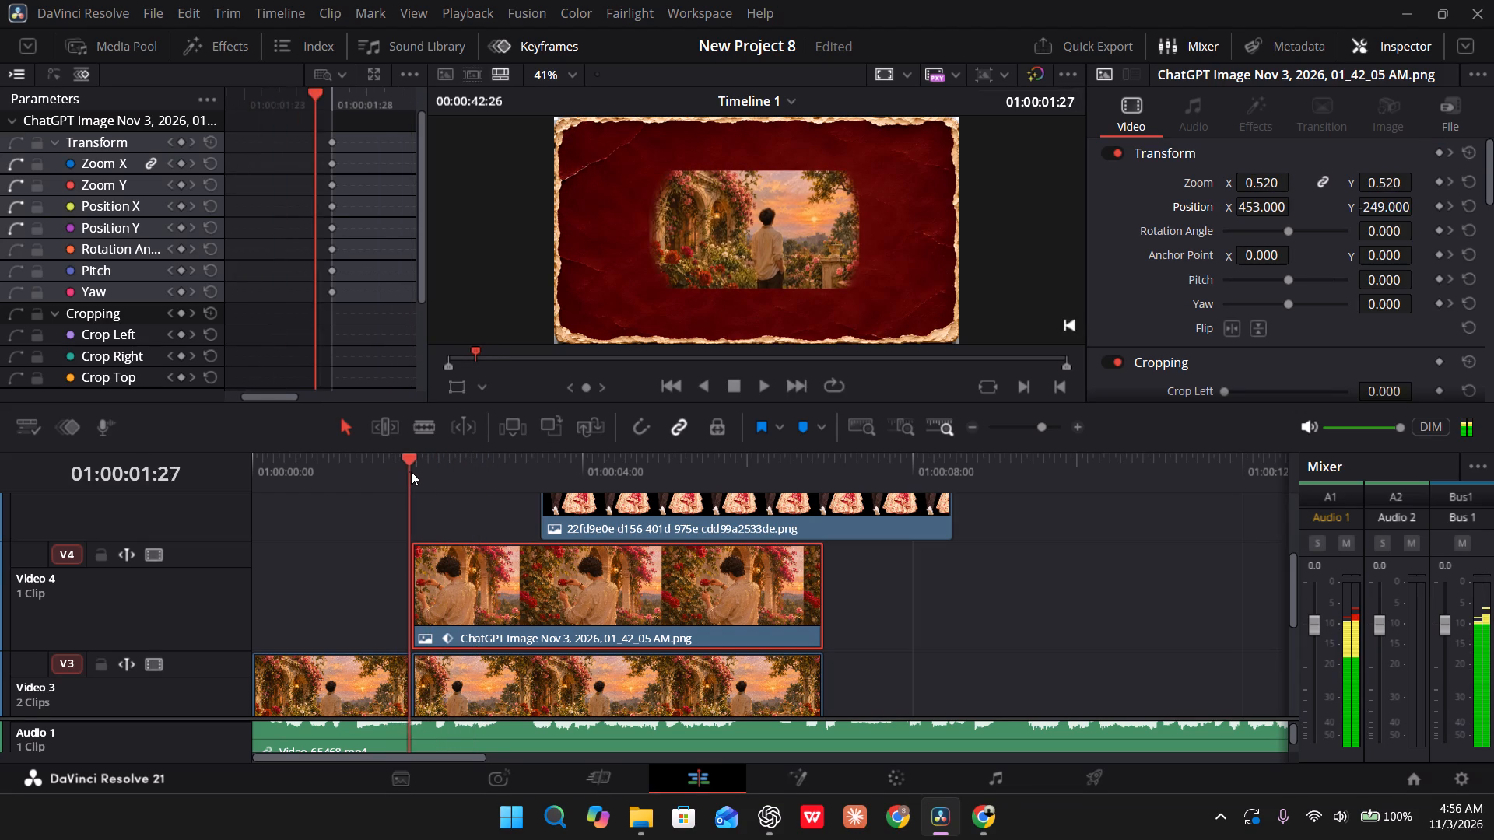
left_click_drag(411, 471, 454, 475)
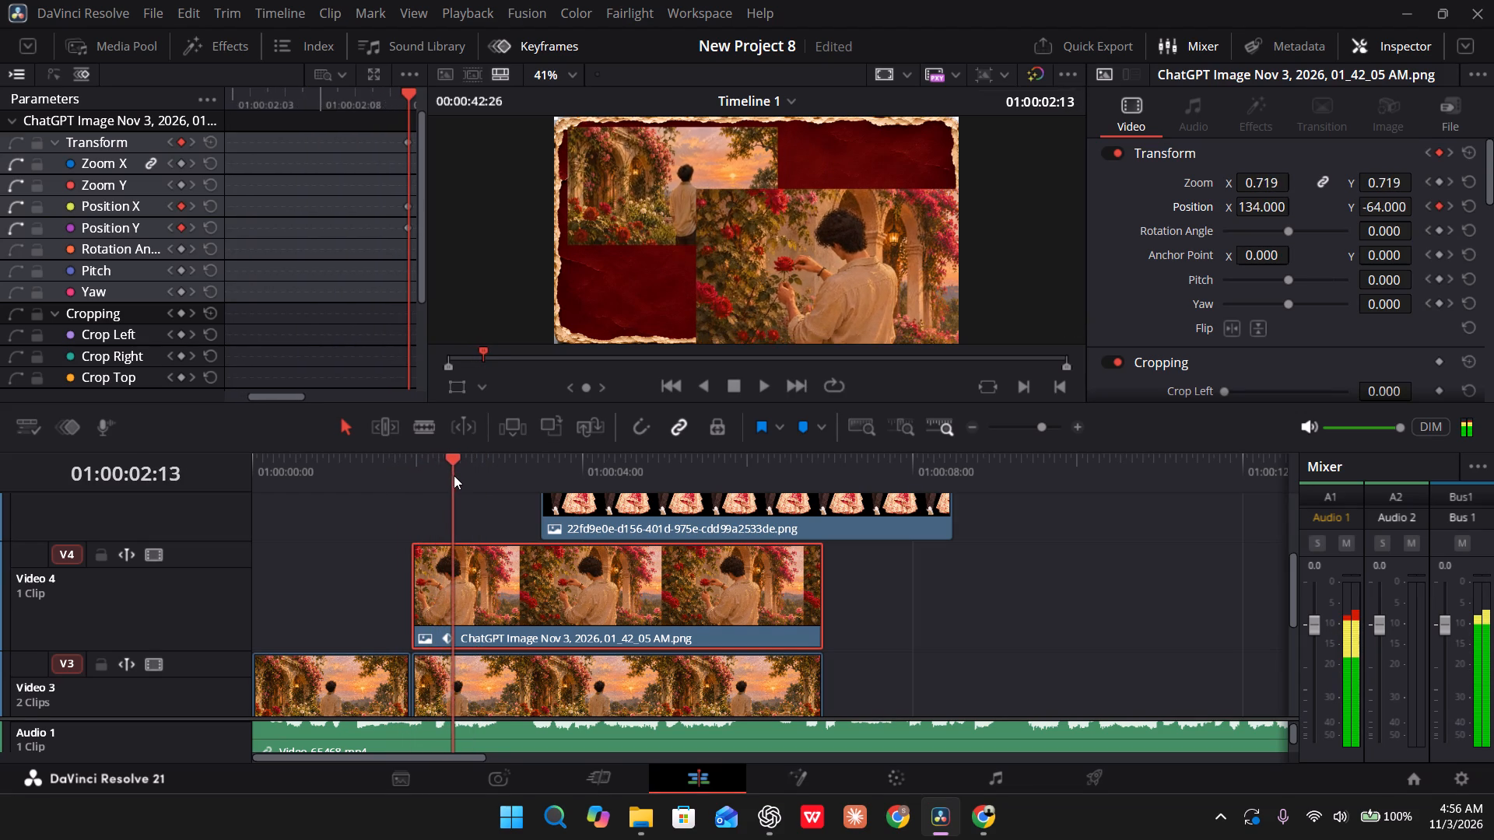
left_click_drag(454, 475, 471, 480)
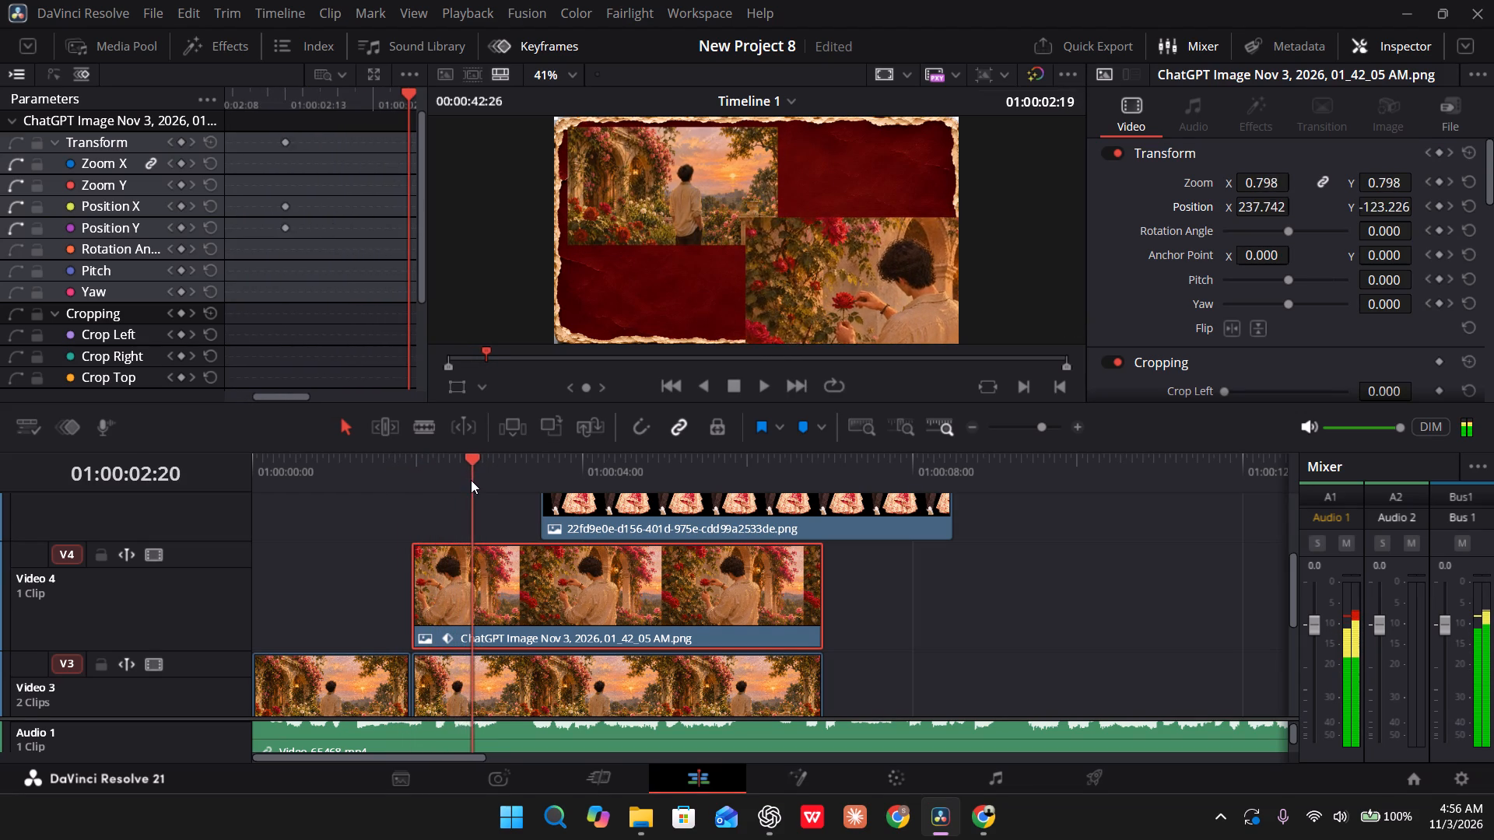
left_click_drag(471, 480, 497, 481)
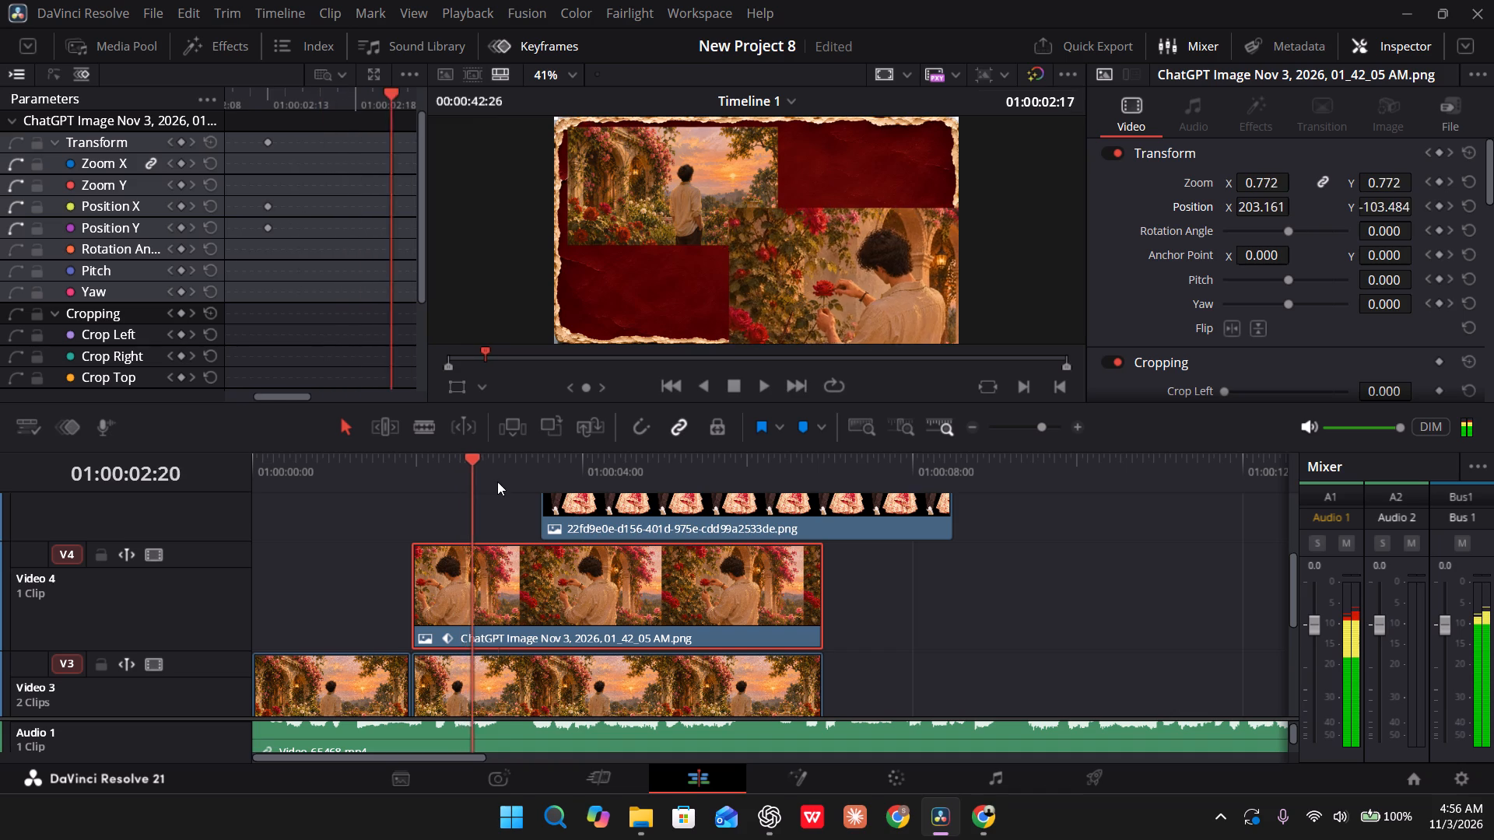
left_click_drag(497, 481, 489, 495)
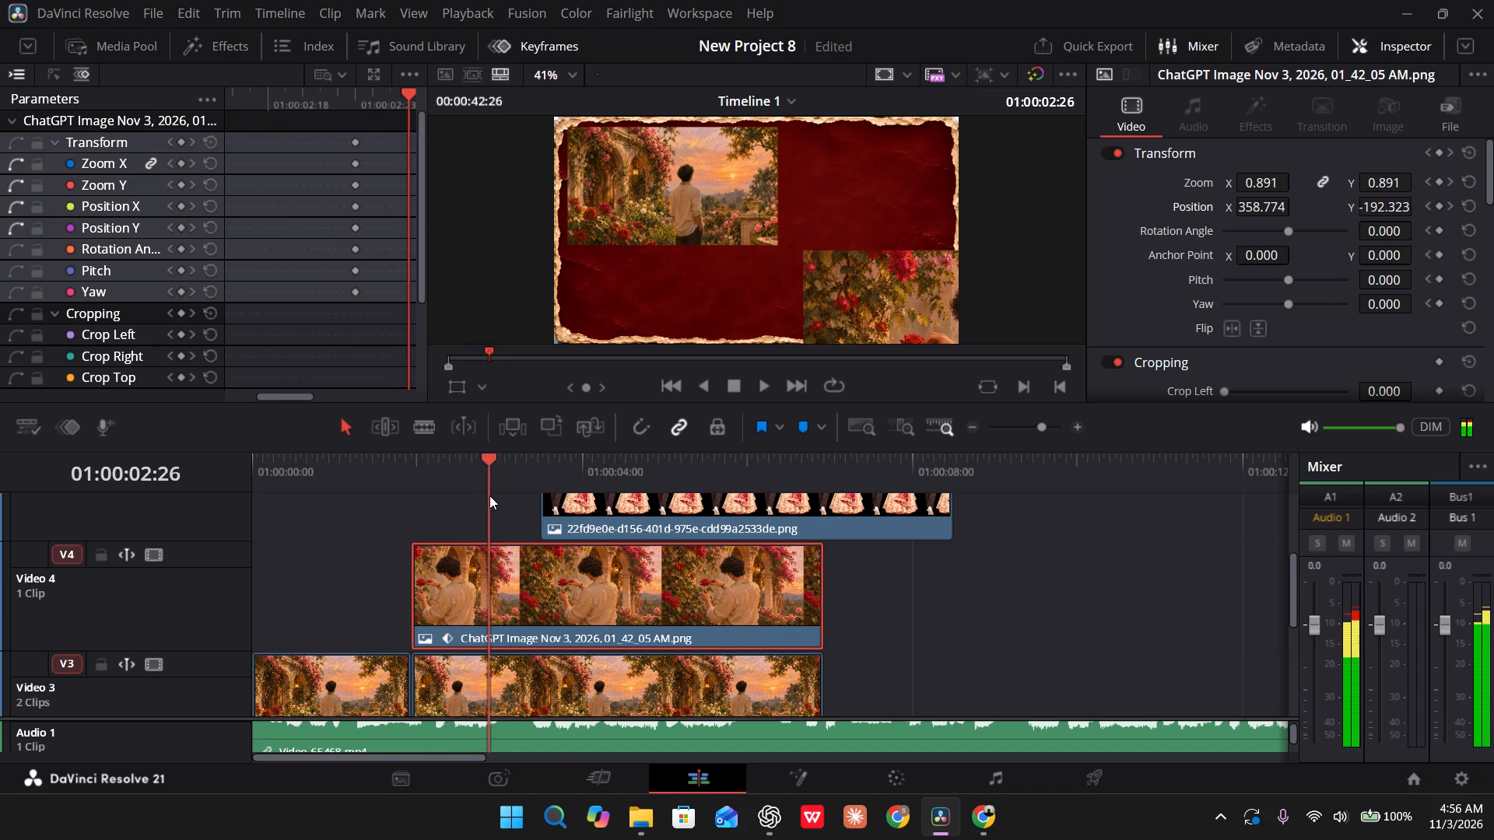
Delete the rose clip's slide-out Transform keyframes at 01:00:03:14.
left_click_drag(489, 495, 547, 499)
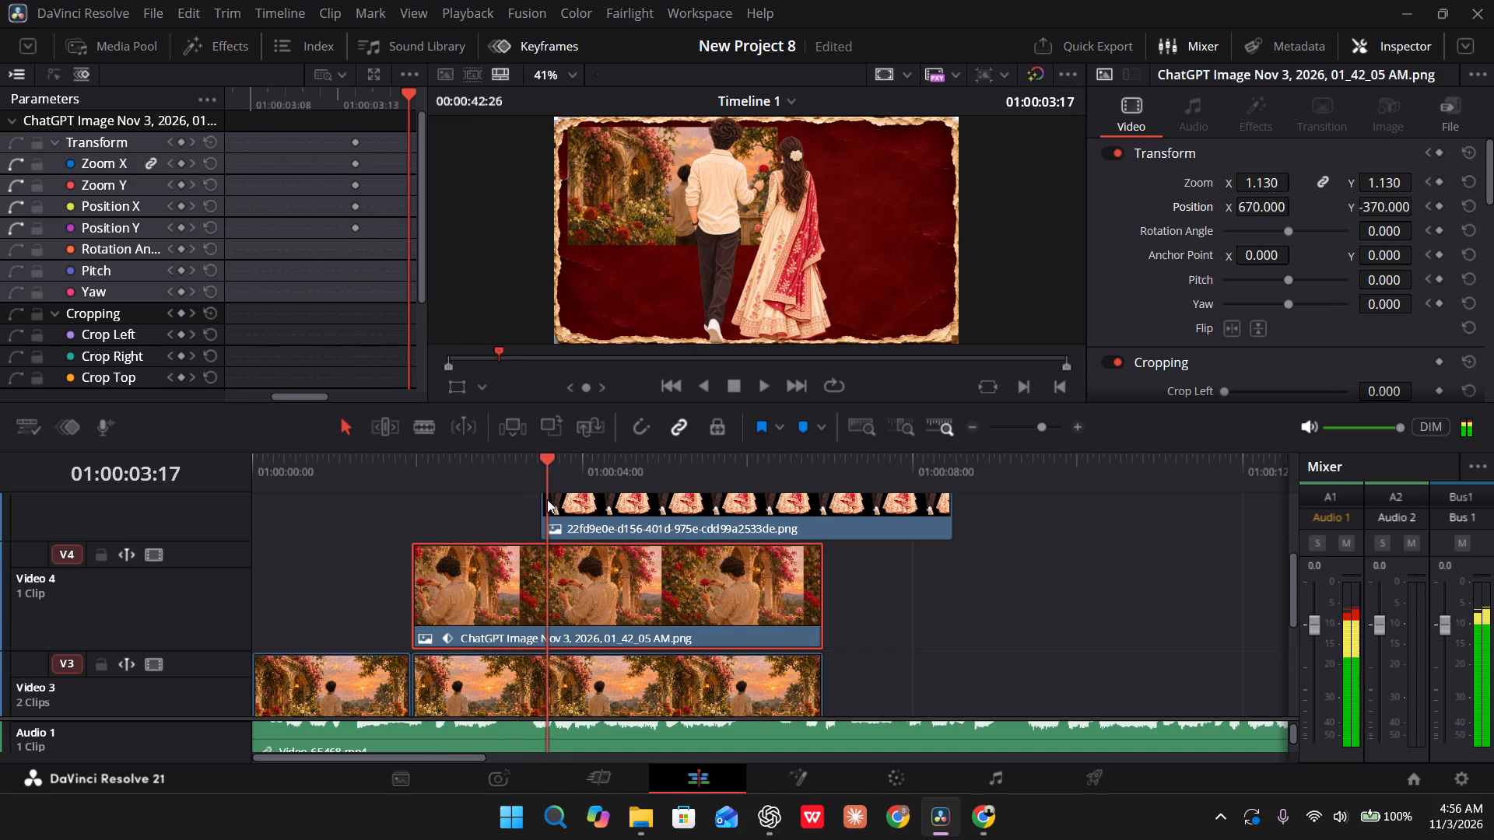
left_click_drag(547, 499, 525, 505)
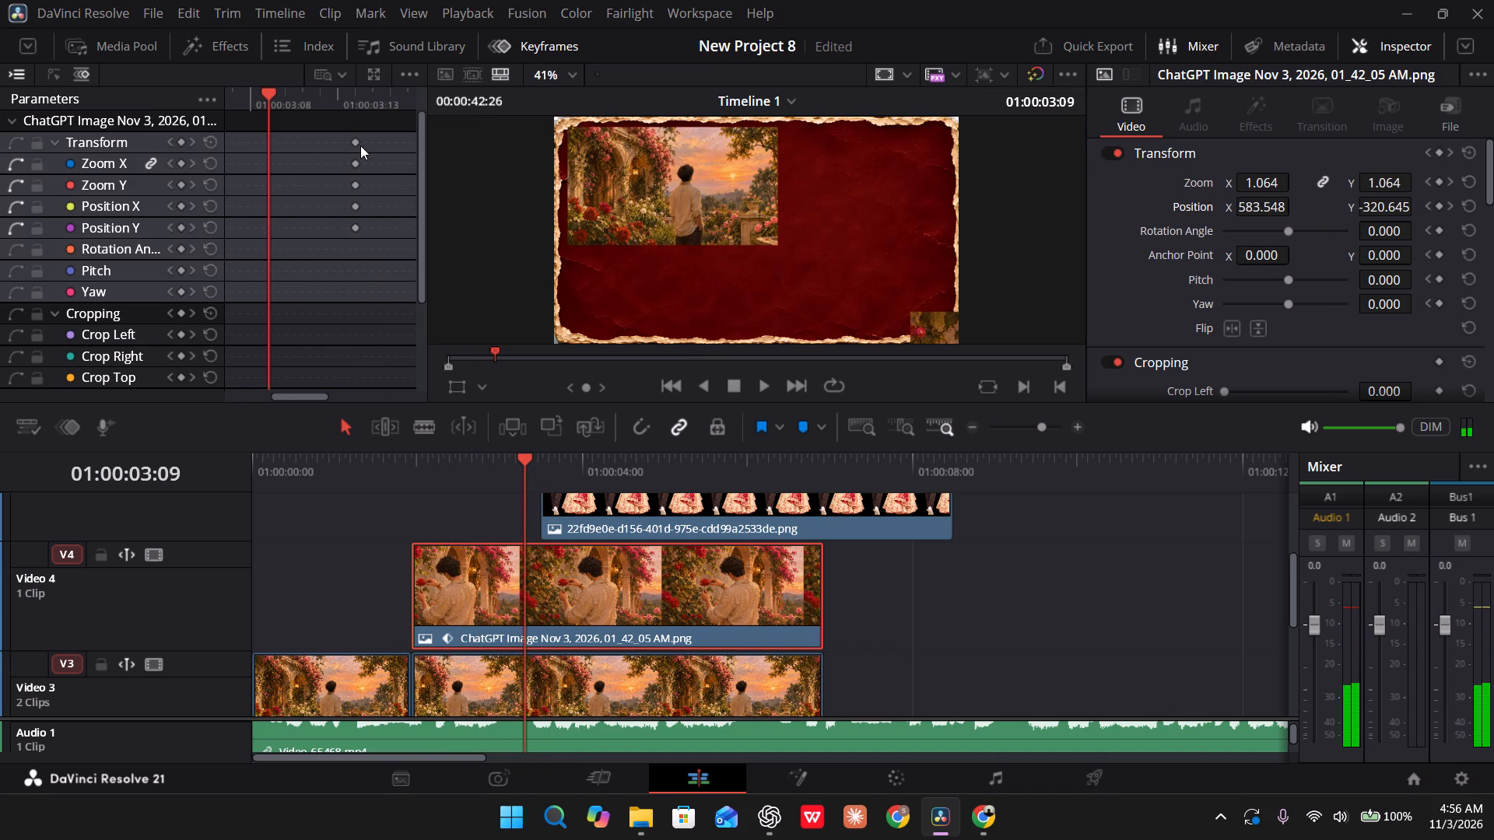
left_click(355, 144)
key("BackSpace")
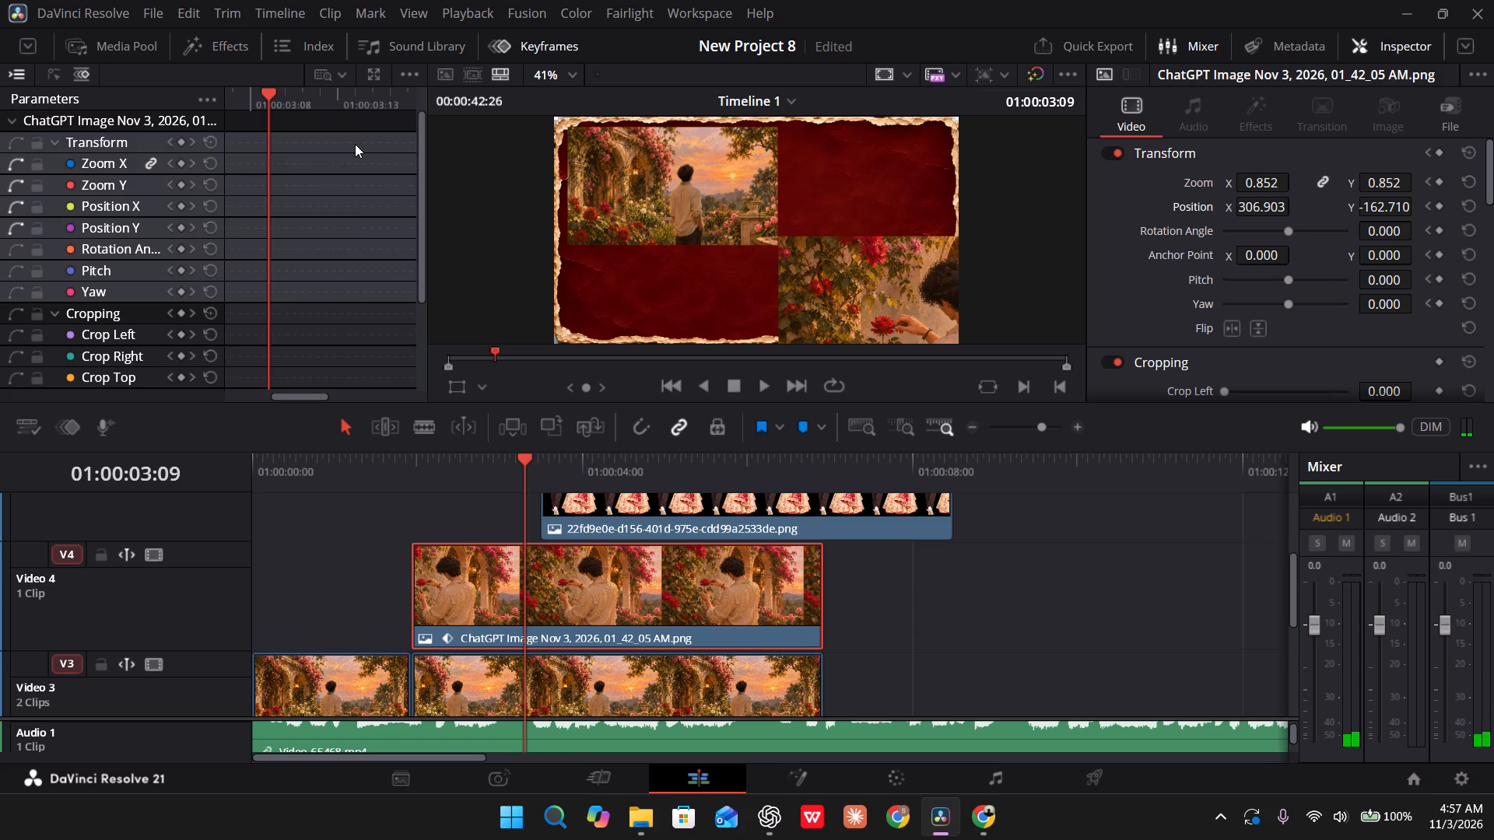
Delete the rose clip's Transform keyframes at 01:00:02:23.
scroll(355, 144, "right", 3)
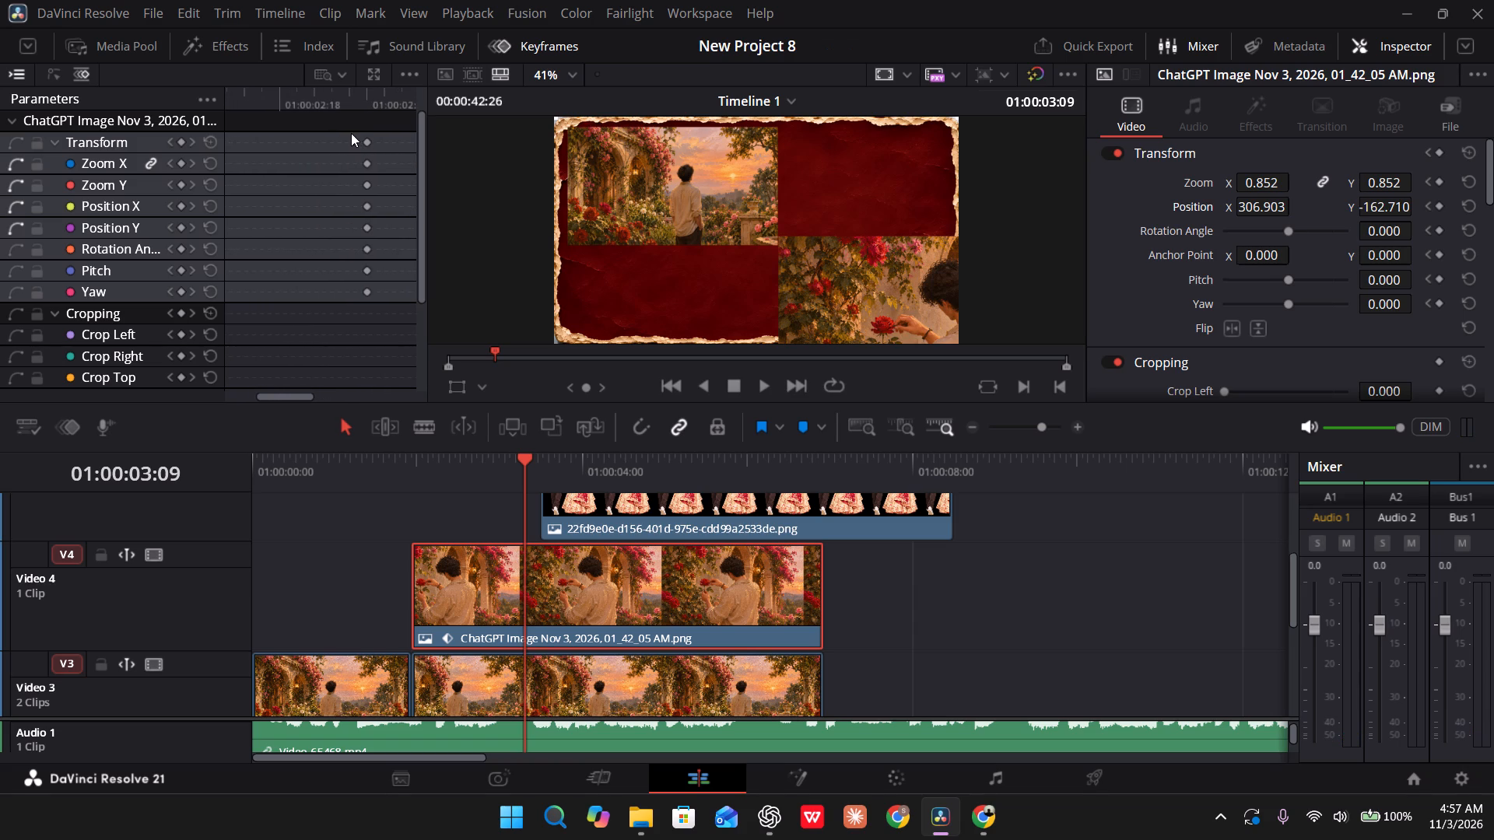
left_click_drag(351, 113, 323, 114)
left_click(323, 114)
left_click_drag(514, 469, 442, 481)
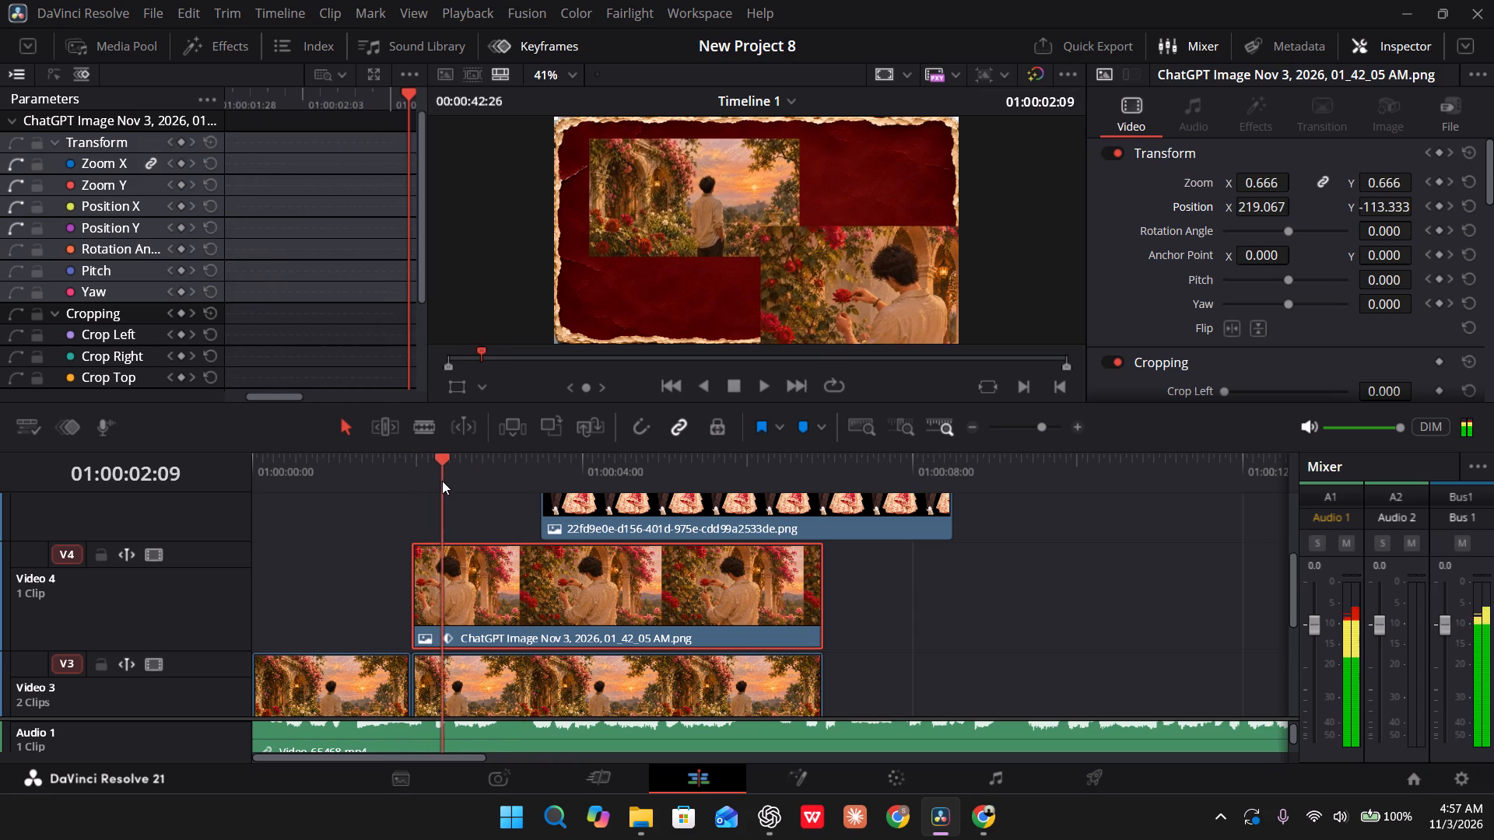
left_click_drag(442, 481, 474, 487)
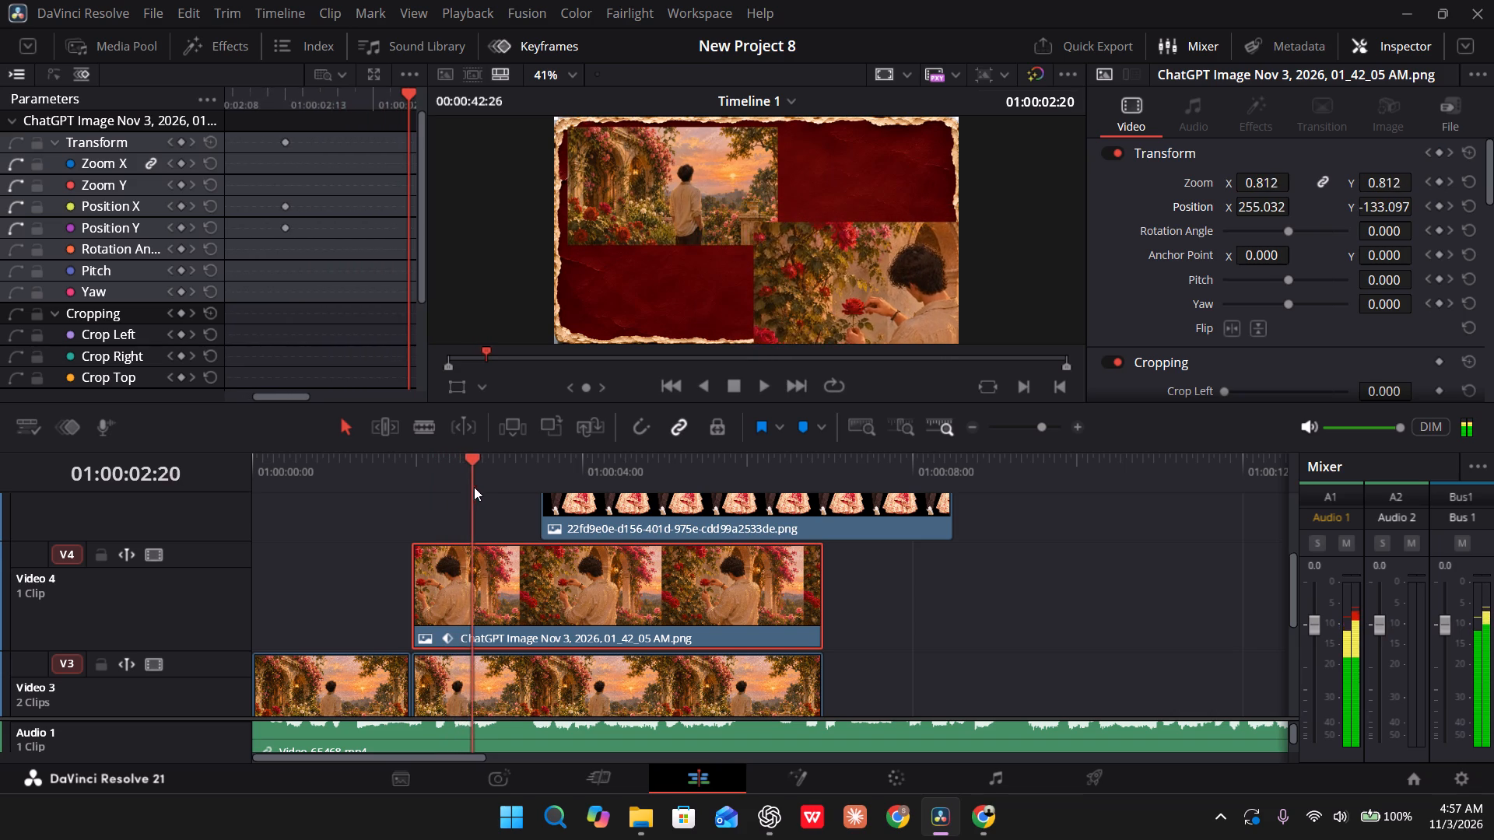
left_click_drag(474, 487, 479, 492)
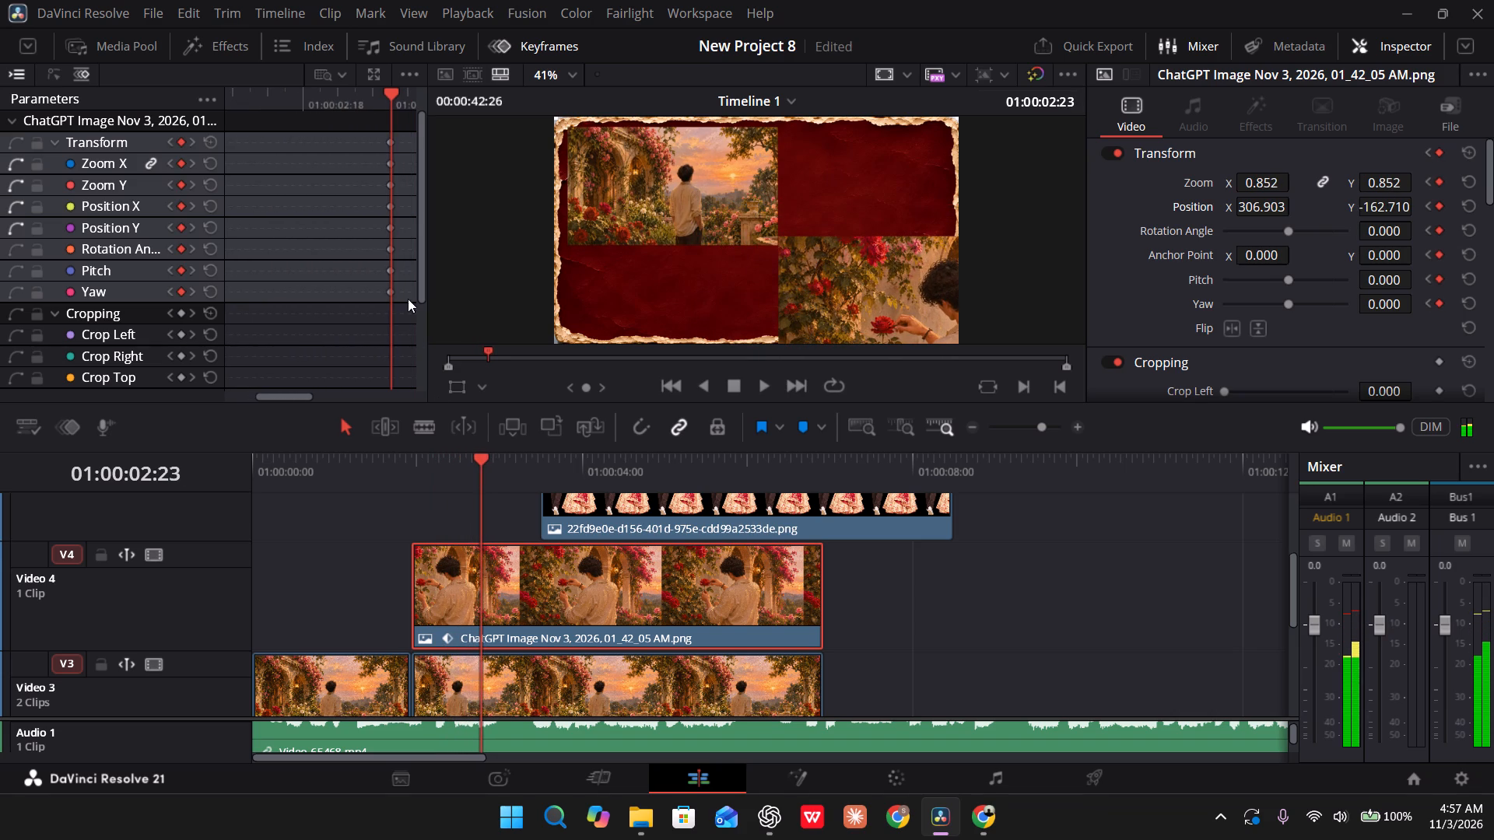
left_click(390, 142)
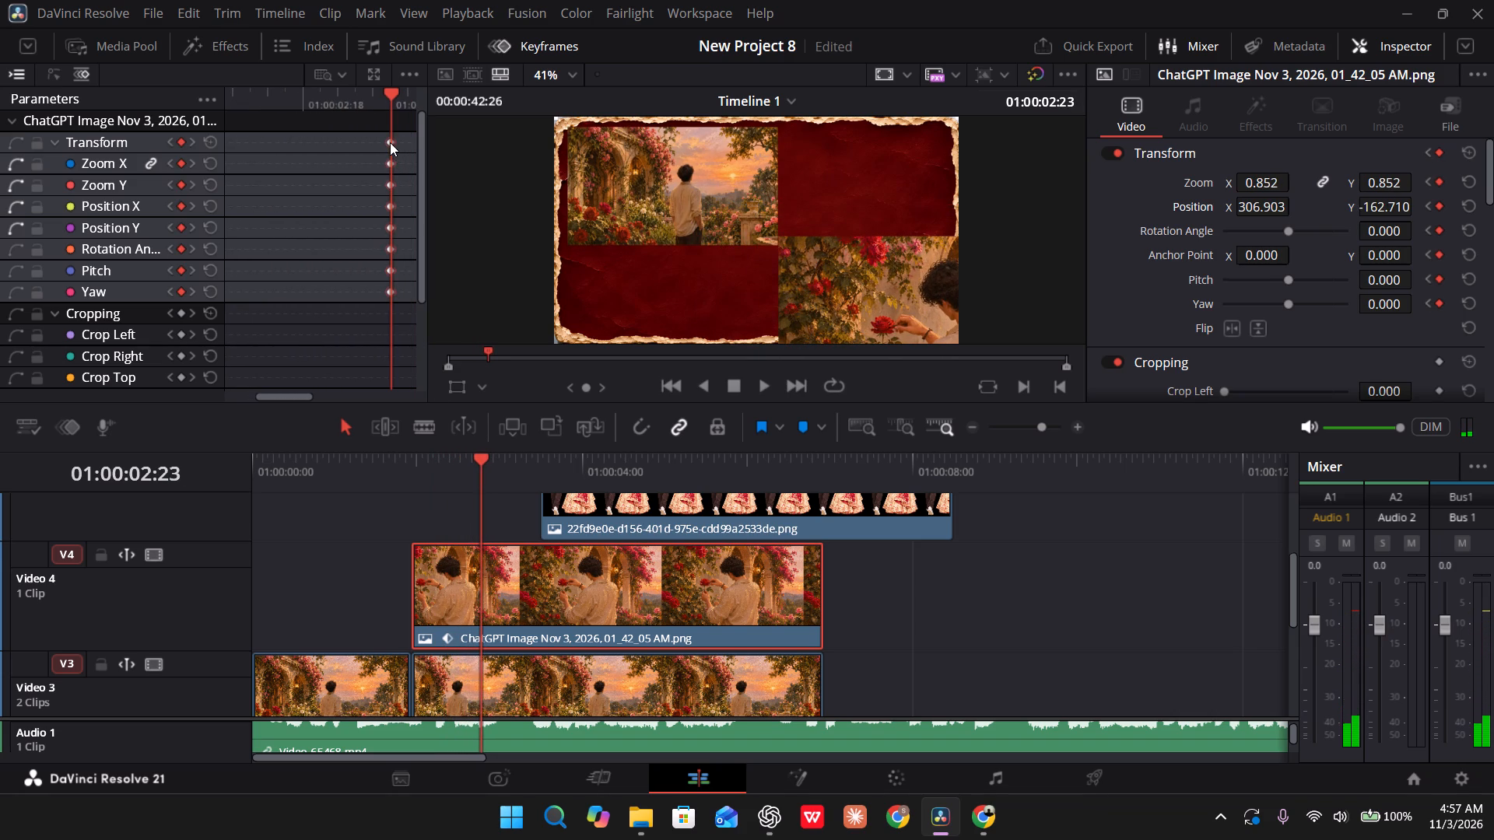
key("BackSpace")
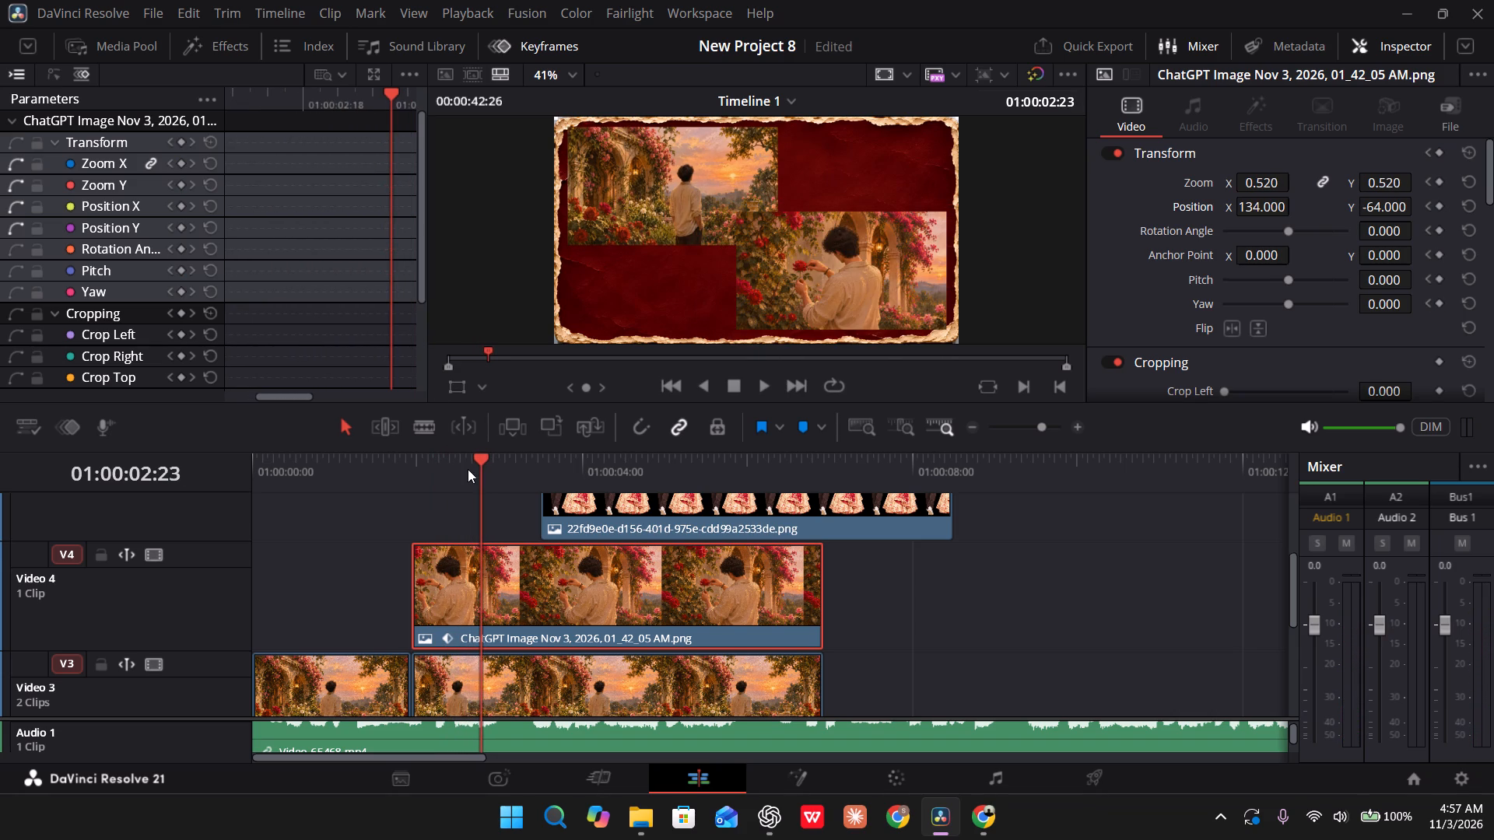
Add Transform keyframes to the Video 4 rose clip at 01:00:02:24, holding its in-frame position and zoom.
left_click_drag(468, 469, 454, 474)
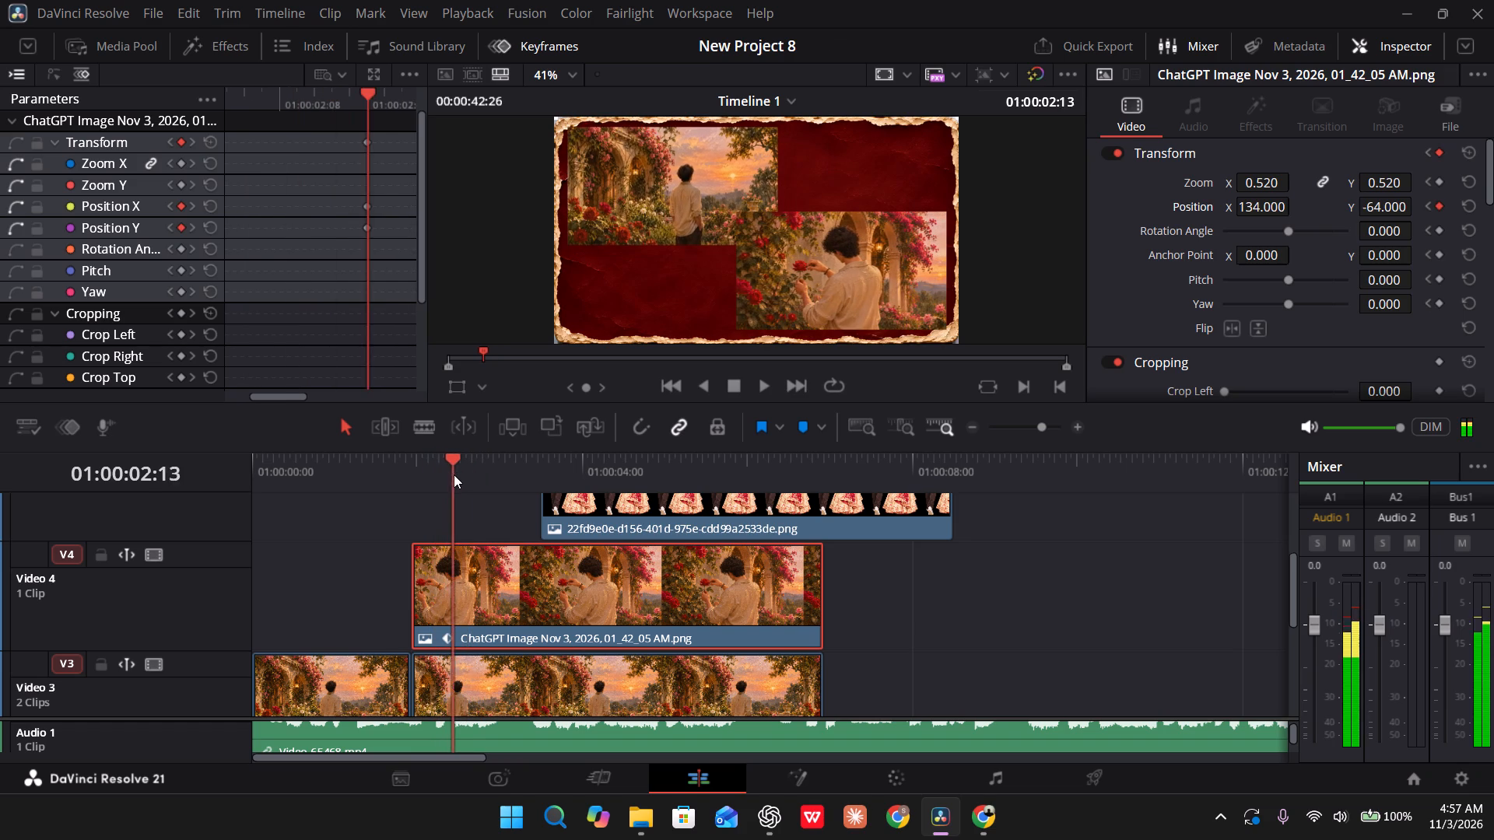
left_click_drag(454, 474, 486, 483)
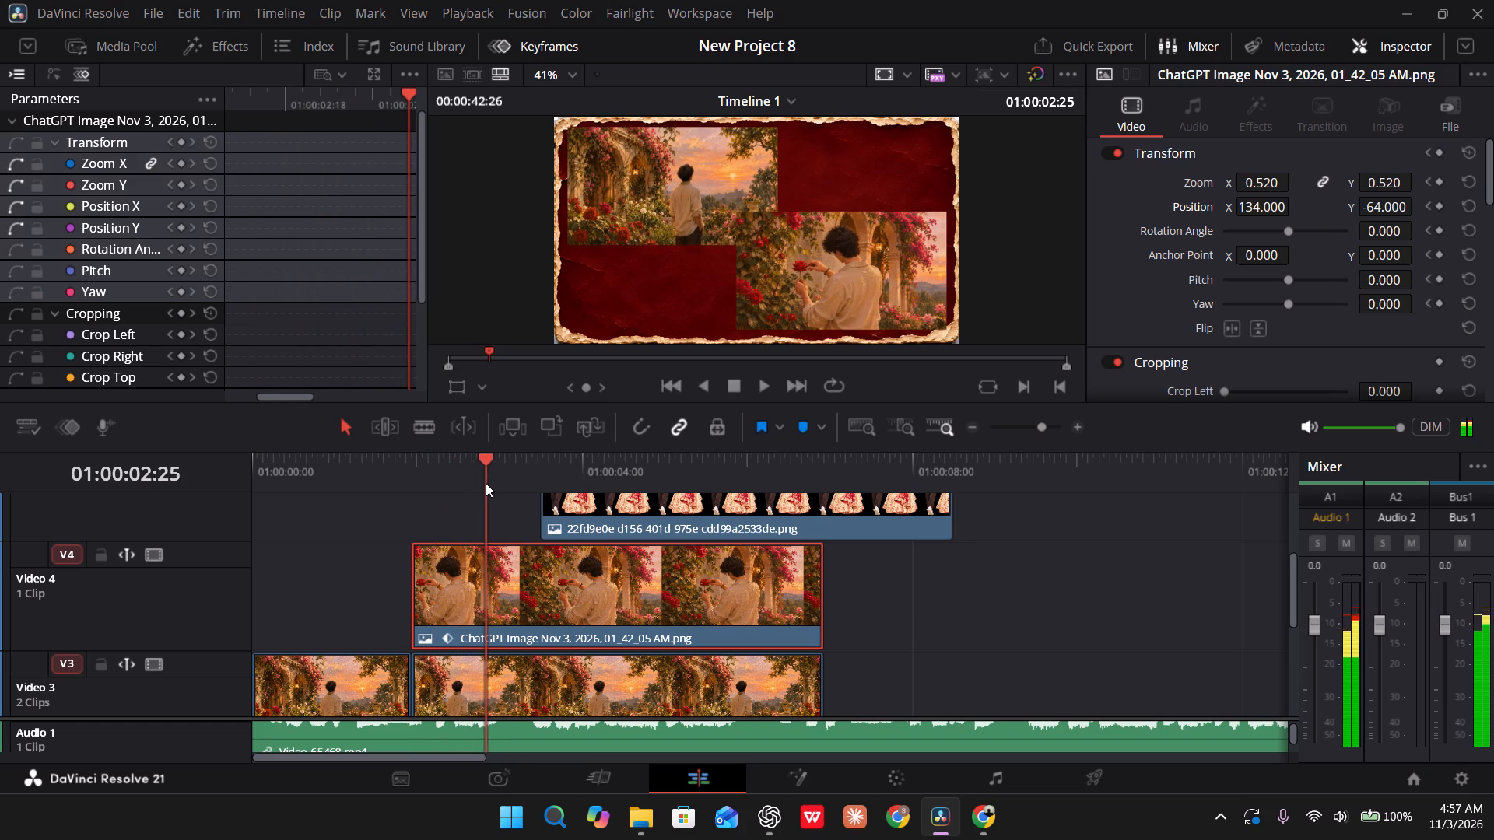
left_click_drag(486, 483, 483, 484)
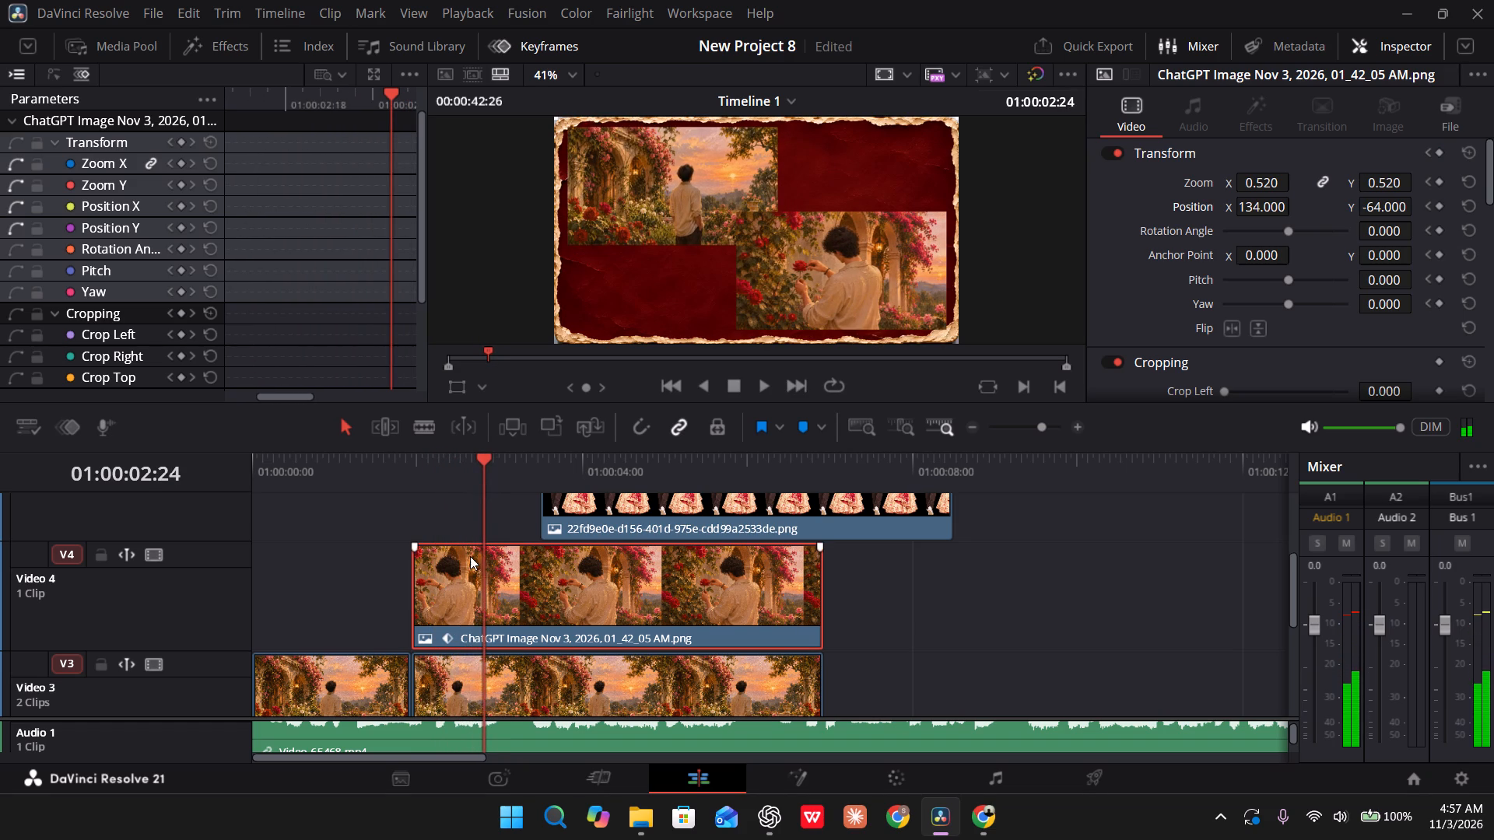
left_click(181, 142)
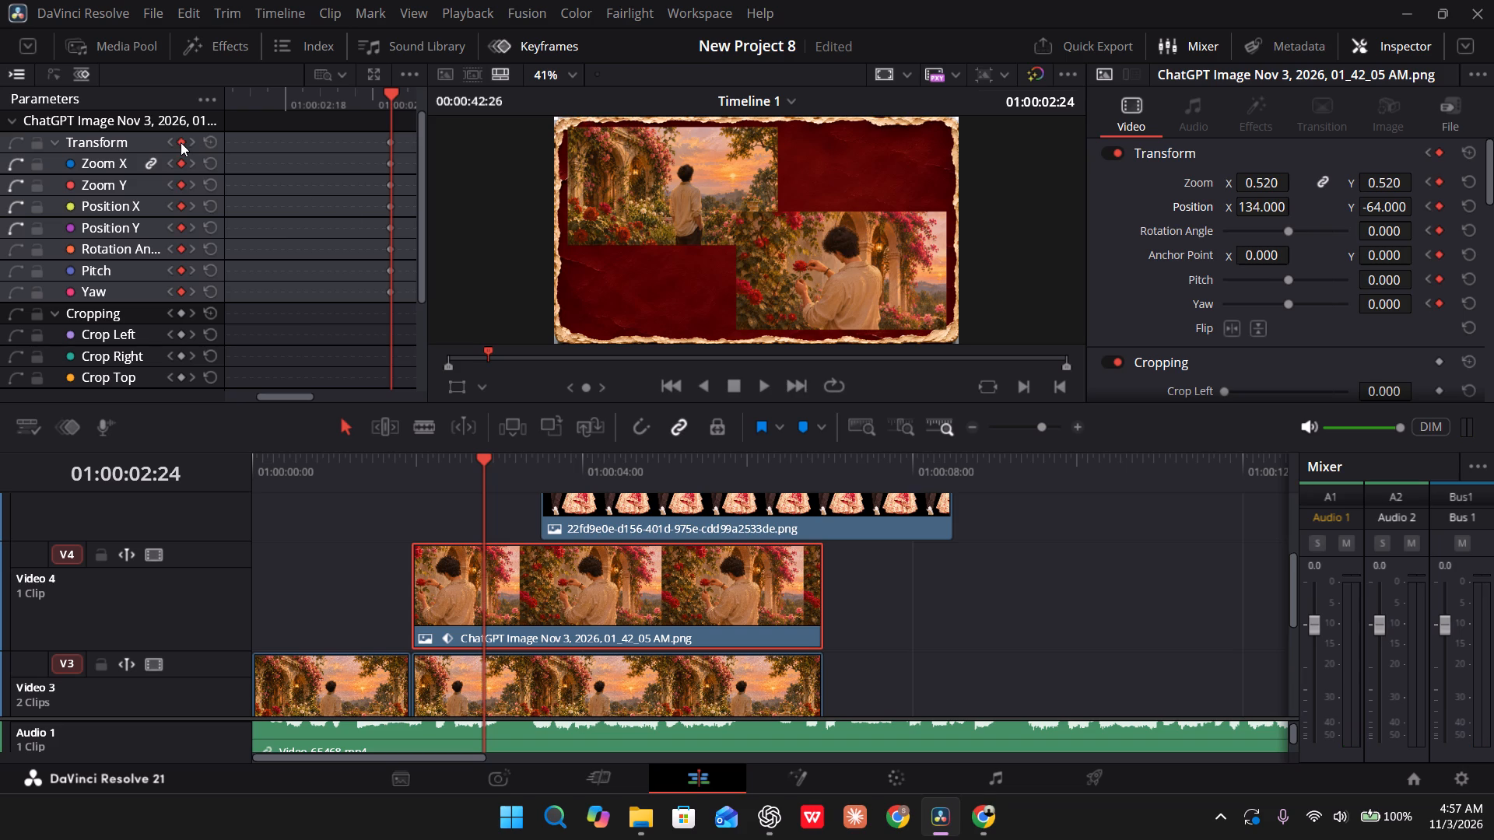
Move the couple clip along its track so it starts at about 01:00:04:00, leaving the playhead at 01:00:03:15.
left_click_drag(487, 469, 537, 471)
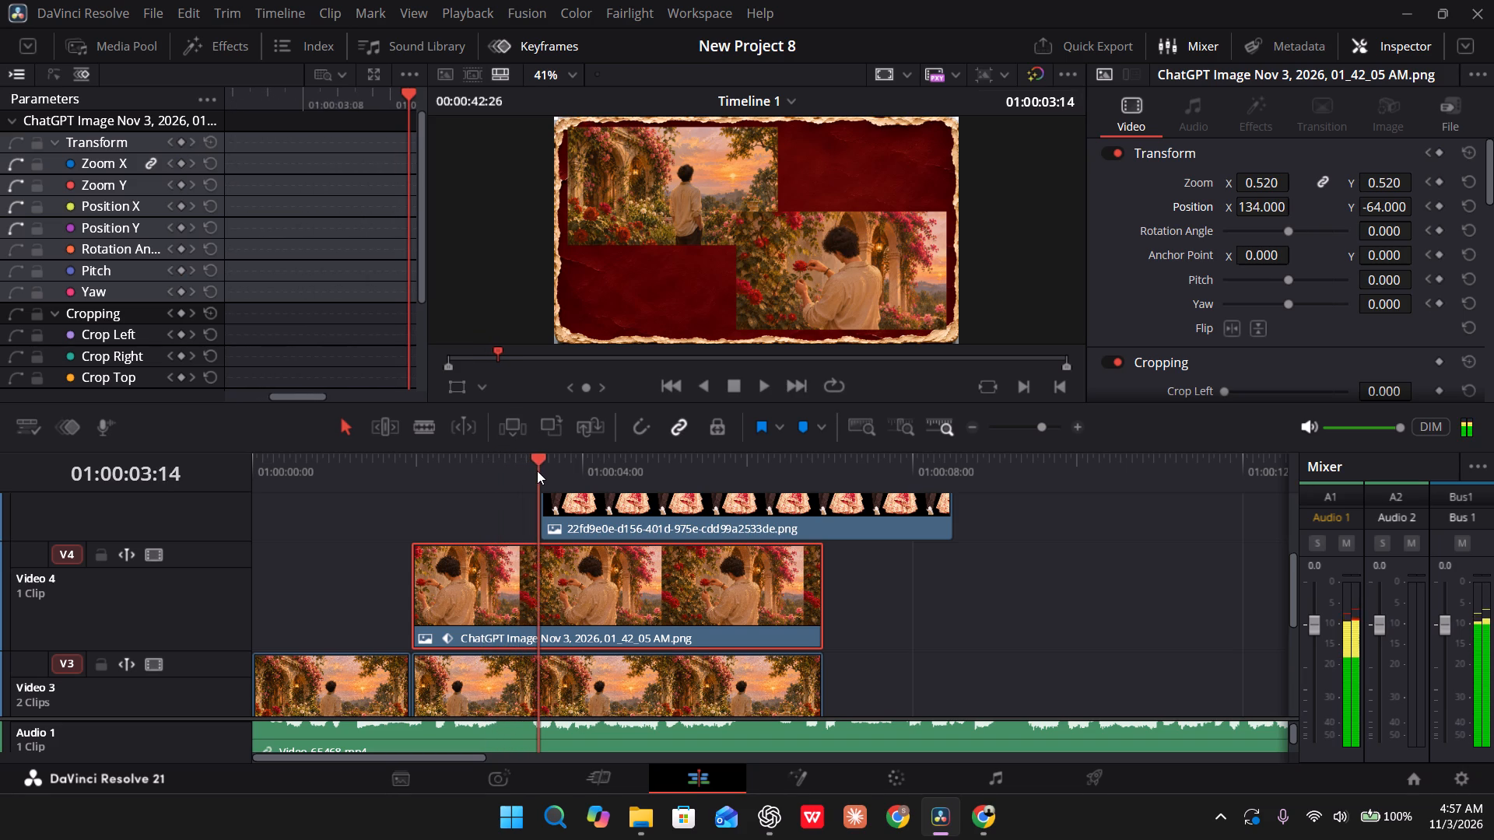
left_click_drag(537, 471, 539, 471)
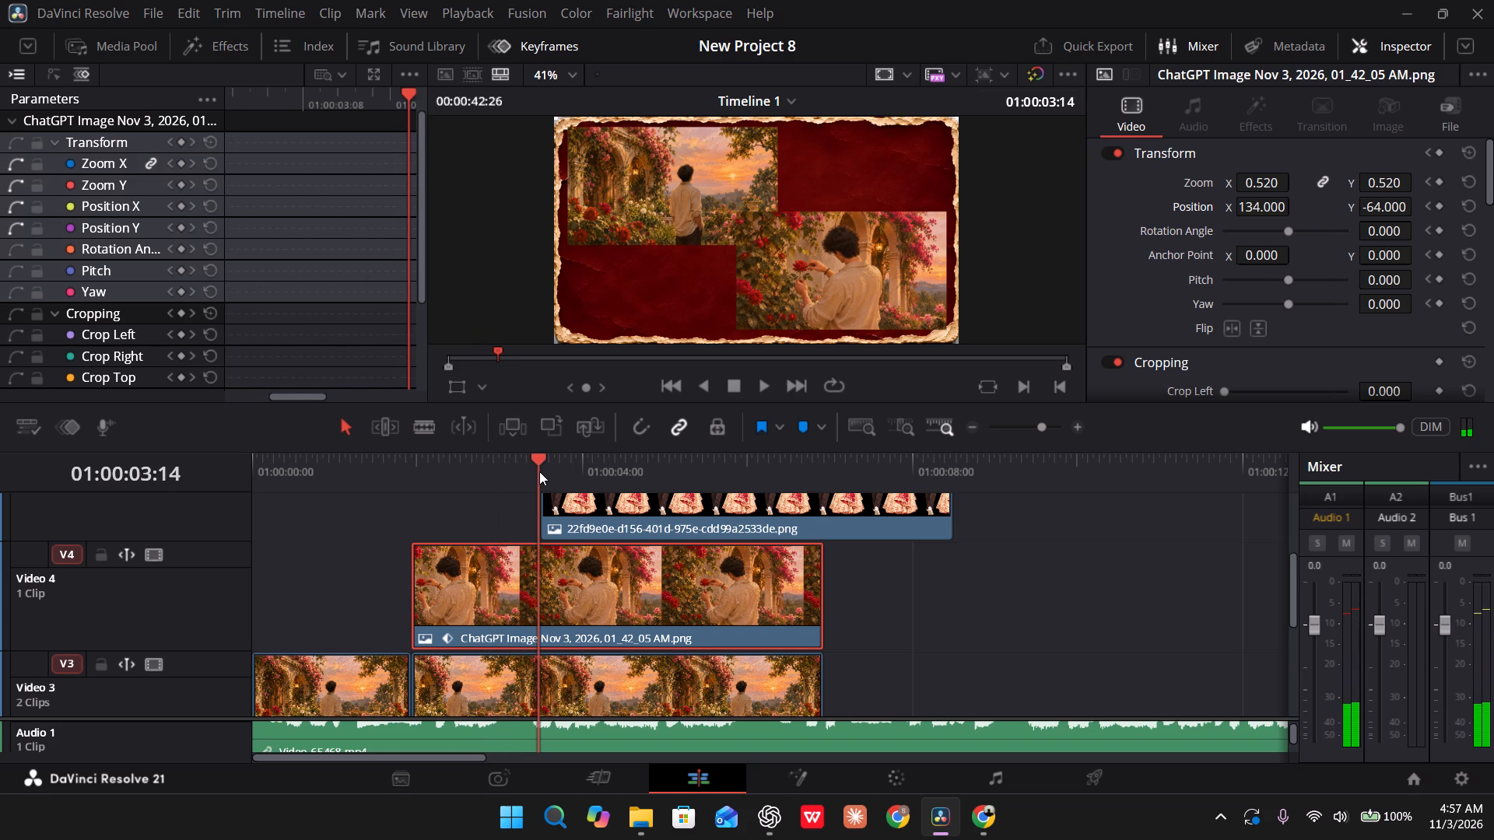
left_click_drag(539, 471, 541, 471)
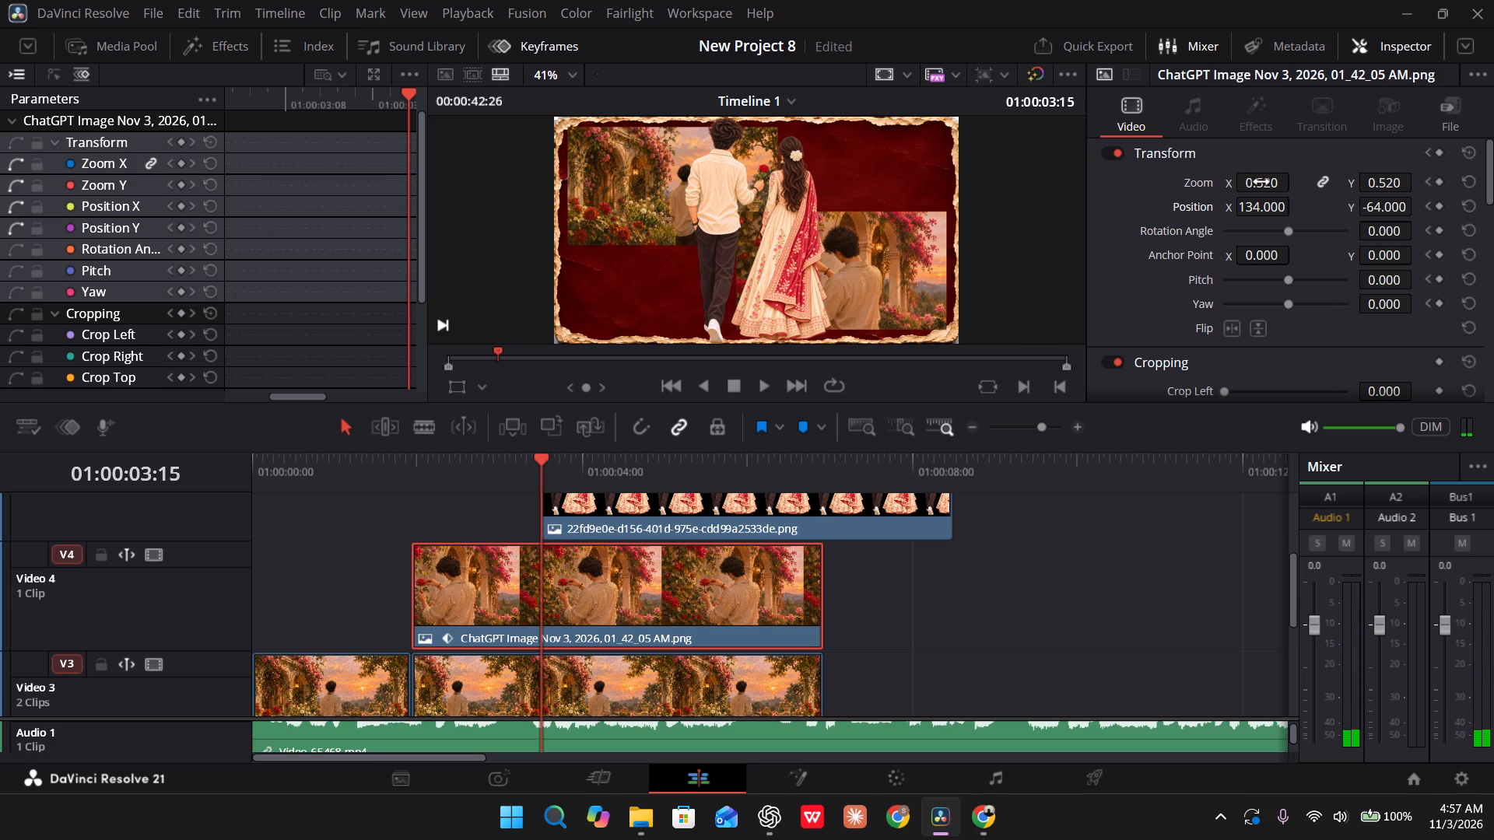
left_click_drag(768, 498, 813, 504)
Keyframe the Video 4 rose clip's linked zoom at 0.650 at 01:00:03:15.
left_click(614, 572)
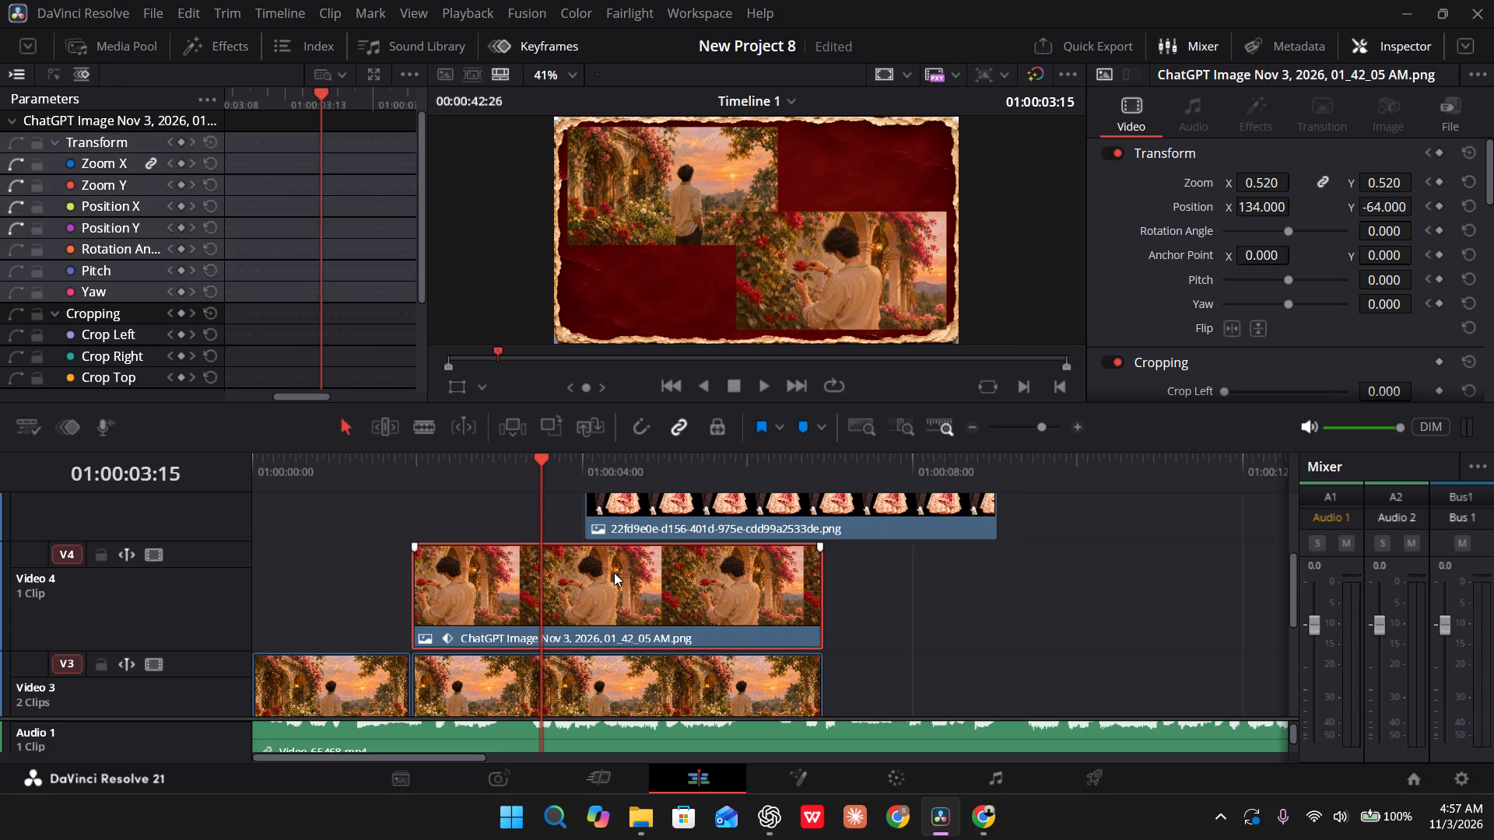
left_click_drag(1257, 182, 1275, 190)
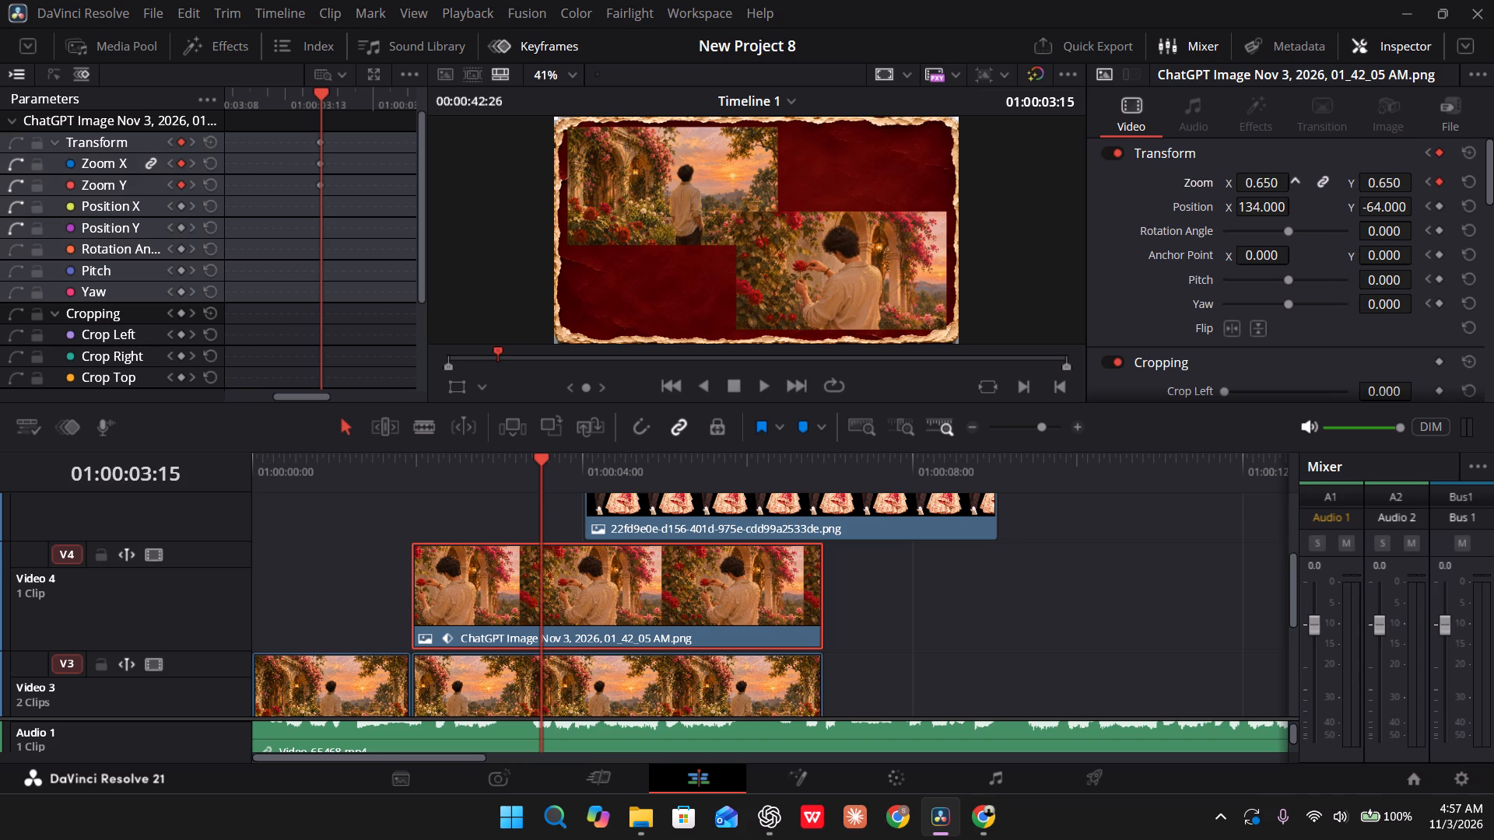
Keyframe the Video 4 rose clip's slide-out at 01:00:03:15 with linked zoom 1.930, Position X 913 and Position Y -516.
left_click_drag(1275, 190, 1394, 201)
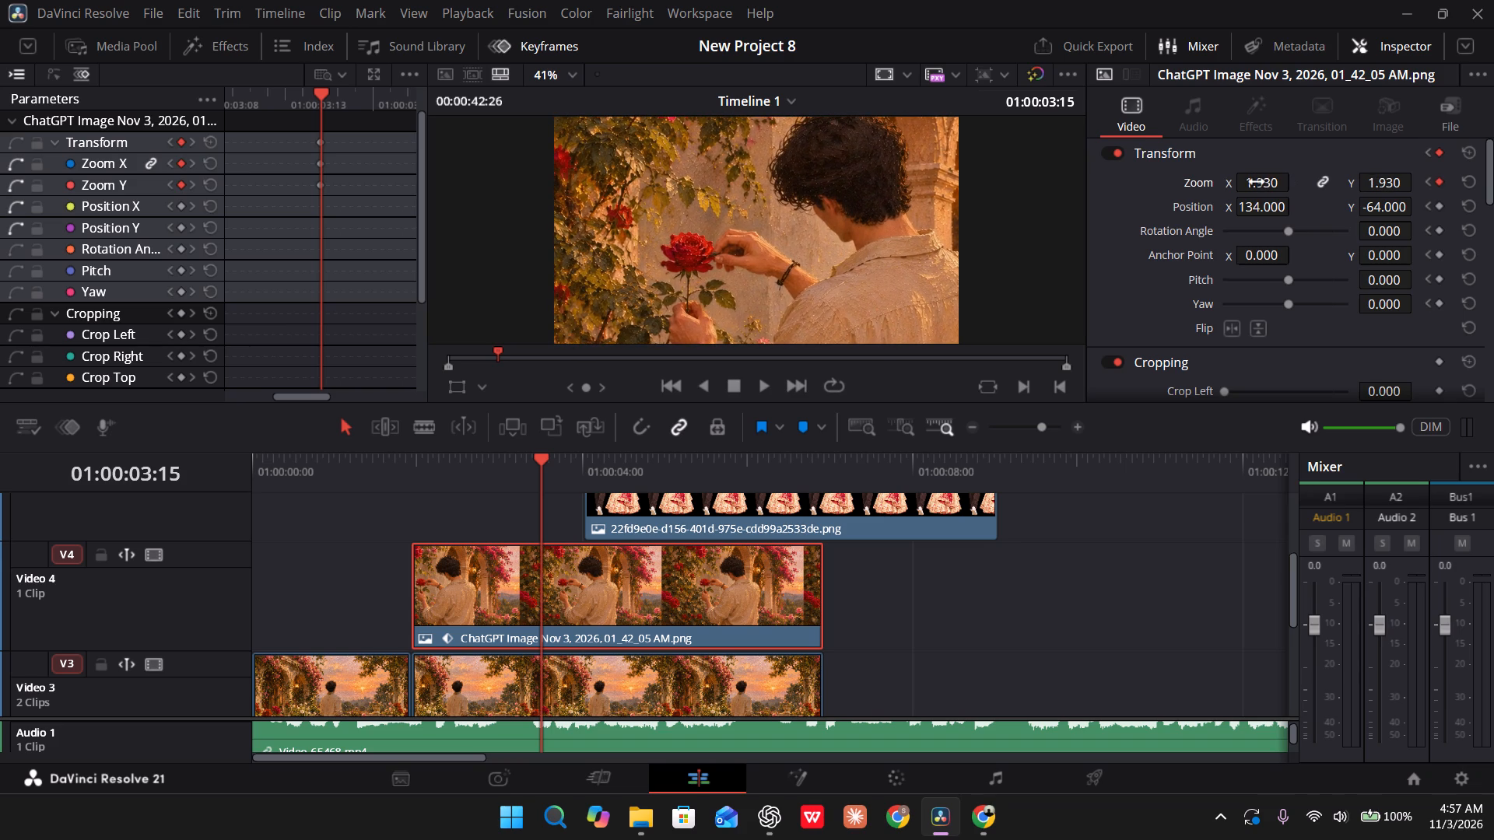
left_click_drag(1264, 209, 1355, 442)
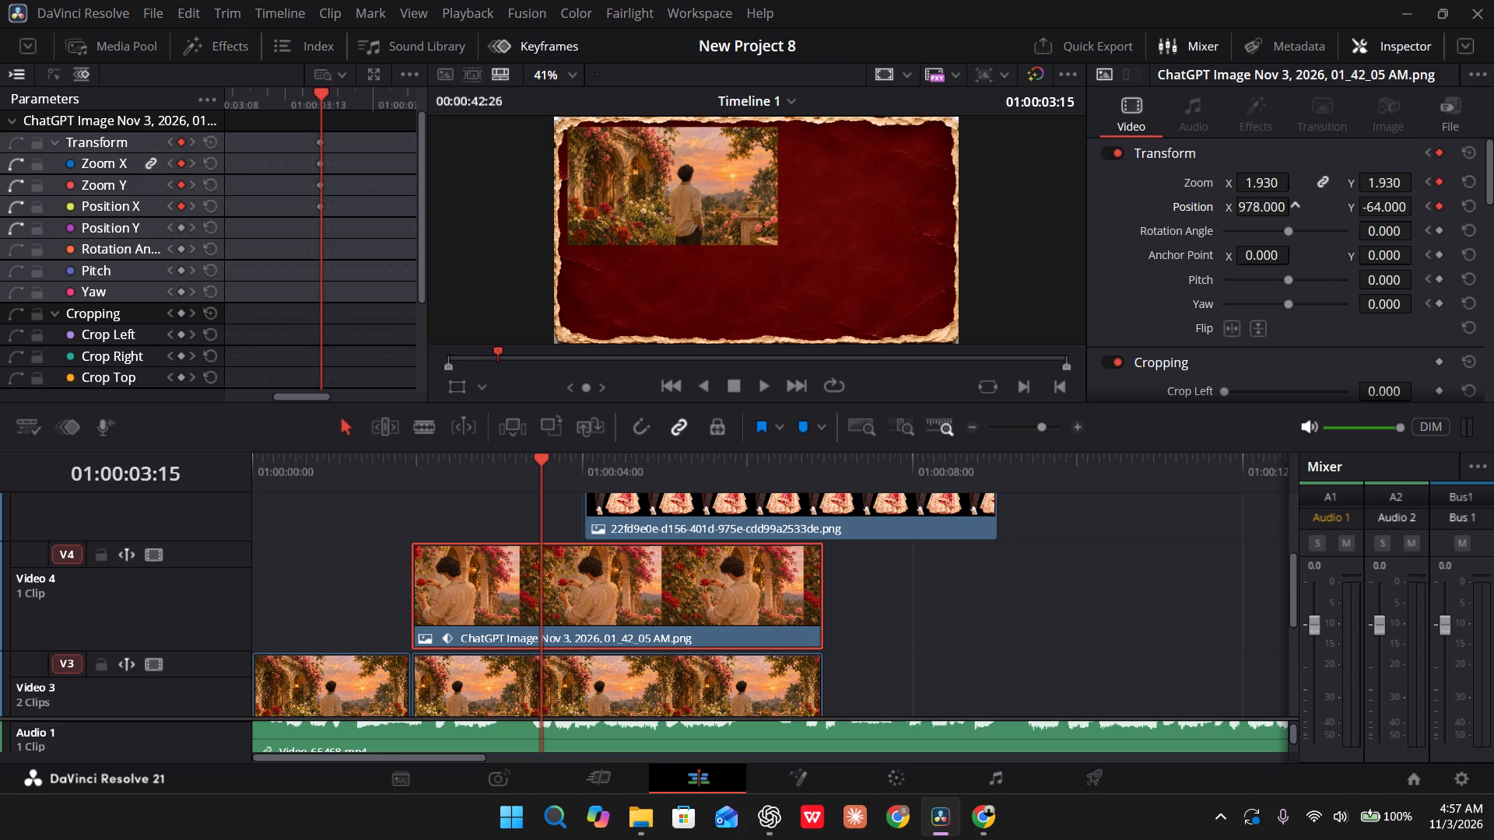
left_click_drag(1355, 442, 1275, 453)
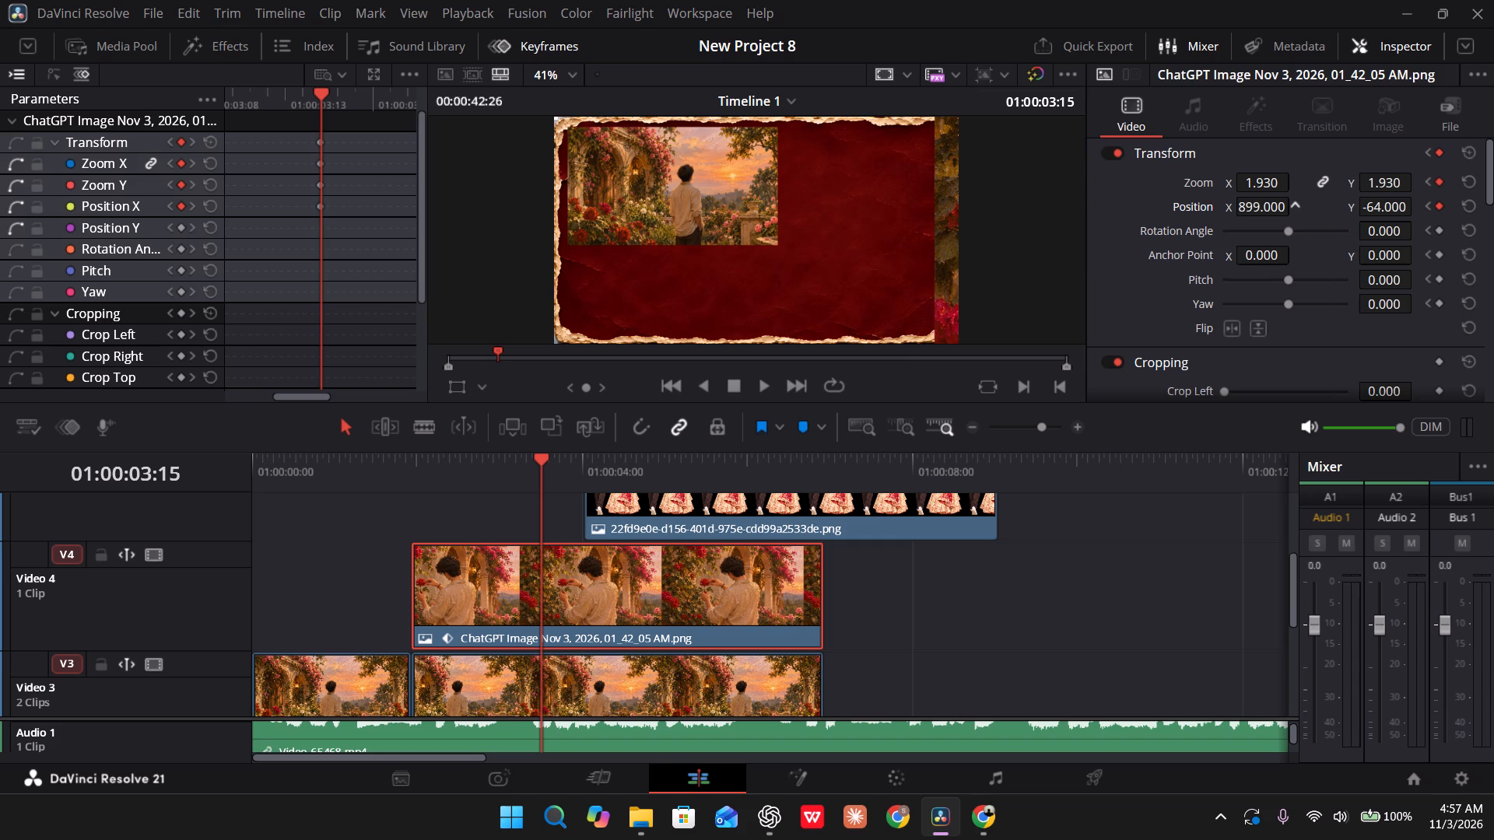
left_click_drag(1275, 453, 1288, 455)
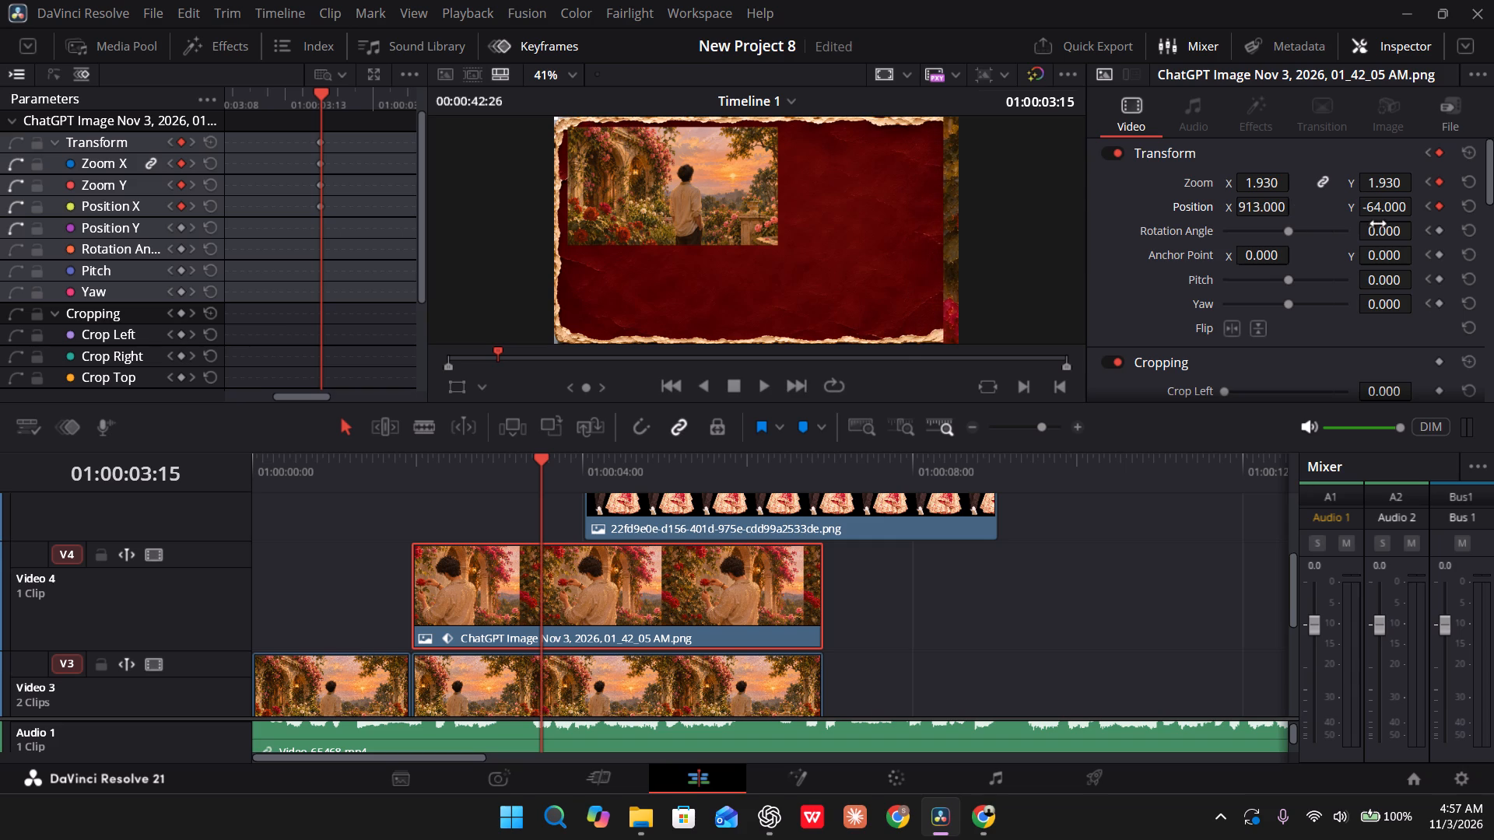
left_click_drag(1381, 211, 1106, 237)
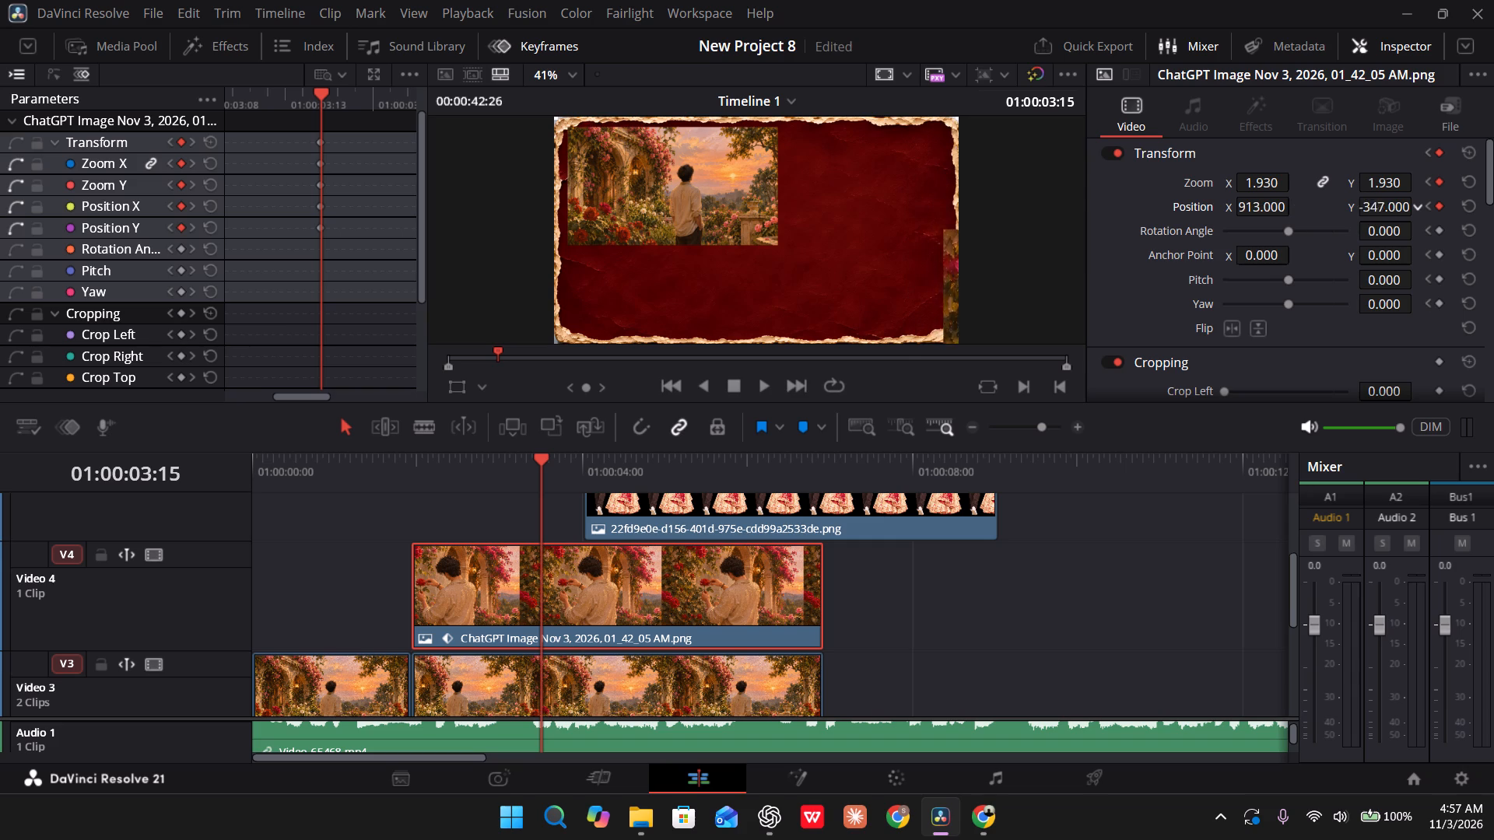
left_click_drag(1106, 237, 950, 230)
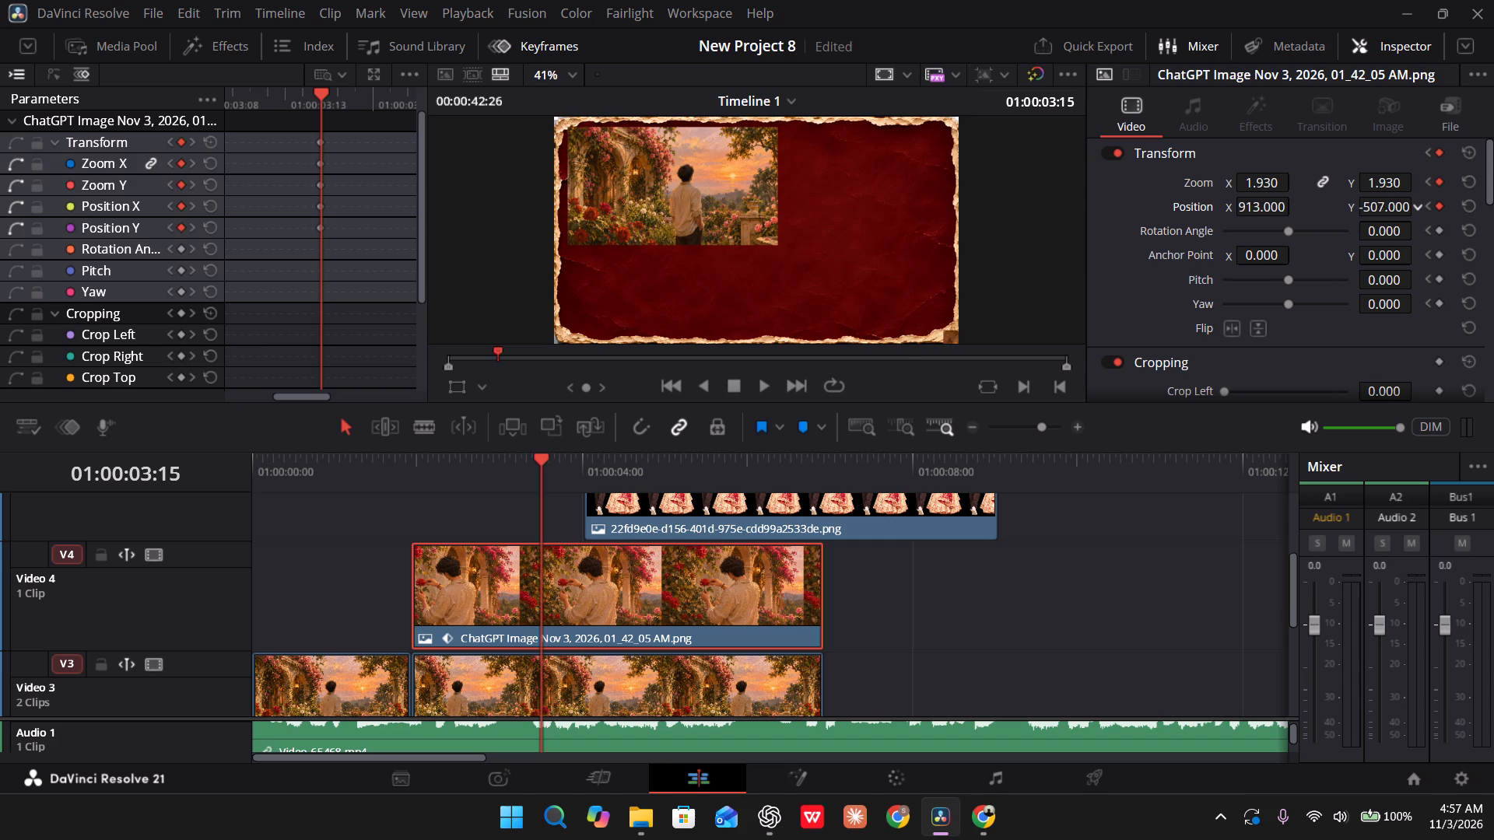
left_click_drag(950, 230, 942, 229)
Play back the Video 4 rose clip's movement from 01:00:02:00 through its slide-out.
left_click_drag(540, 470, 419, 476)
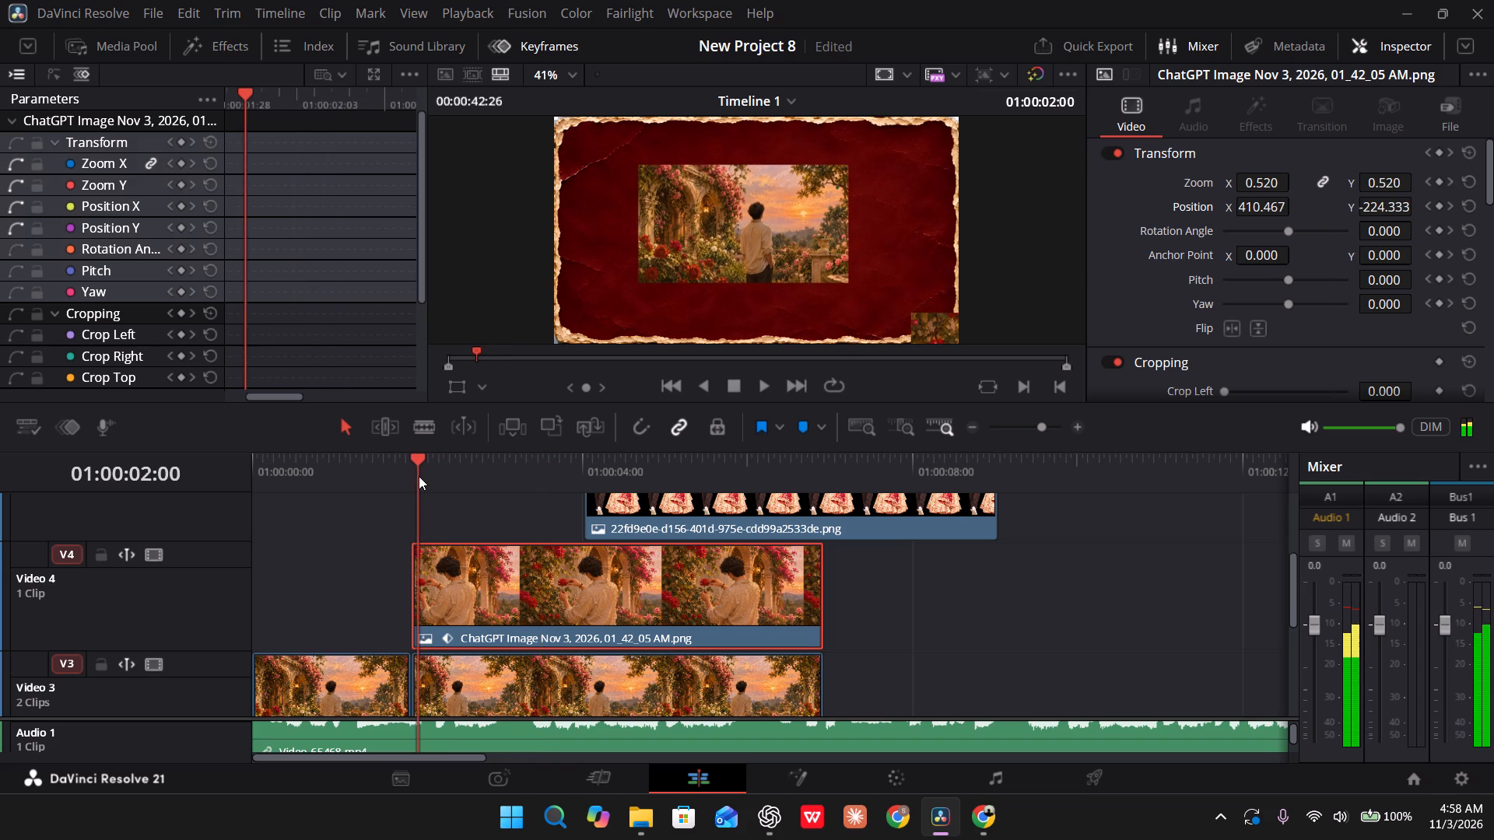
key("space")
key("space")
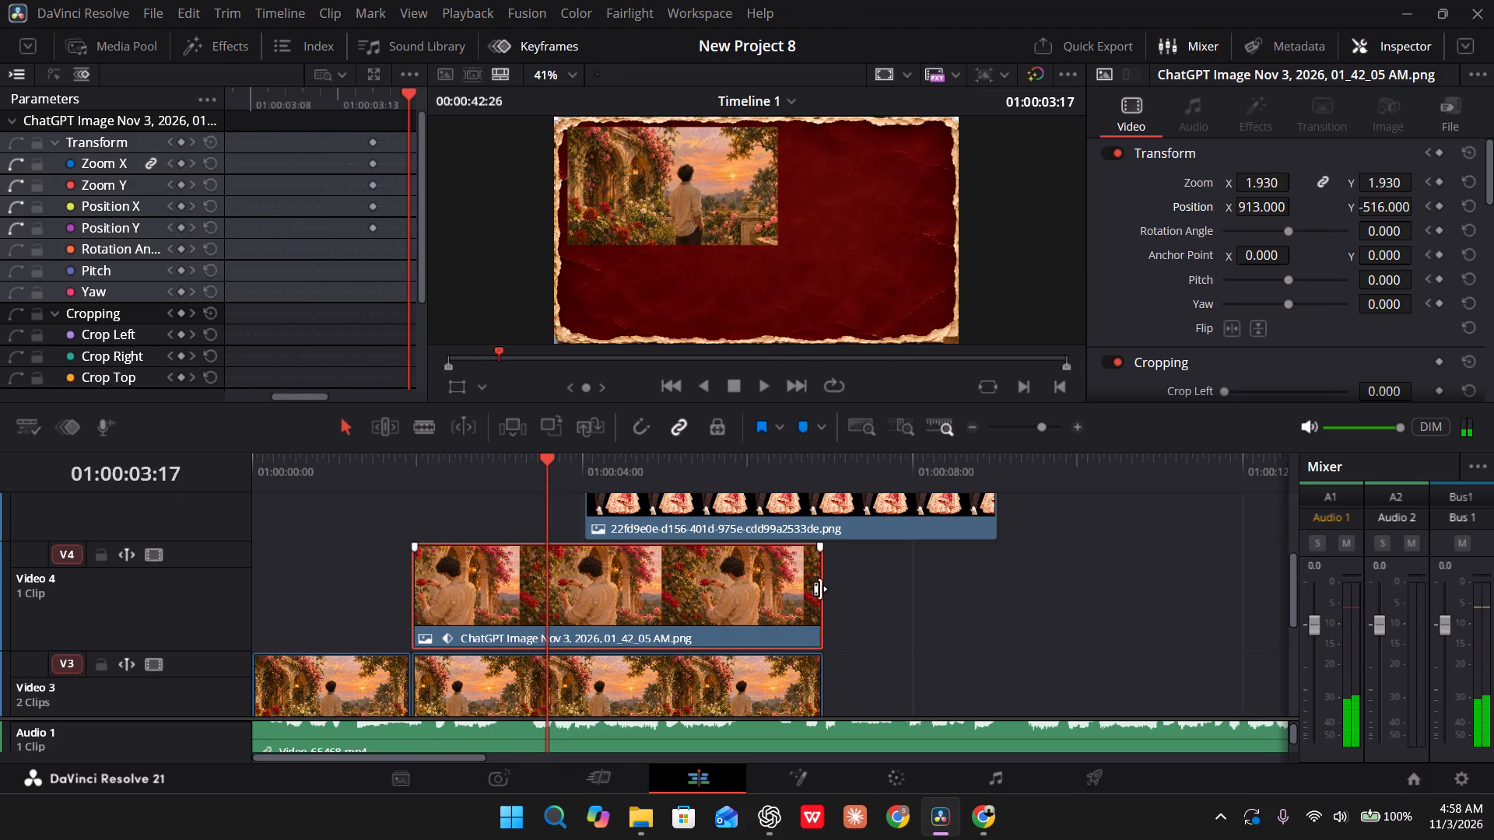
Trim the end of the Video 4 rose clip back to about 01:00:04:15.
left_click_drag(820, 589, 622, 581)
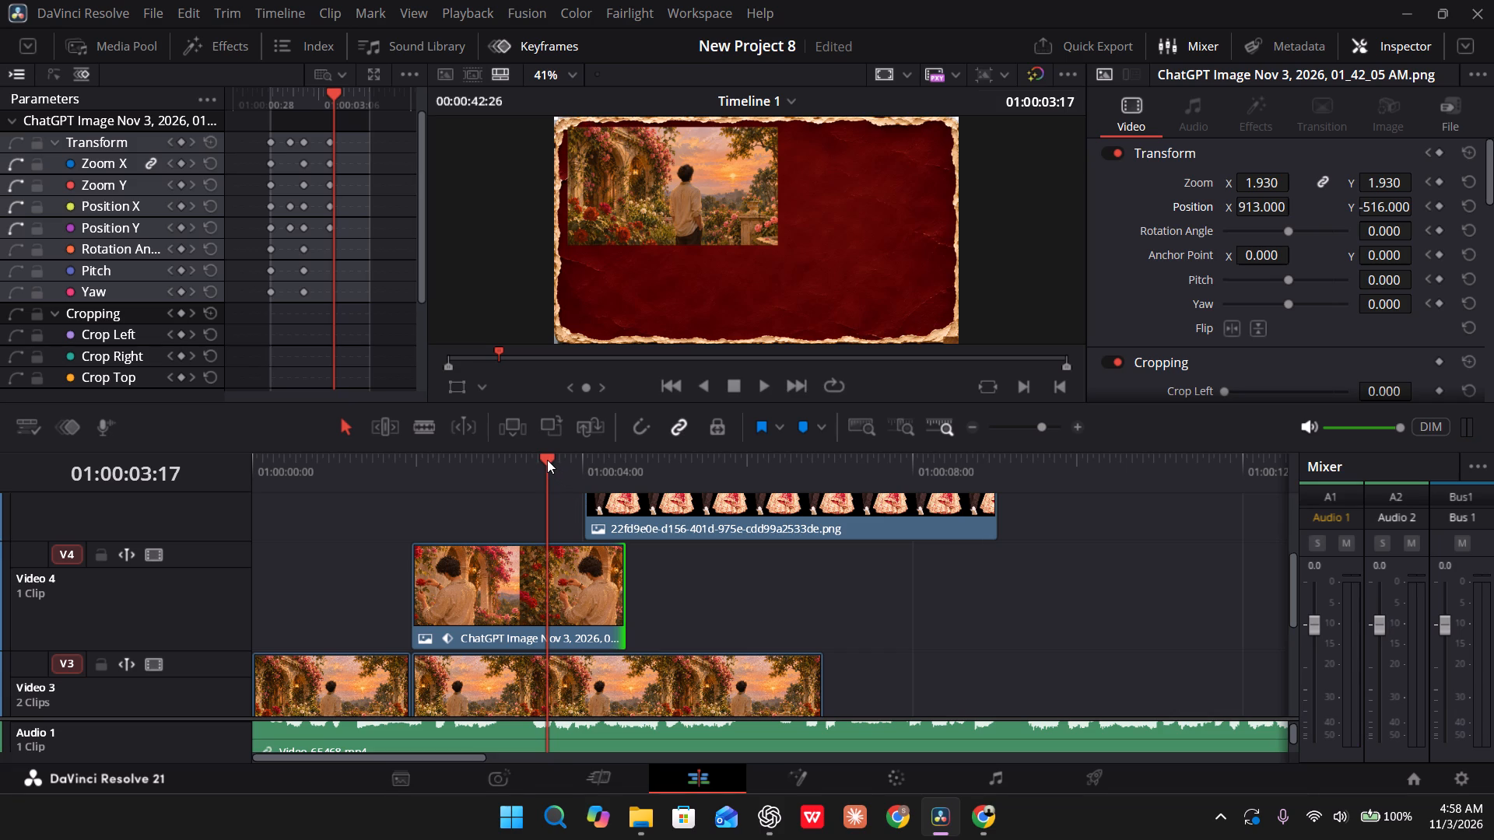
Review the rose clip's slide-out frame by frame, and play the timeline from its beginning into the couple clip.
left_click_drag(547, 460, 580, 475)
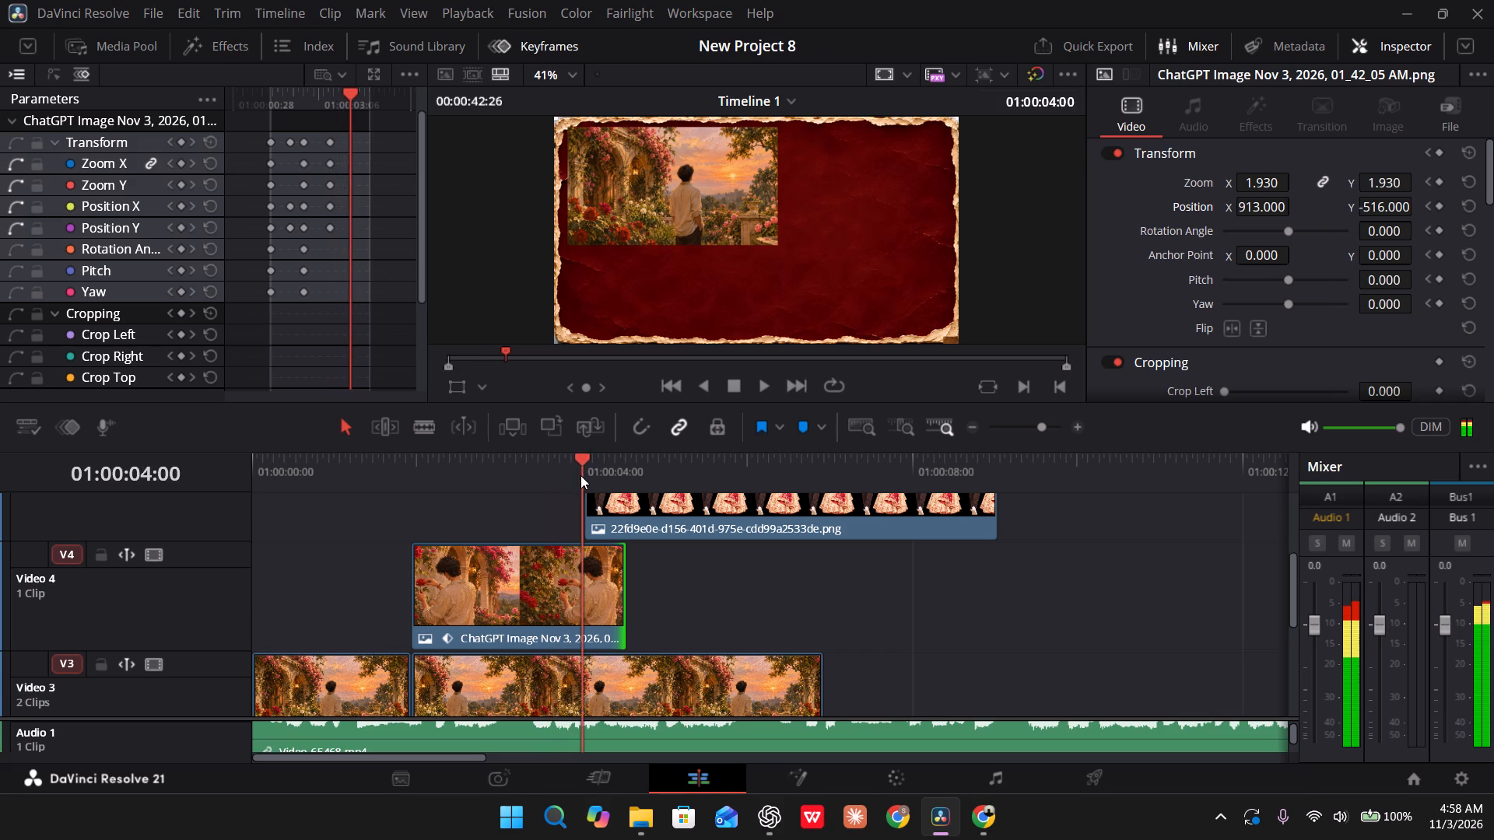
left_click_drag(580, 475, 494, 481)
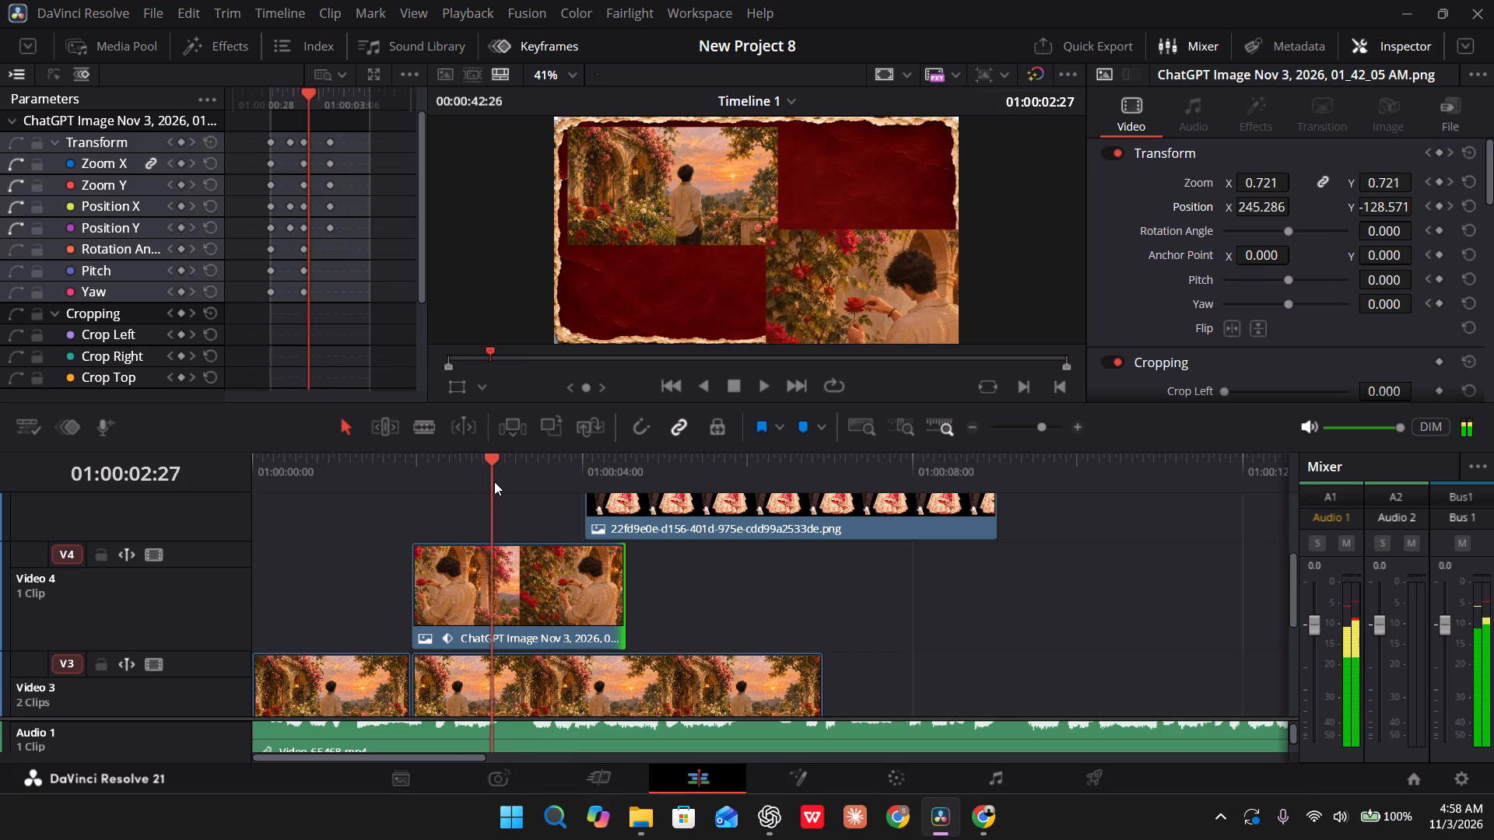
left_click_drag(494, 481, 518, 487)
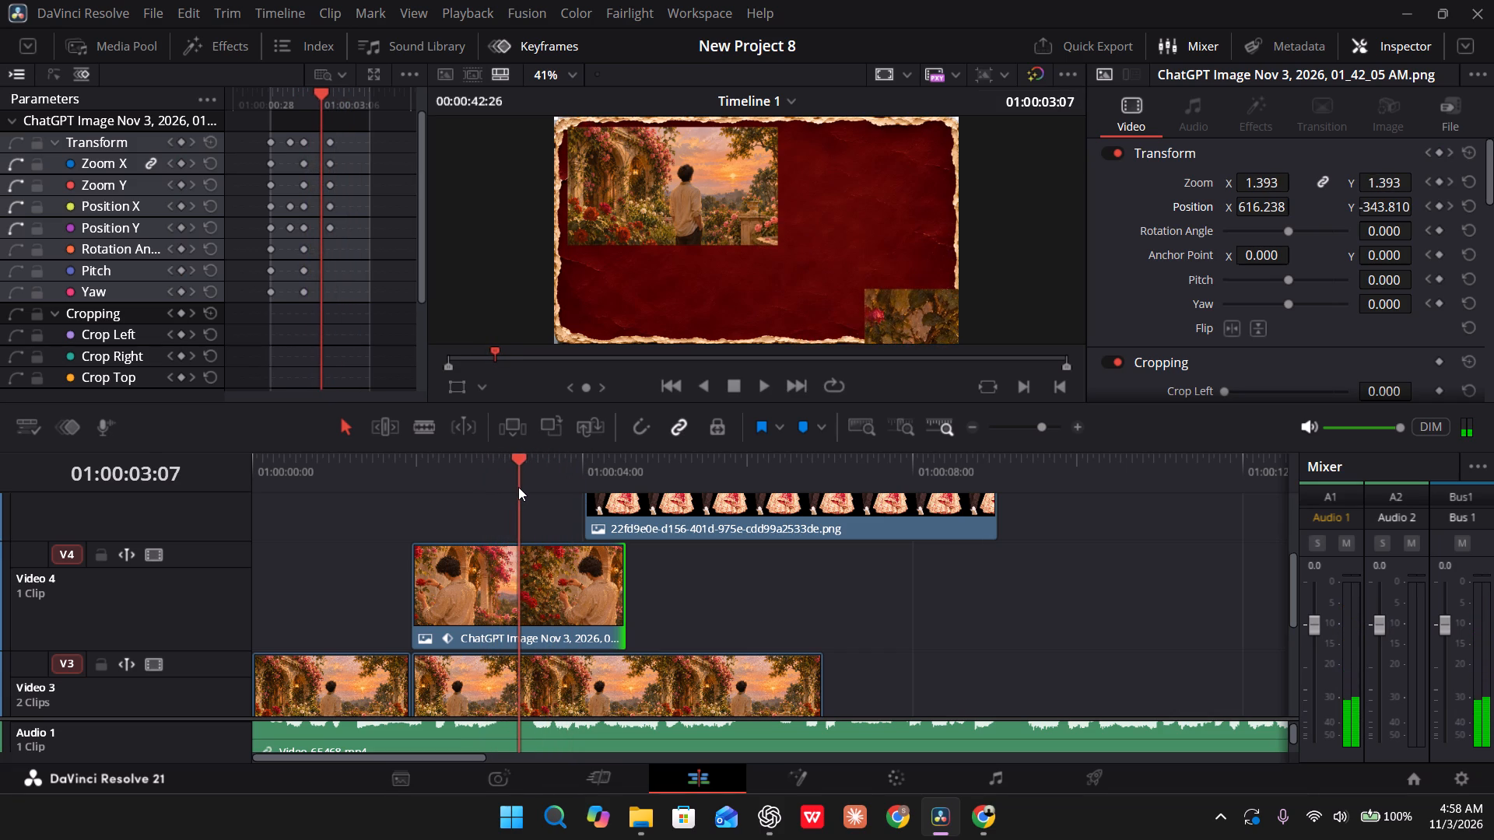
left_click_drag(518, 487, 535, 490)
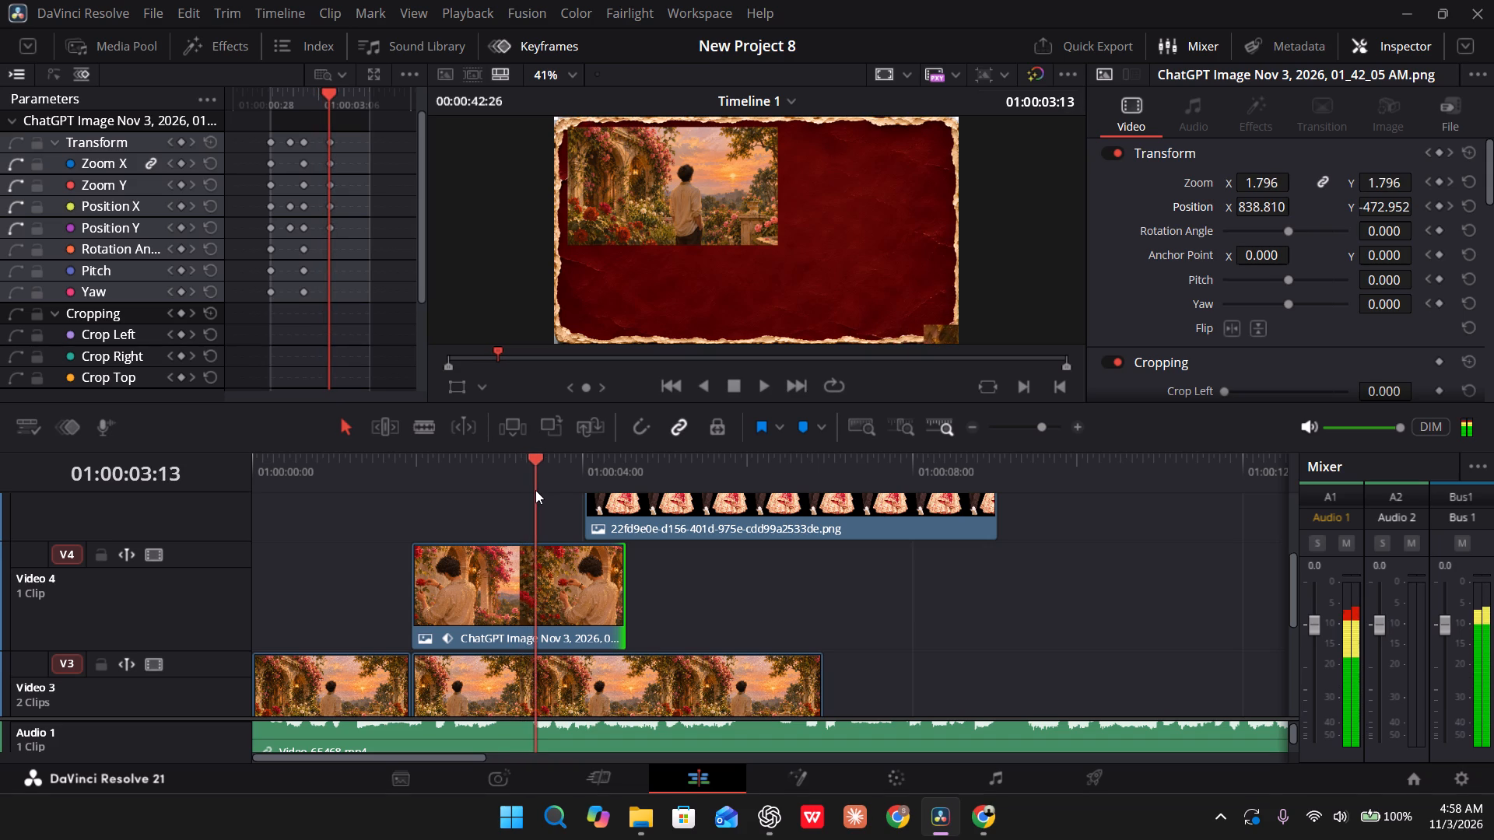
left_click_drag(535, 490, 542, 490)
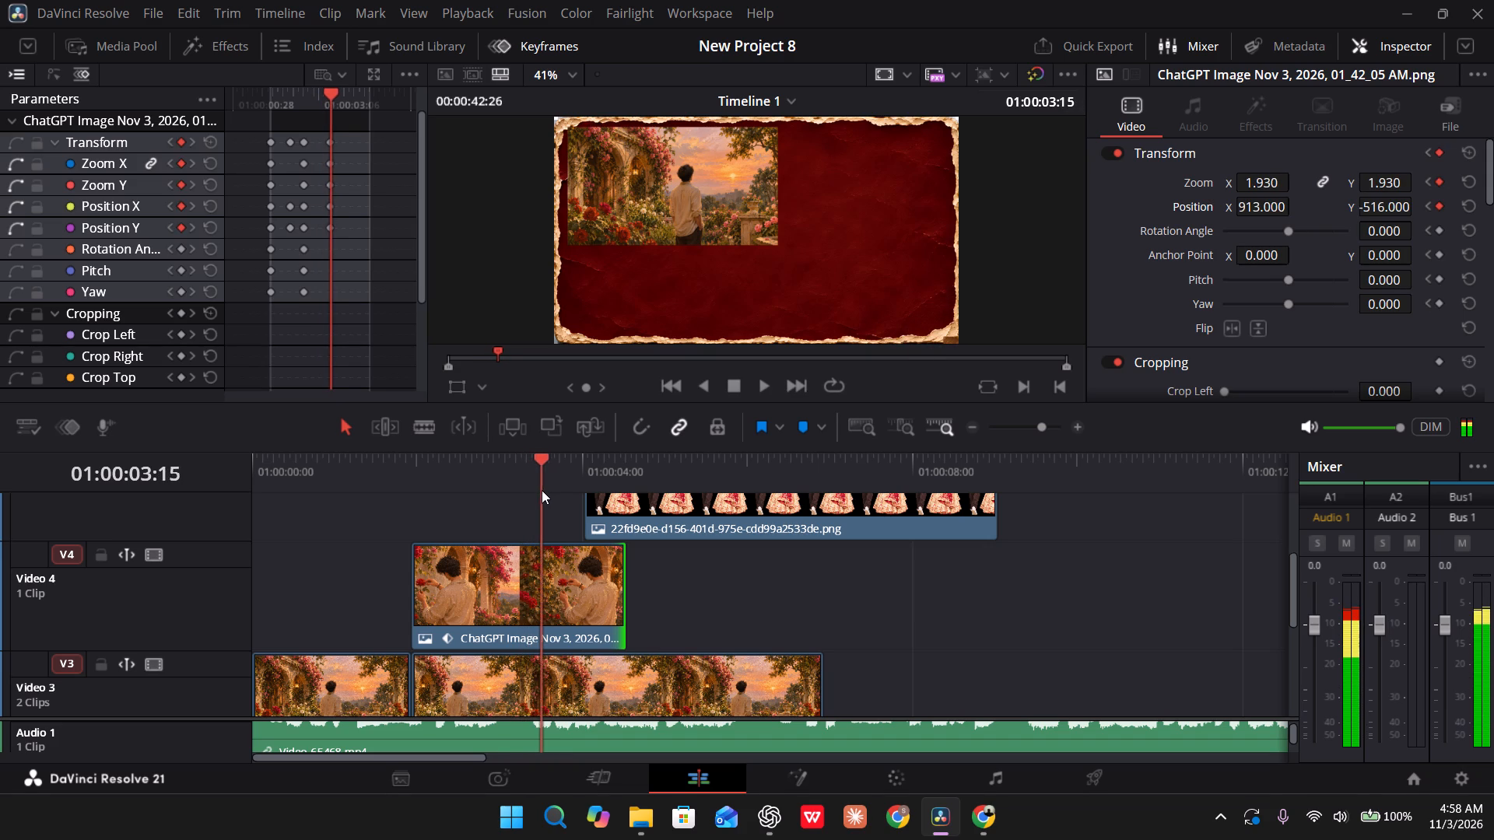
left_click_drag(542, 490, 309, 492)
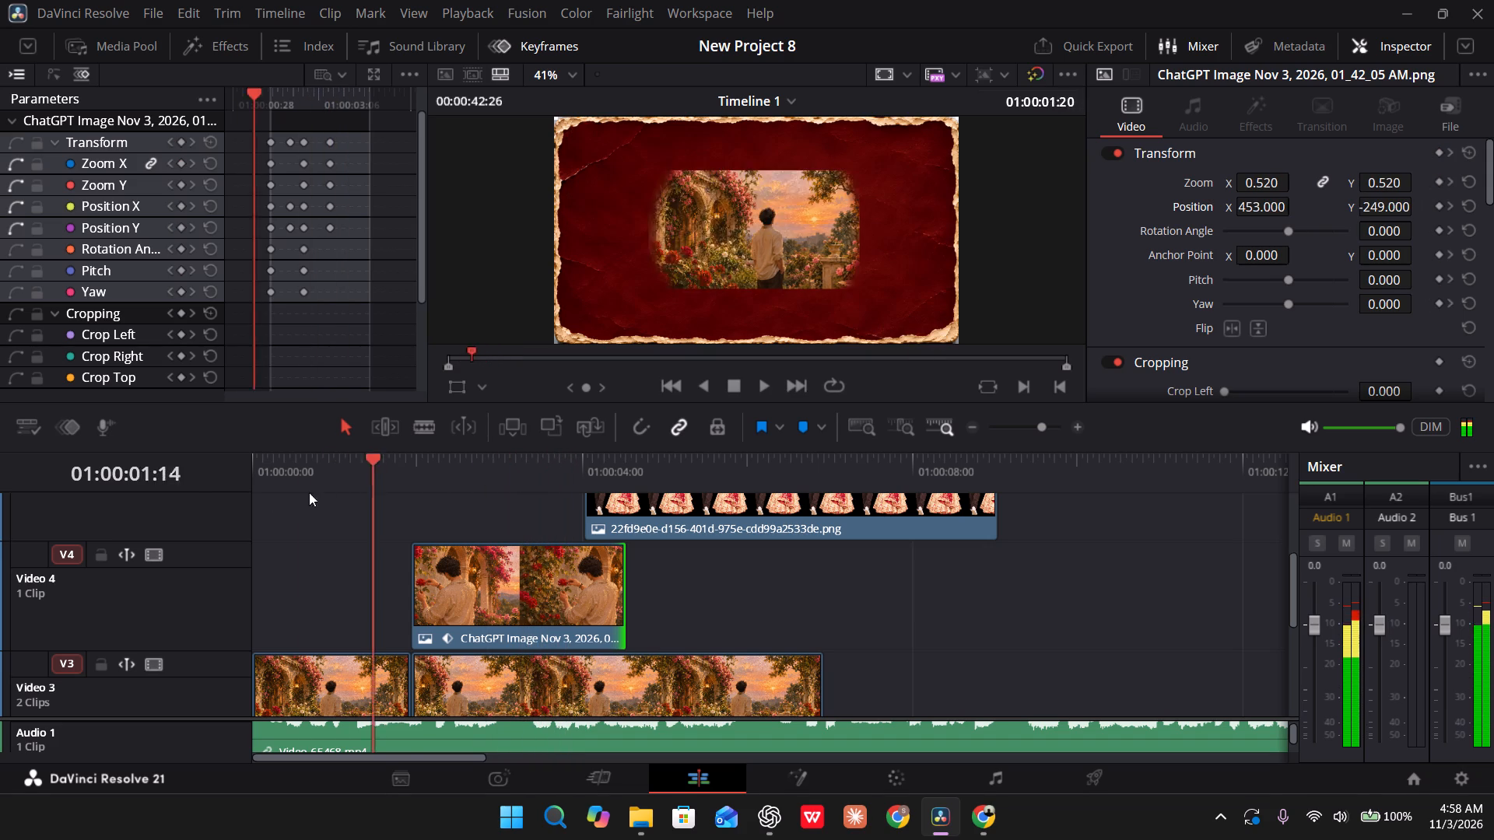
left_click_drag(309, 492, 191, 486)
key("space")
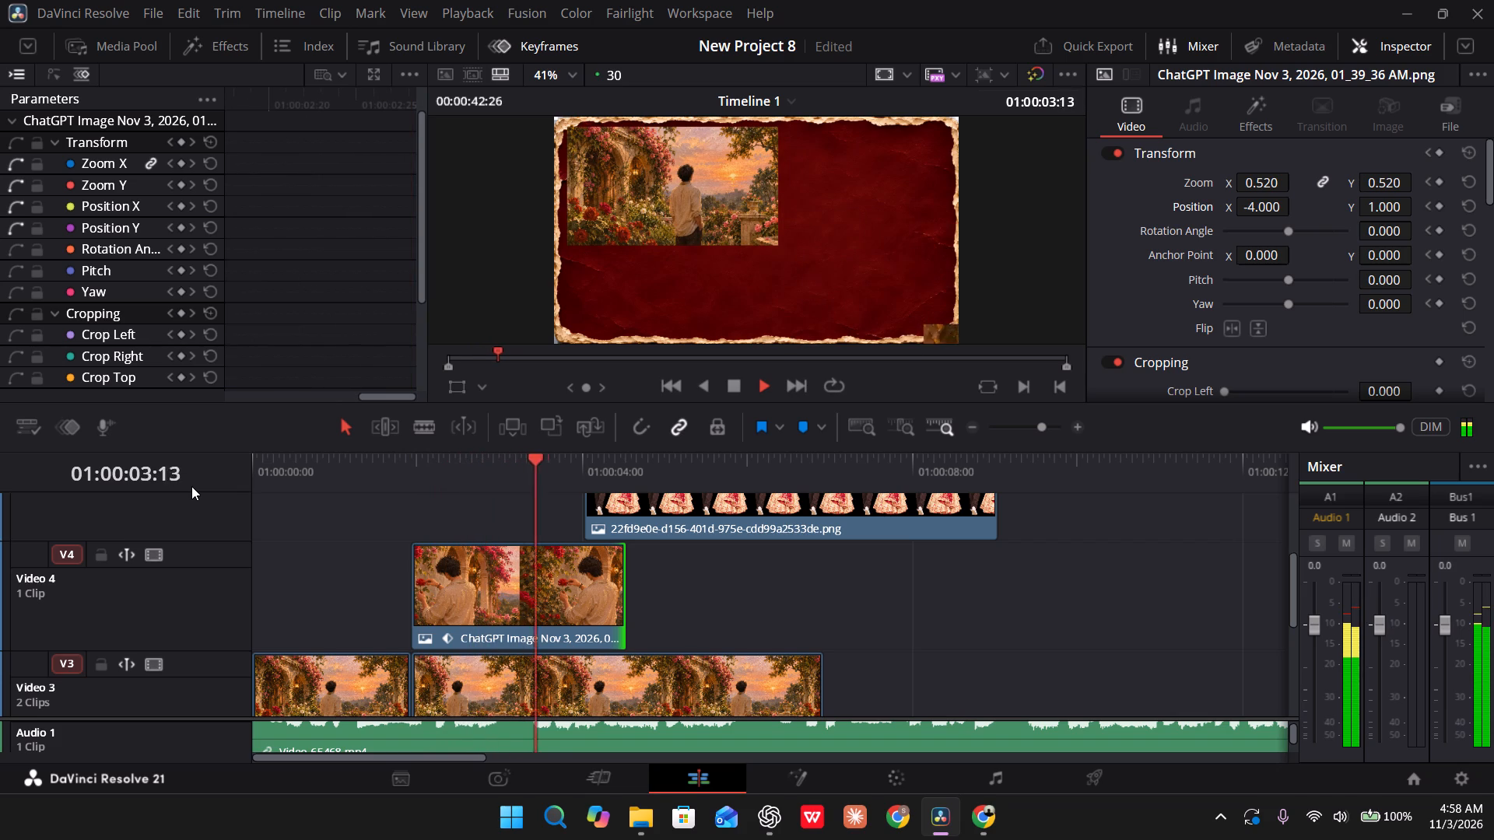
key("space")
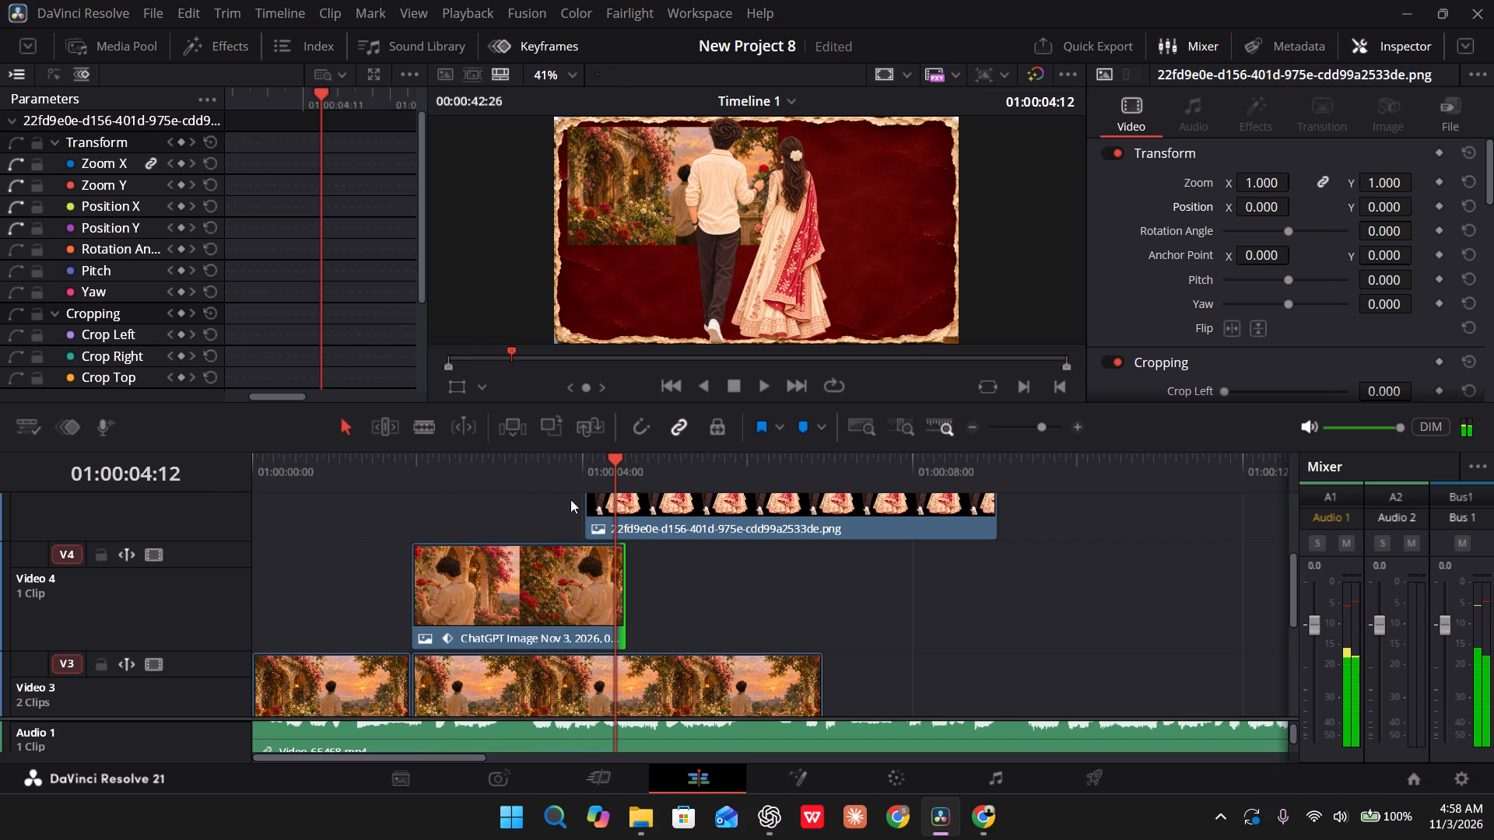
Replace the second Video 3 garden clip's Transform keyframes at about 01:00:02:28 with new ones at 01:00:02:24, matching the rose clip's slide-out start.
left_click_drag(576, 477, 506, 467)
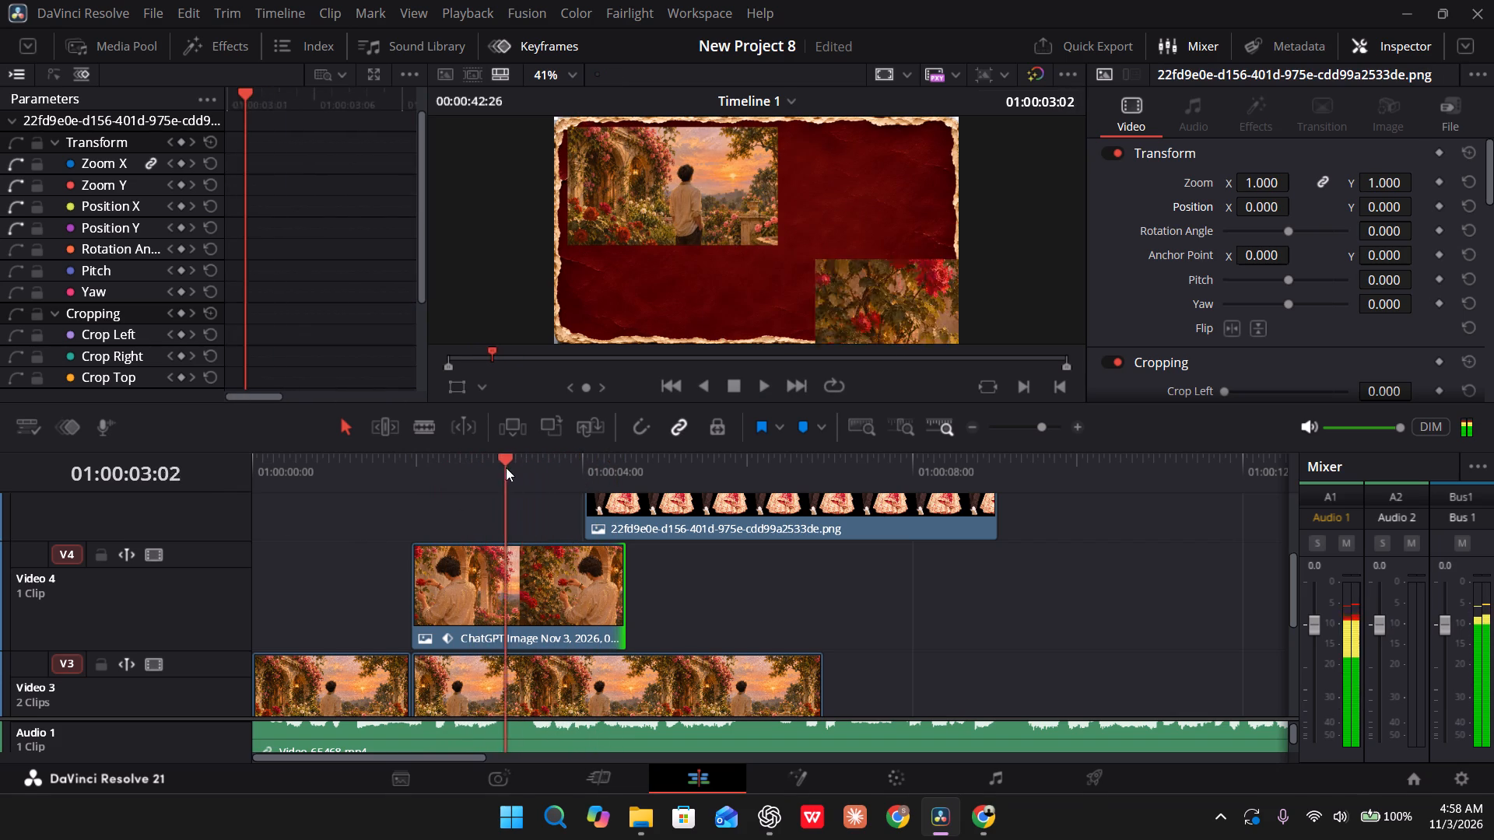
left_click_drag(506, 467, 416, 481)
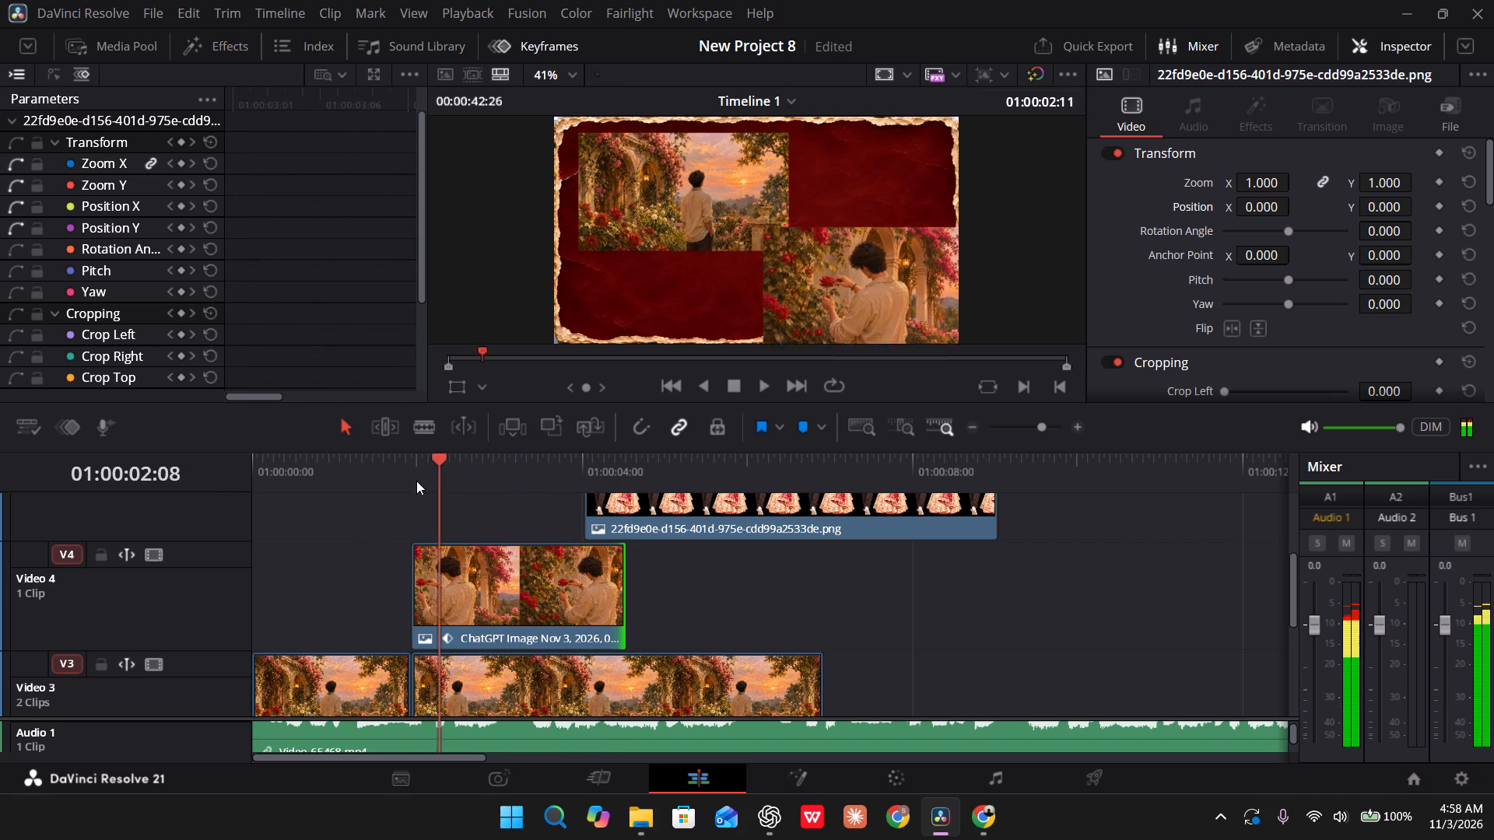
left_click_drag(416, 481, 447, 490)
left_click(476, 600)
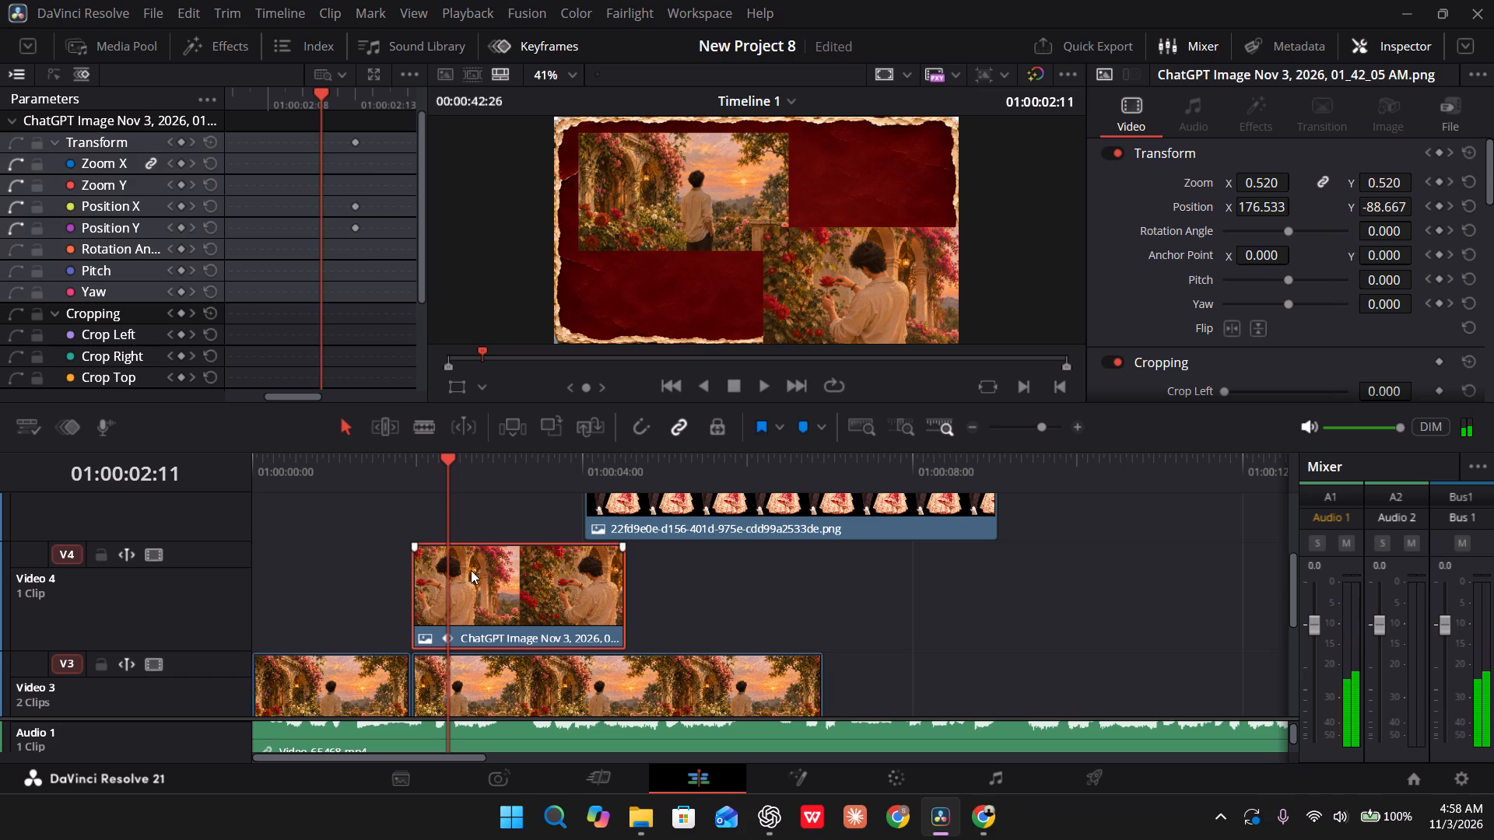
left_click_drag(446, 478, 451, 481)
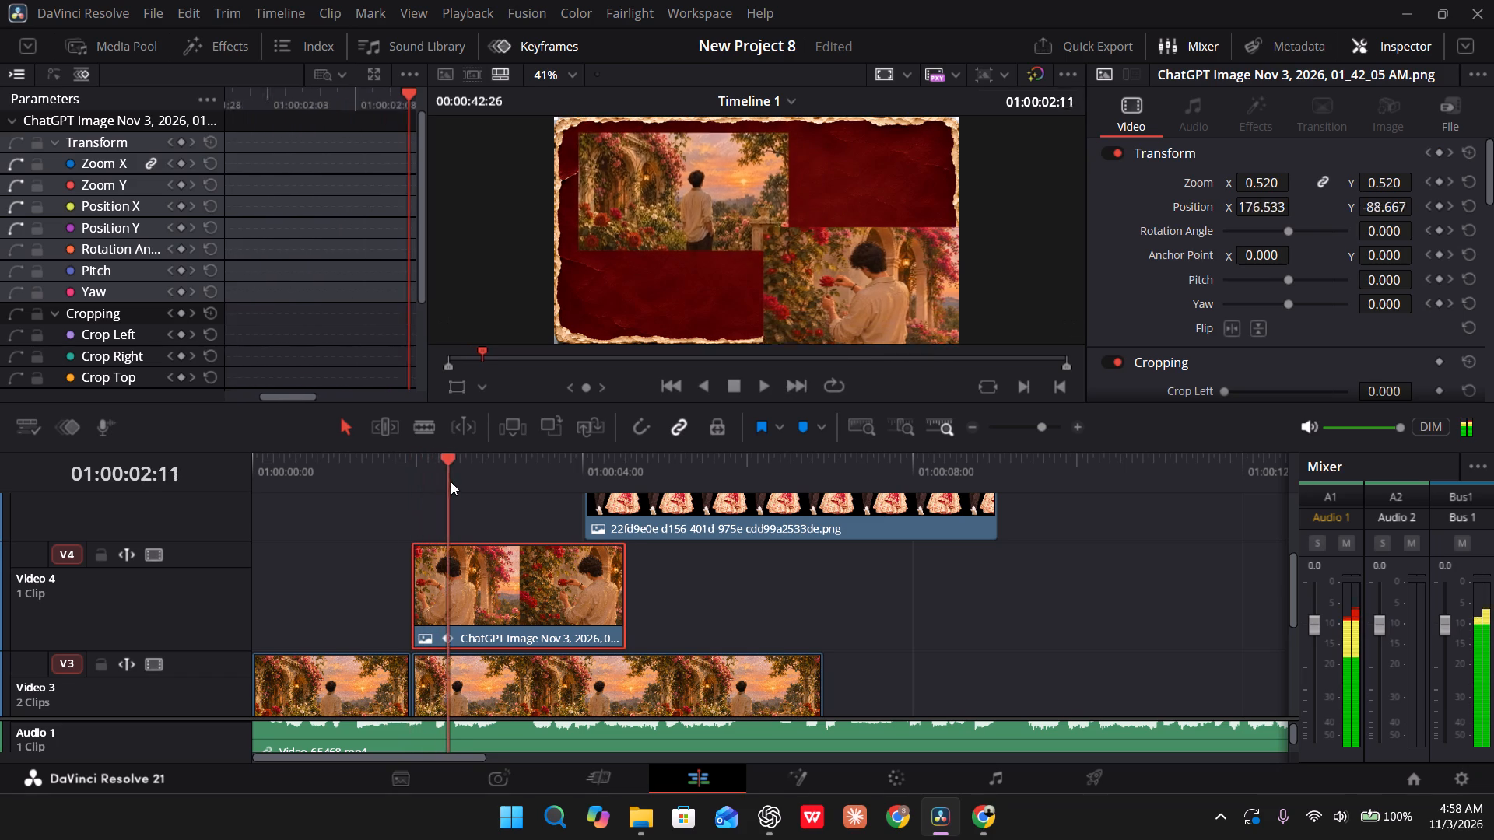
left_click_drag(451, 481, 456, 486)
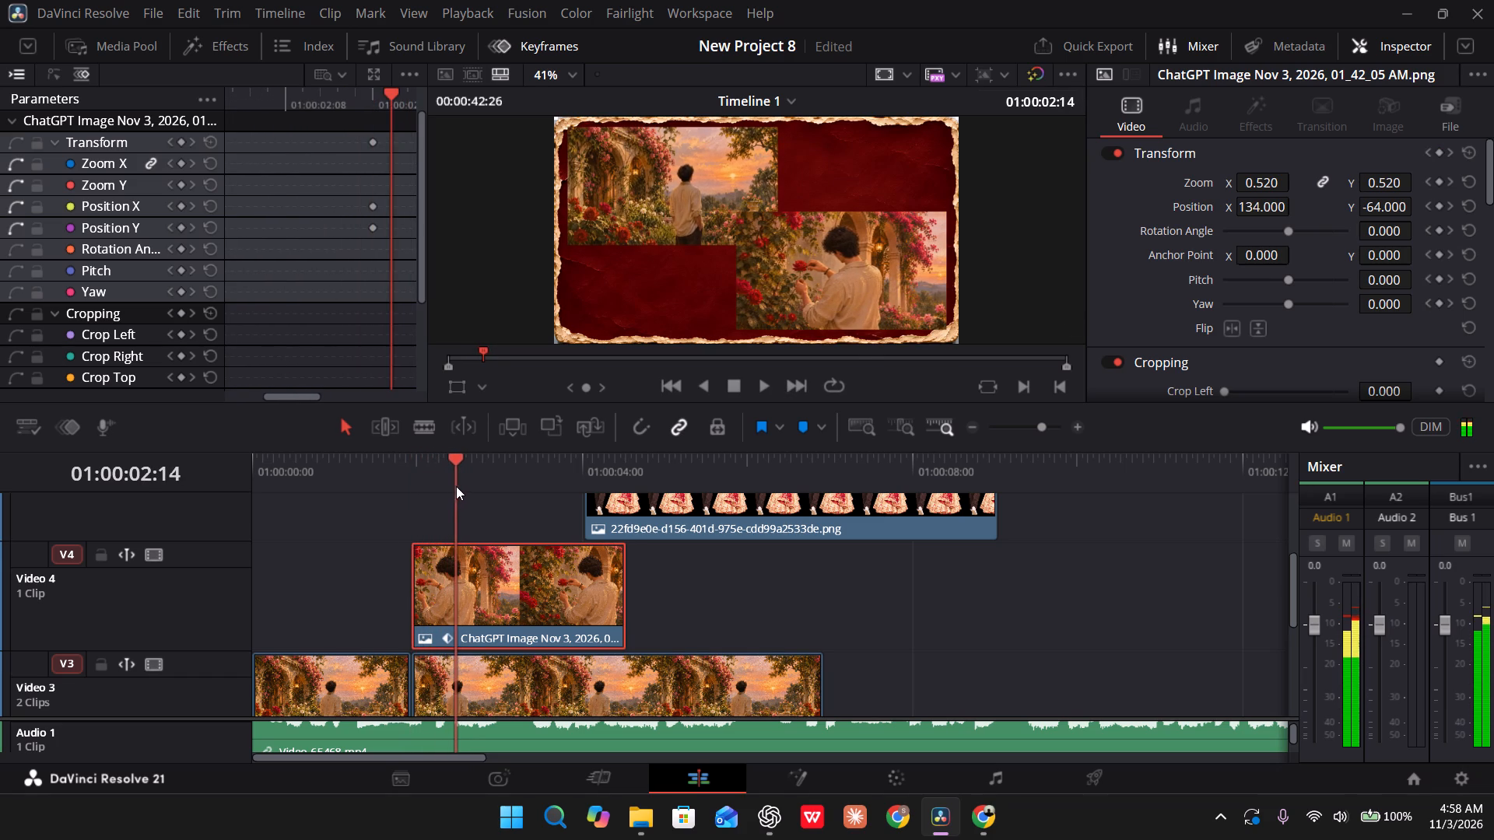
left_click_drag(456, 486, 484, 494)
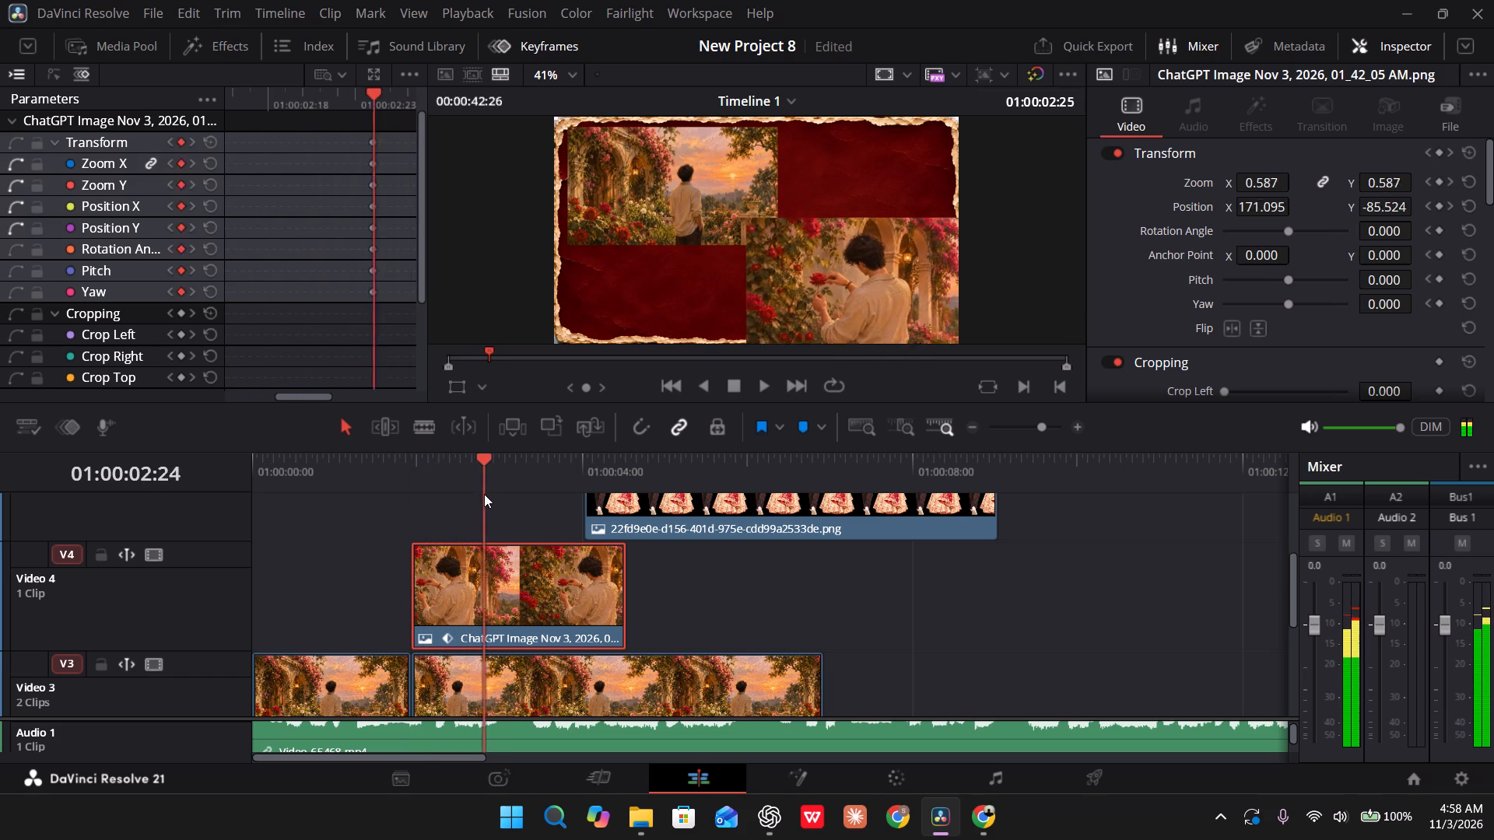
left_click_drag(484, 494, 485, 495)
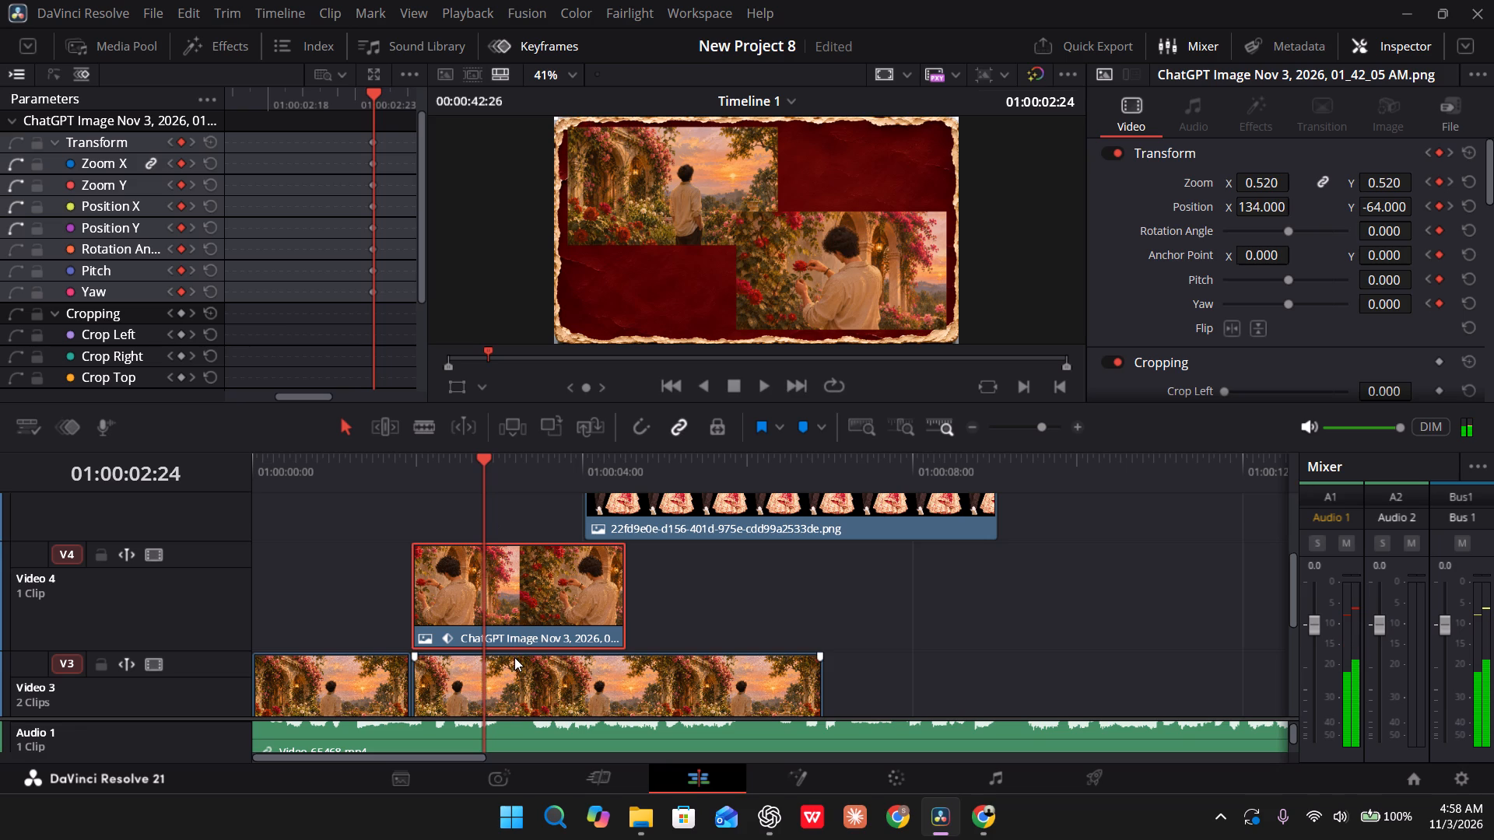
left_click(511, 671)
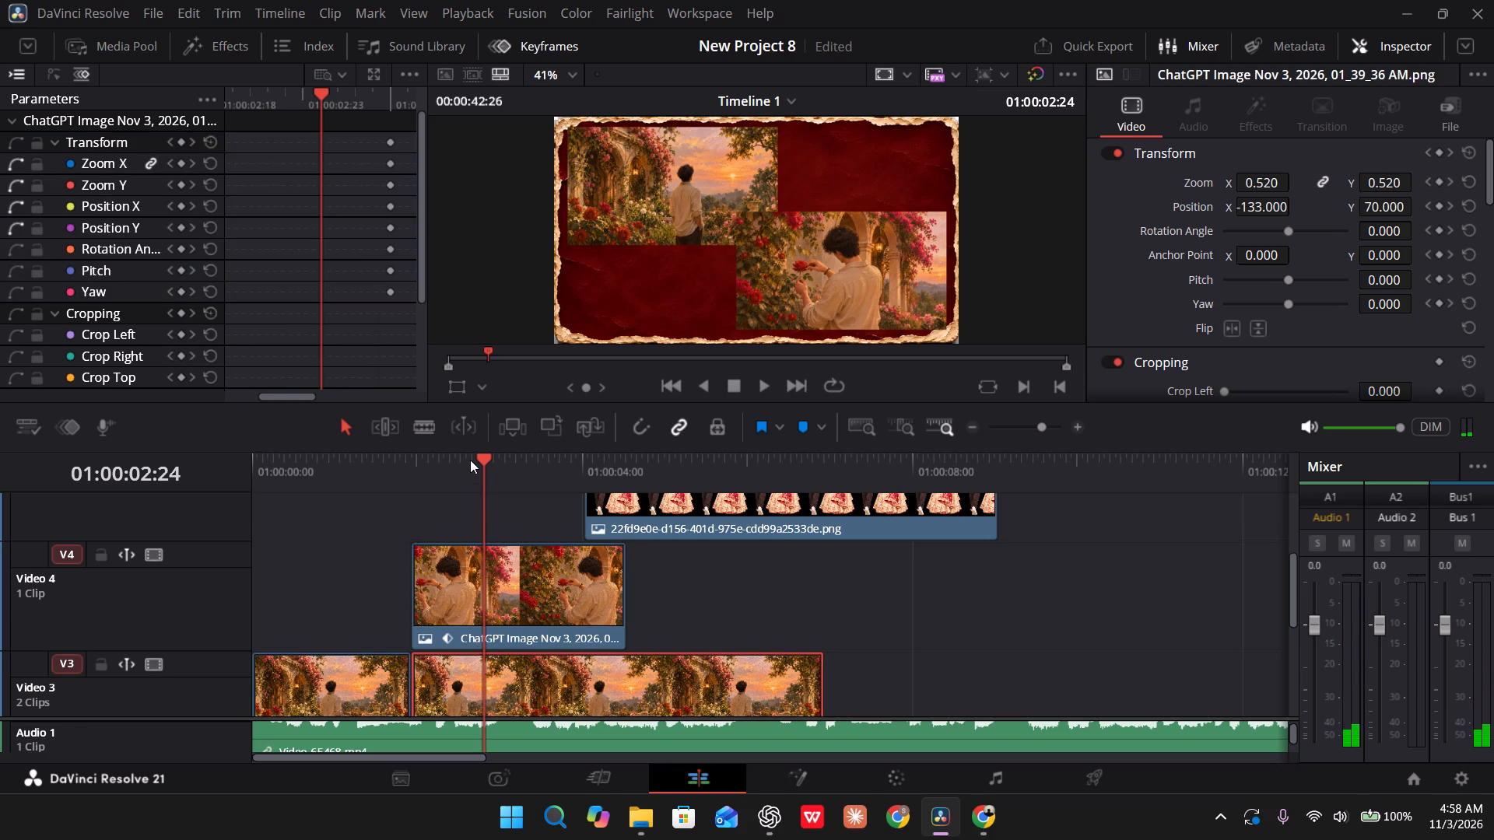
left_click(390, 141)
key("BackSpace")
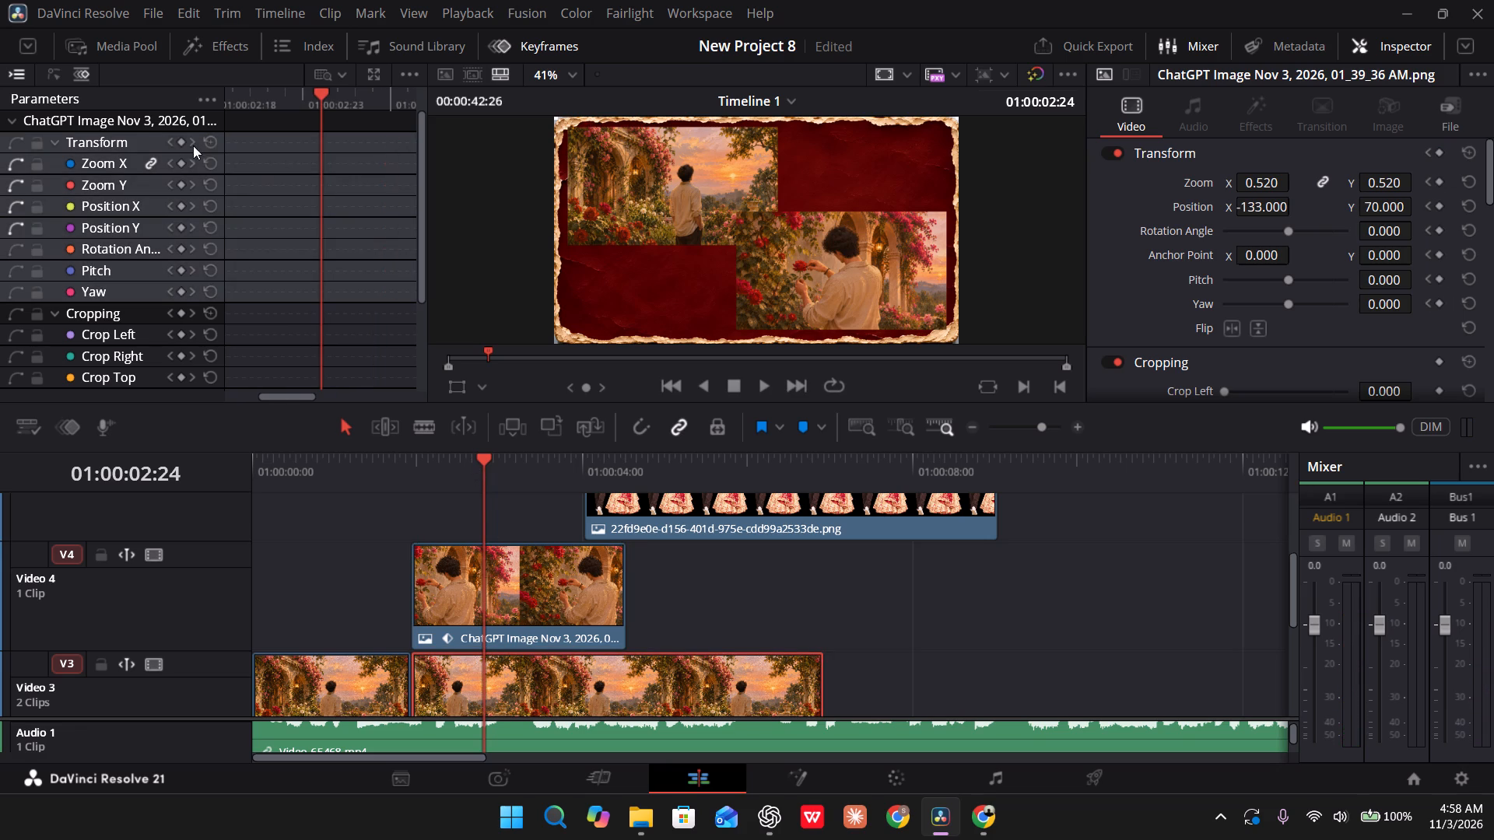
left_click(180, 139)
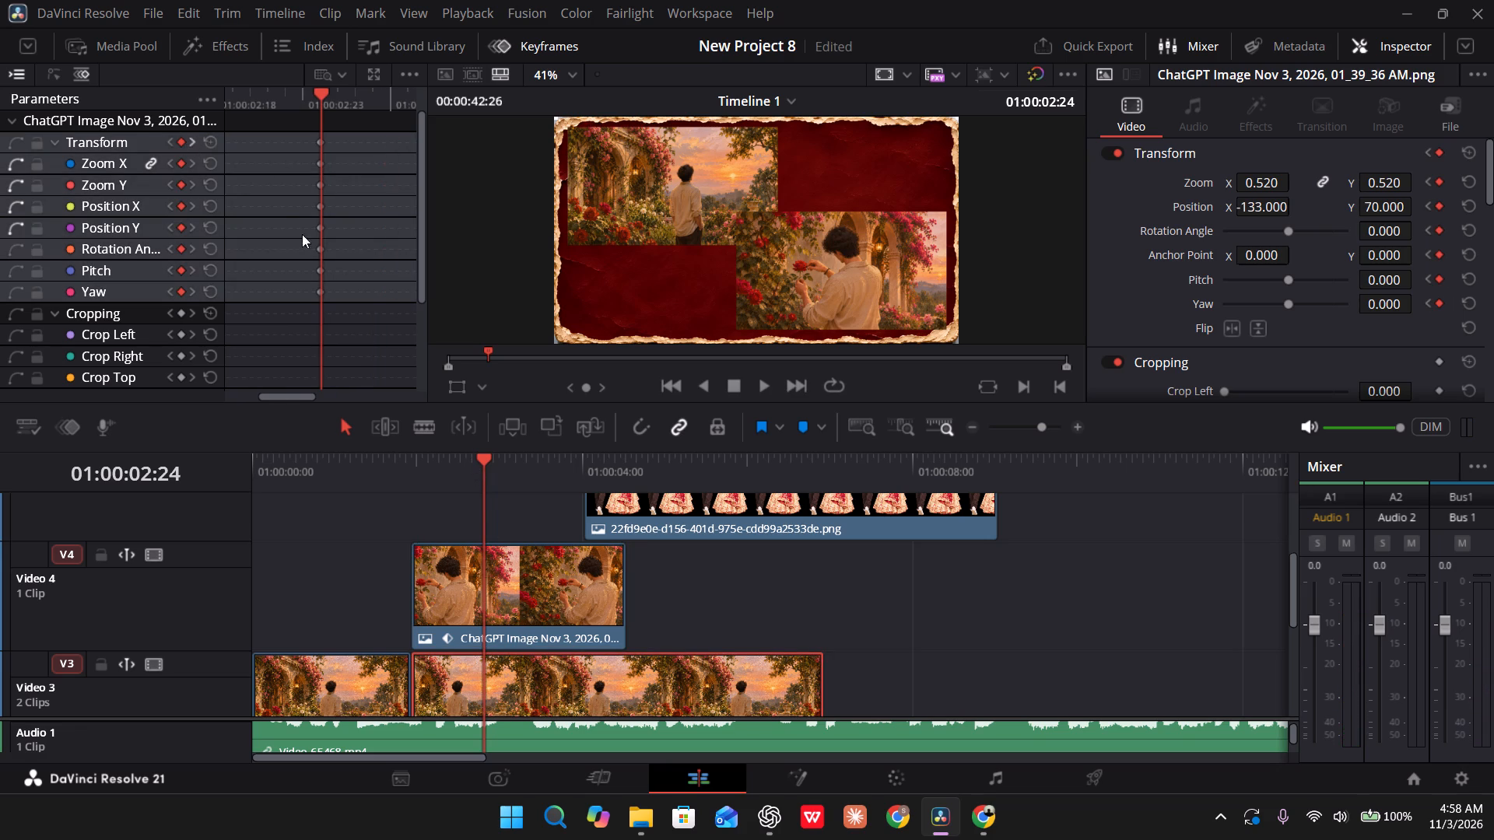
Scrub the timeline between 01:00:02:24 and 01:00:04:07 to examine the garden clip's timing against the rose slide-out and the couple's entrance.
left_click_drag(479, 474, 486, 475)
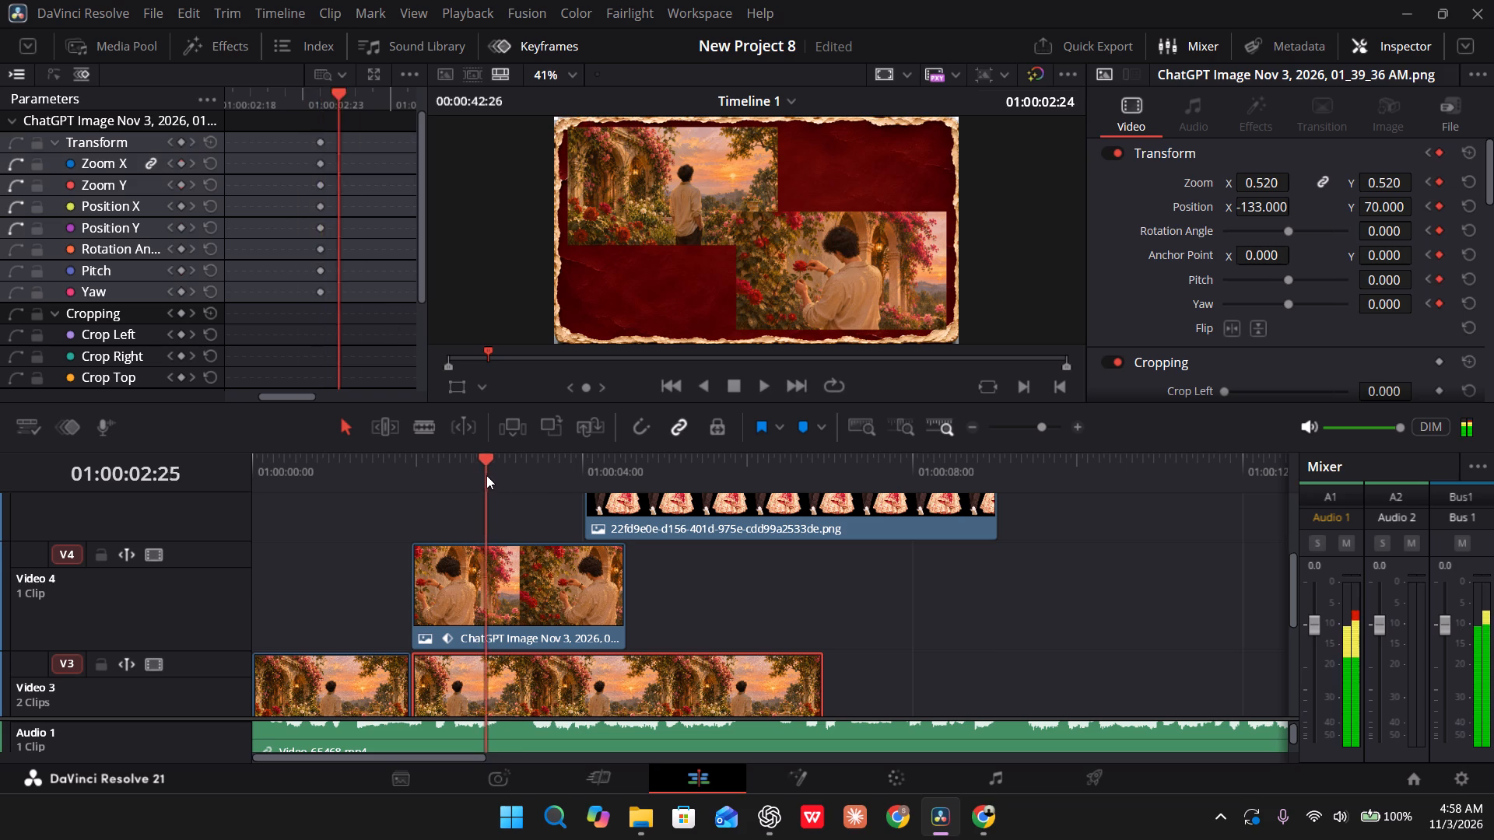
left_click_drag(486, 475, 585, 491)
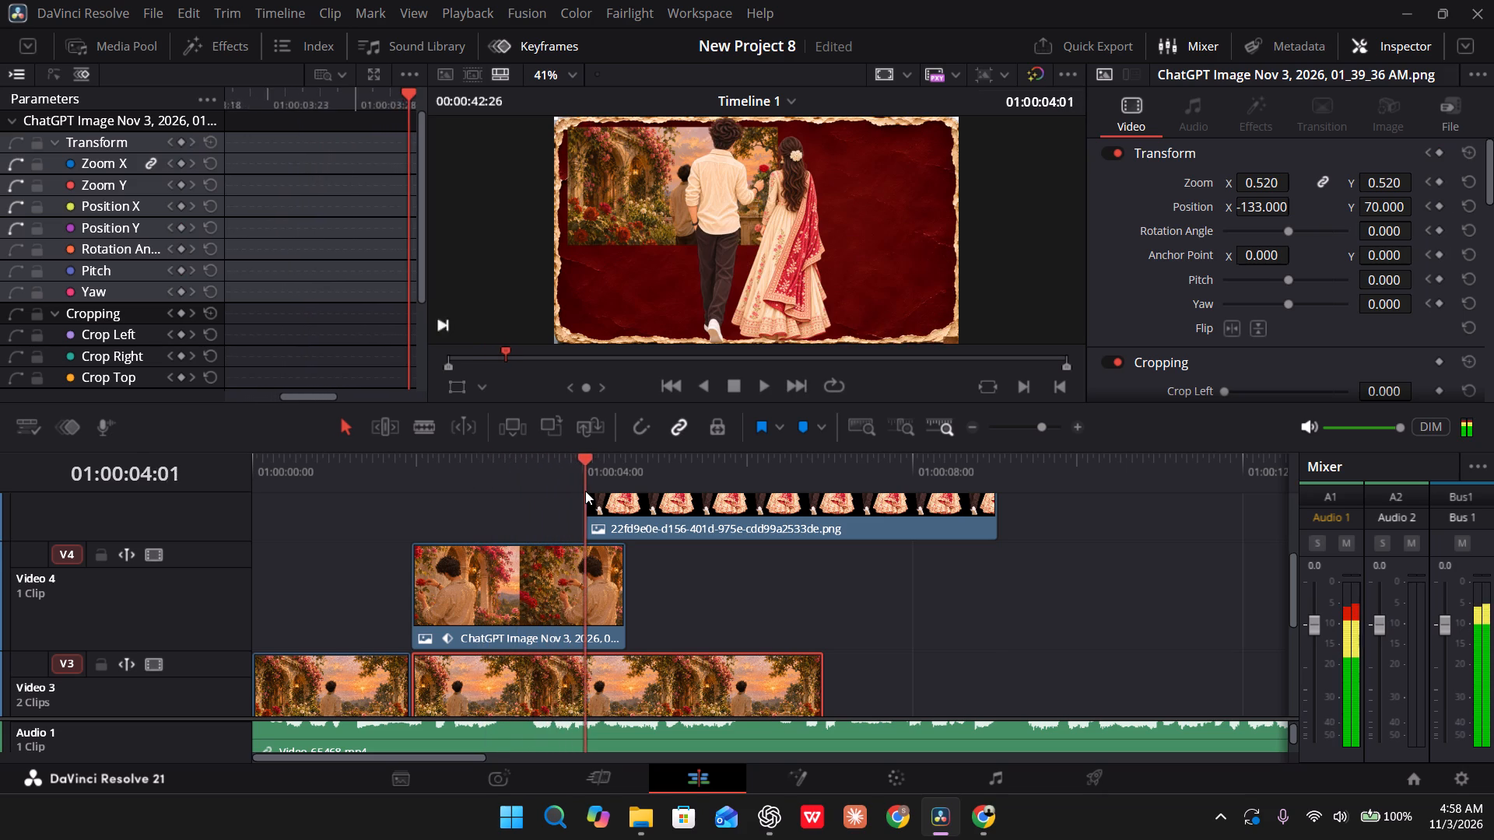
left_click_drag(585, 491, 561, 493)
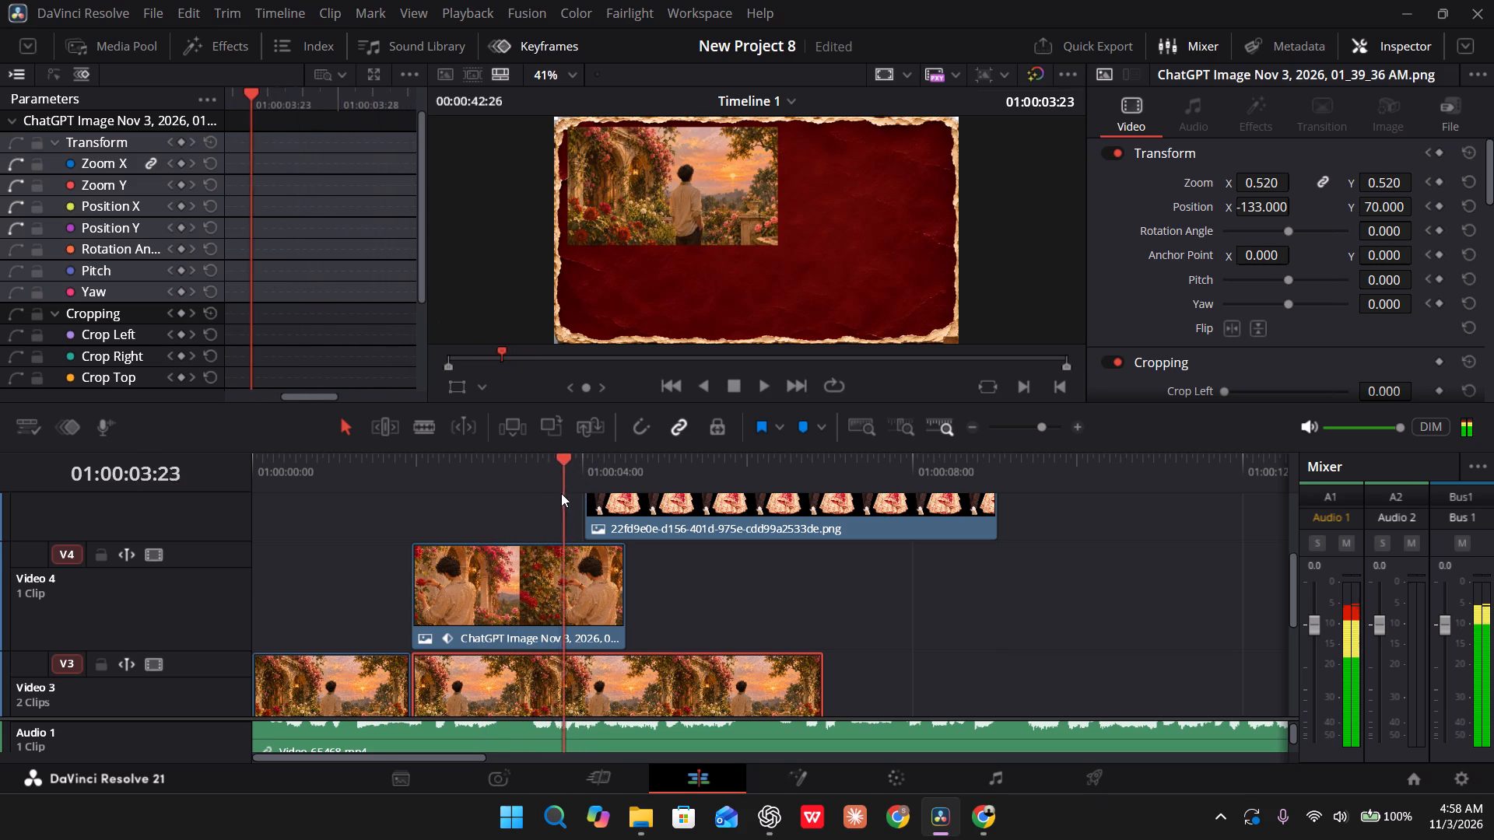
left_click_drag(561, 493, 575, 505)
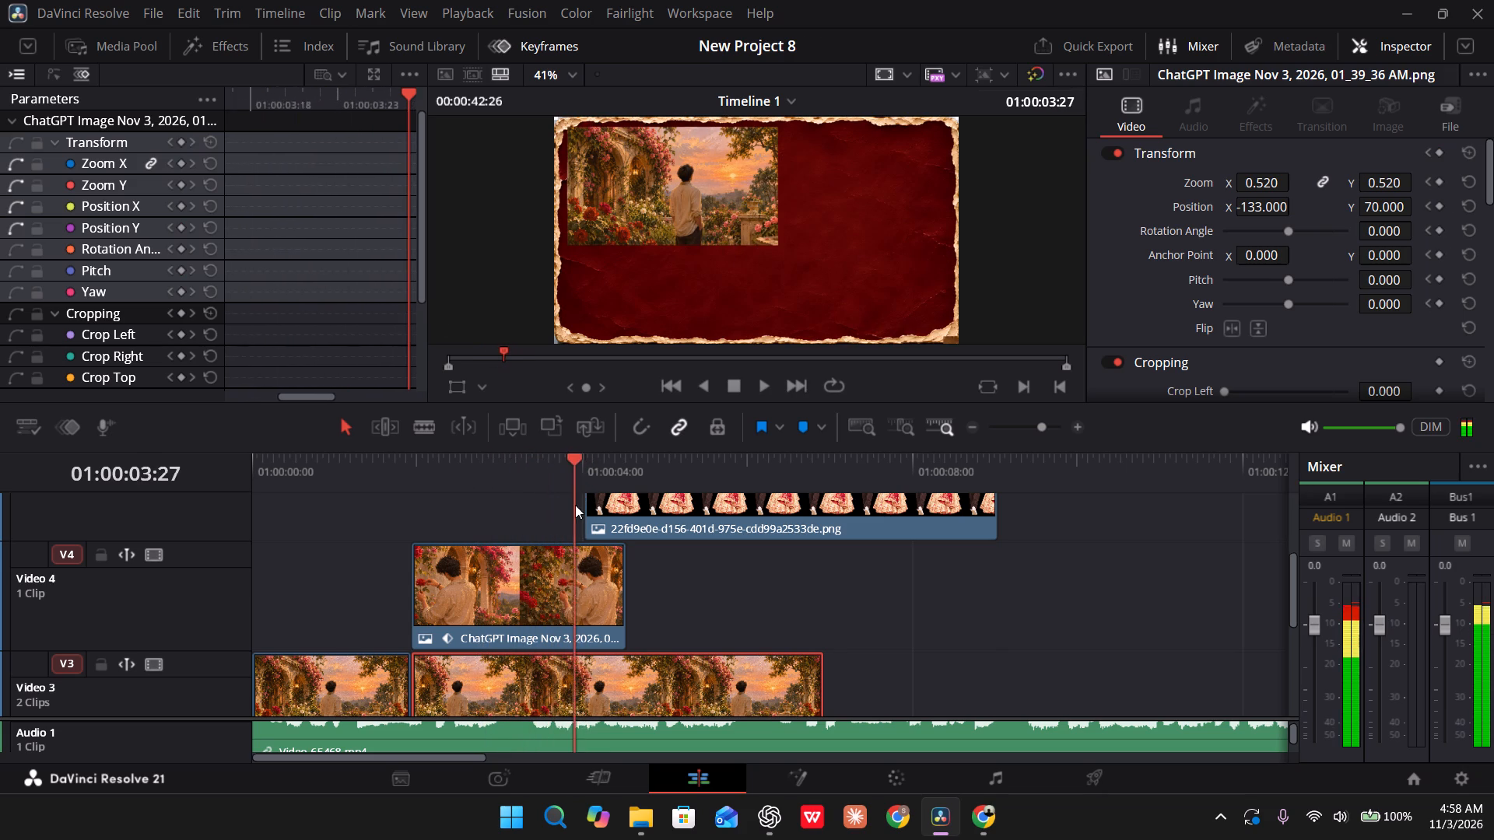
left_click_drag(575, 505, 601, 497)
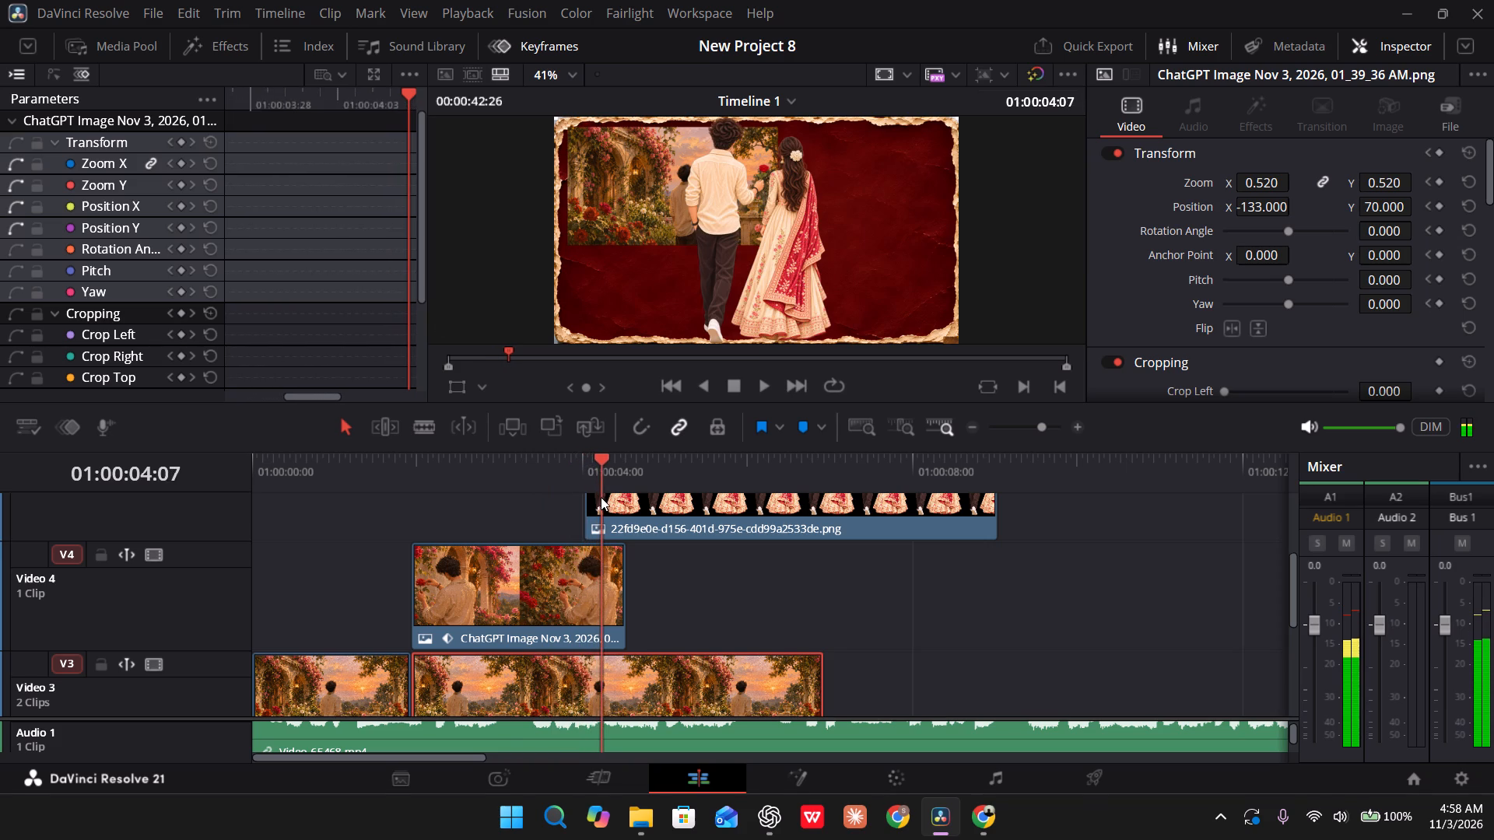
left_click_drag(601, 497, 589, 508)
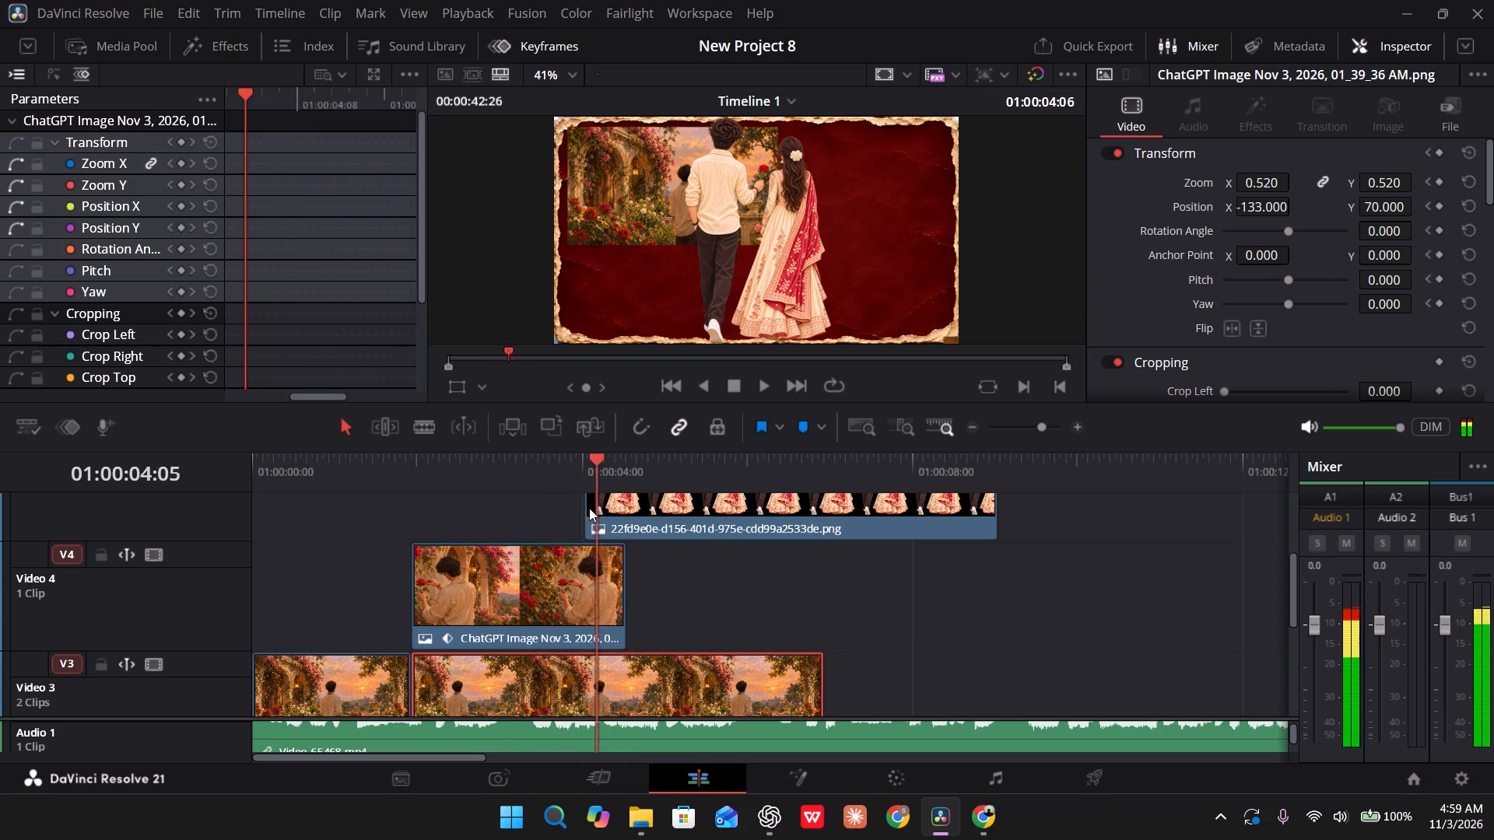
left_click_drag(589, 508, 528, 514)
Examine the Video 4 rose clip's slide-out to locate its end keyframes, and play the clips from just before 01:00:02:00.
left_click(558, 572)
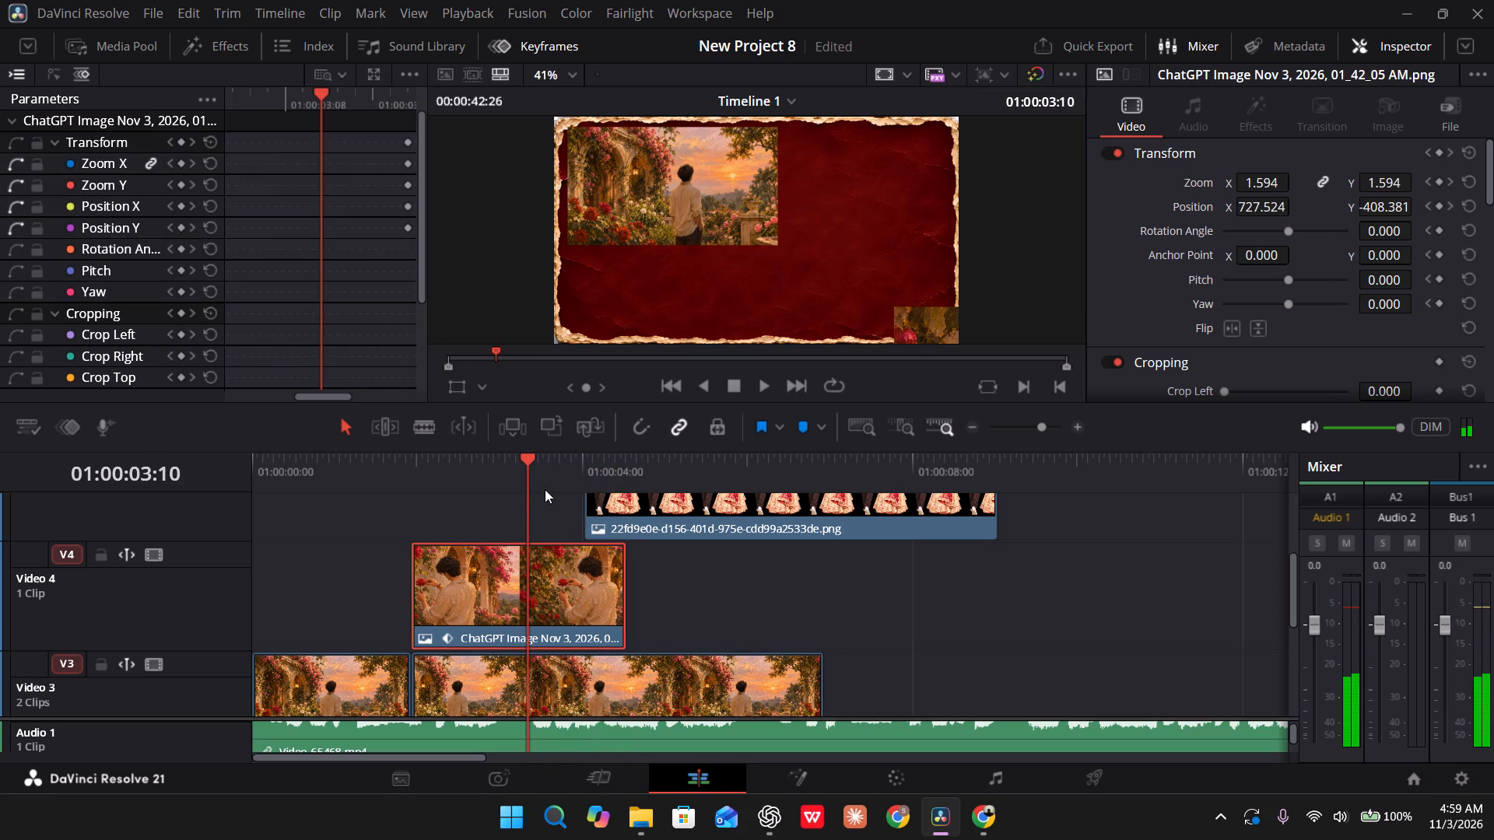
left_click_drag(524, 476, 573, 484)
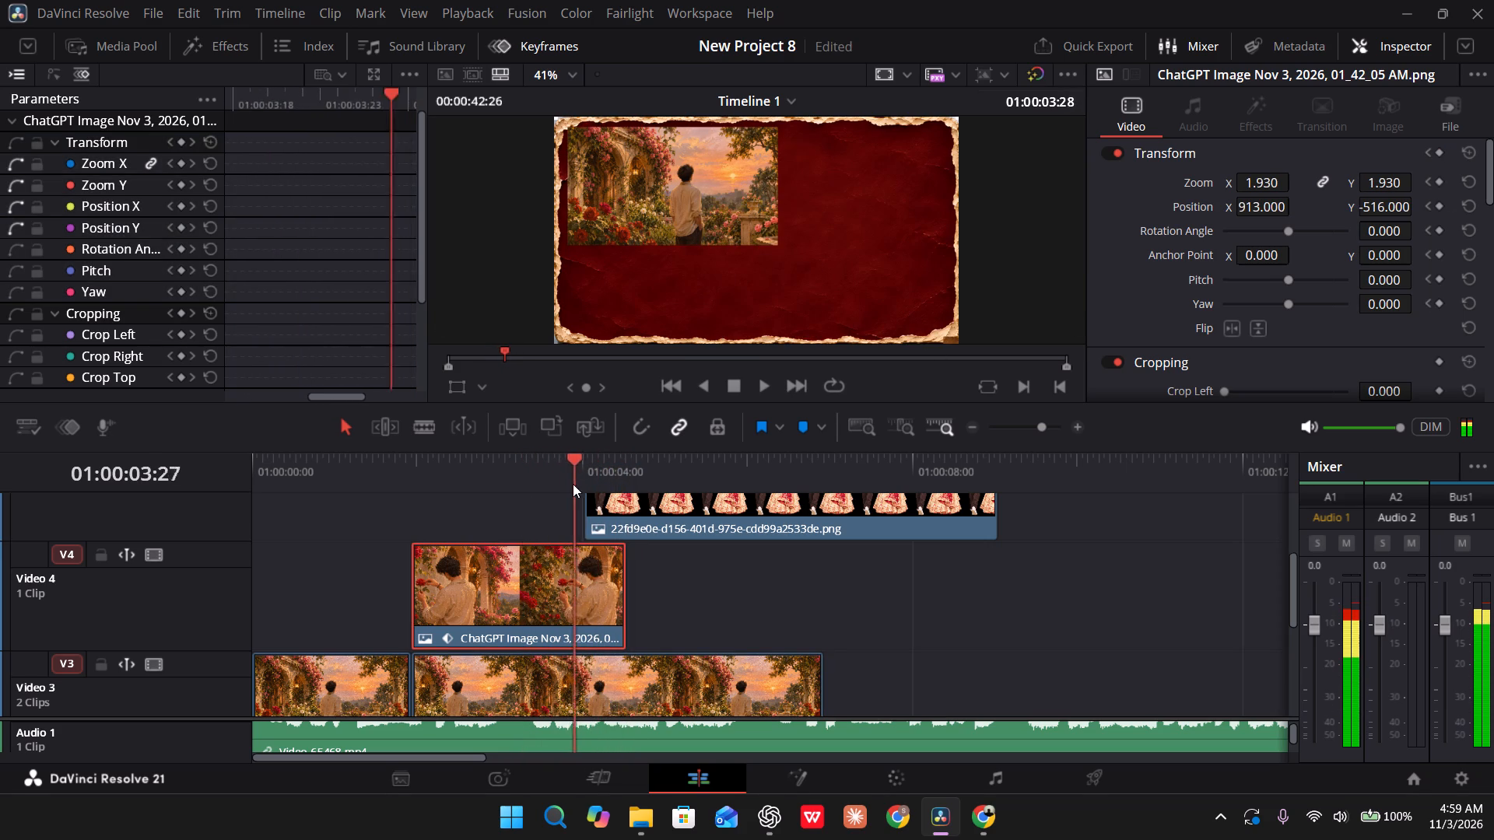
left_click_drag(573, 484, 601, 488)
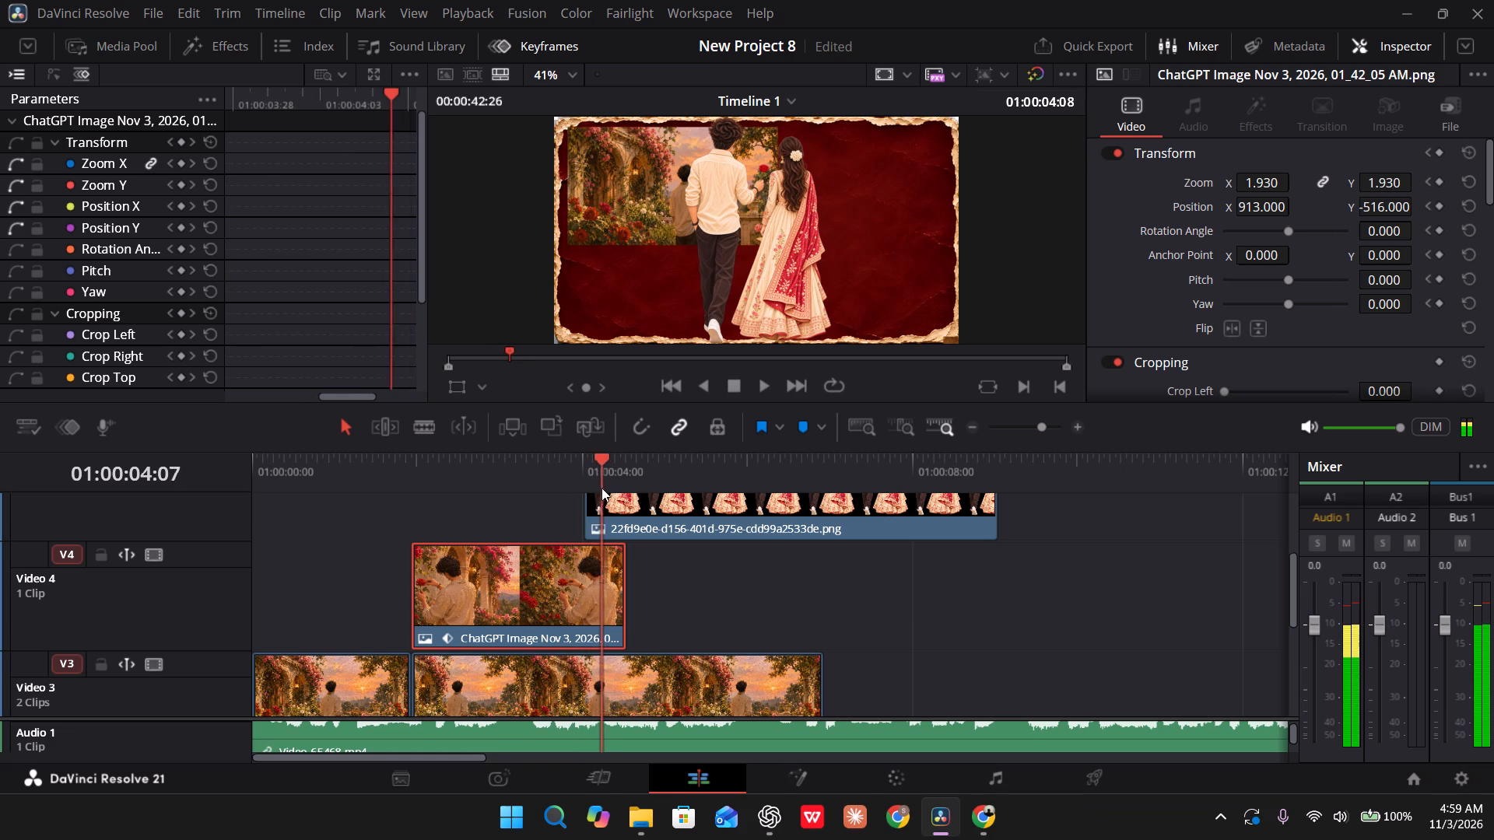
left_click_drag(601, 488, 543, 499)
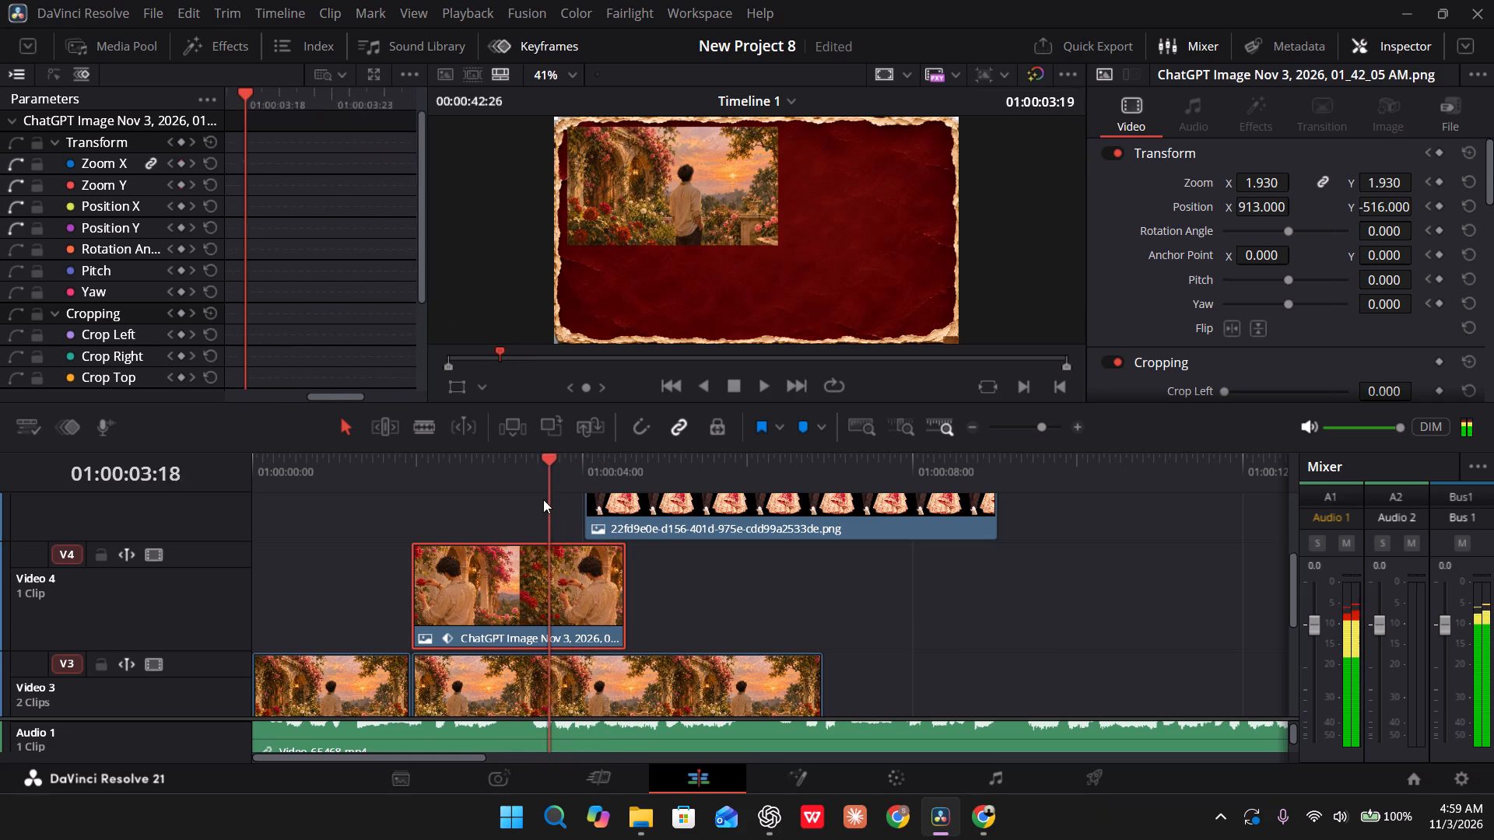
left_click_drag(543, 499, 538, 506)
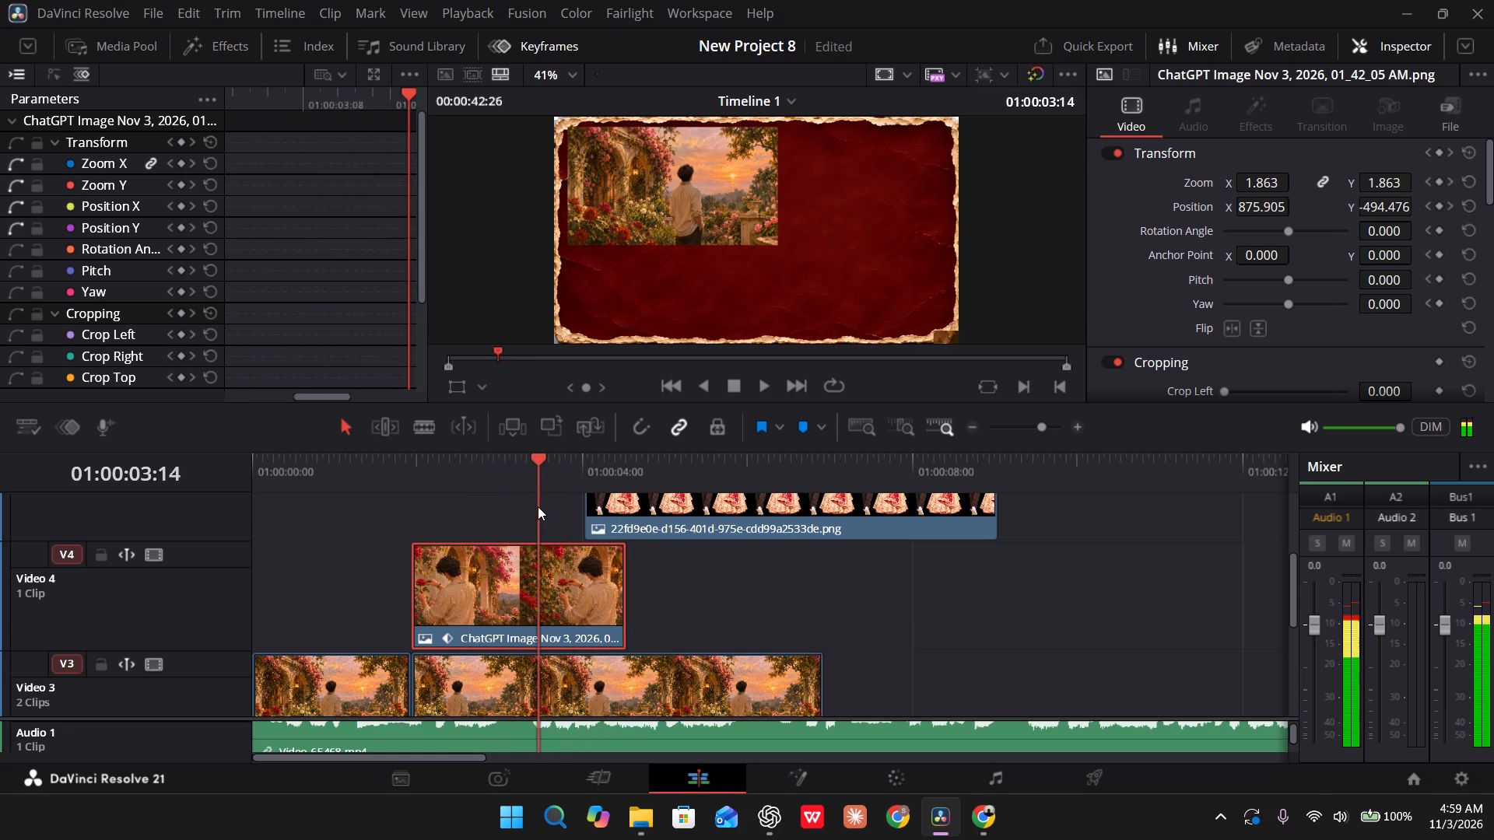
left_click_drag(538, 506, 542, 509)
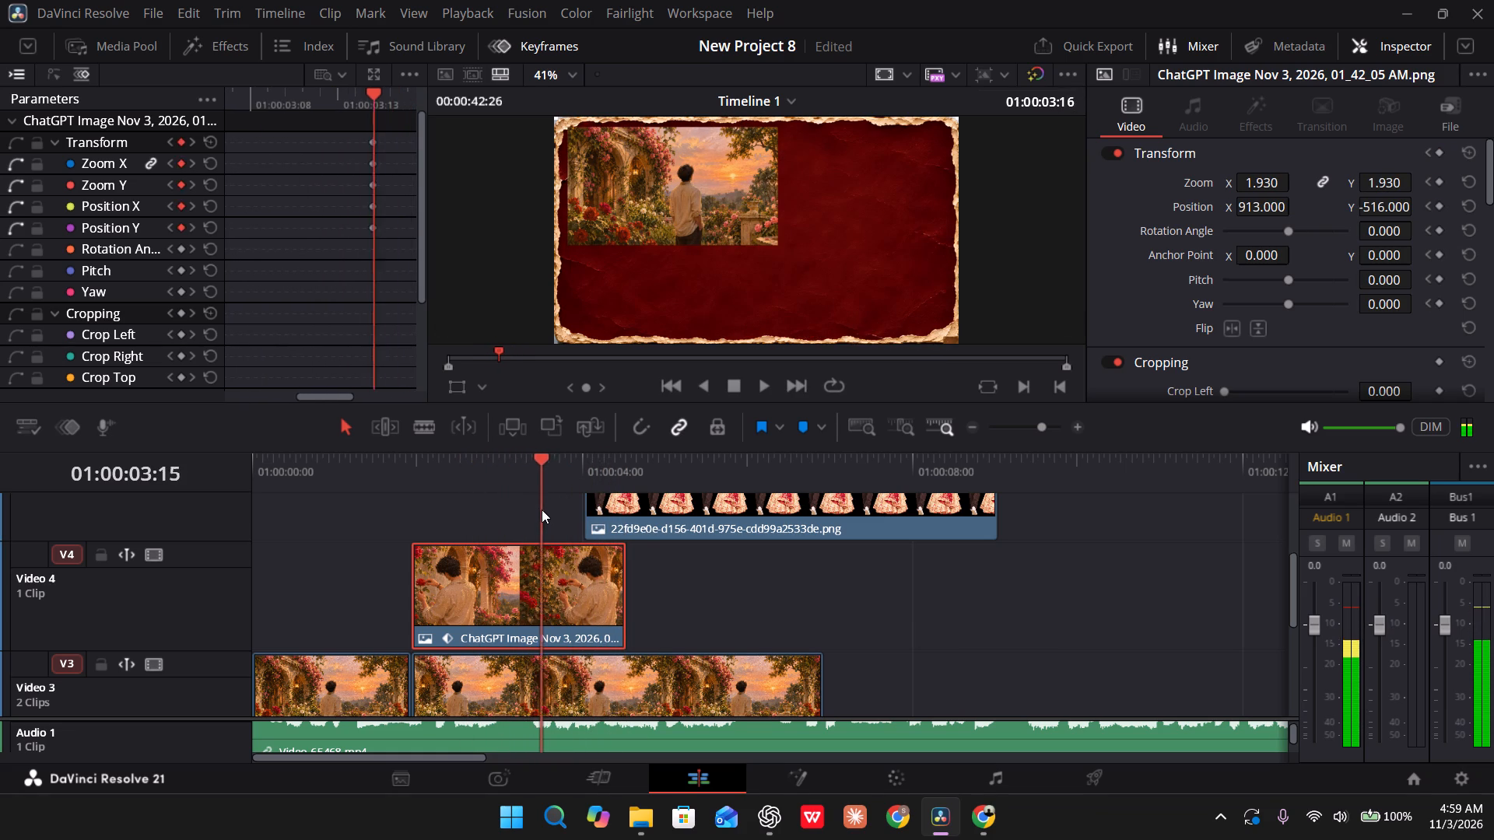
left_click_drag(542, 509, 541, 510)
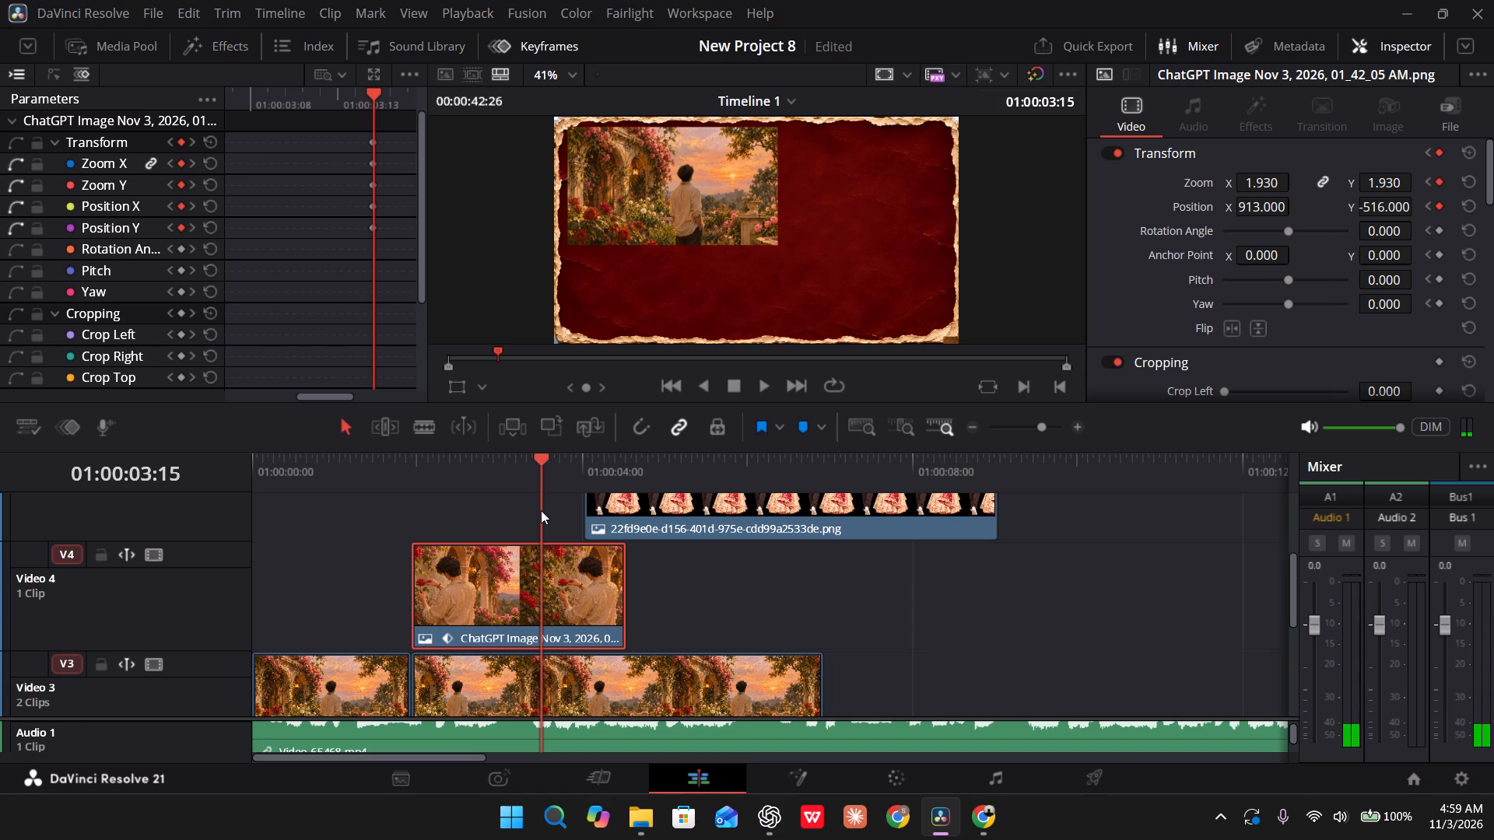
left_click_drag(541, 510, 535, 510)
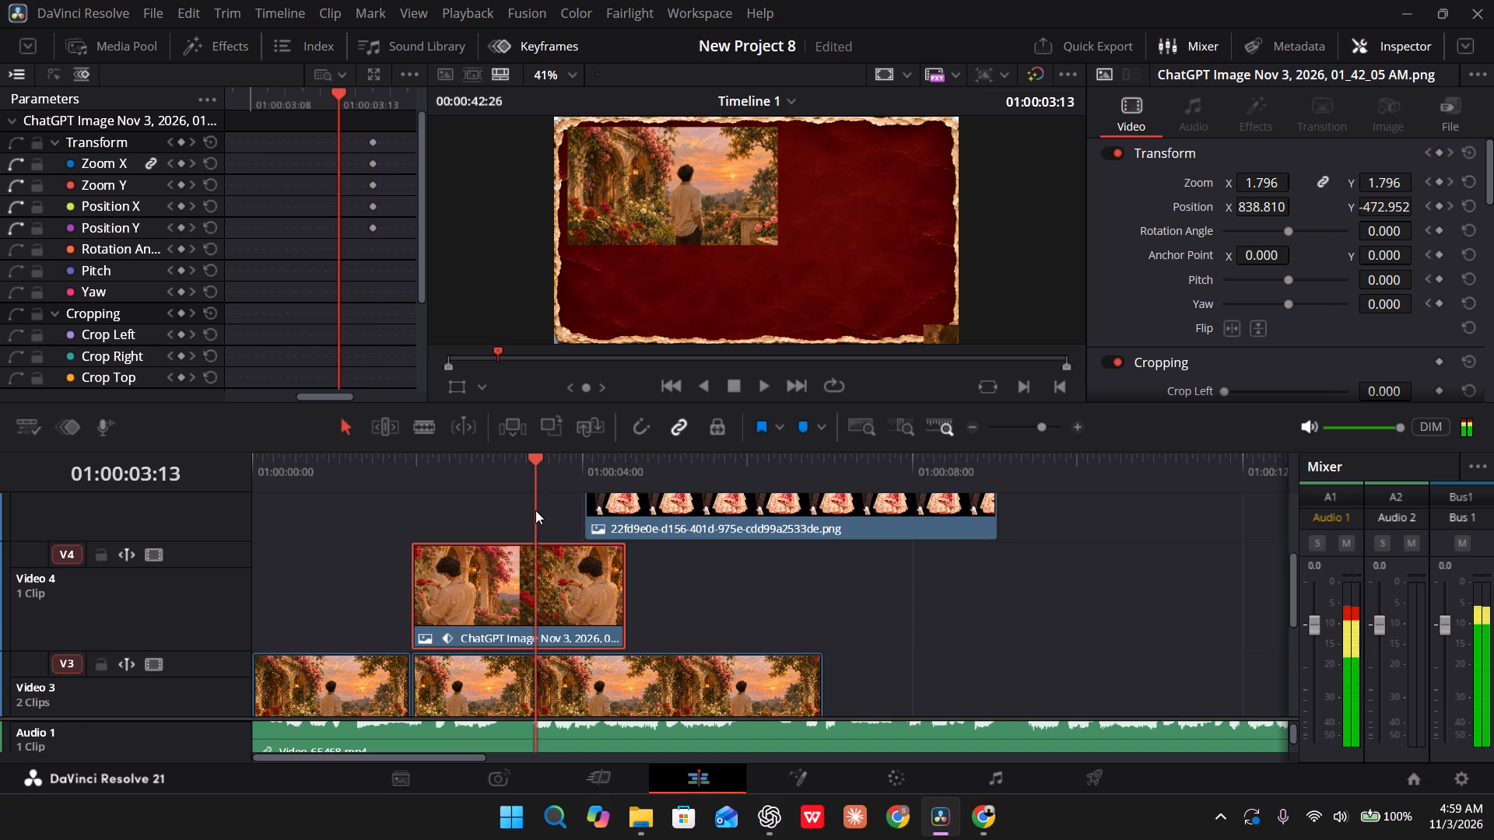
left_click_drag(535, 510, 400, 506)
key("space")
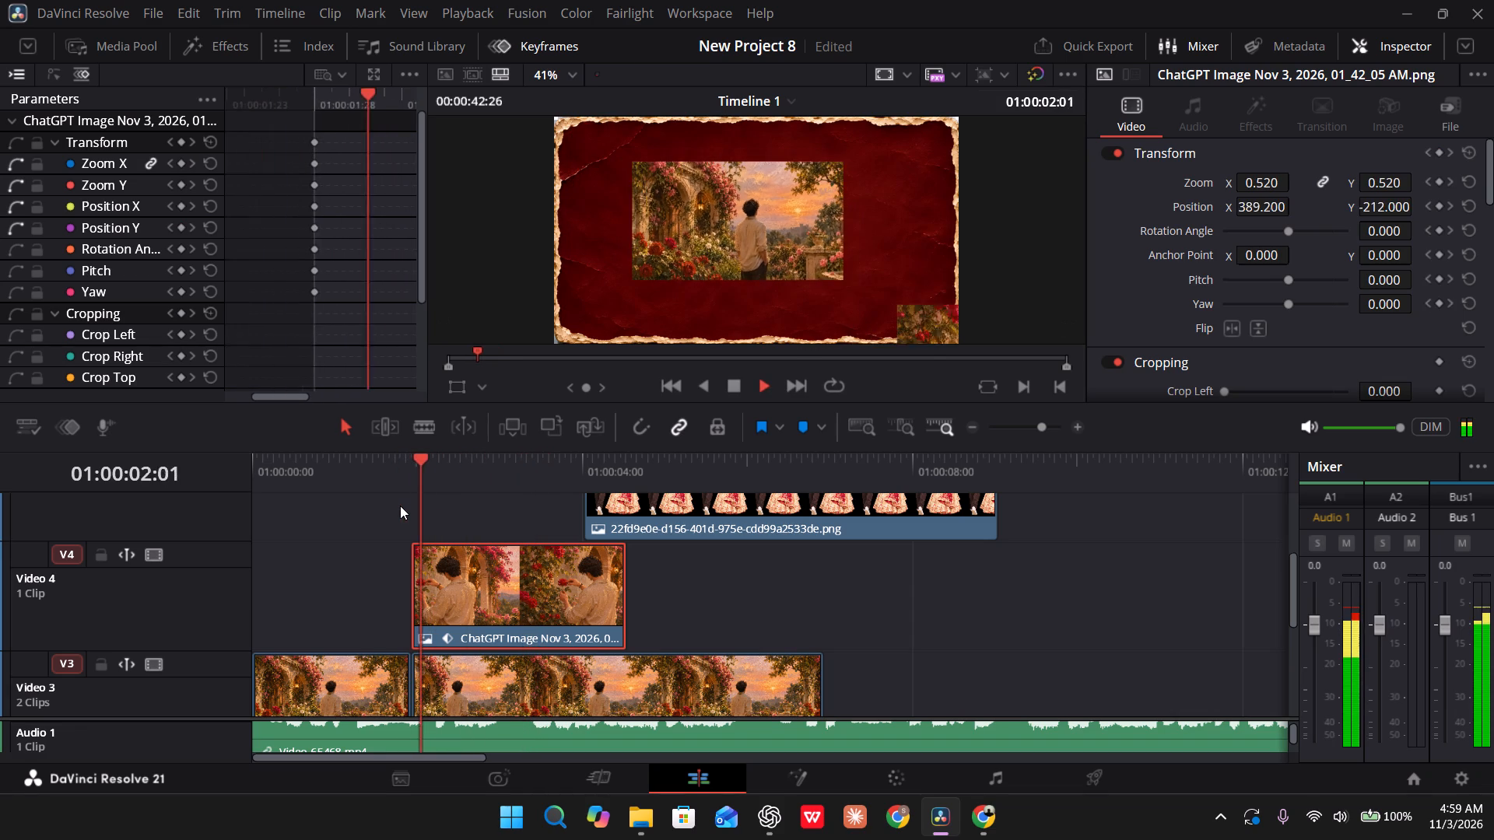
key("space")
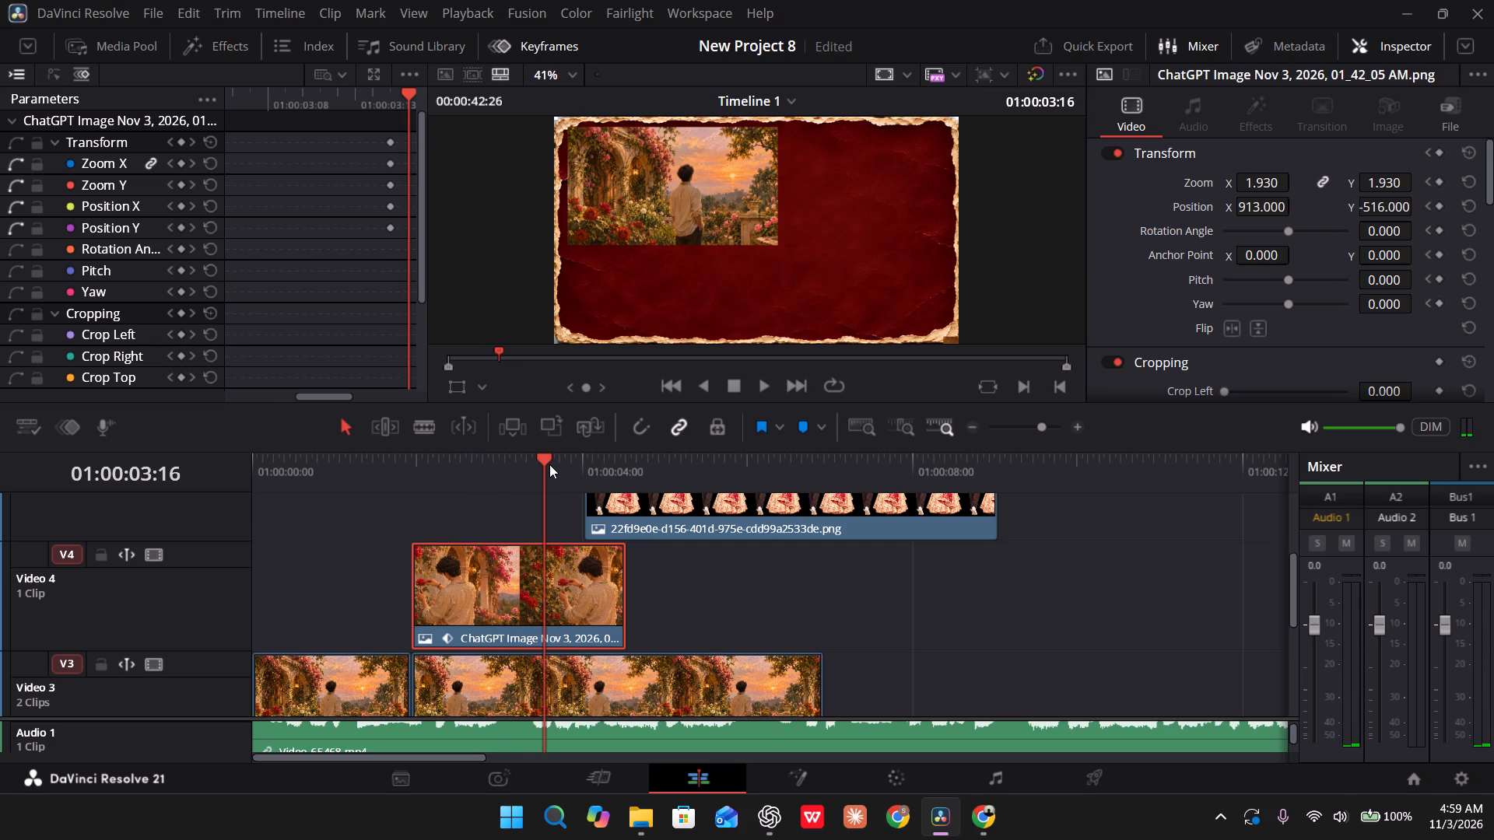
At 01:00:03:15, set the second Video 3 garden clip's Zoom to 1.920 as the end of its slide-out.
left_click_drag(549, 464, 540, 464)
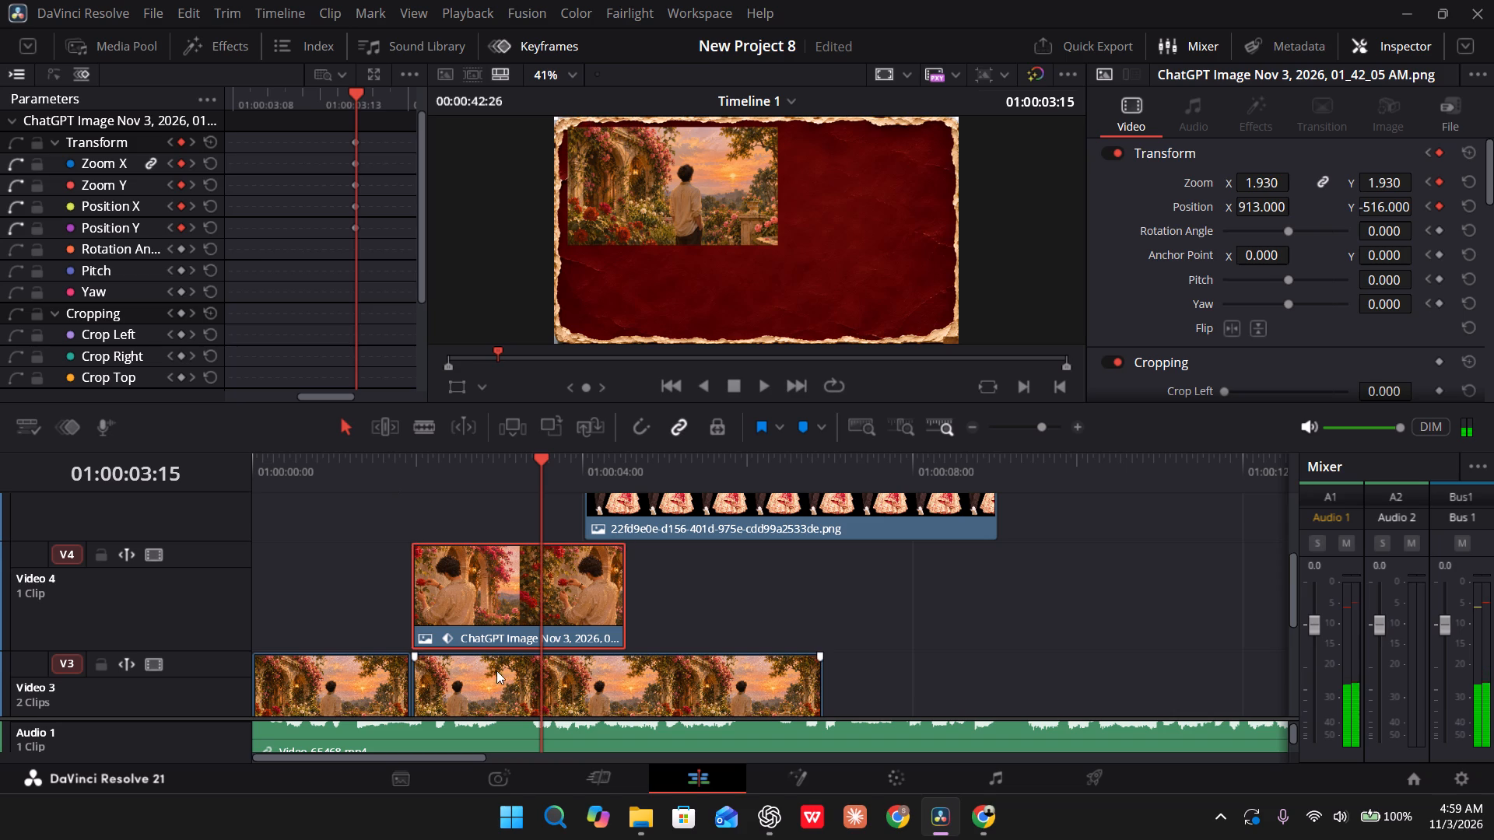
left_click(504, 689)
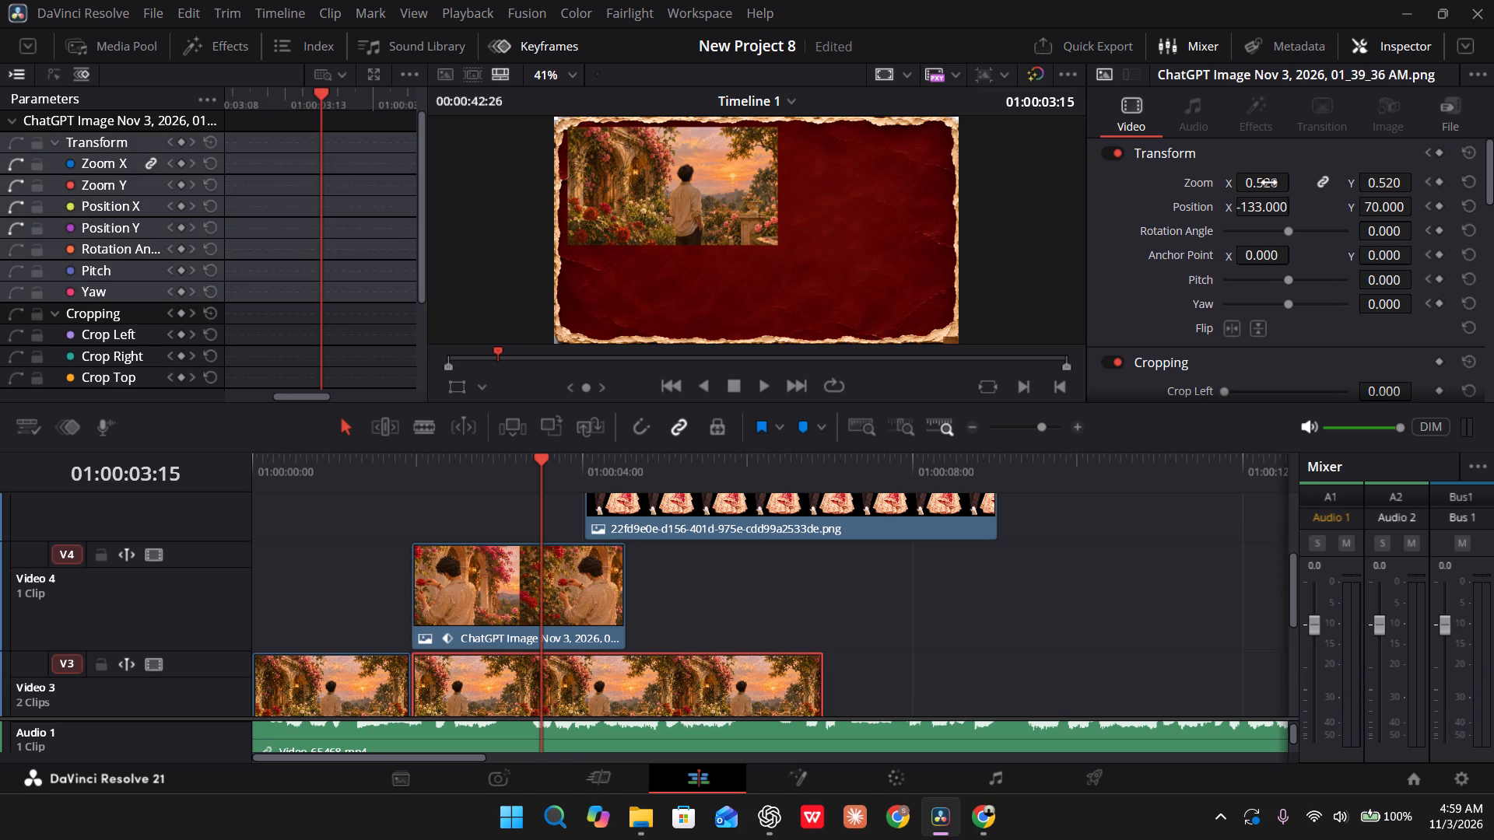
left_click_drag(1269, 183, 1226, 184)
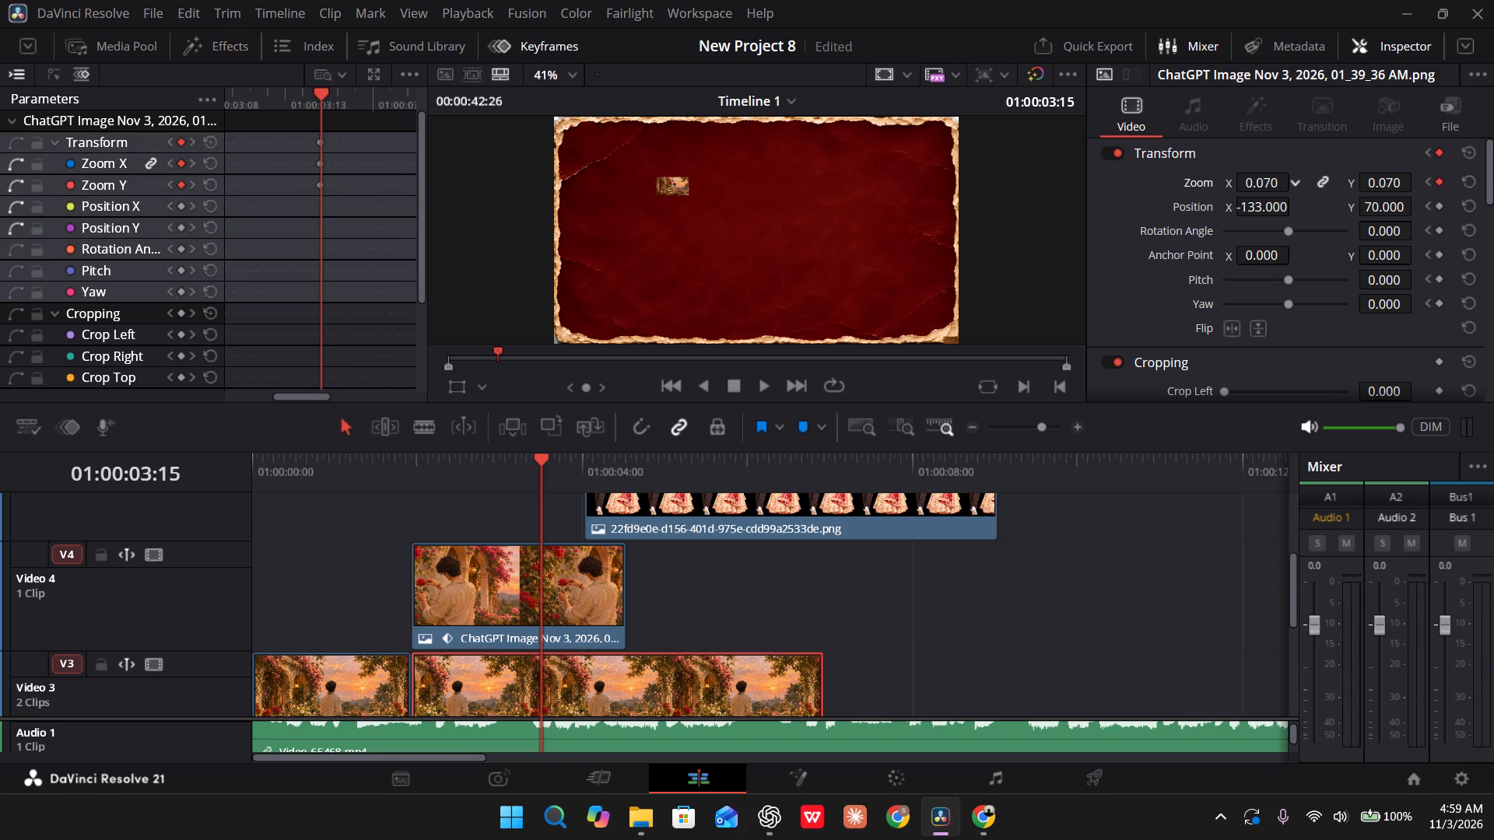
left_click_drag(1226, 184, 1378, 205)
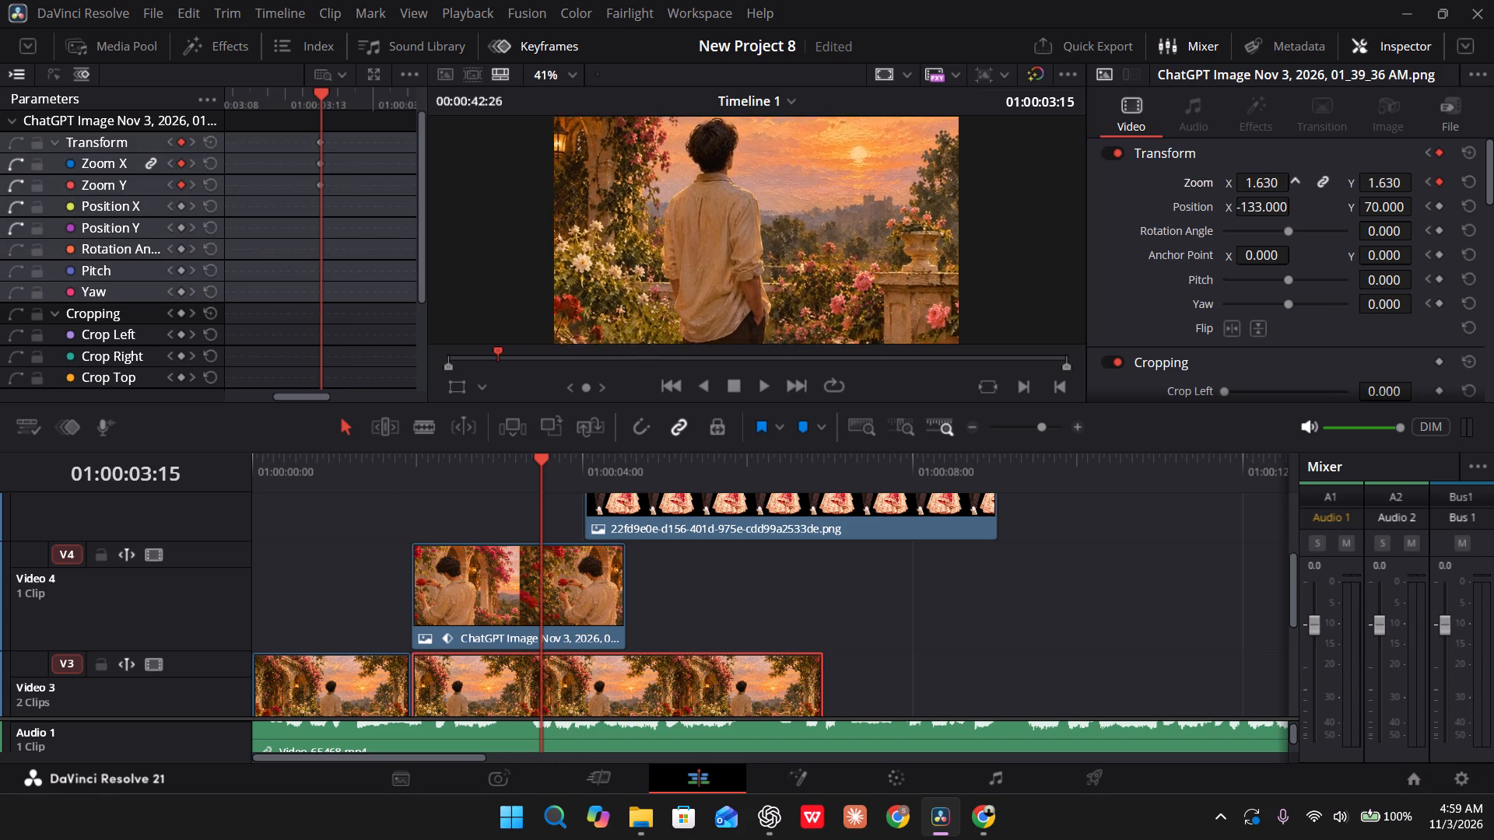
left_click_drag(1378, 205, 1405, 209)
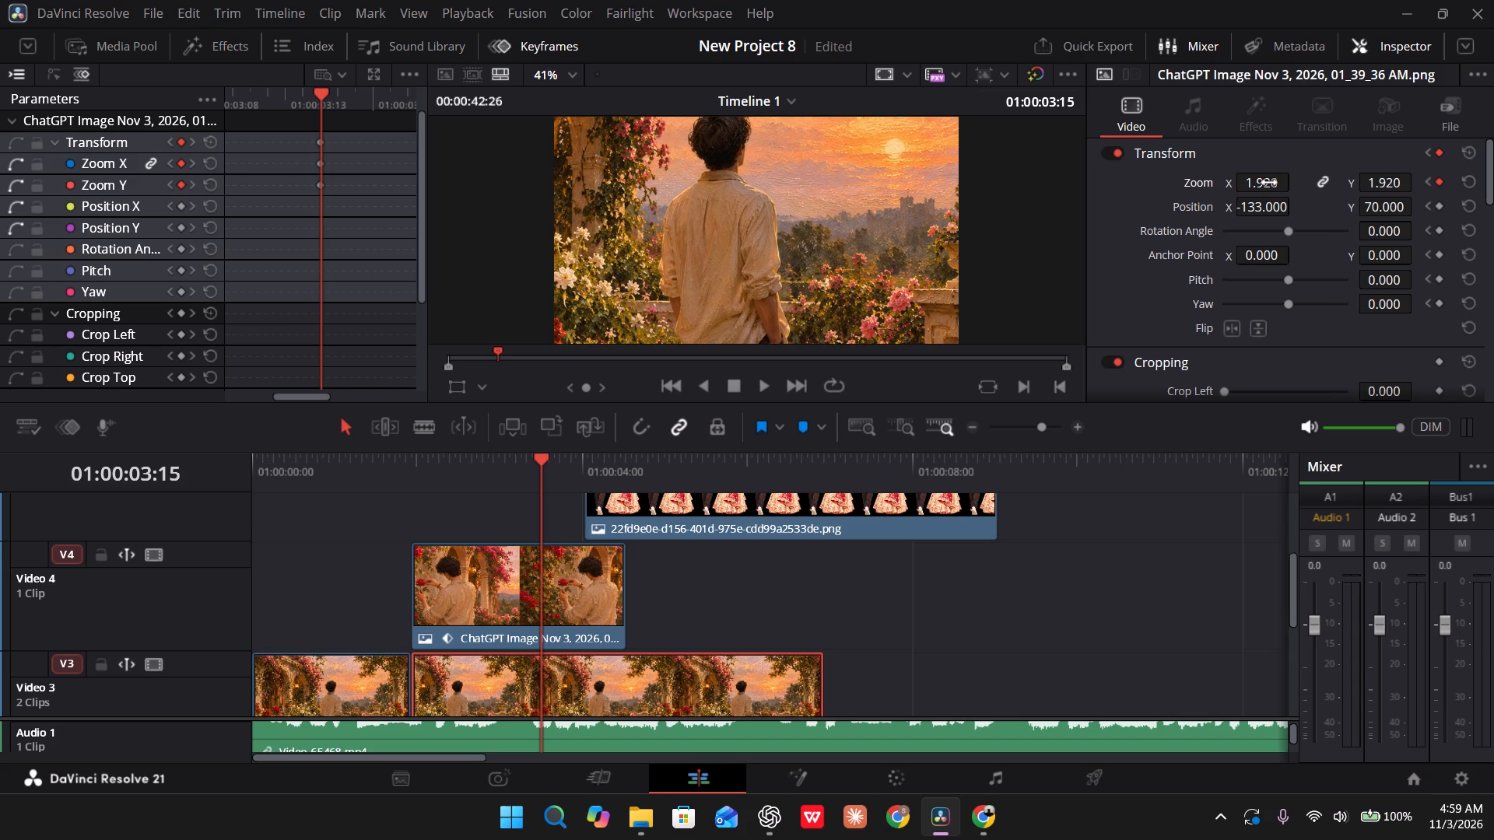
Move the garden clip off the frame's upper-left corner at 01:00:03:15 with Position X -921 and Y 505.
left_click_drag(1262, 205, 349, 439)
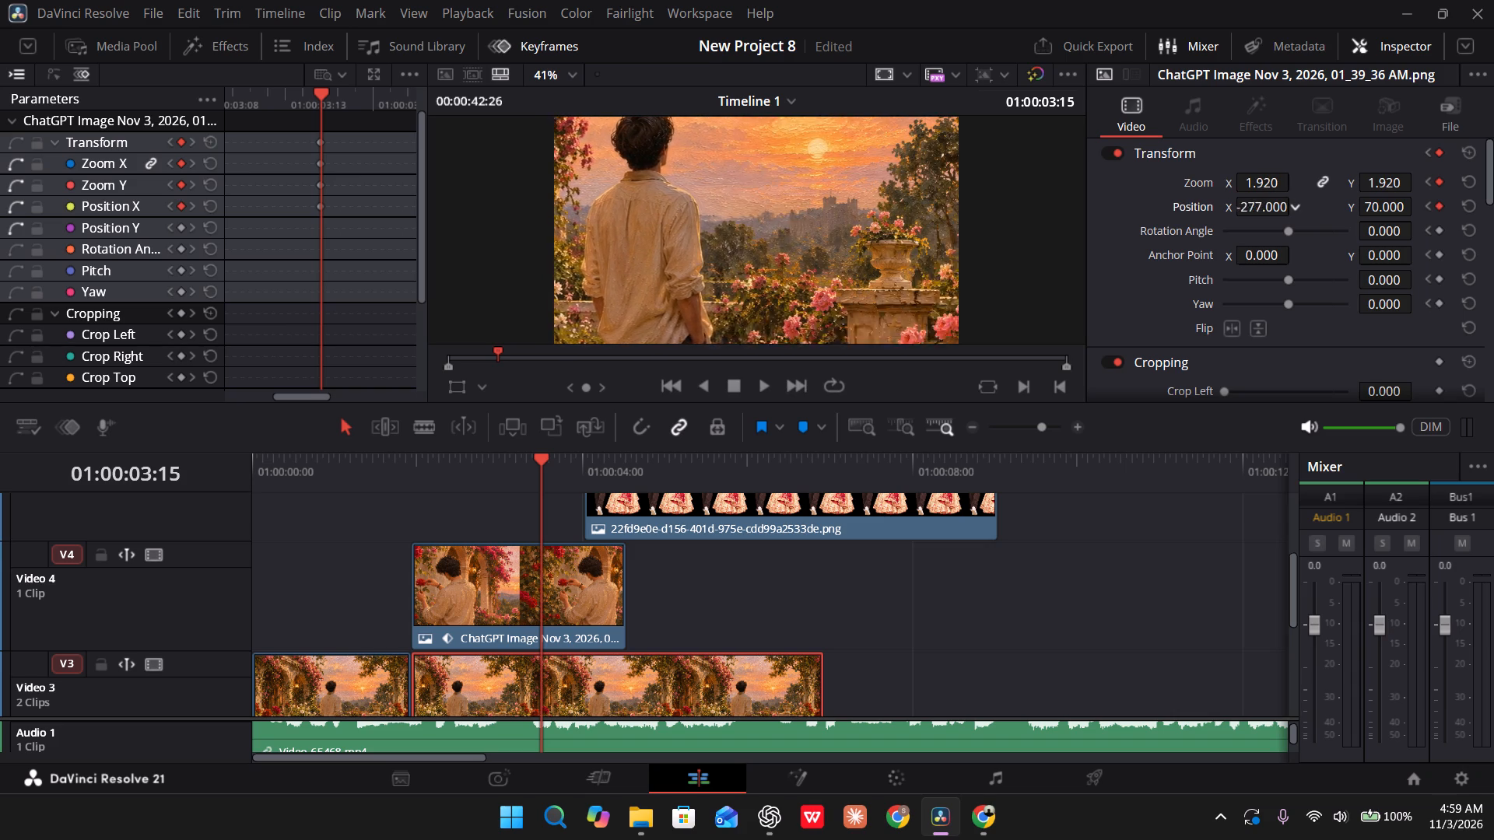
left_click_drag(349, 439, 461, 394)
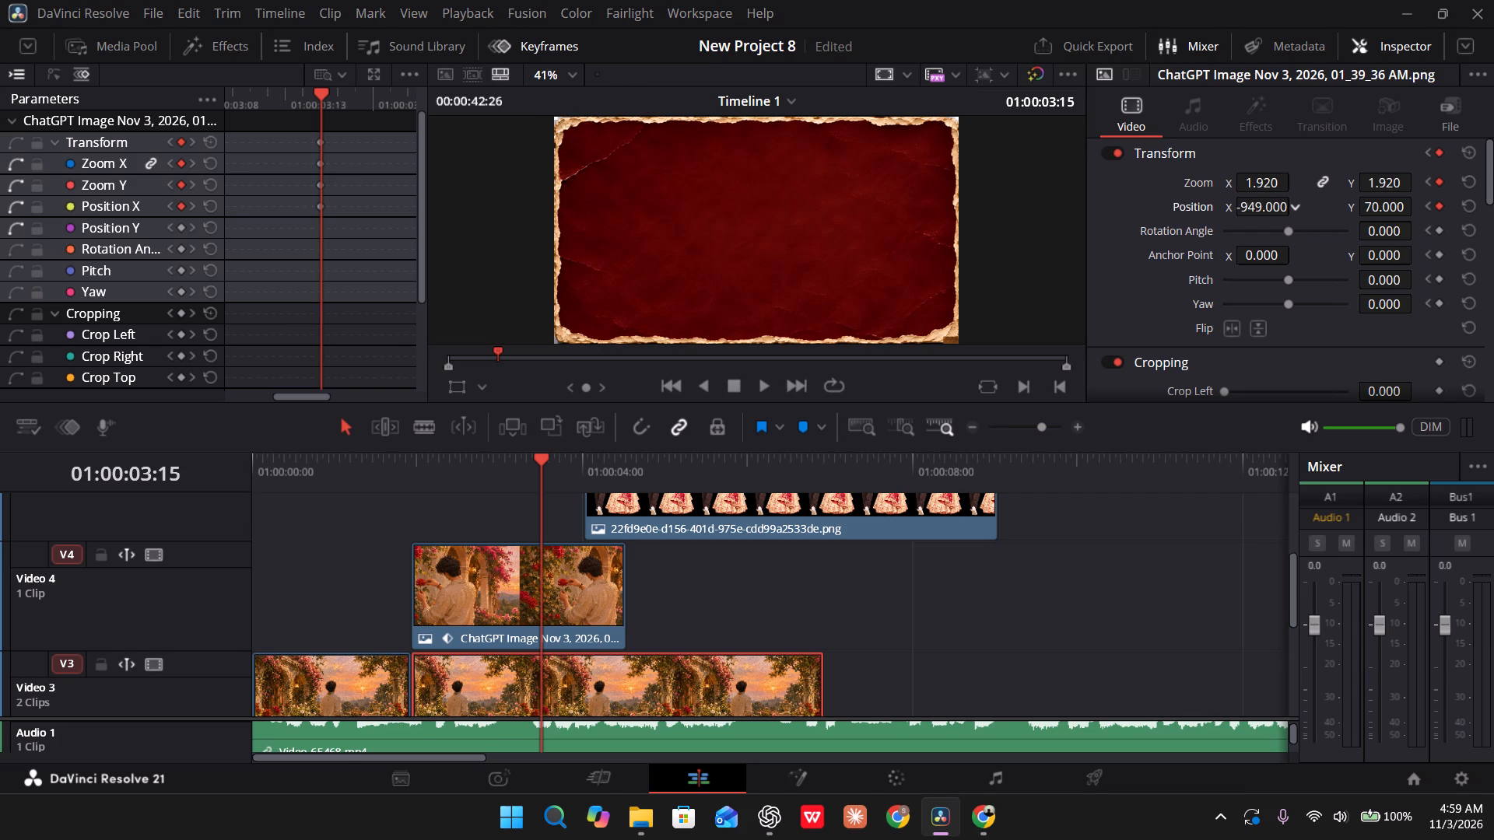
left_click_drag(461, 394, 497, 395)
left_click_drag(1395, 212, 1345, 213)
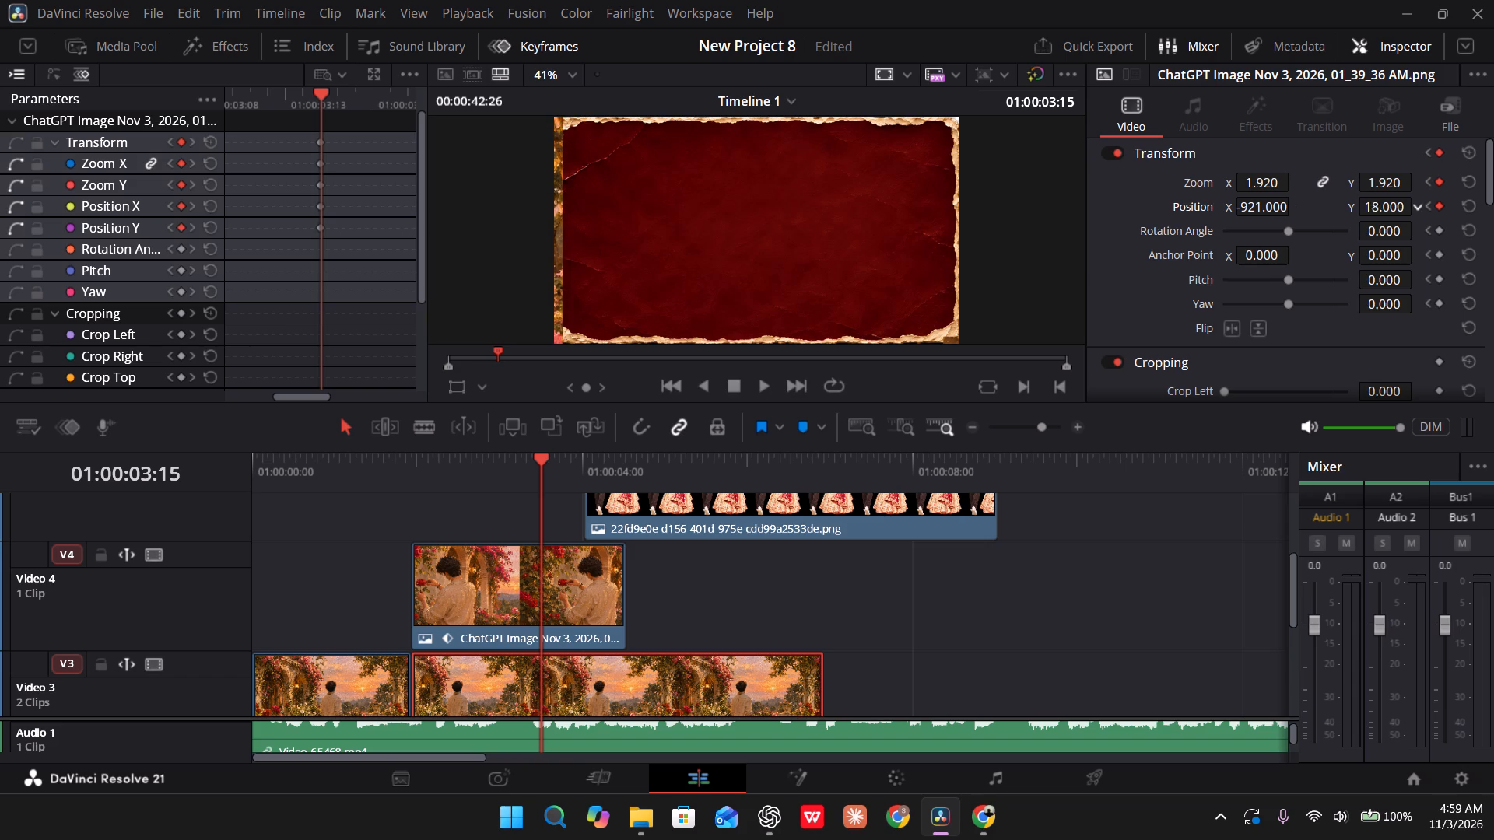
left_click_drag(1345, 213, 1071, 426)
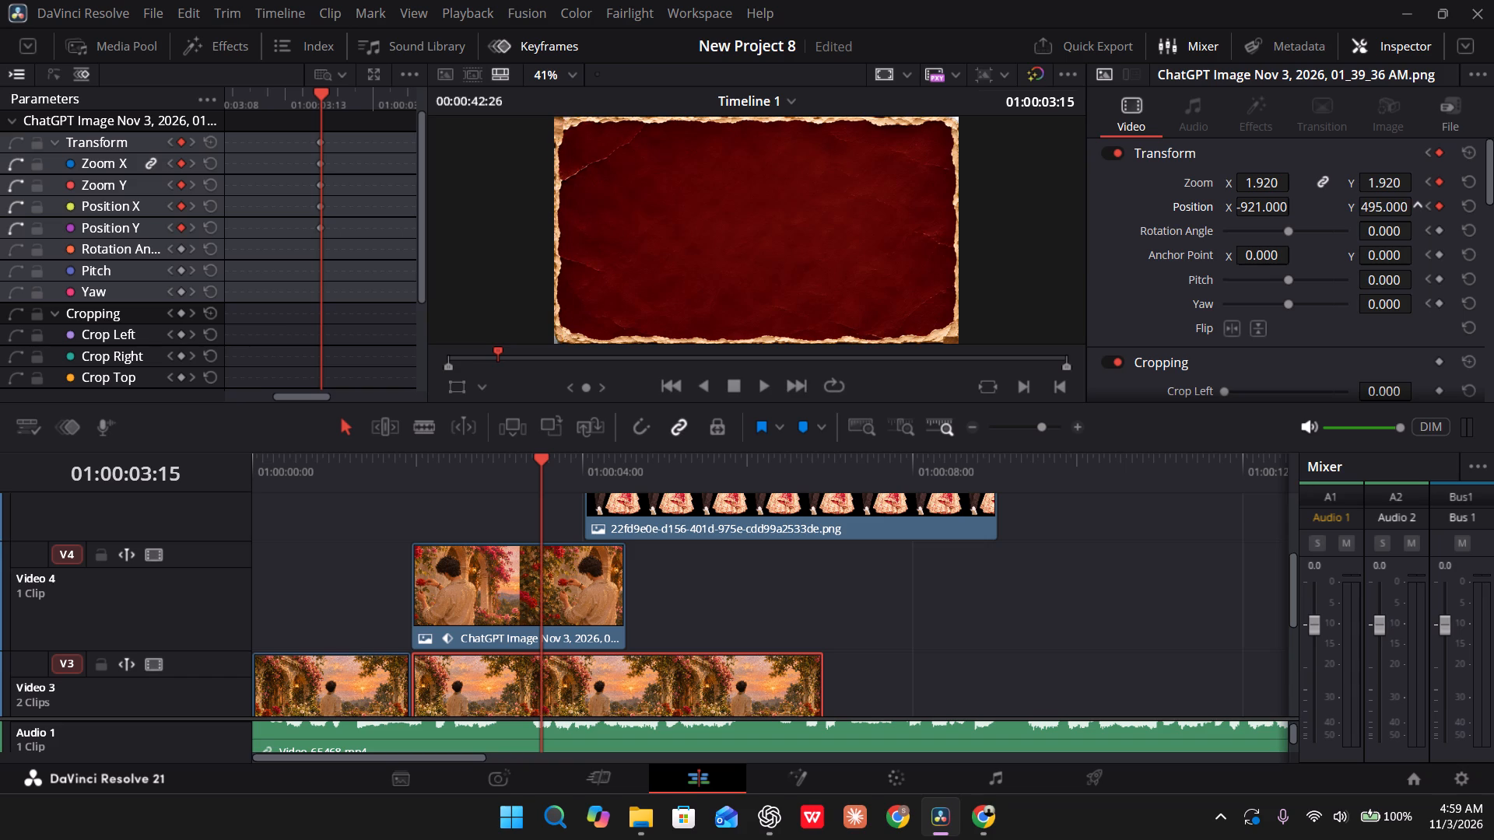
left_click_drag(1071, 426, 1079, 431)
Play the timeline repeatedly from its beginning to review the garden and rose clips sliding out together before the couple clip.
left_click_drag(543, 476, 223, 481)
key("space")
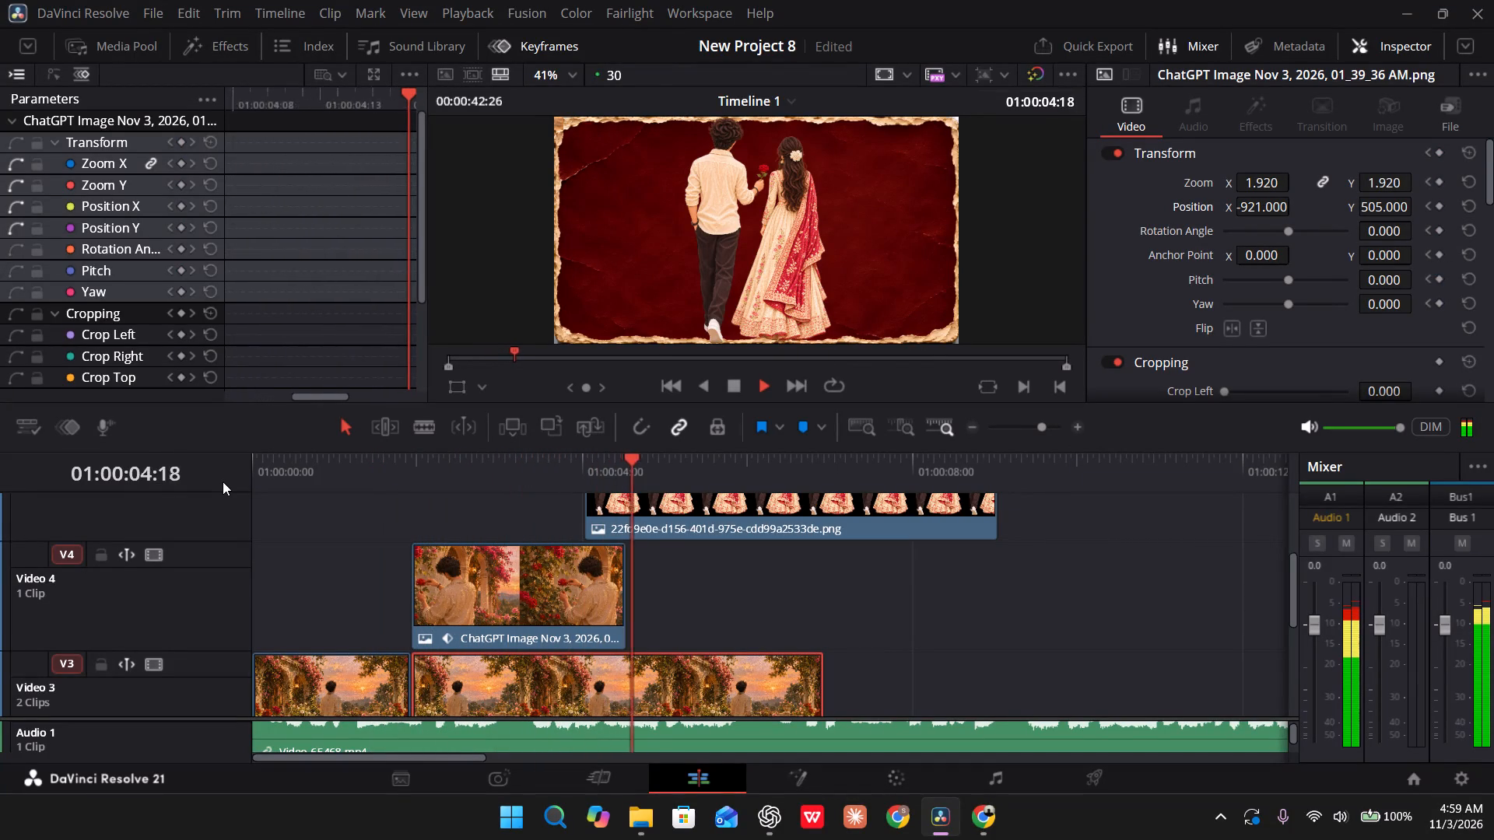
key("space")
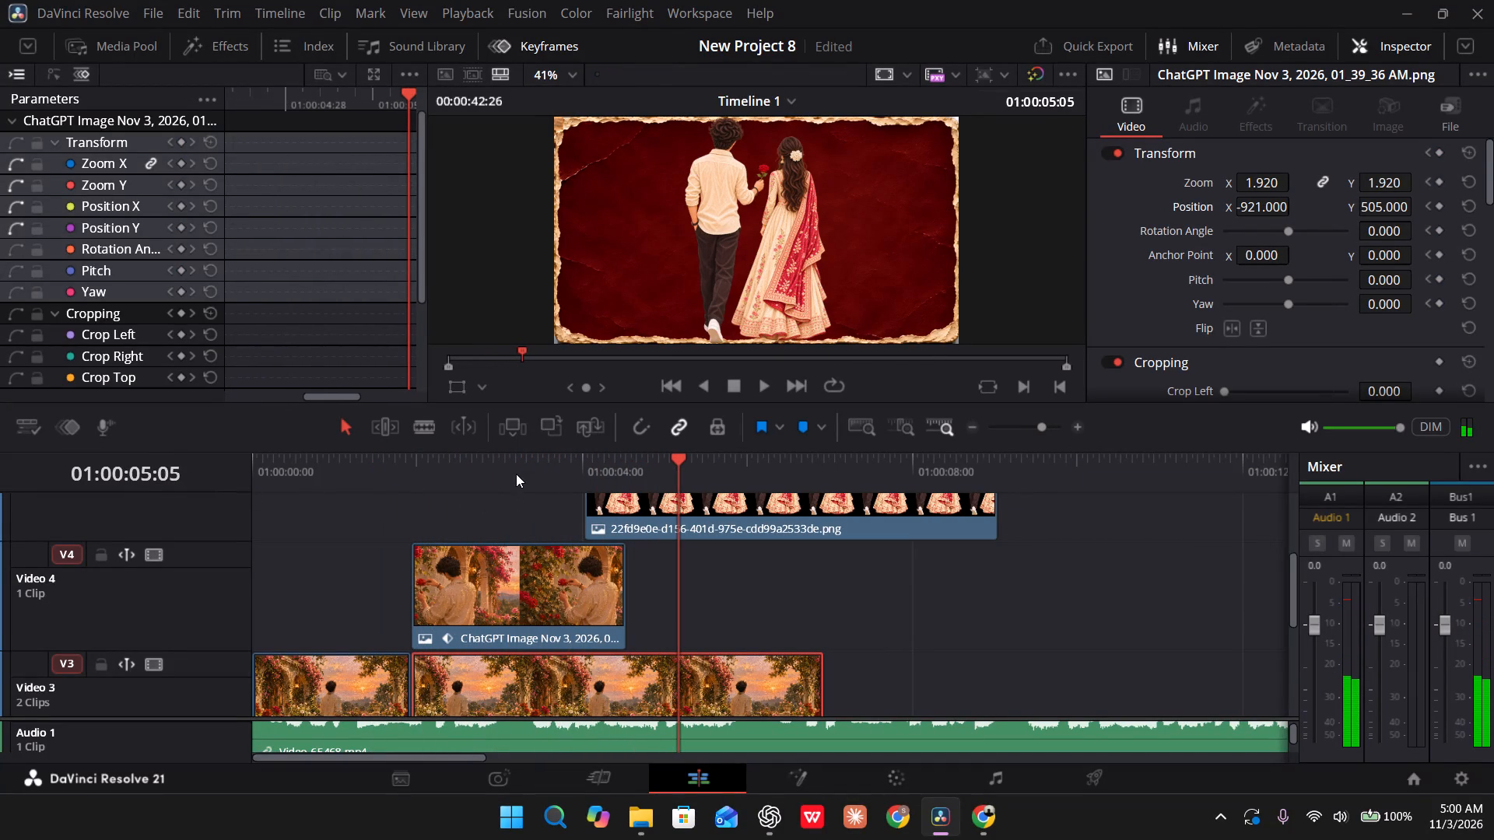
left_click_drag(516, 474, 241, 471)
key("space")
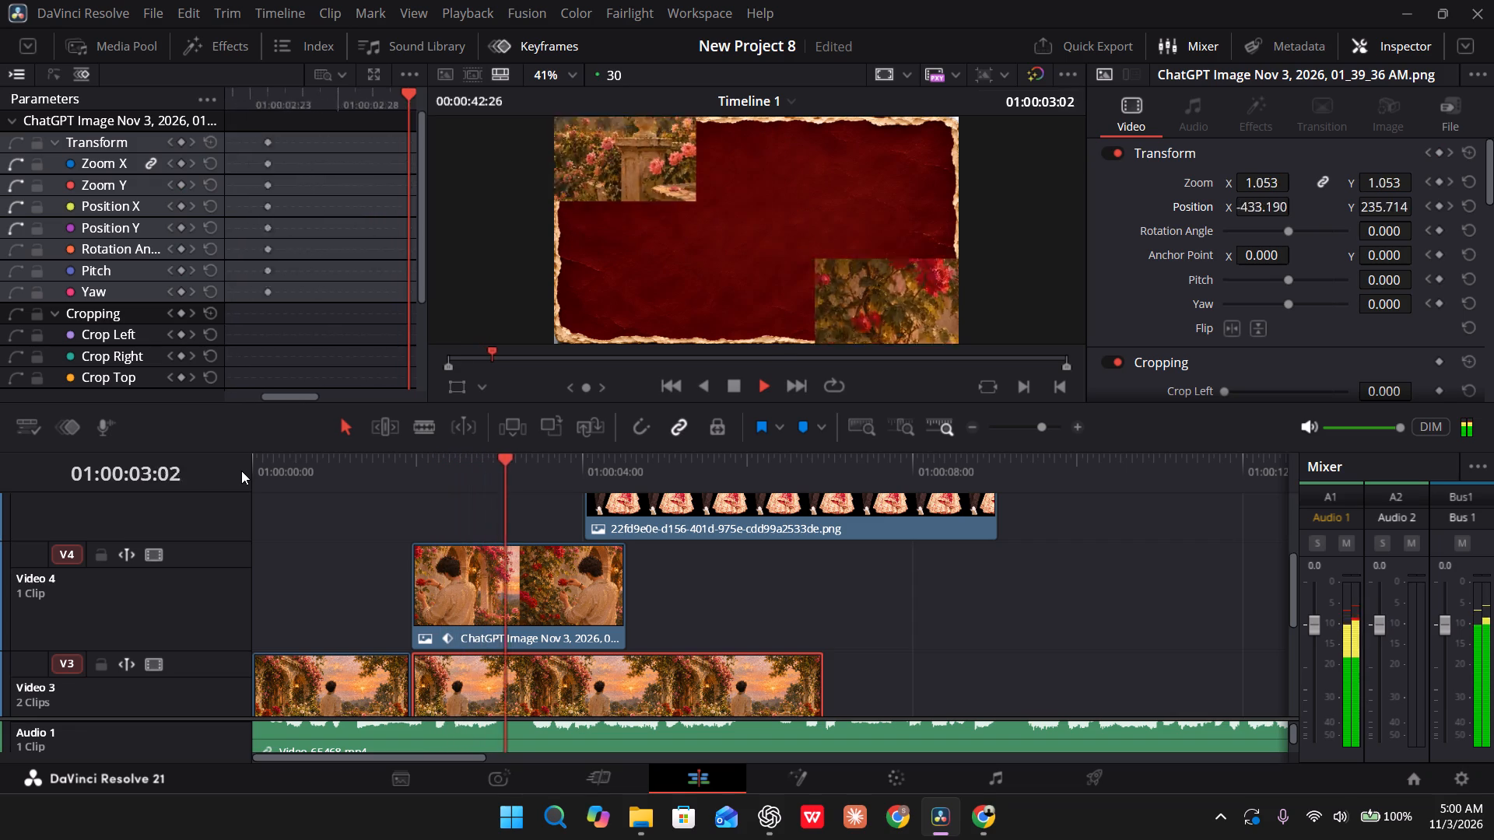
key("space")
left_click_drag(413, 478, 219, 472)
key("space")
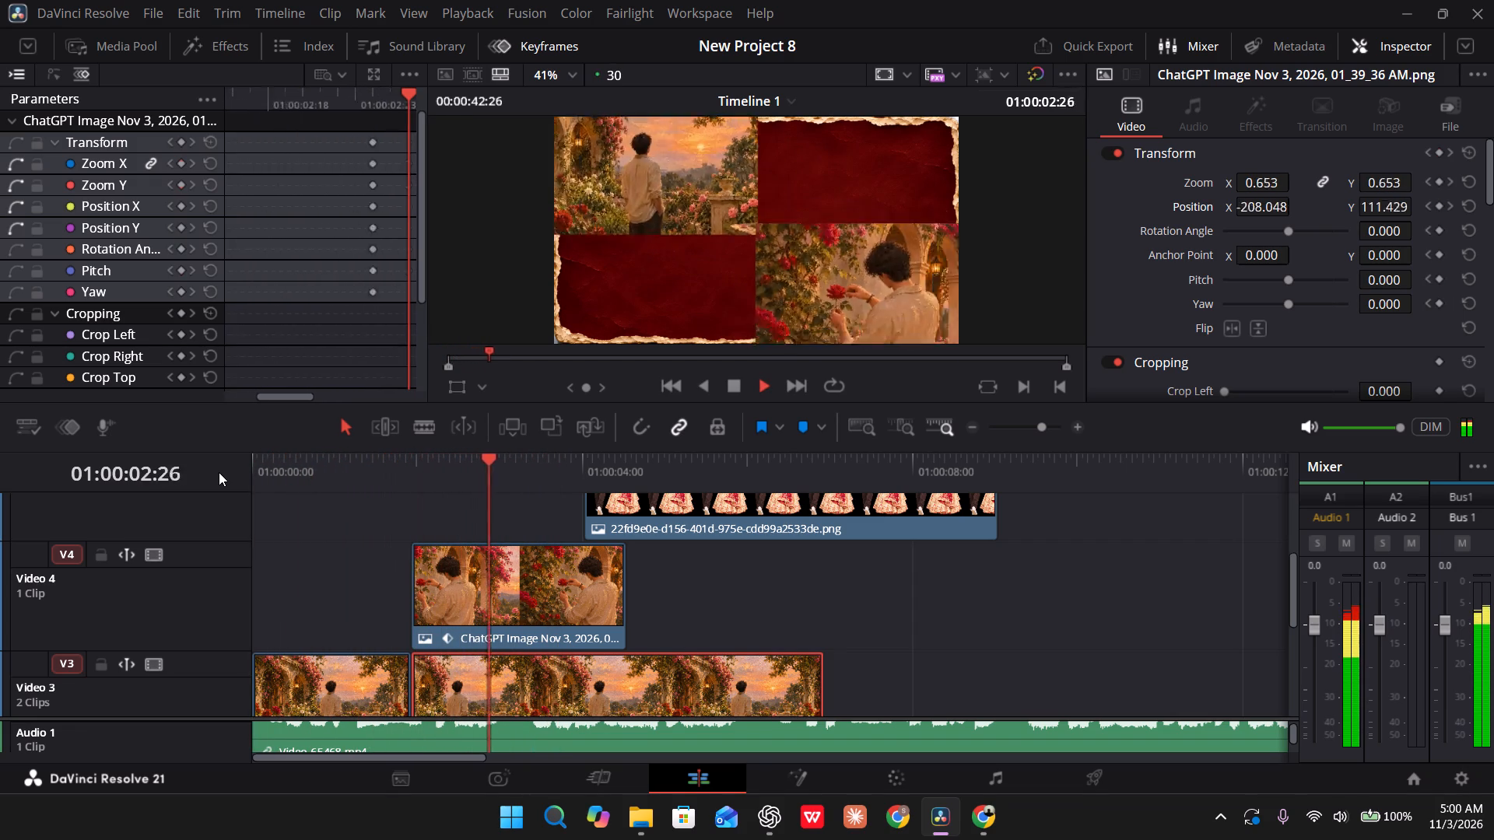
key("space")
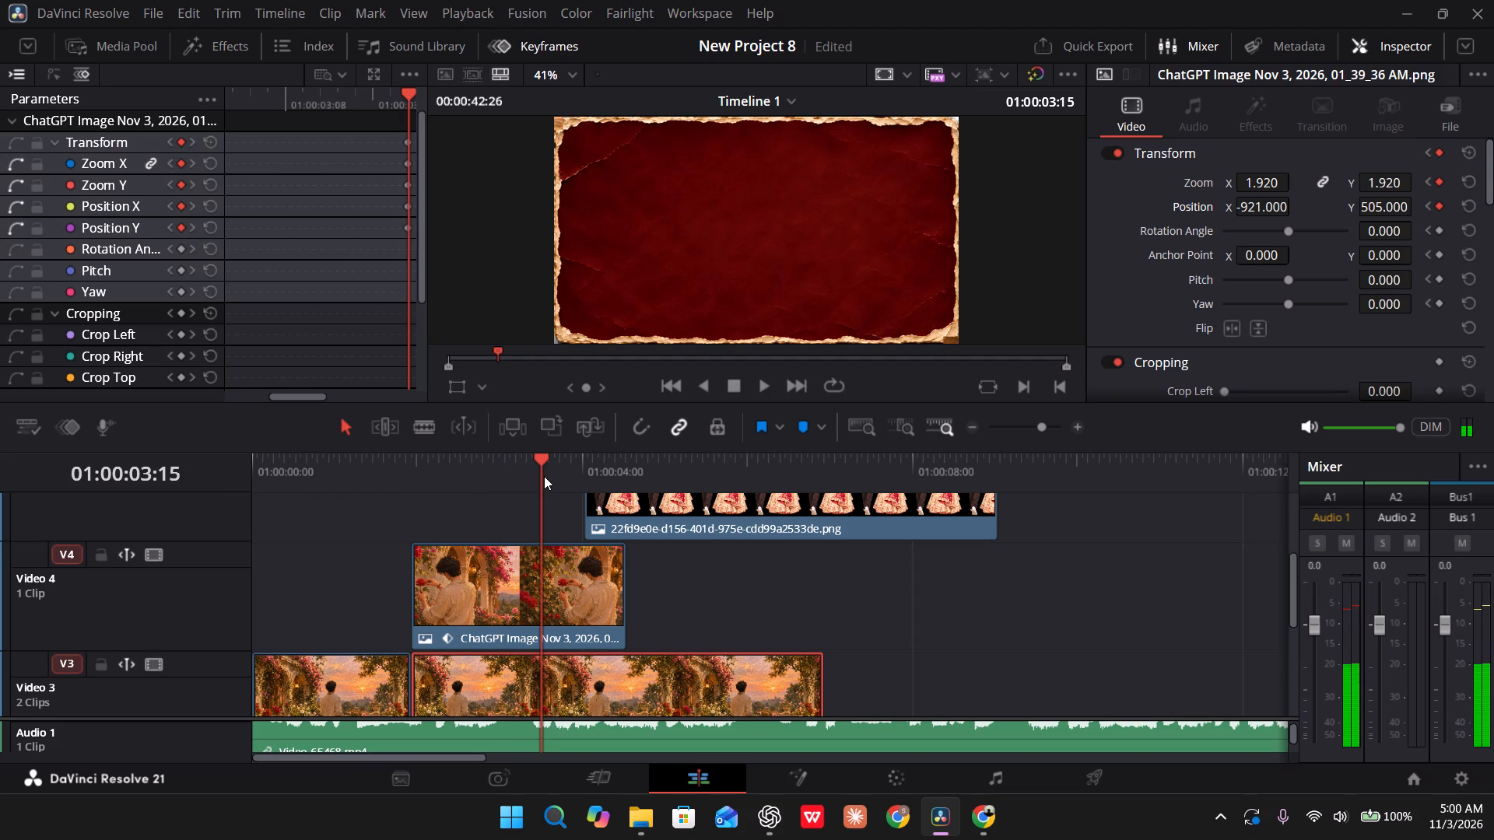
Scrub the garden and rose clips from about 01:00:01:29 to 01:00:02:28 to examine the start of their slide-outs.
left_click_drag(544, 476, 416, 481)
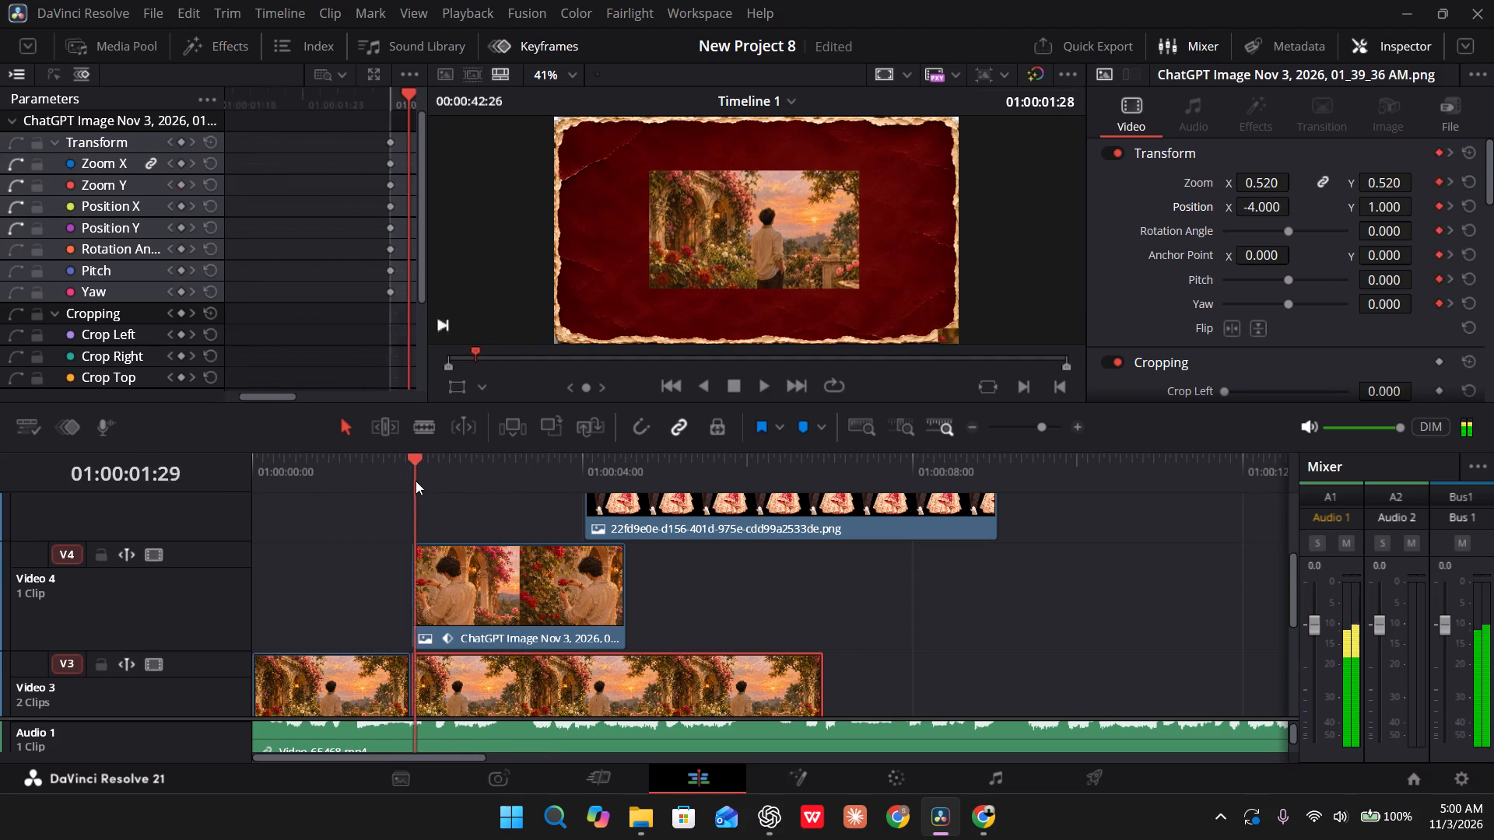
left_click_drag(416, 481, 474, 483)
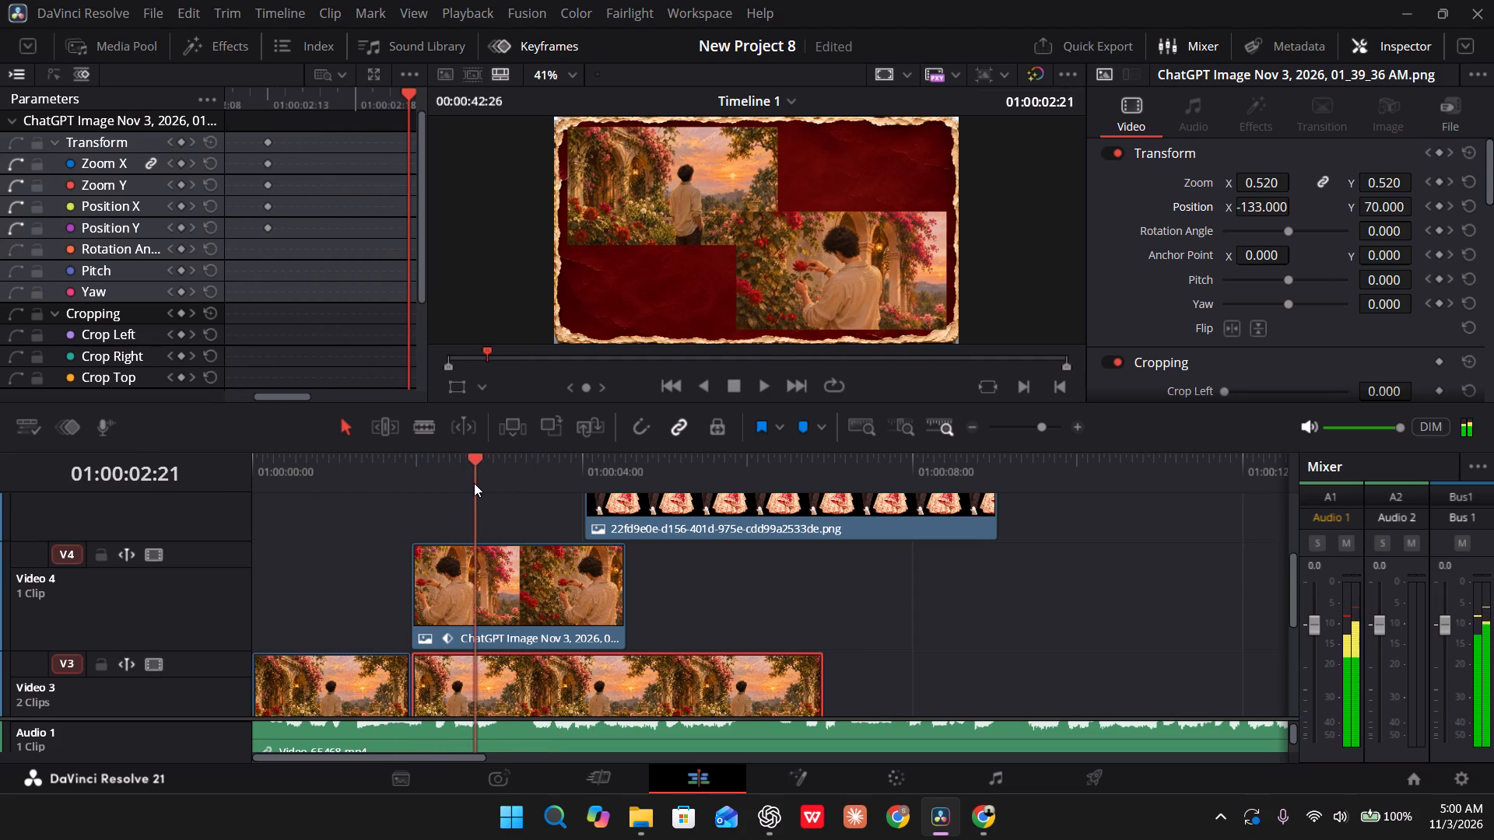
left_click_drag(474, 483, 468, 485)
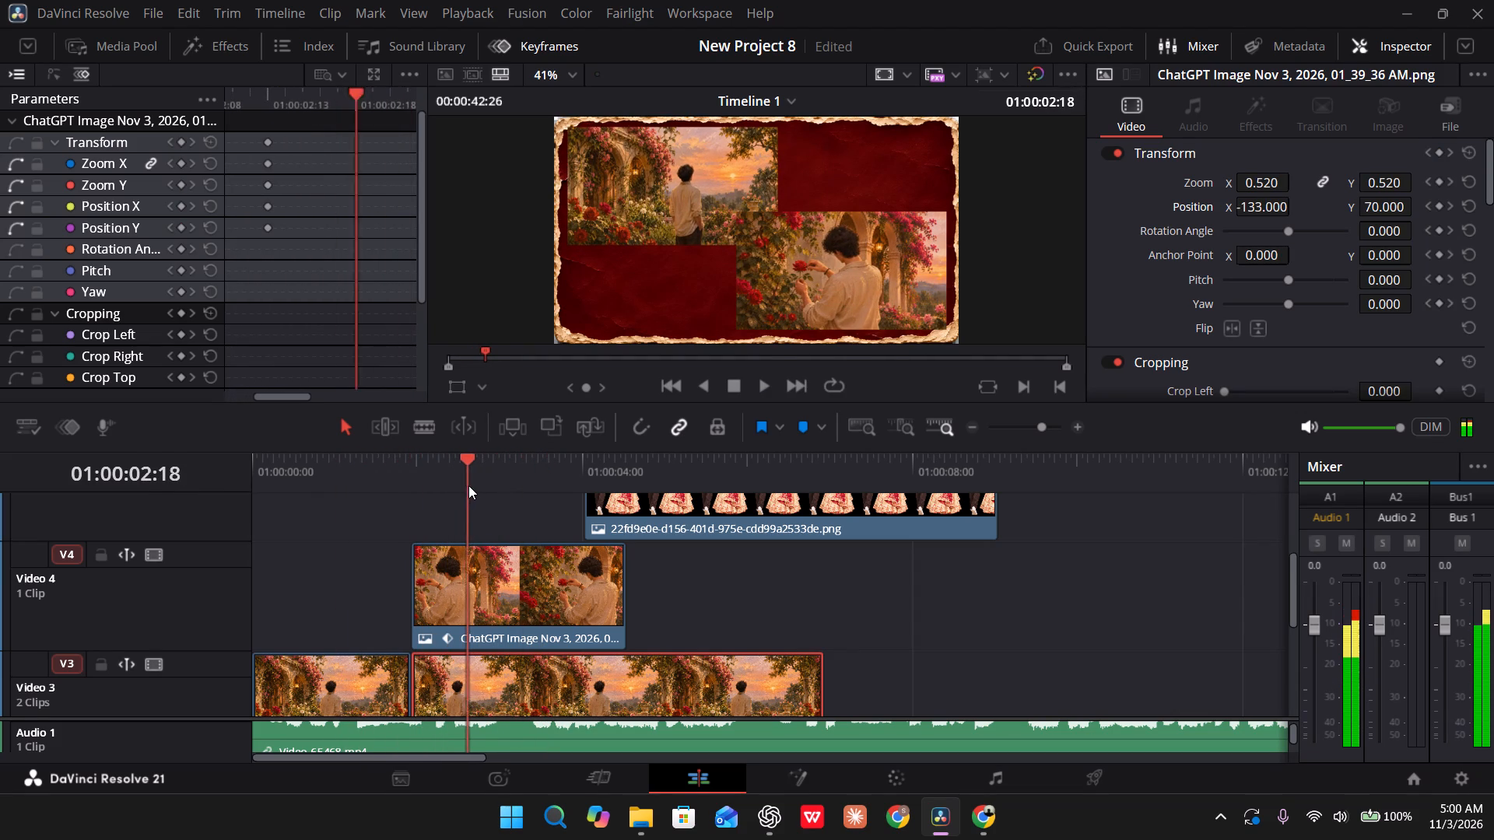
left_click_drag(468, 485, 472, 486)
scroll(472, 486, "left", 1)
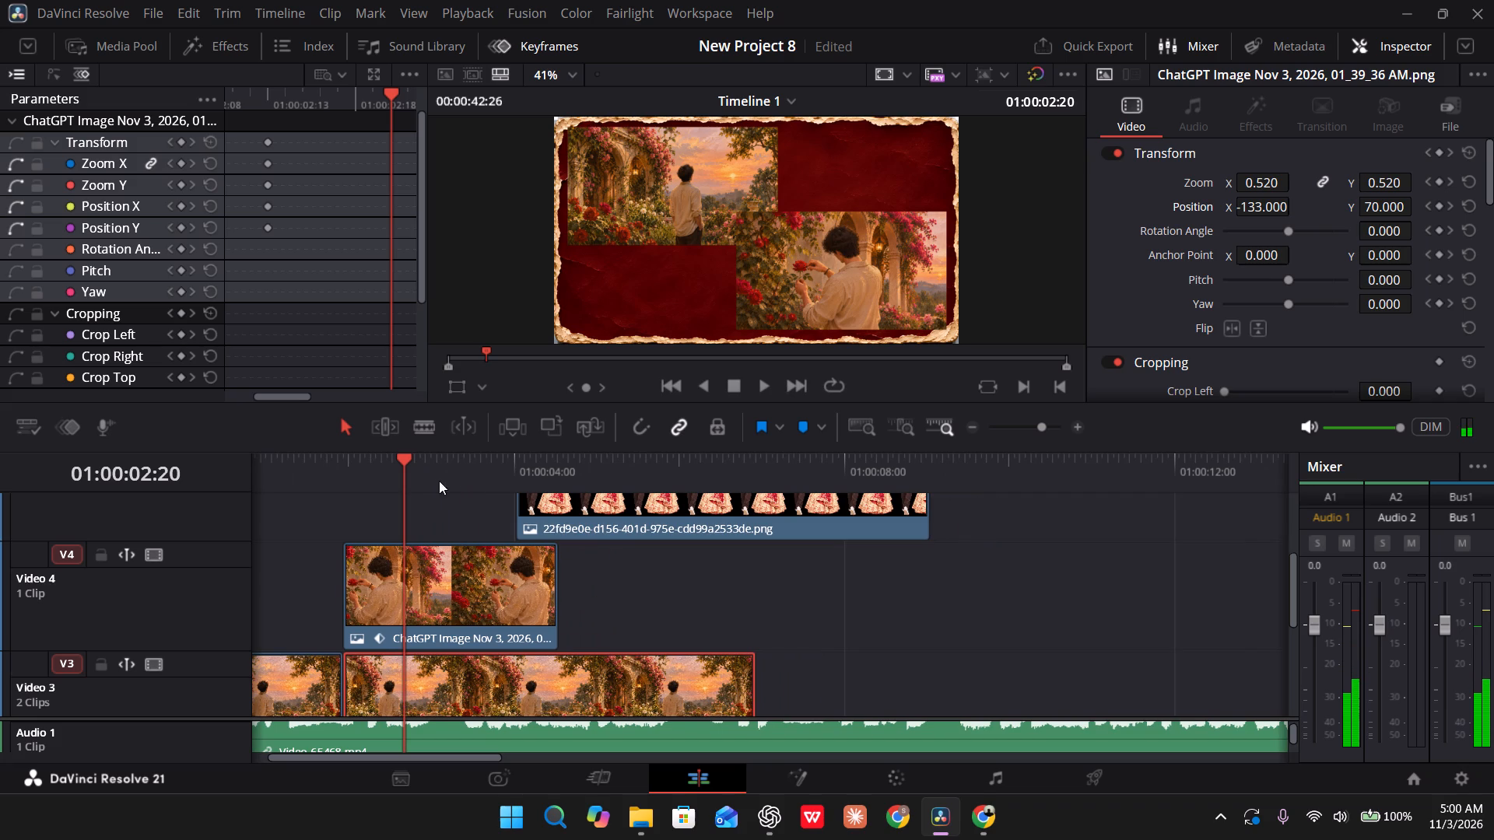
left_click_drag(409, 470, 421, 473)
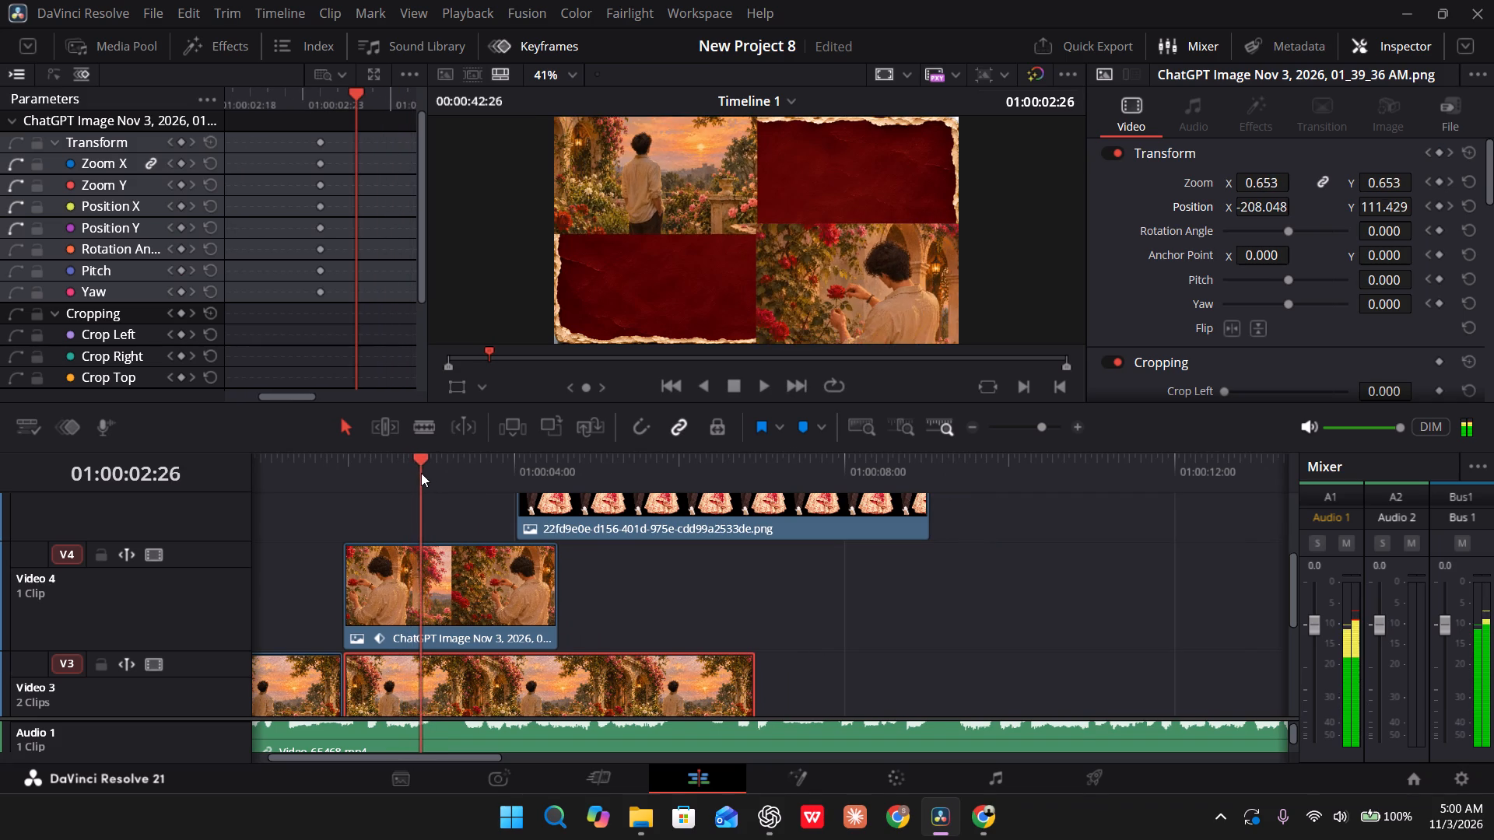
left_click_drag(421, 473, 426, 474)
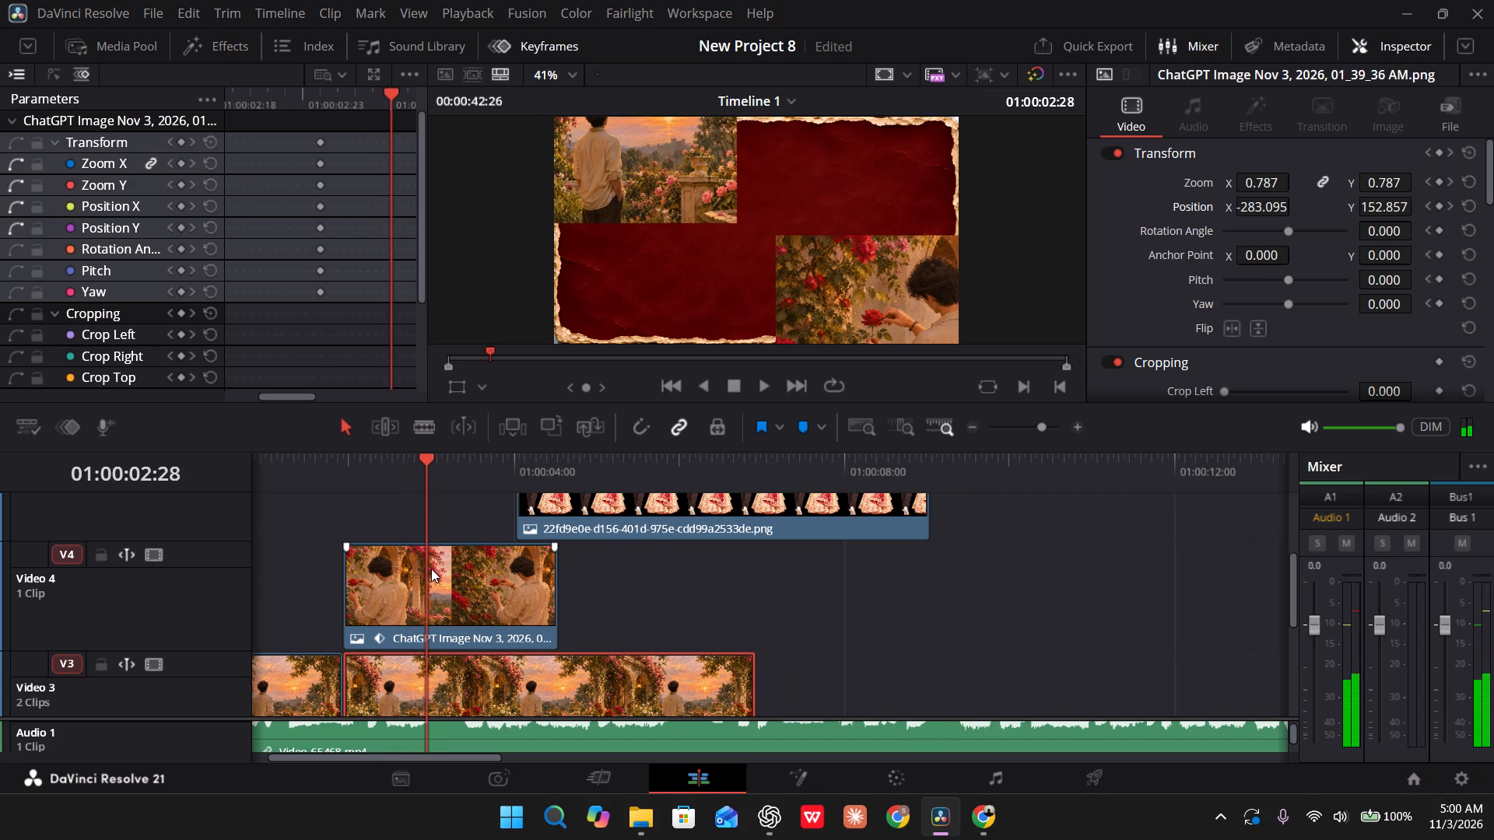
Delete the Video 4 rose clip's slide-out Transform keyframes, both the end set and the start set.
left_click(431, 569)
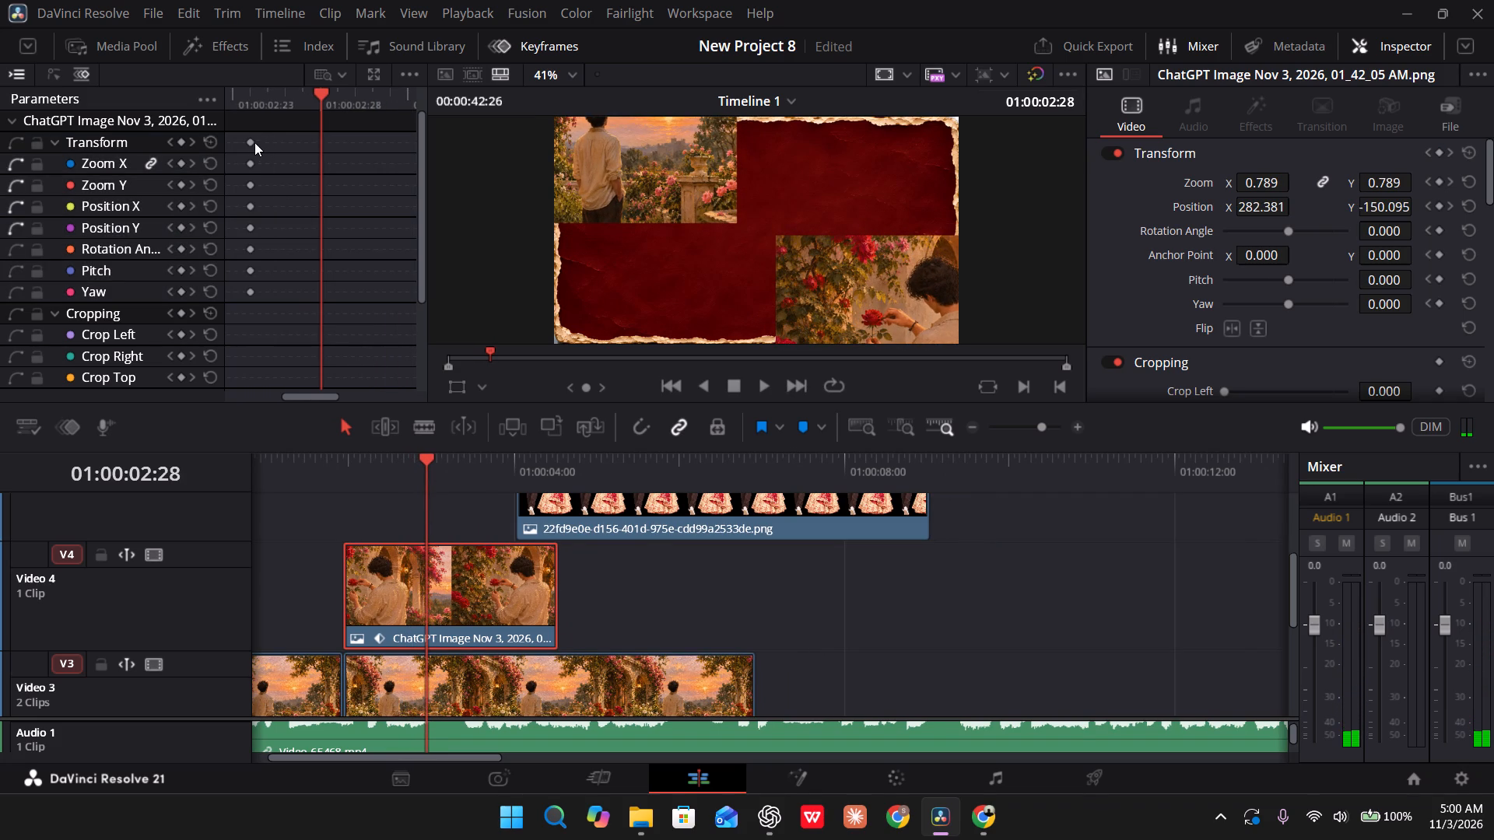
left_click(251, 142)
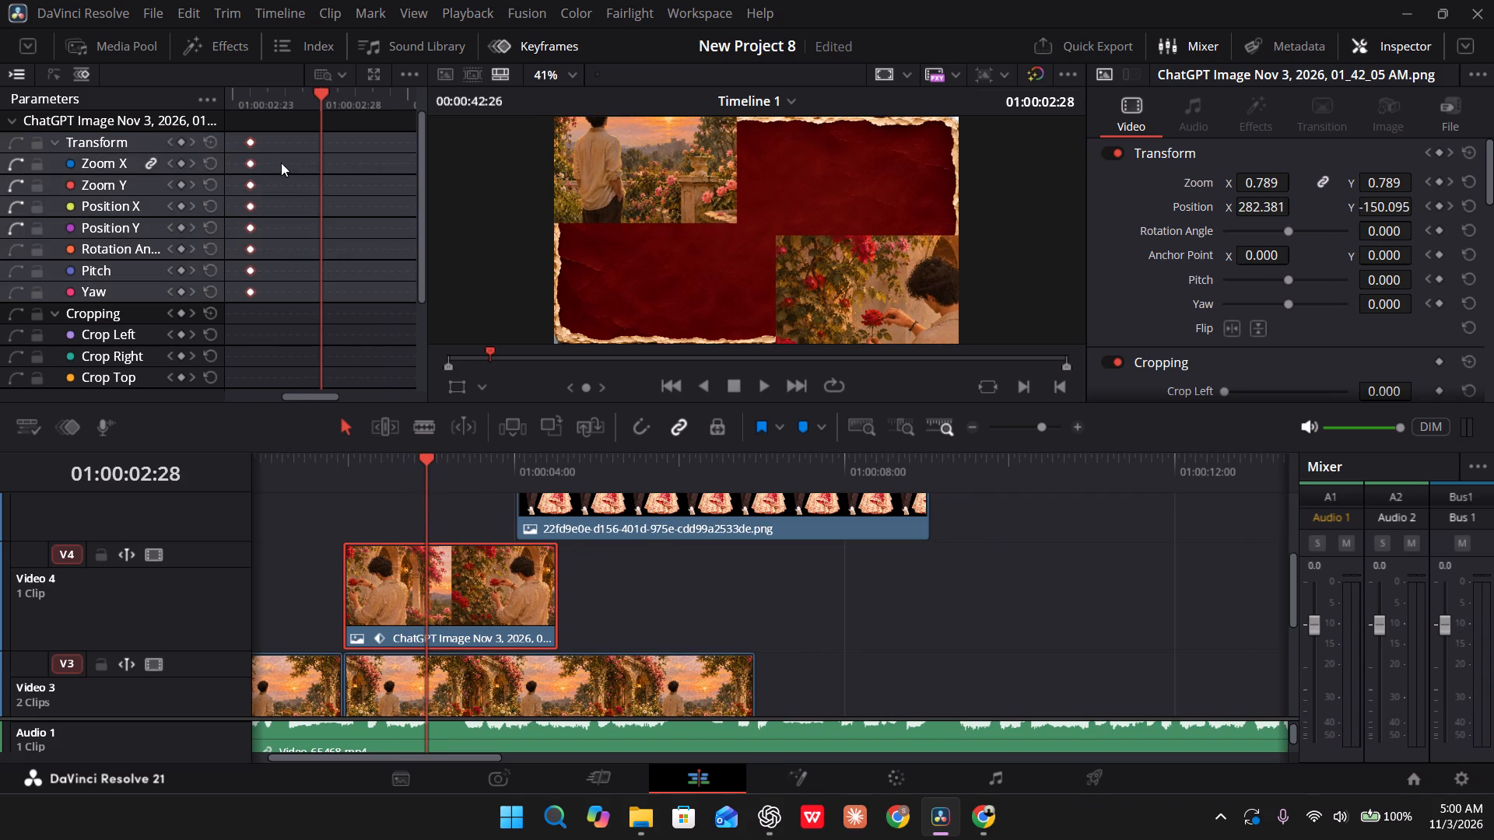
scroll(314, 185, "left", 3)
right_click(314, 185)
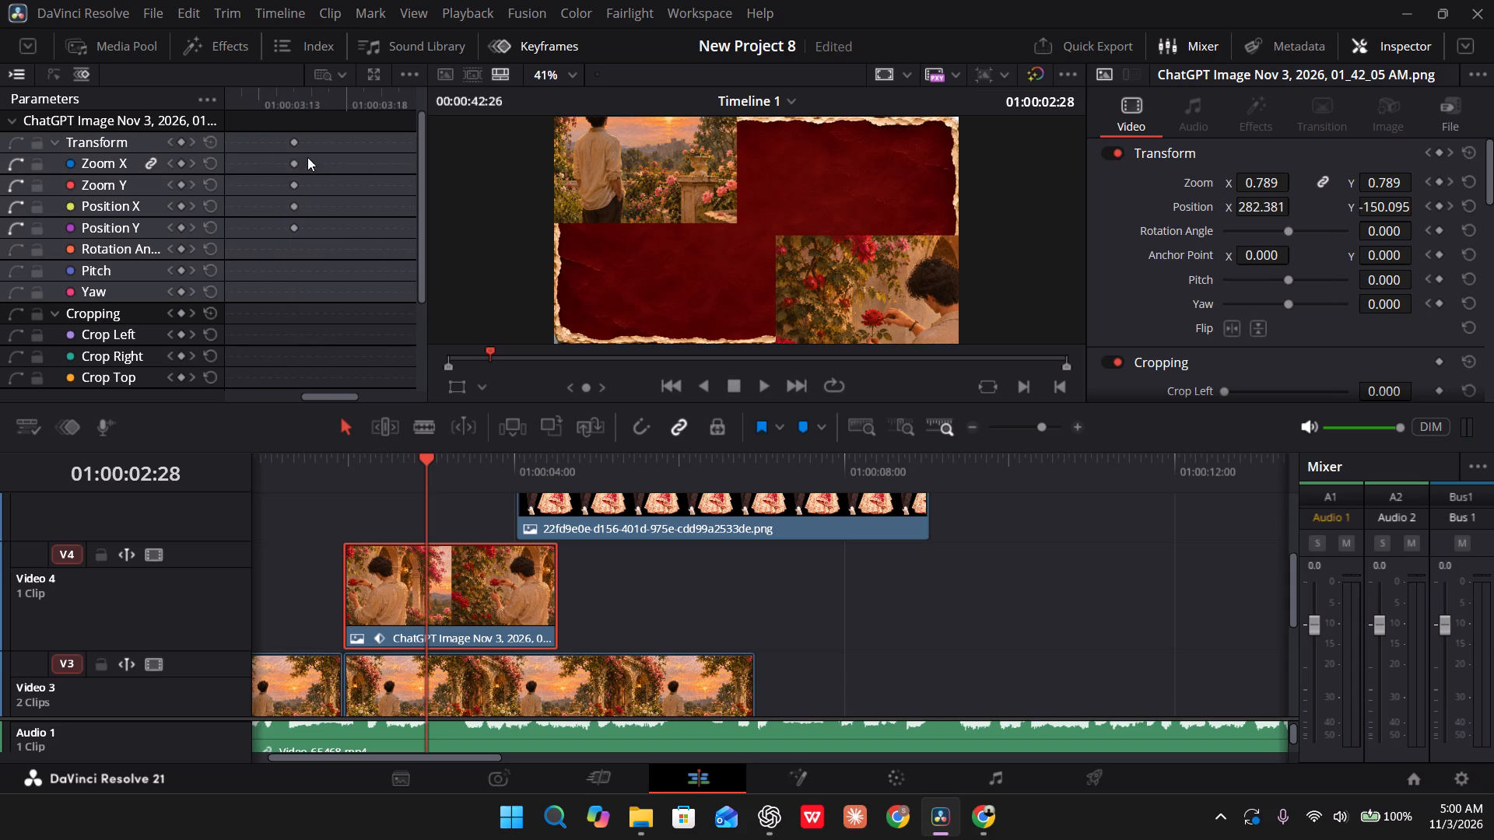
left_click(293, 140)
key("BackSpace")
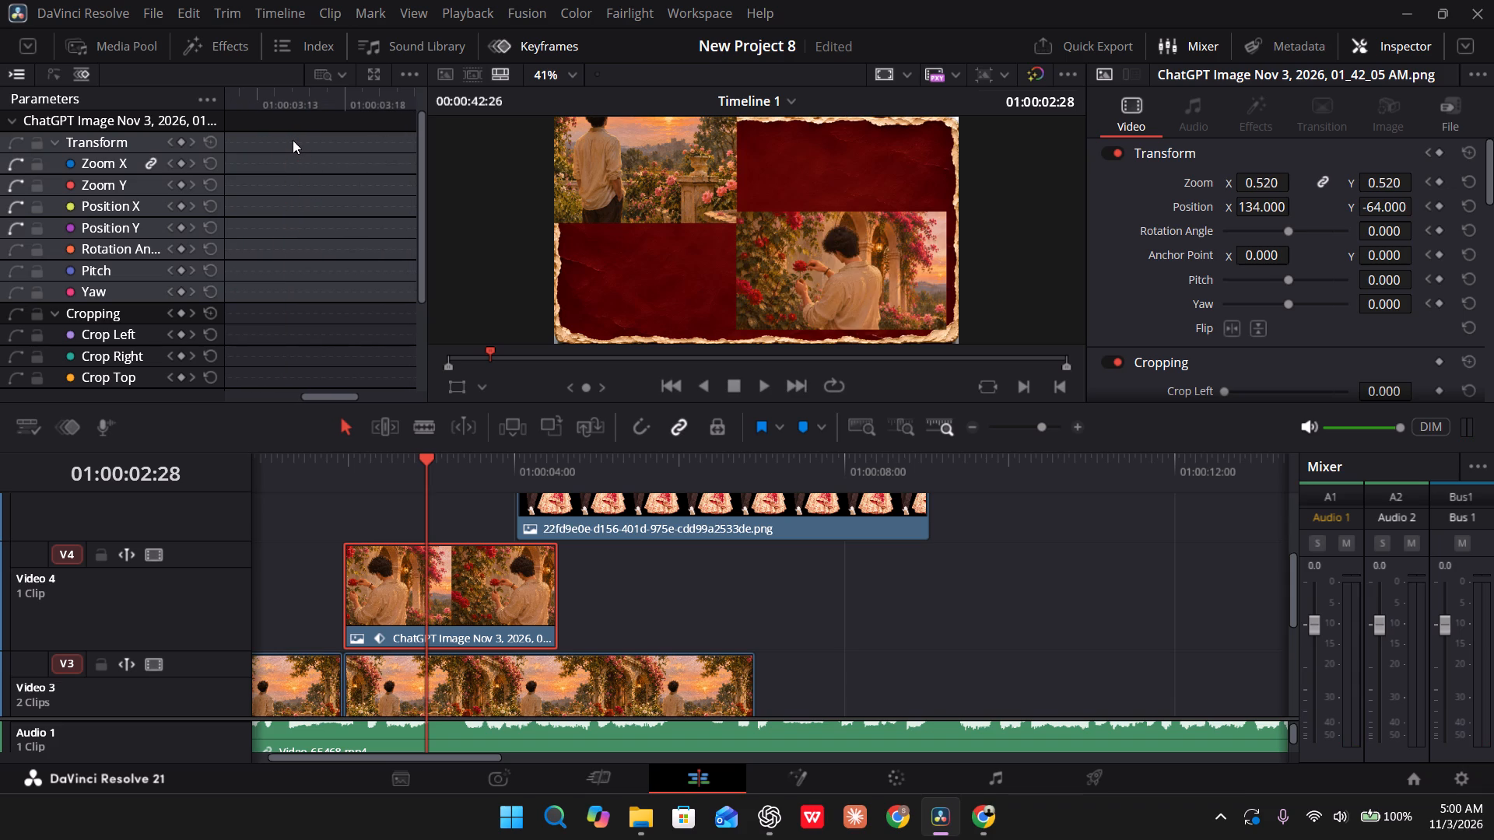
scroll(293, 140, "right", 3)
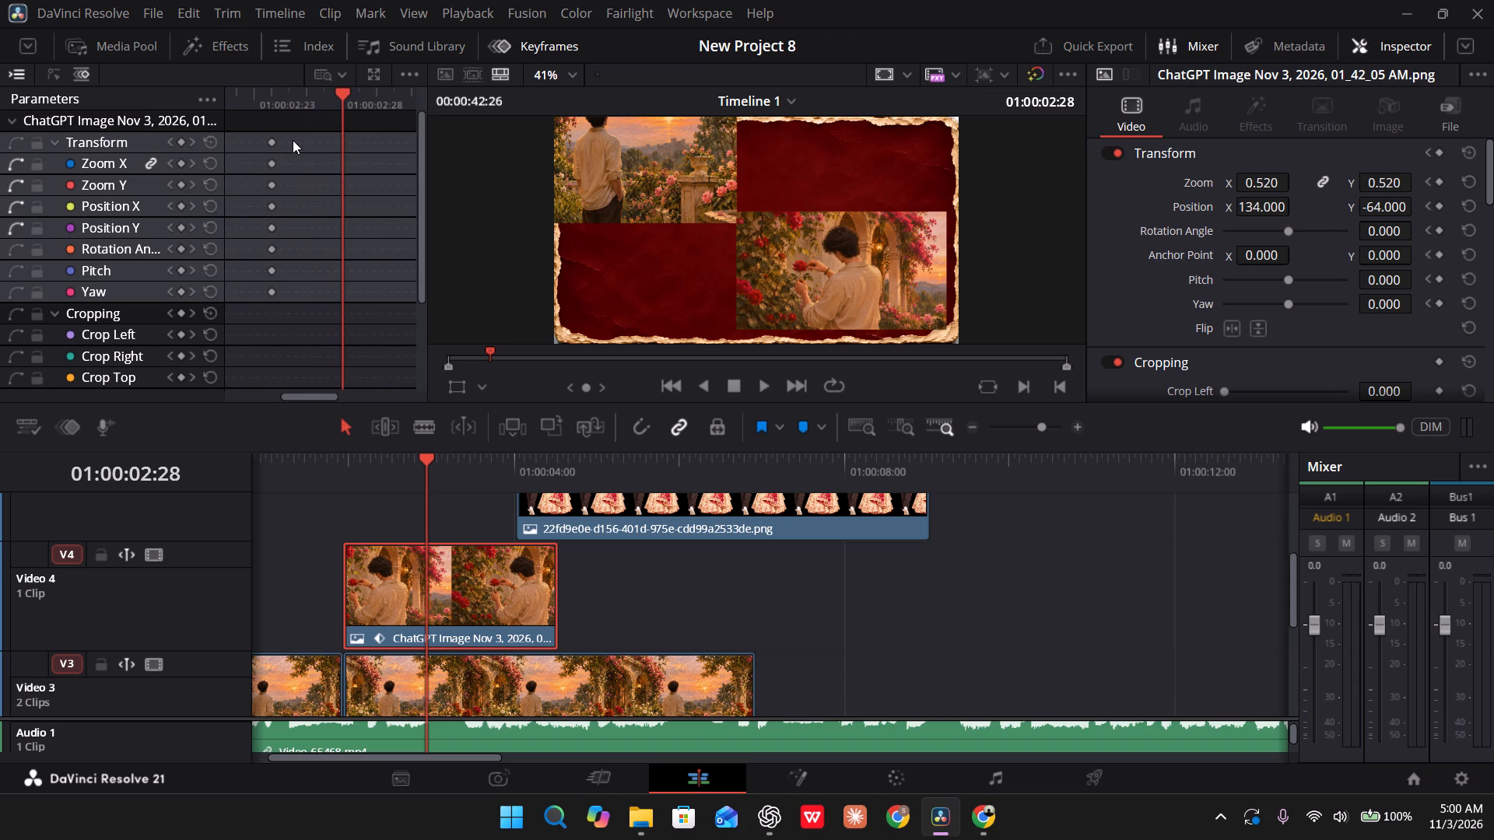
left_click(268, 141)
key("BackSpace")
Add Transform keyframes to the Video 4 rose clip at 01:00:03:03 as the new start of its slide-out.
scroll(268, 141, "left", 1)
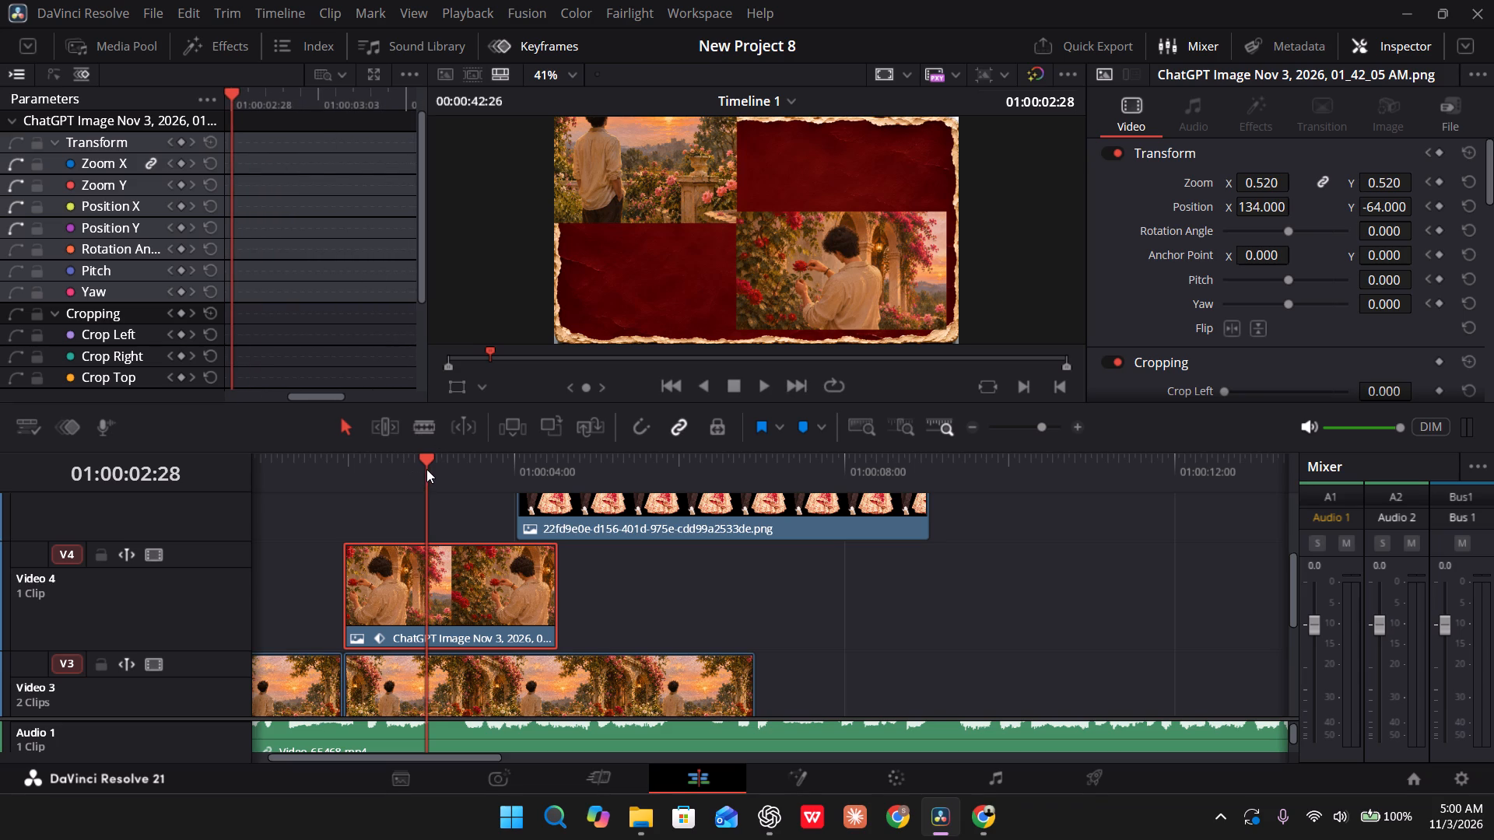
left_click_drag(426, 469, 446, 472)
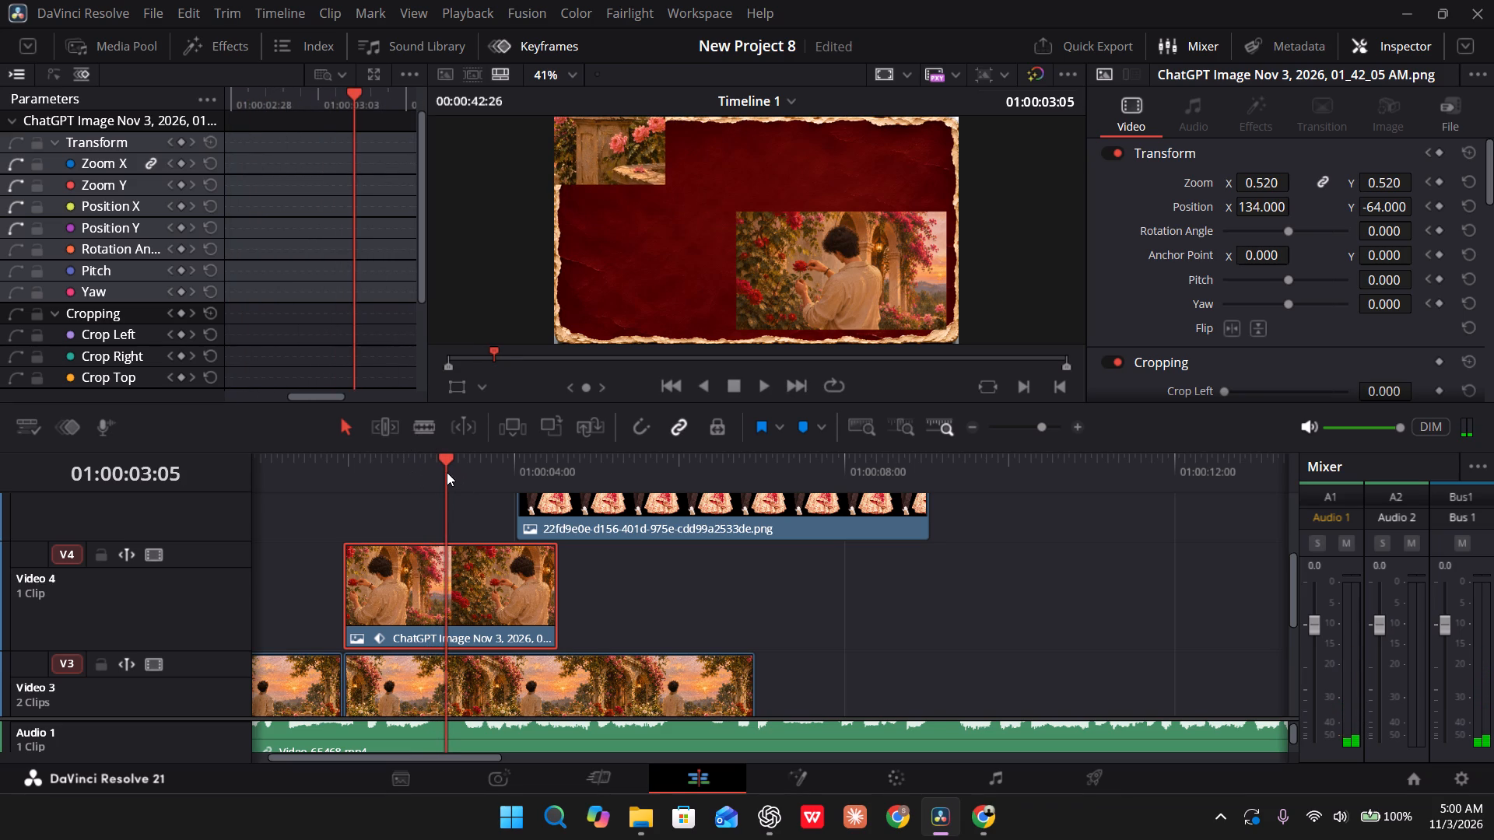
left_click_drag(447, 471, 439, 472)
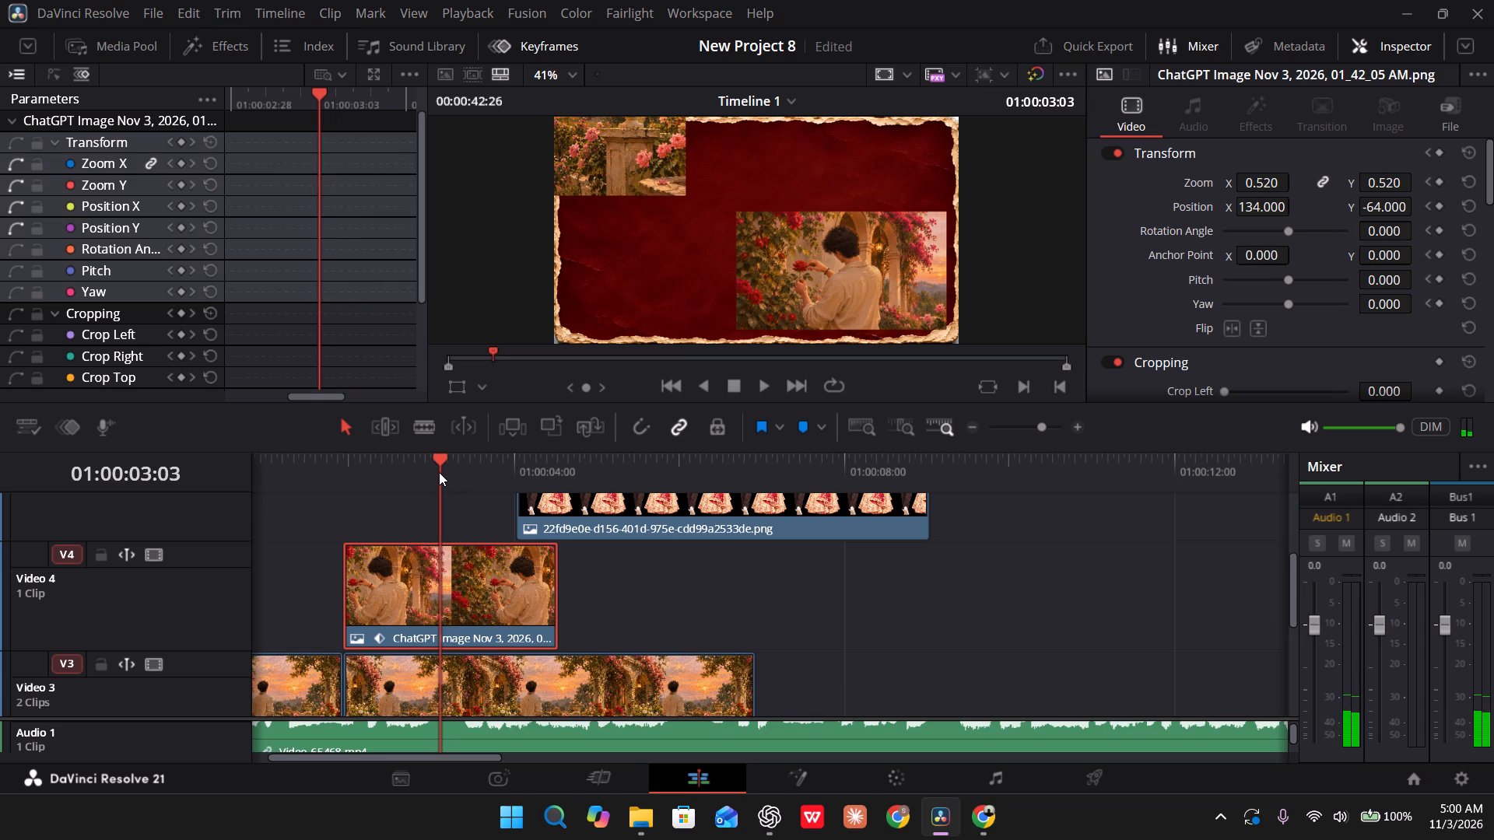
left_click(179, 142)
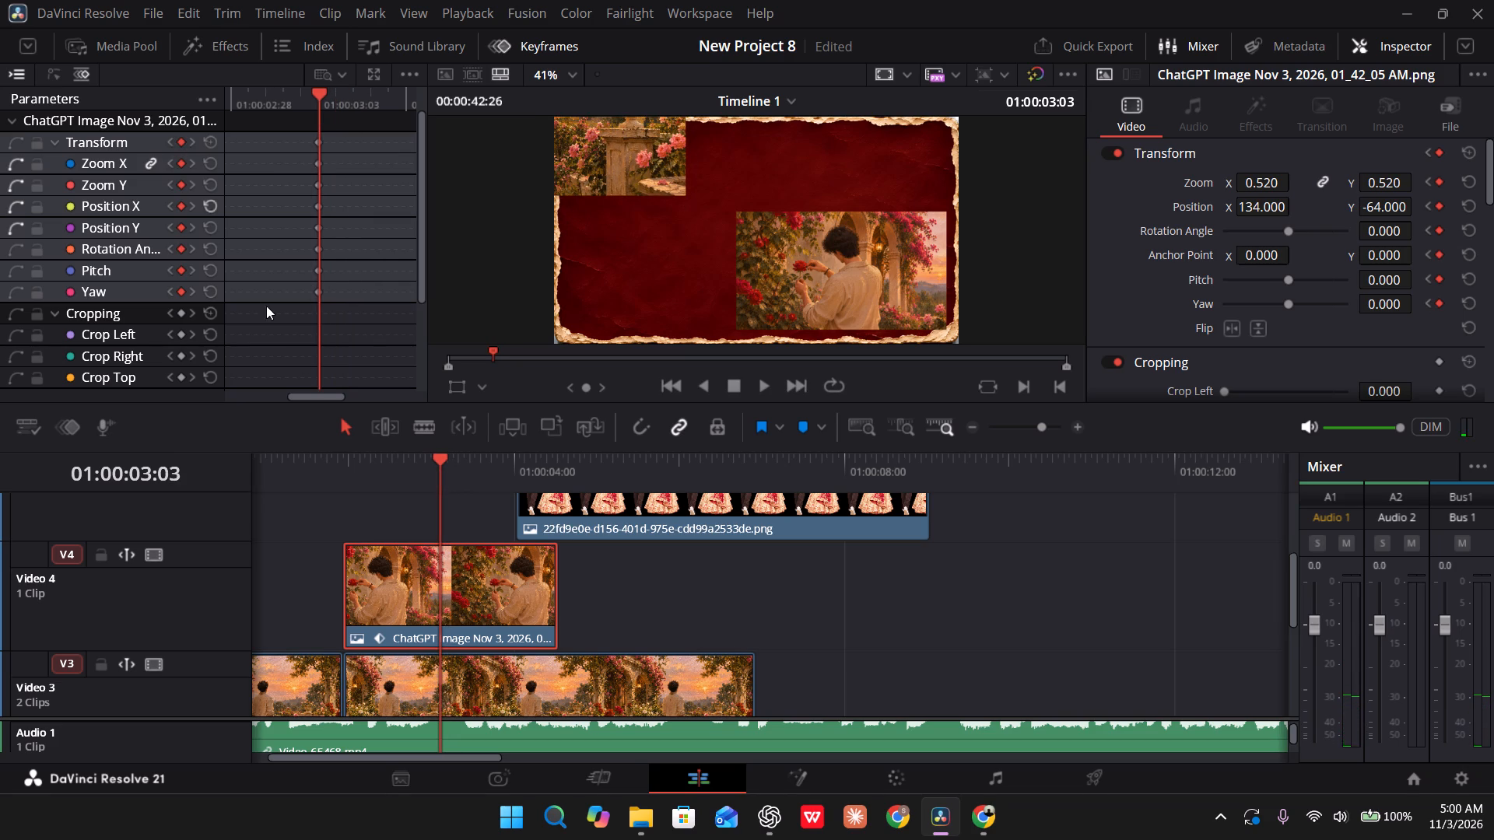
Play the clips from 01:00:01:11 past 01:00:03:03 to review the rose clip's timing against the garden clip's slide-out.
left_click_drag(442, 467, 296, 467)
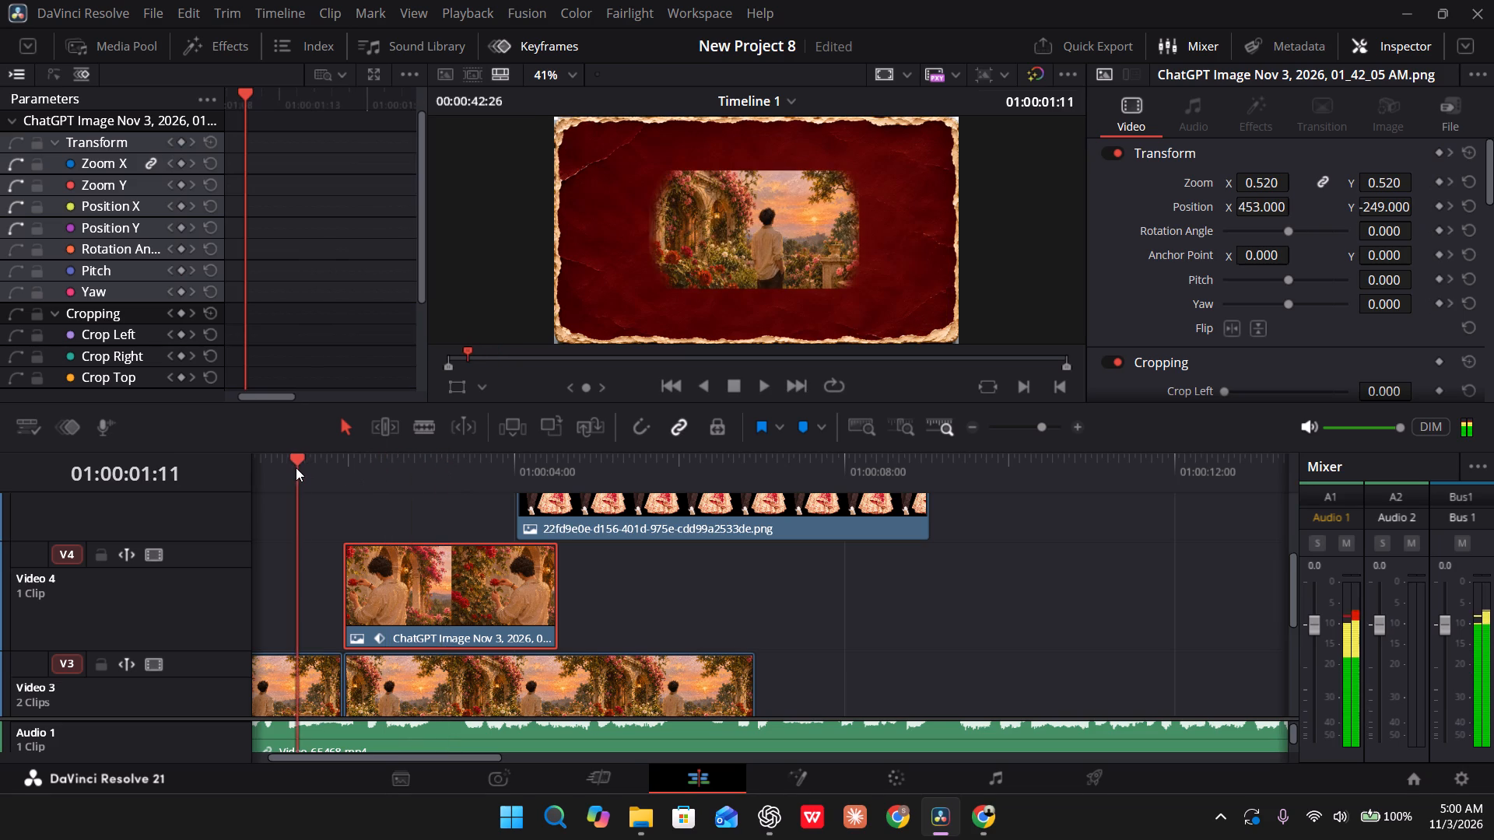
key("space")
key("space")
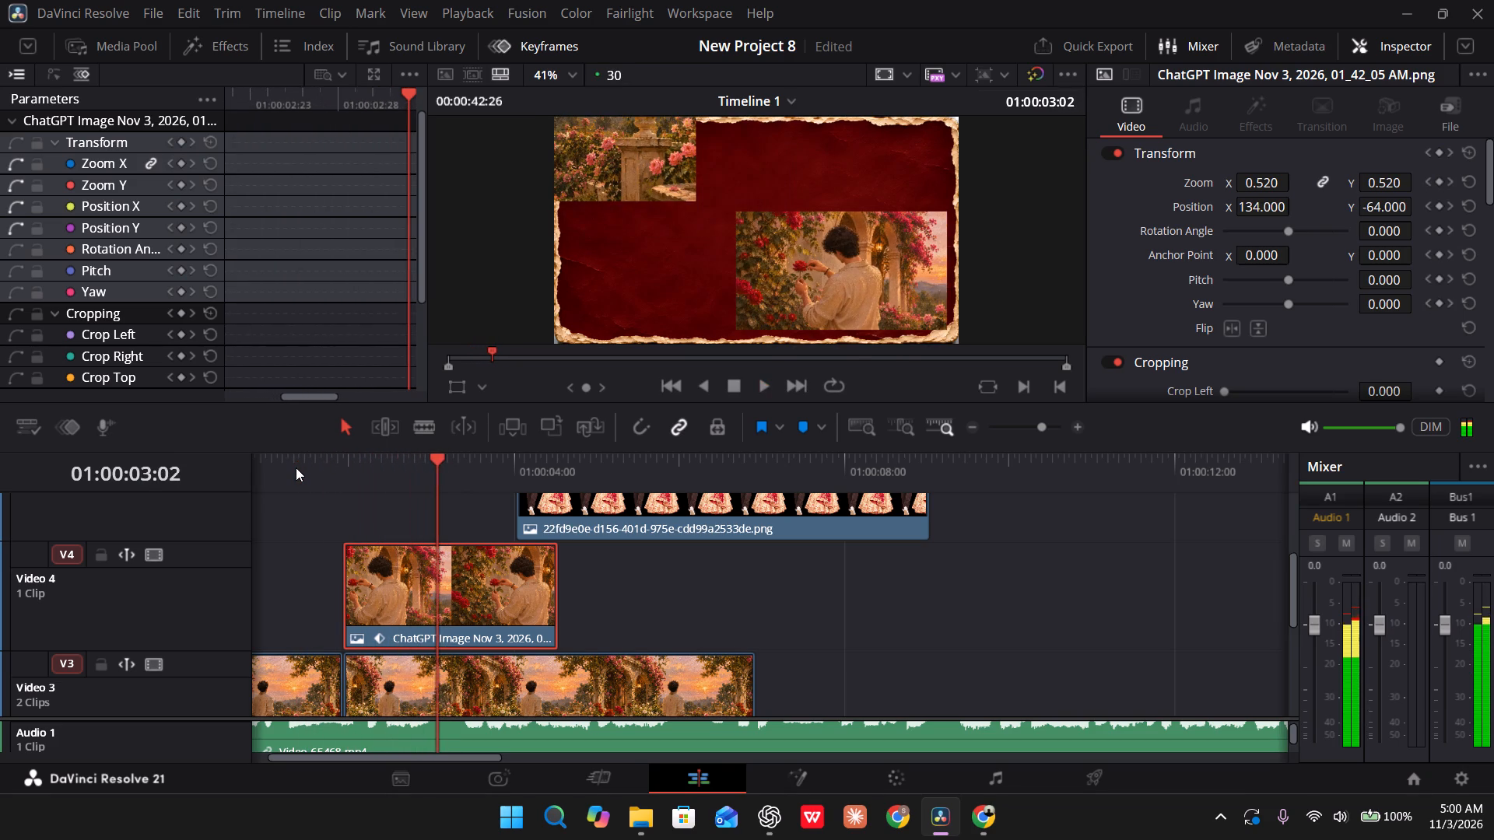
key("space")
key("space")
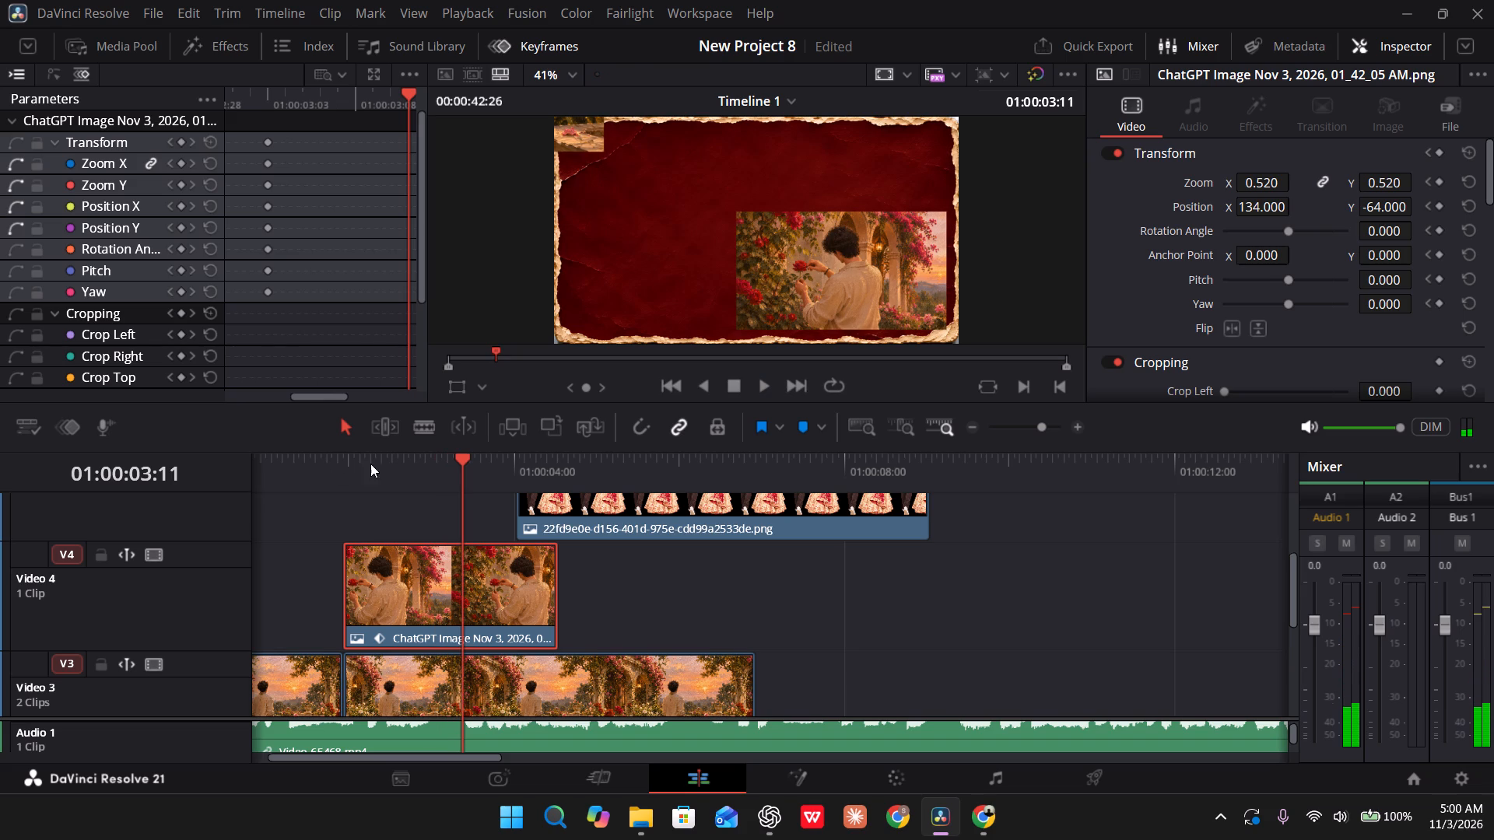
left_click_drag(464, 471, 283, 484)
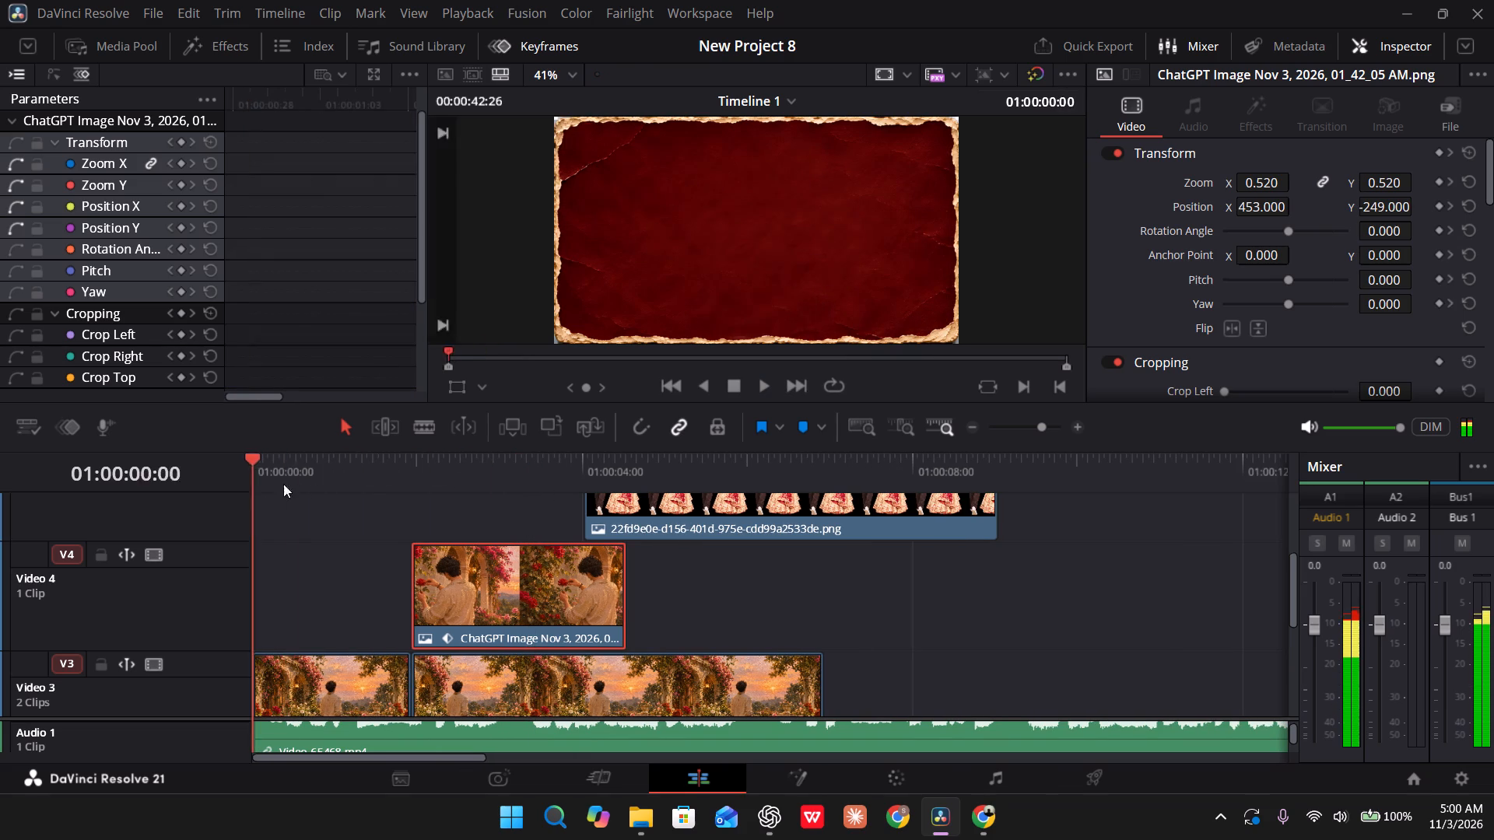
At 01:00:03:16, set the Video 4 rose clip's Zoom to 1.880 as the end of its slide-out.
left_click_drag(283, 484, 503, 511)
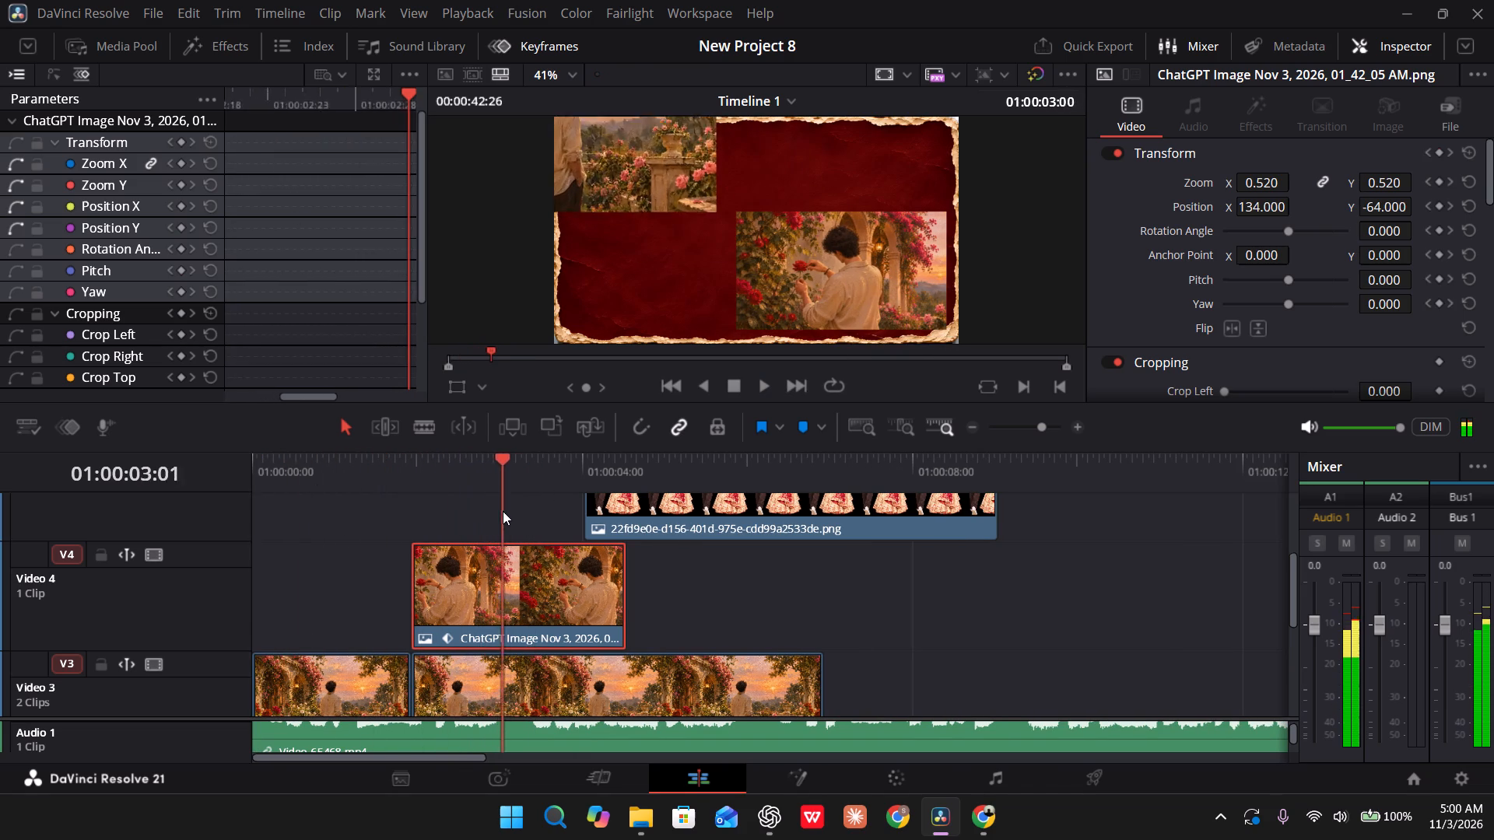
left_click_drag(503, 511, 517, 514)
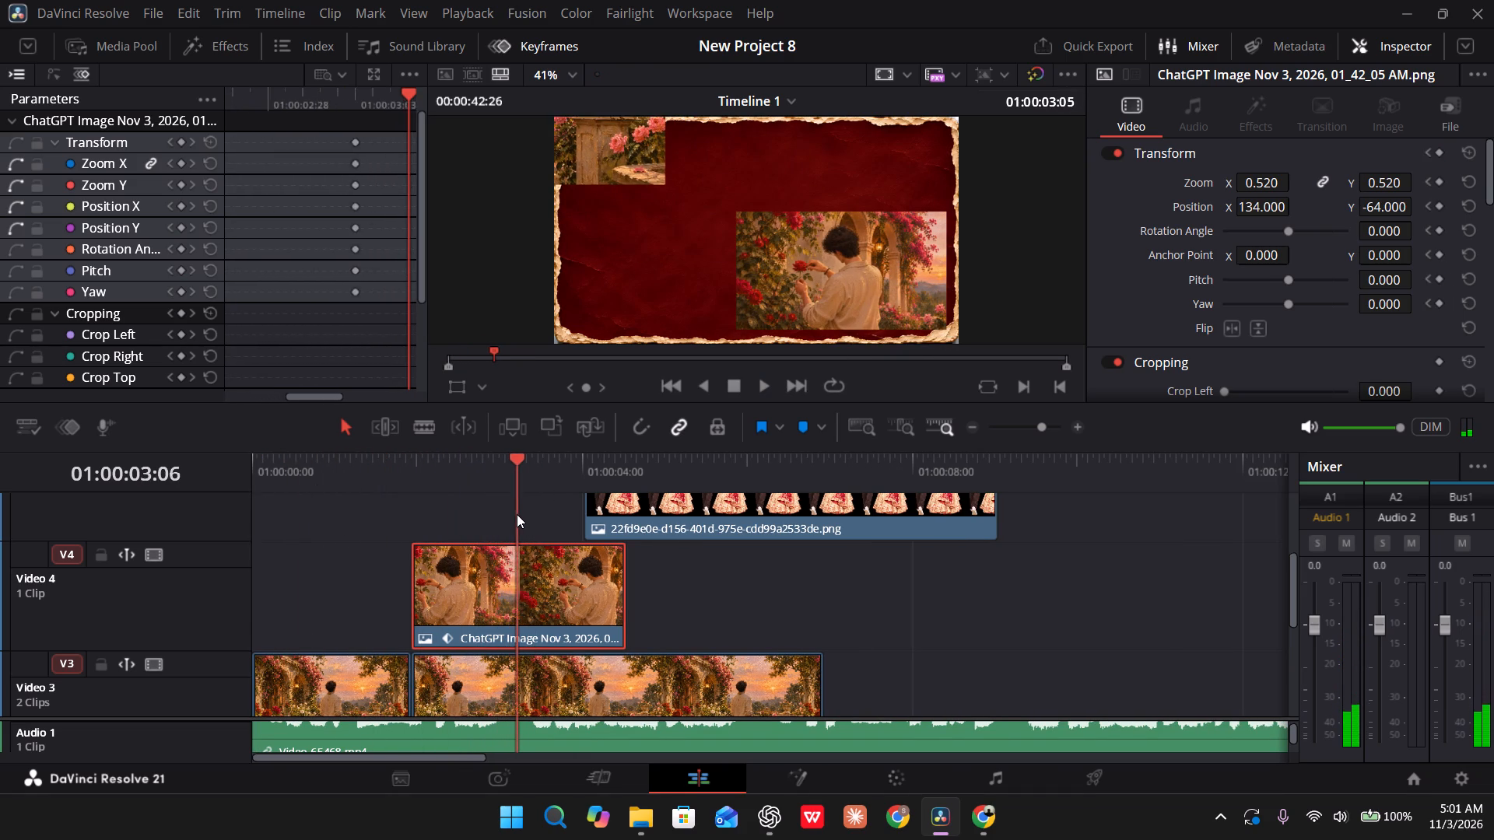
left_click_drag(517, 514, 523, 516)
scroll(523, 516, "left", 1)
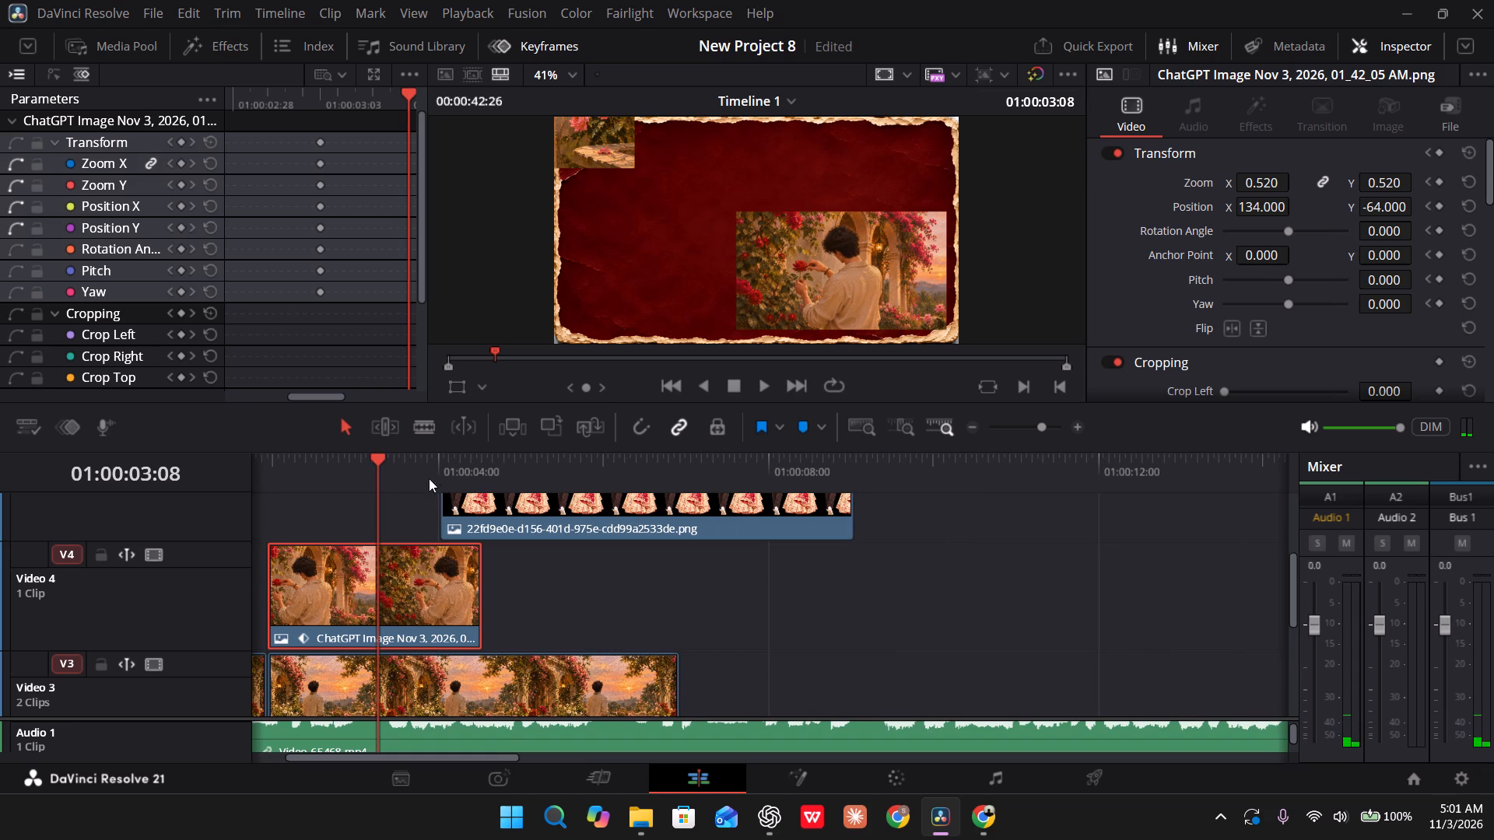
left_click_drag(380, 471, 412, 479)
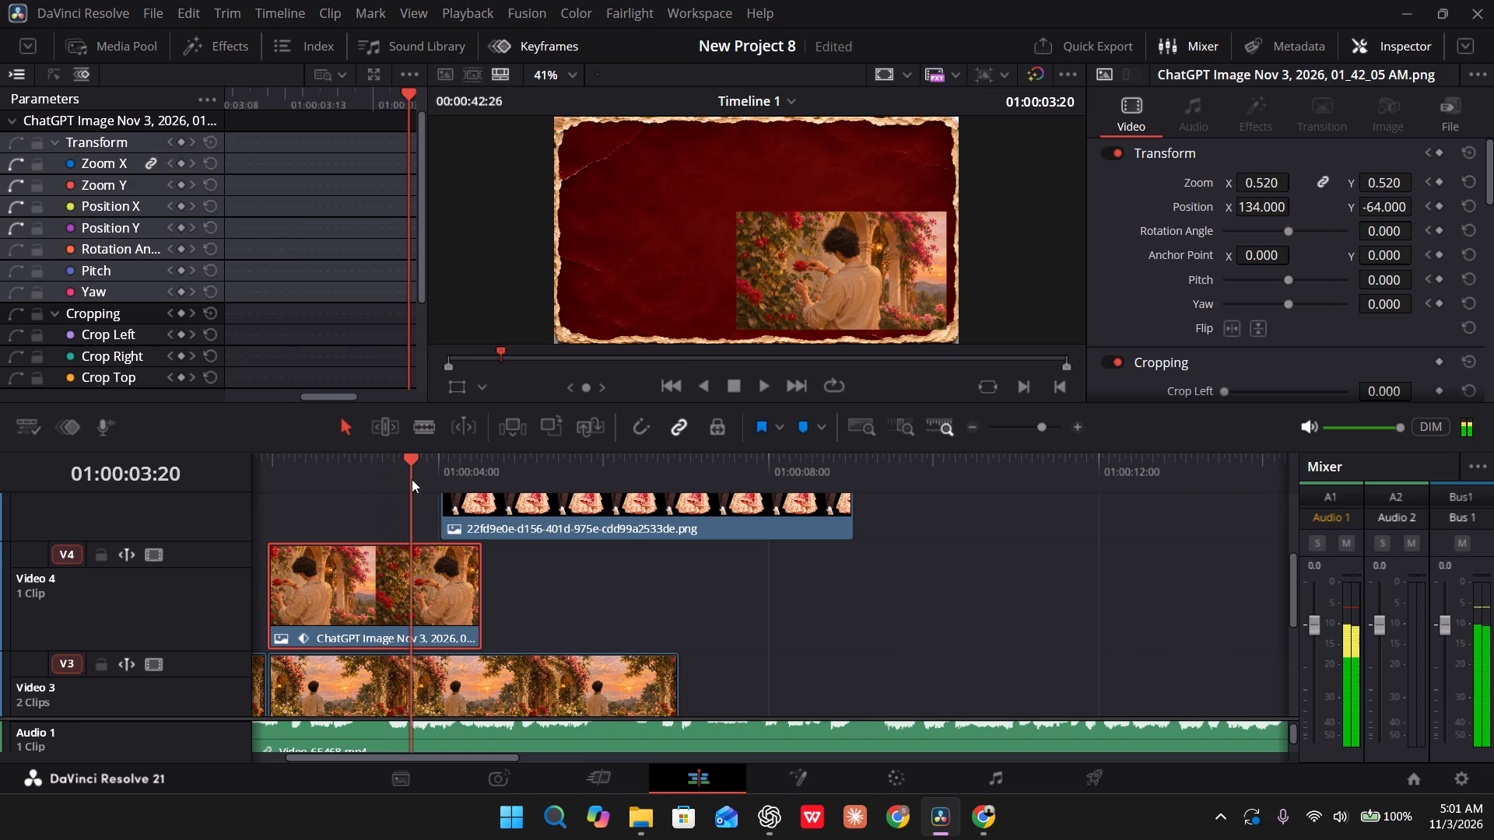
left_click_drag(412, 479, 405, 482)
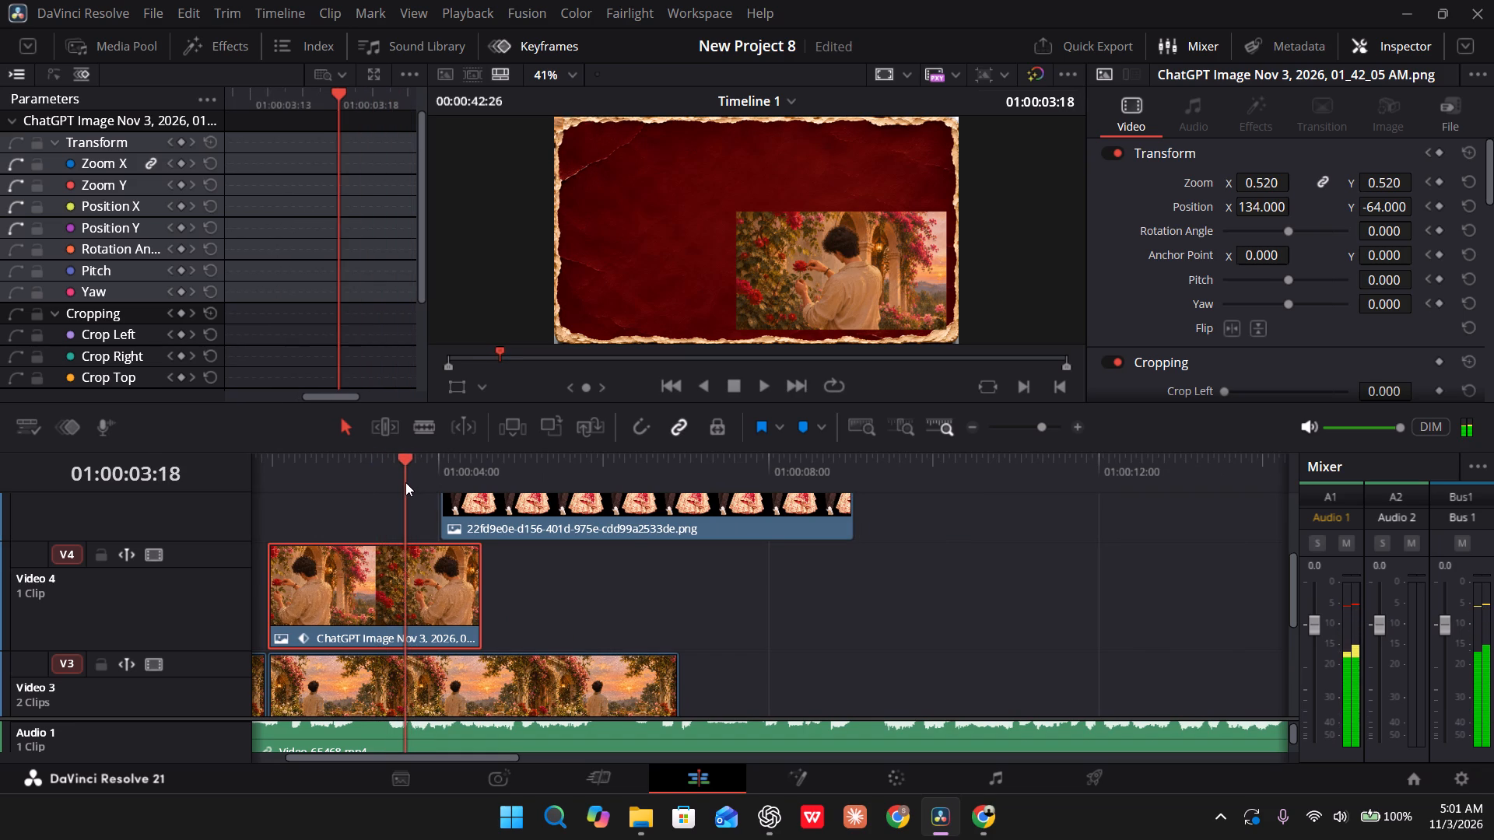
left_click_drag(405, 482, 399, 481)
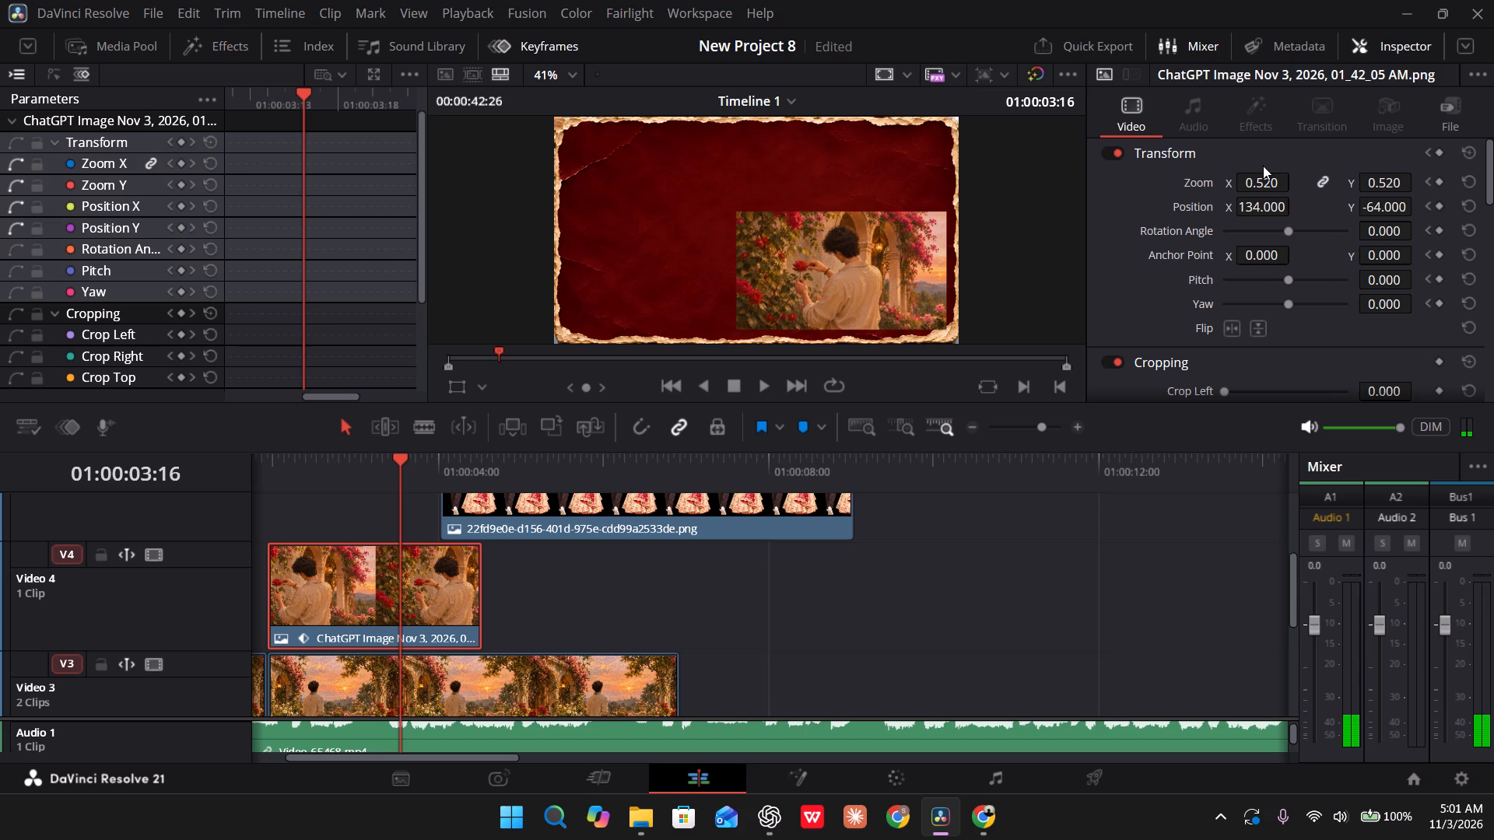
left_click_drag(1259, 181, 1326, 199)
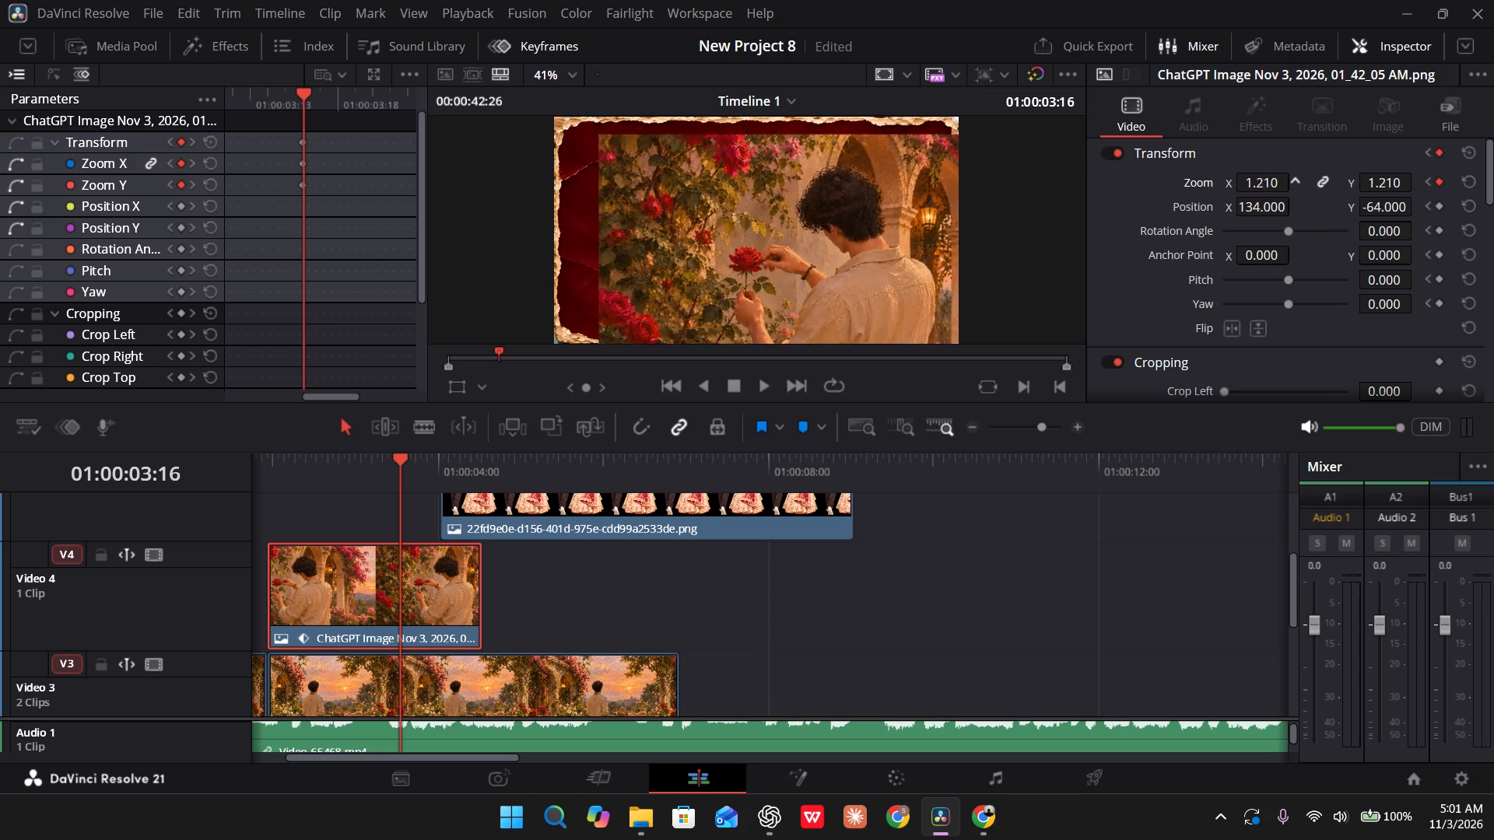
left_click_drag(1326, 199, 1404, 218)
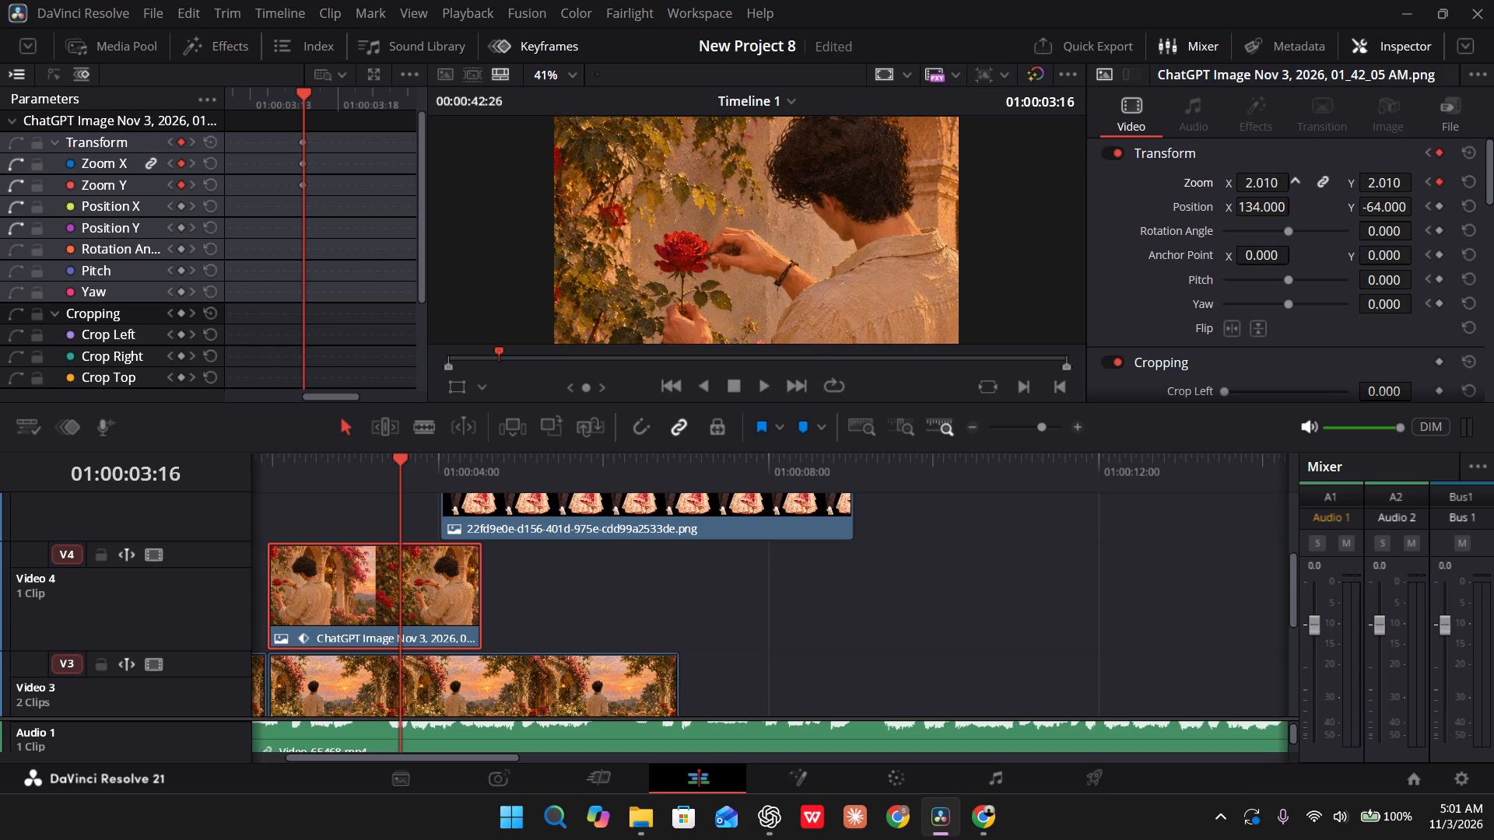
left_click_drag(1404, 218, 1391, 219)
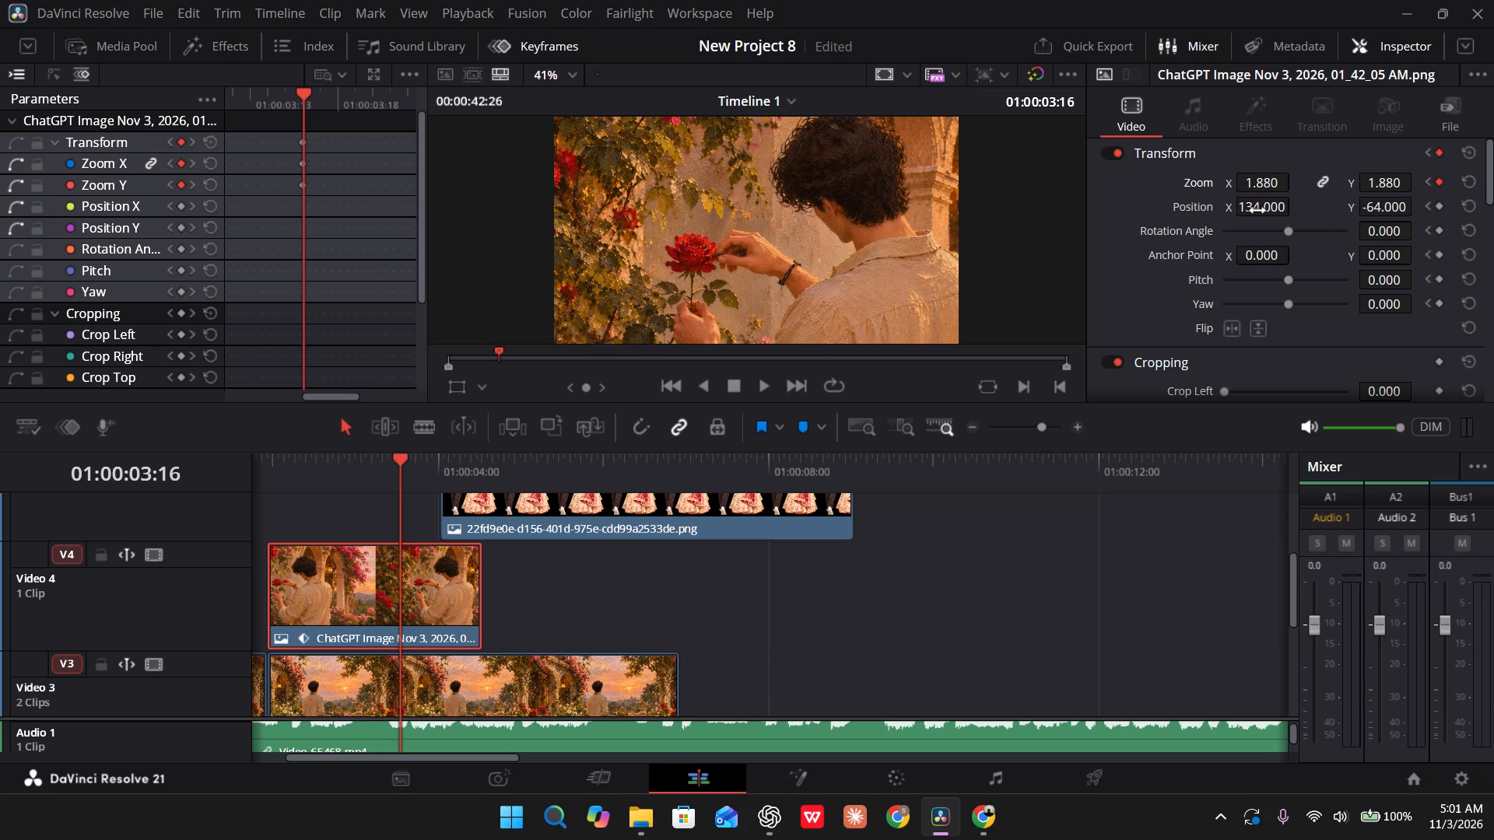
Move the rose clip off the frame's lower-right corner at 01:00:03:16 with Position X 898 and Y -493.
left_click_drag(1257, 211, 1114, 212)
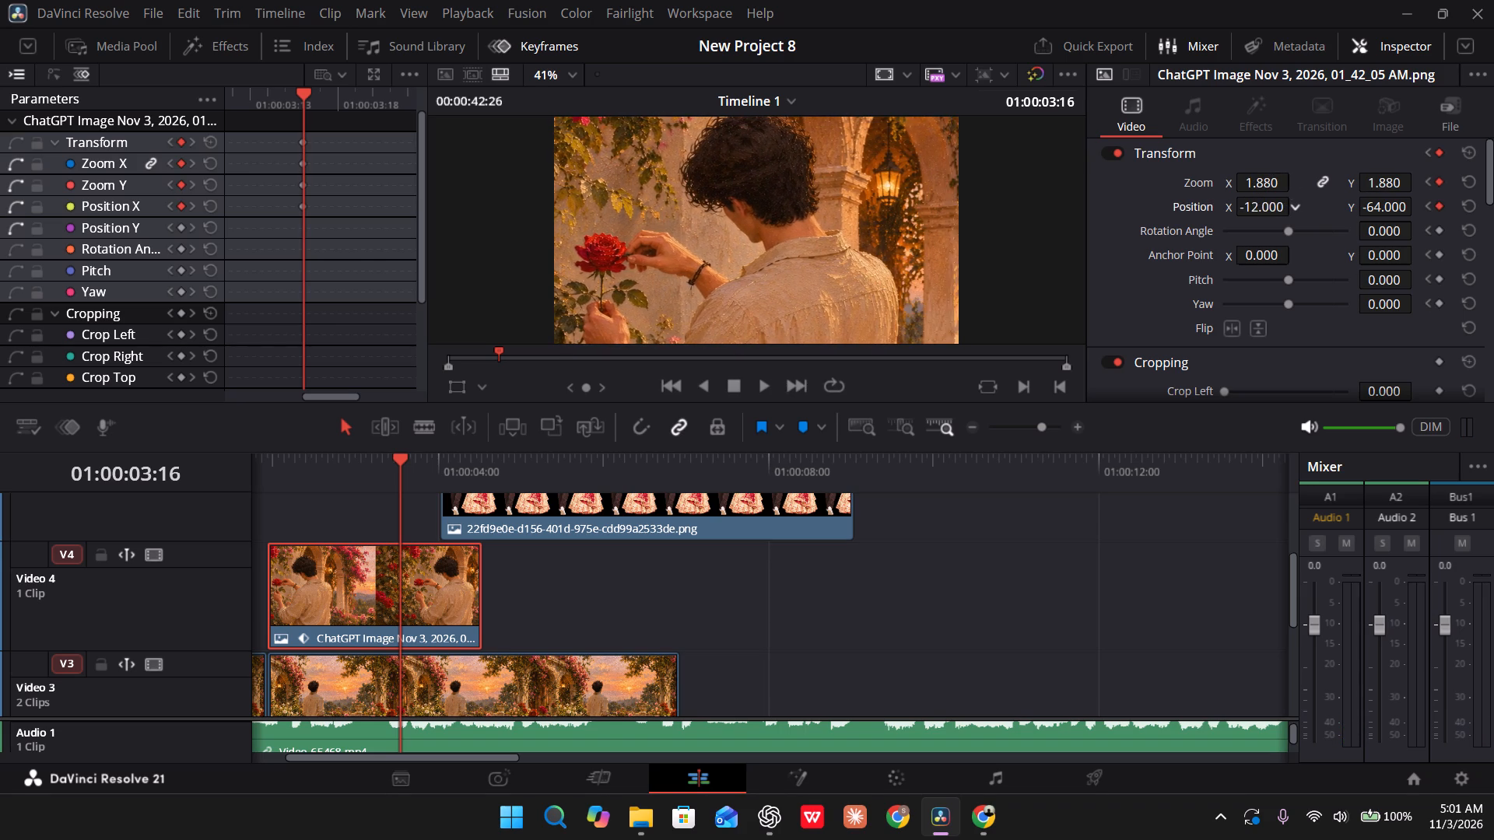
left_click_drag(1114, 212, 1196, 432)
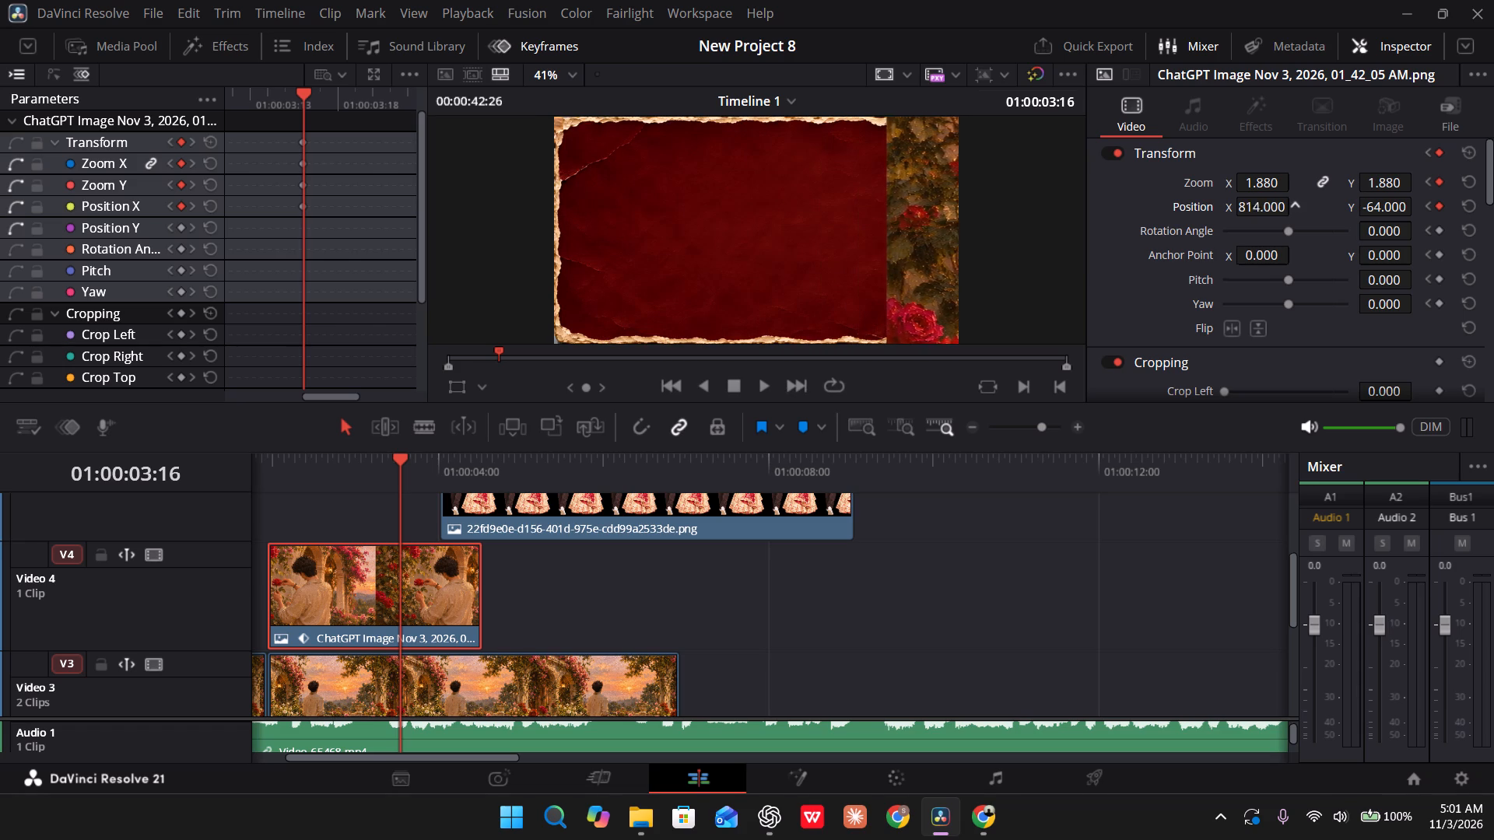
left_click_drag(1196, 432, 1261, 429)
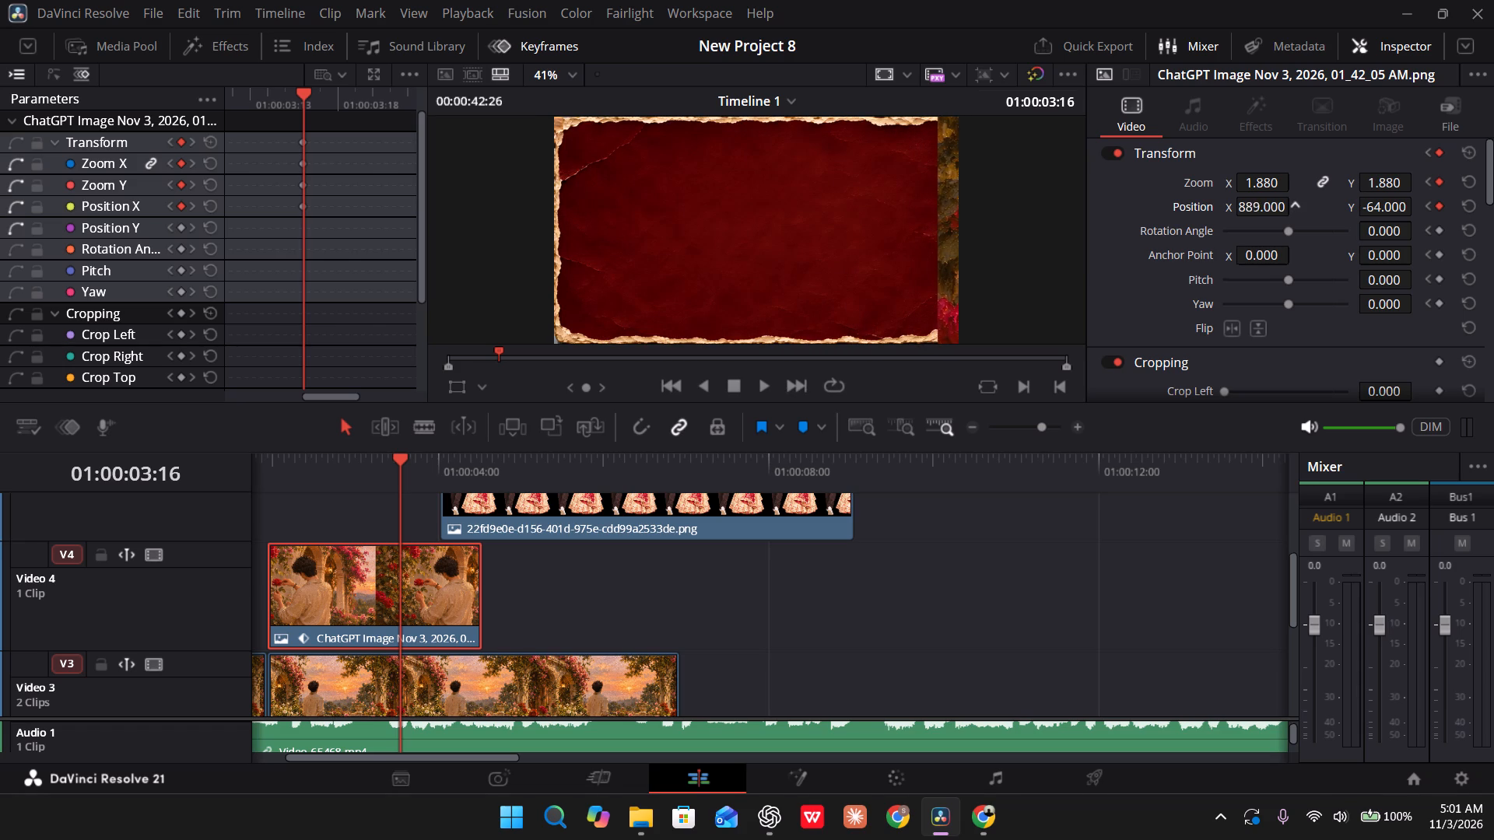
left_click_drag(1261, 429, 1271, 429)
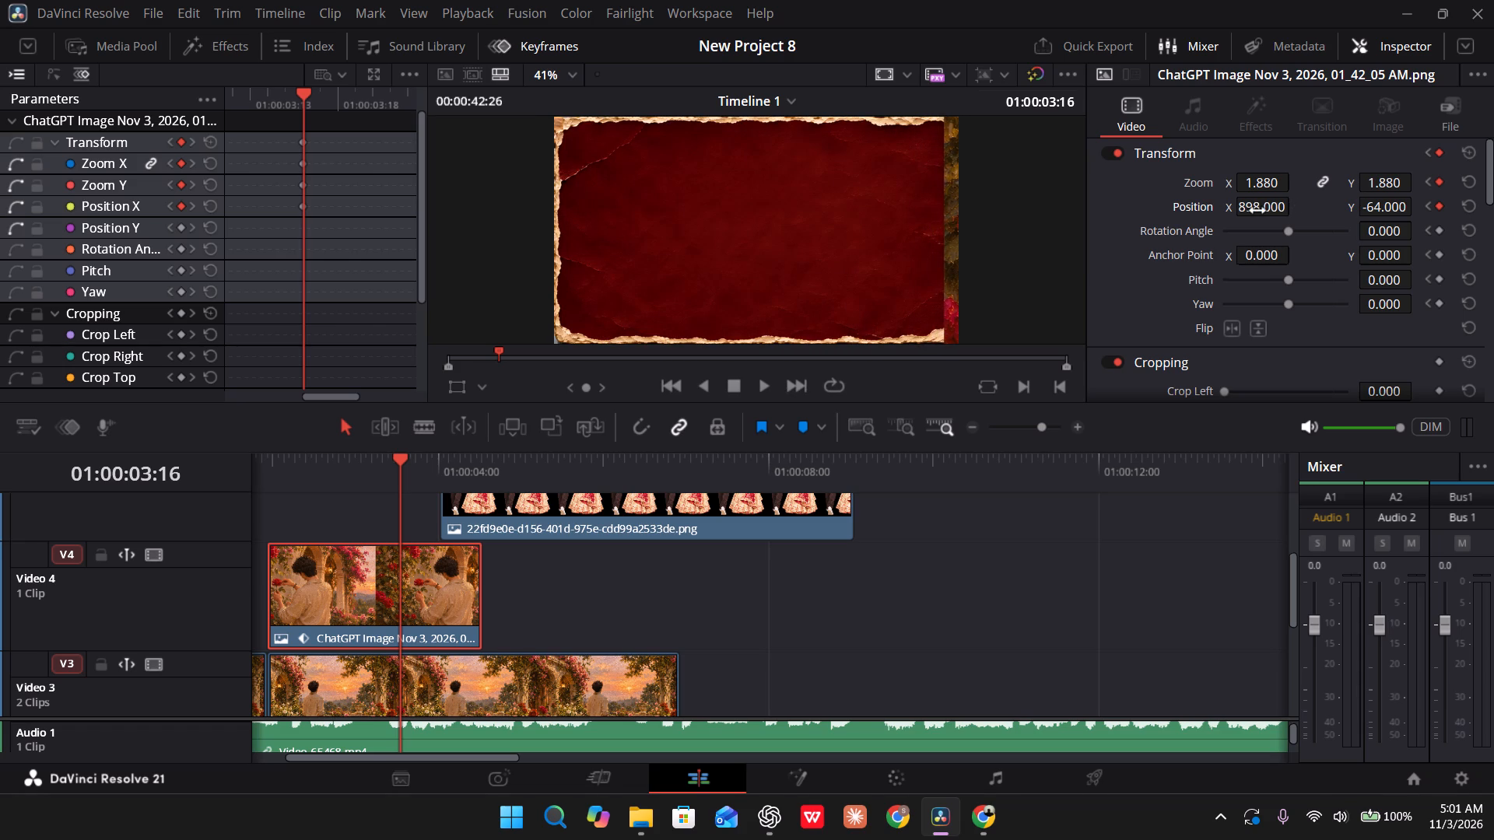
left_click_drag(1386, 211, 969, 160)
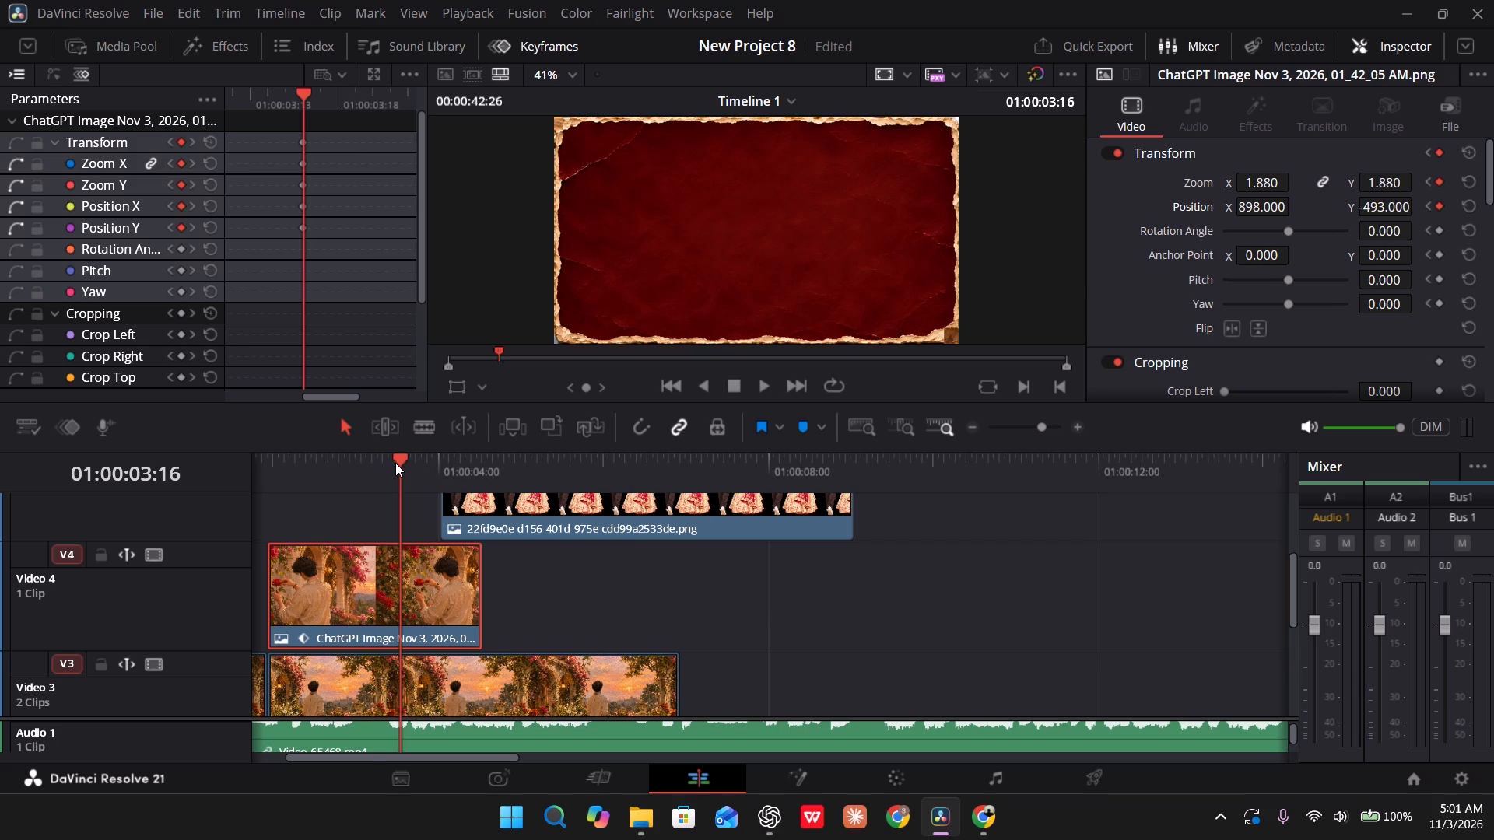
Play the edit from the start through 01:00:03:18 and scrub back to 01:00:03:03 to compare the garden and rose slide-outs.
left_click_drag(395, 463, 223, 479)
key("space")
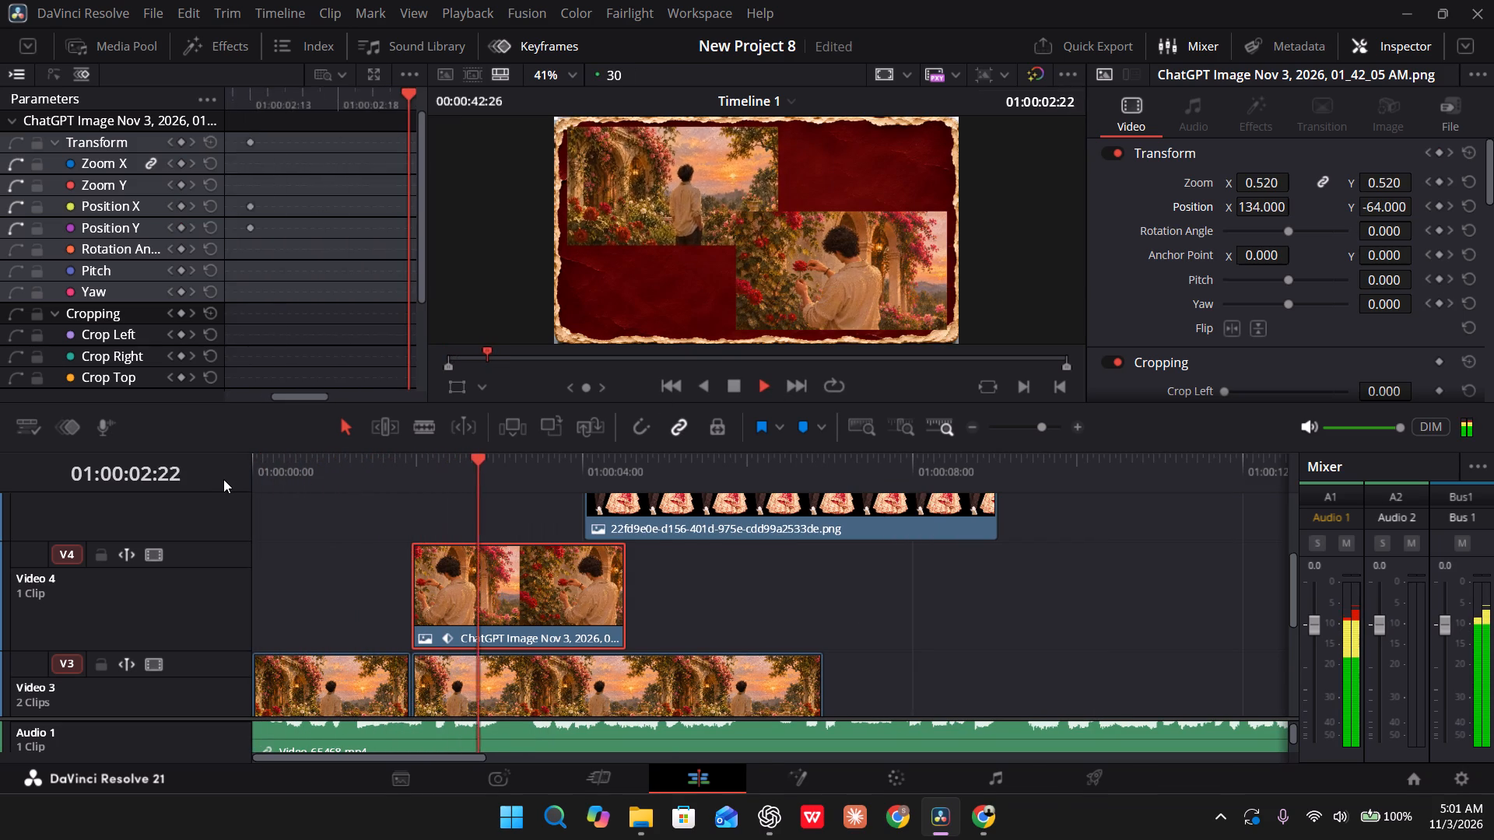
key("space")
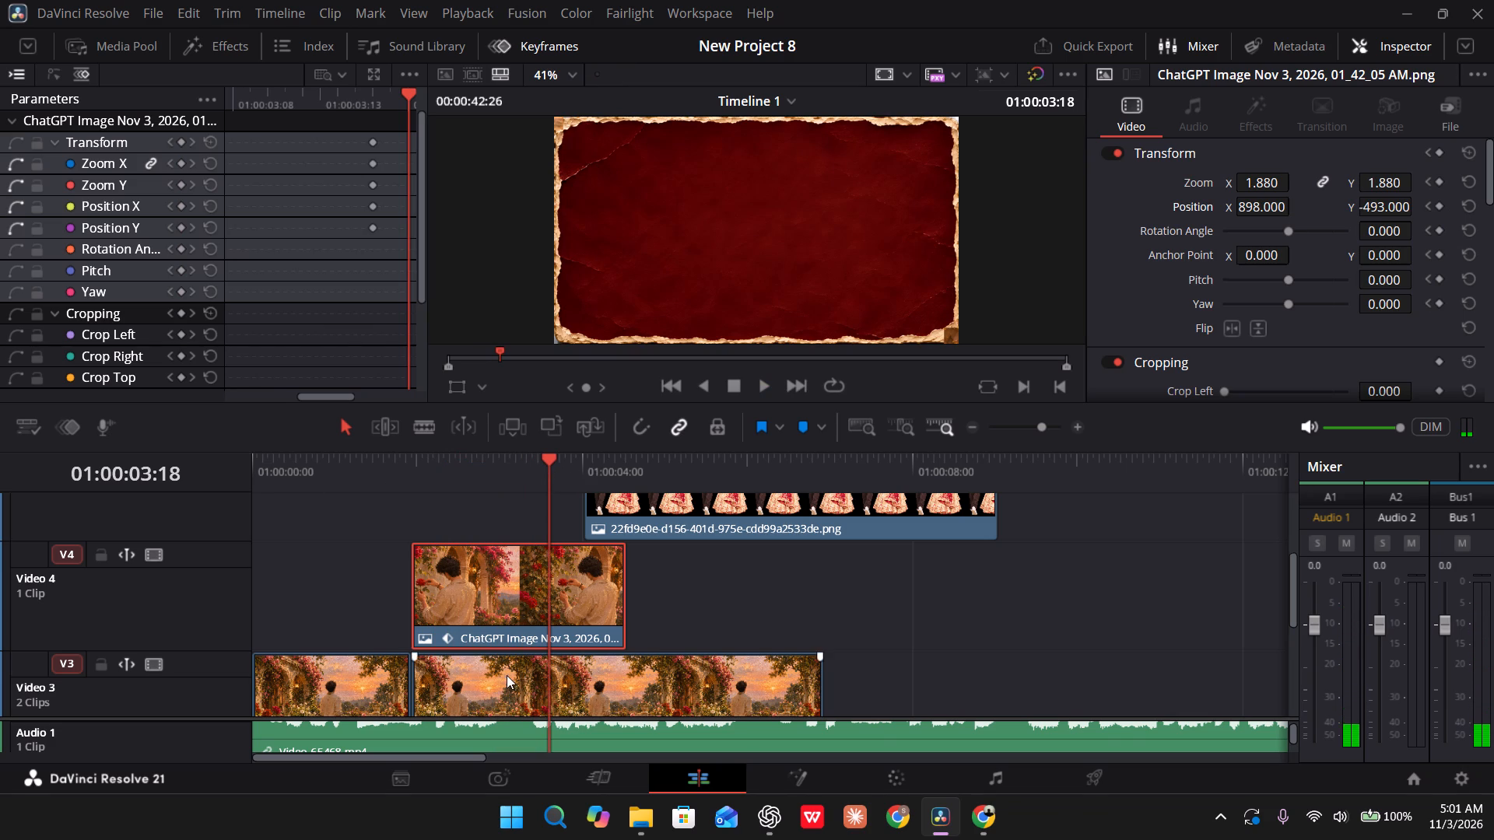
left_click_drag(550, 474, 528, 474)
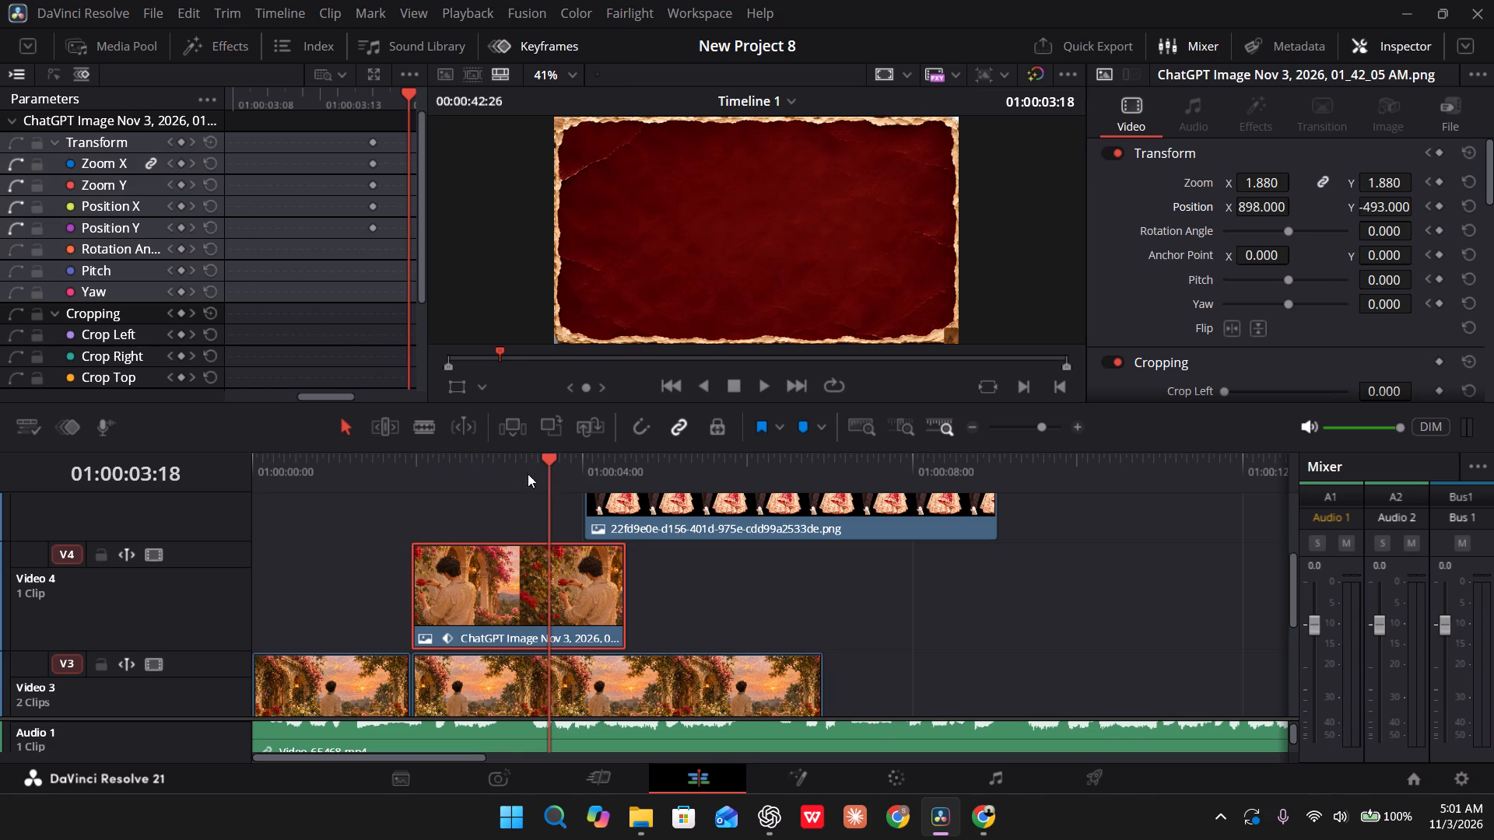
left_click_drag(528, 474, 503, 479)
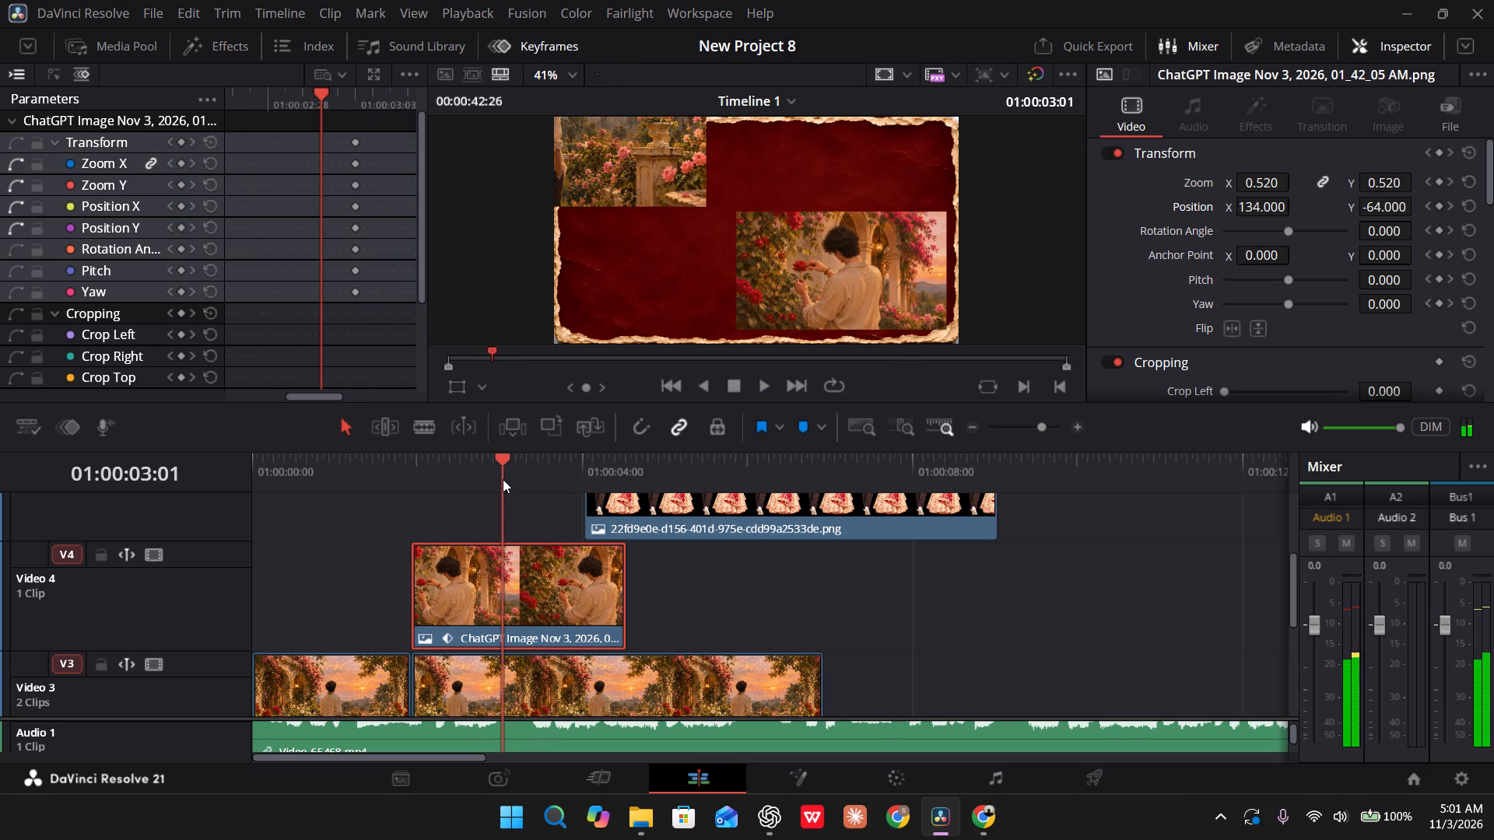
left_click_drag(503, 479, 508, 480)
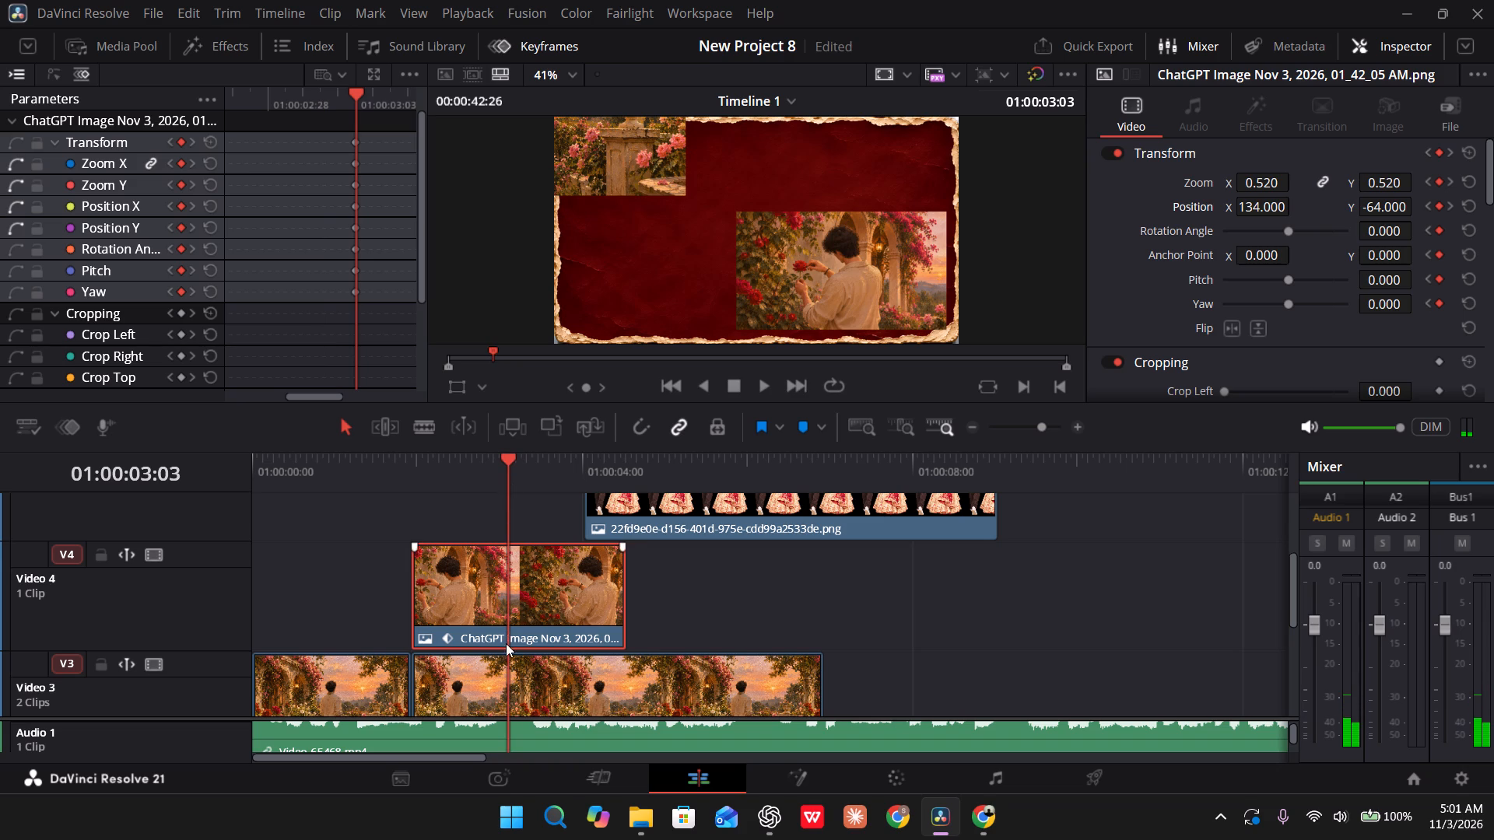
Delete the start and end Transform keyframes of the slide-out on the second Video 3 garden clip.
left_click(501, 674)
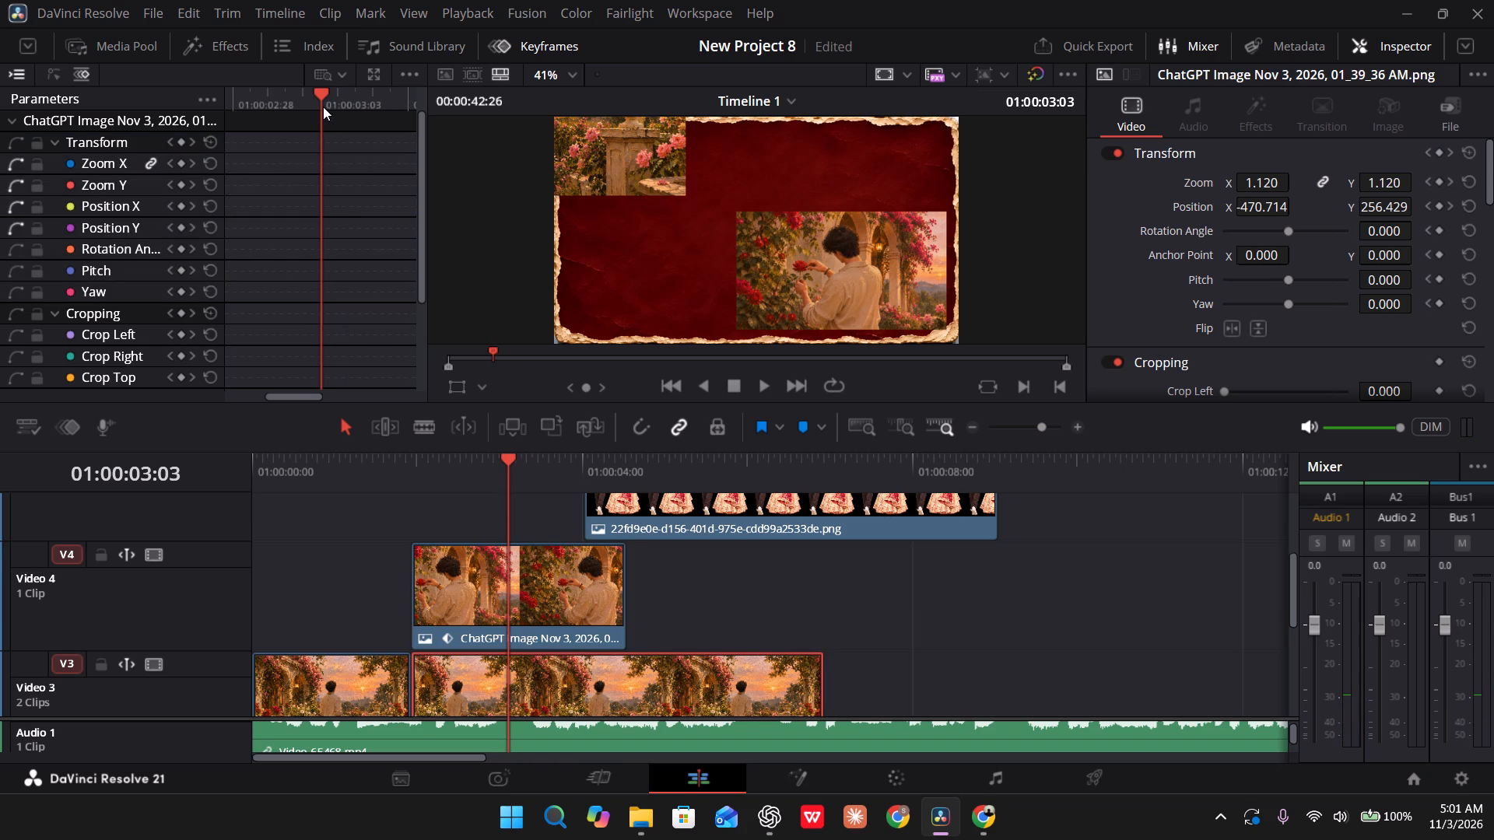
left_click_drag(322, 104, 255, 107)
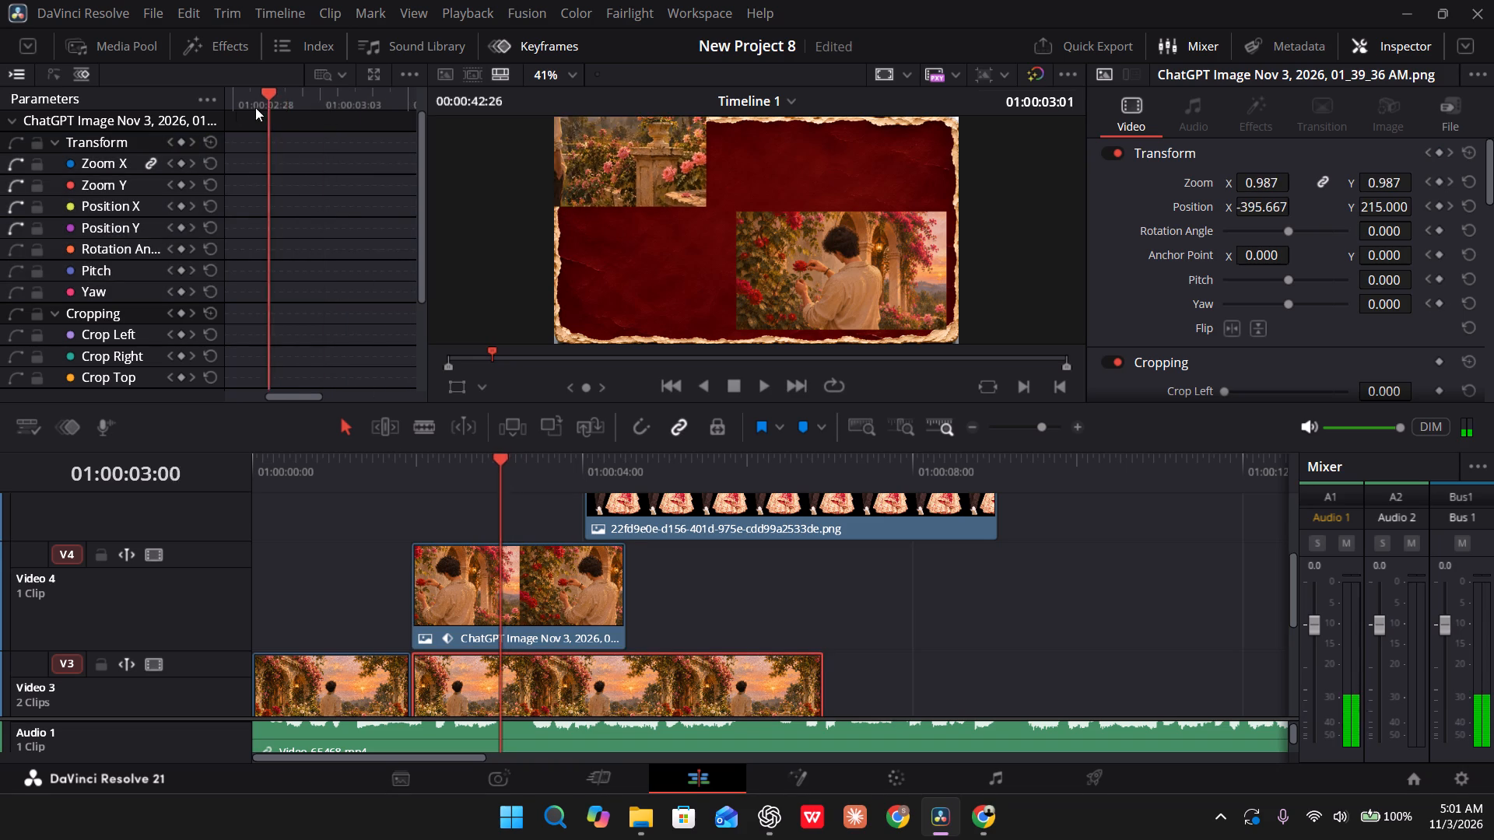
left_click_drag(255, 107, 390, 137)
scroll(390, 137, "left", 1)
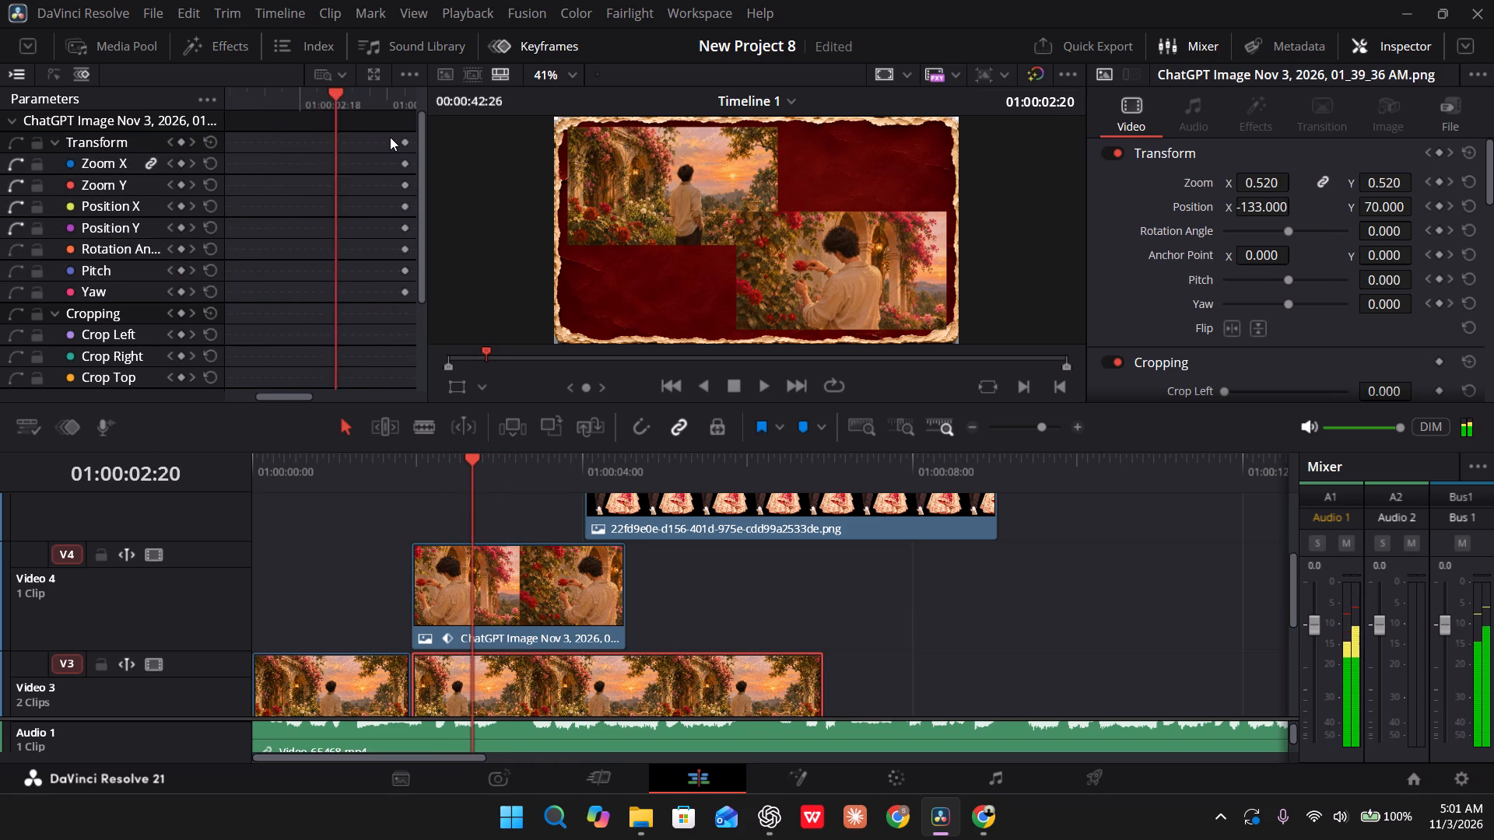
scroll(390, 137, "left", 1)
left_click(353, 142)
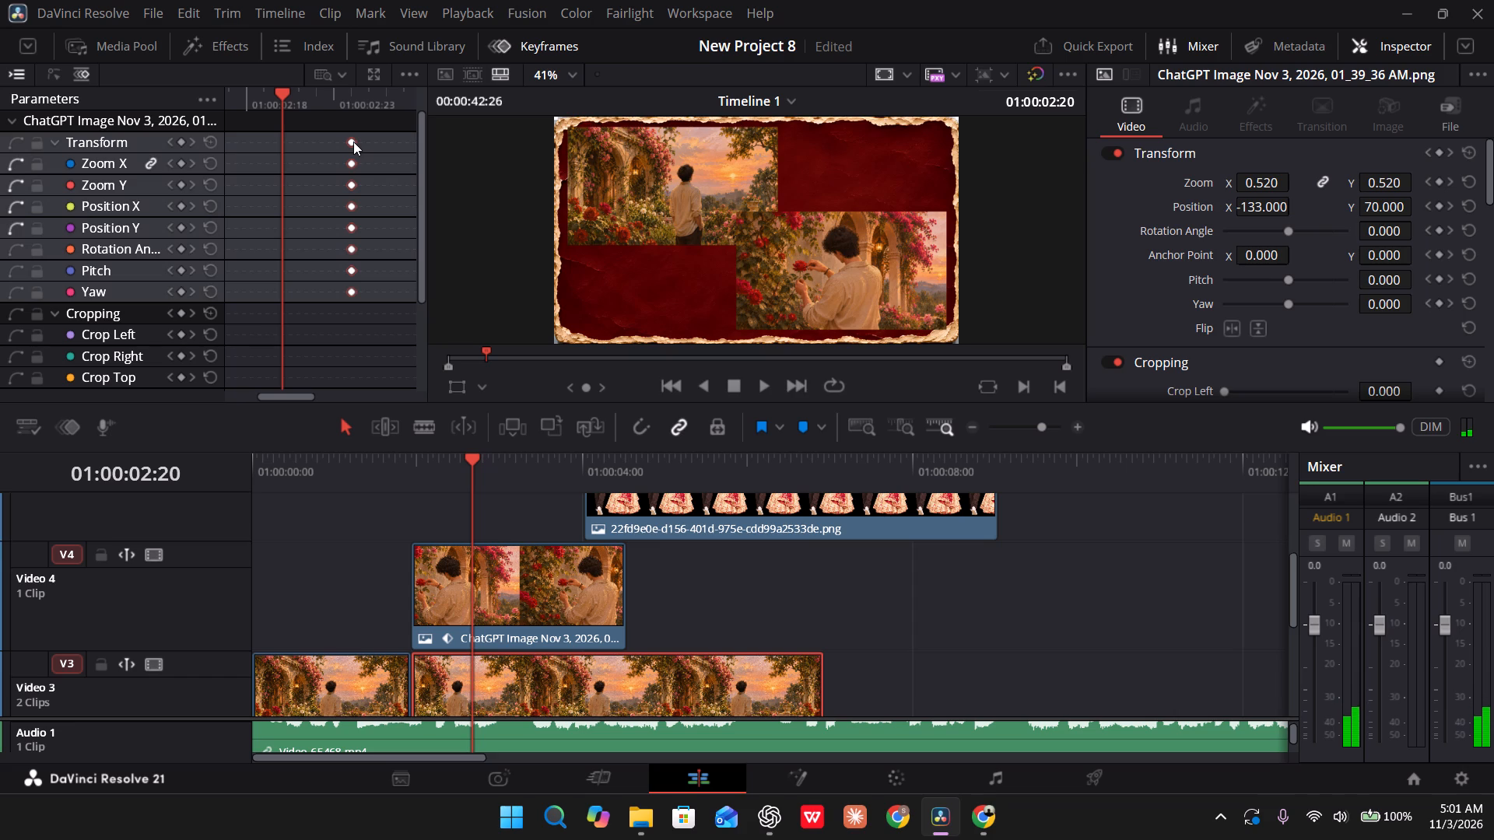
key("BackSpace")
scroll(353, 142, "left", 3)
scroll(353, 142, "right", 1)
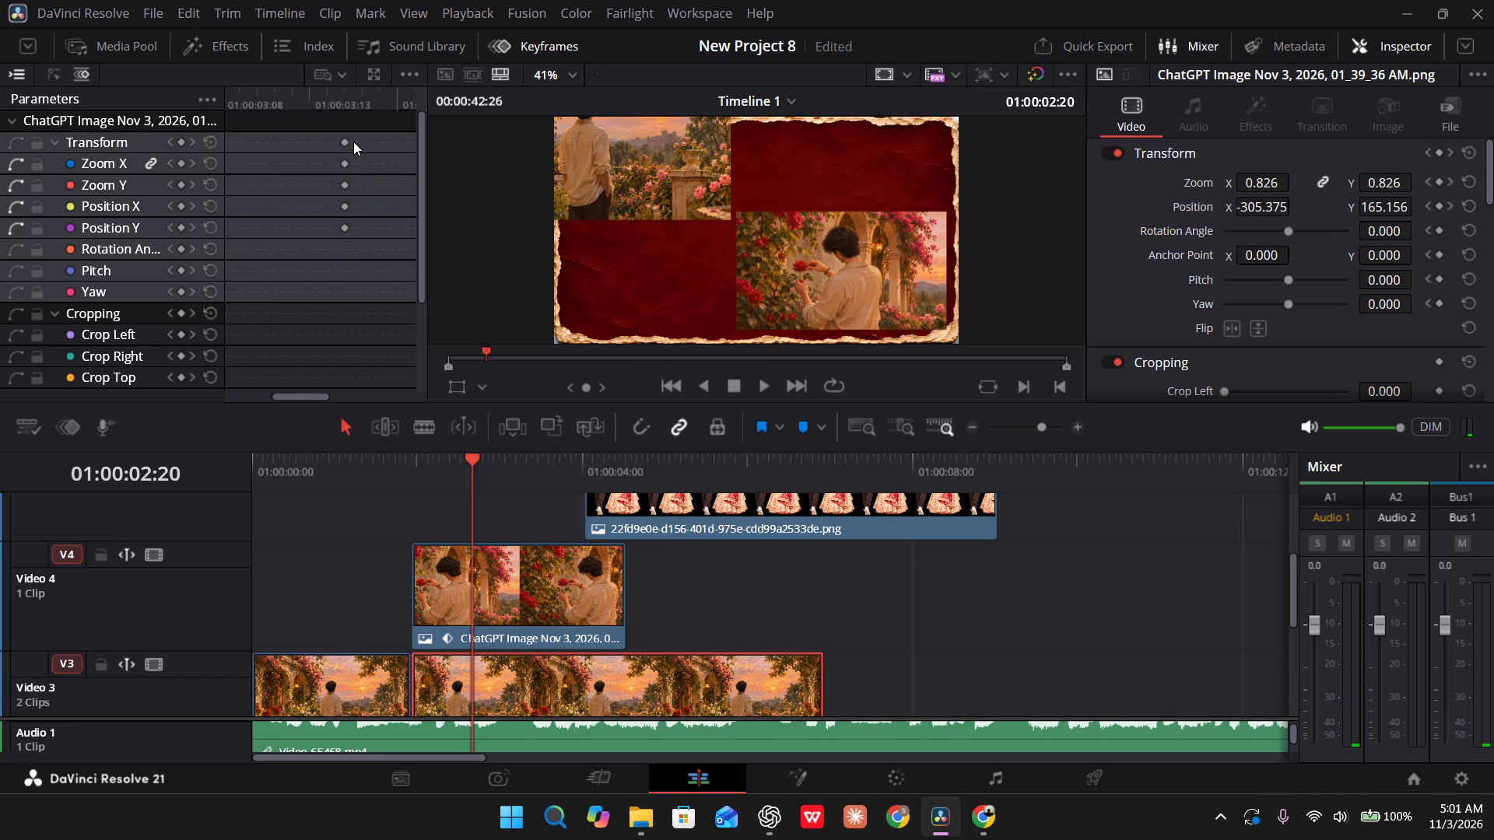
scroll(353, 142, "right", 1)
left_click(347, 140)
key("BackSpace")
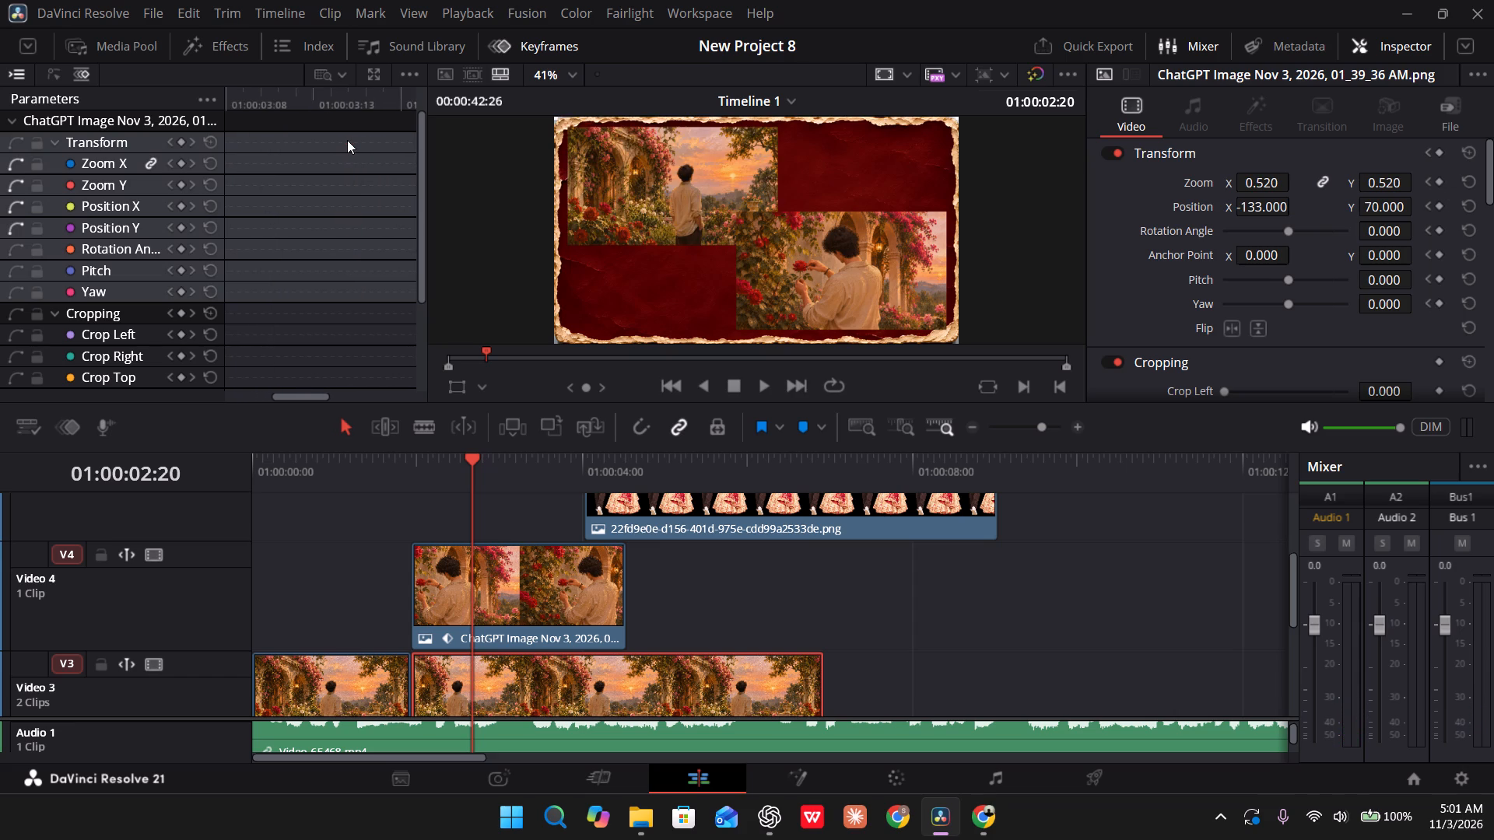
Add Transform keyframes to the second Video 3 garden clip at 01:00:03:03, matching the start of the rose clip's slide-out.
left_click(465, 619)
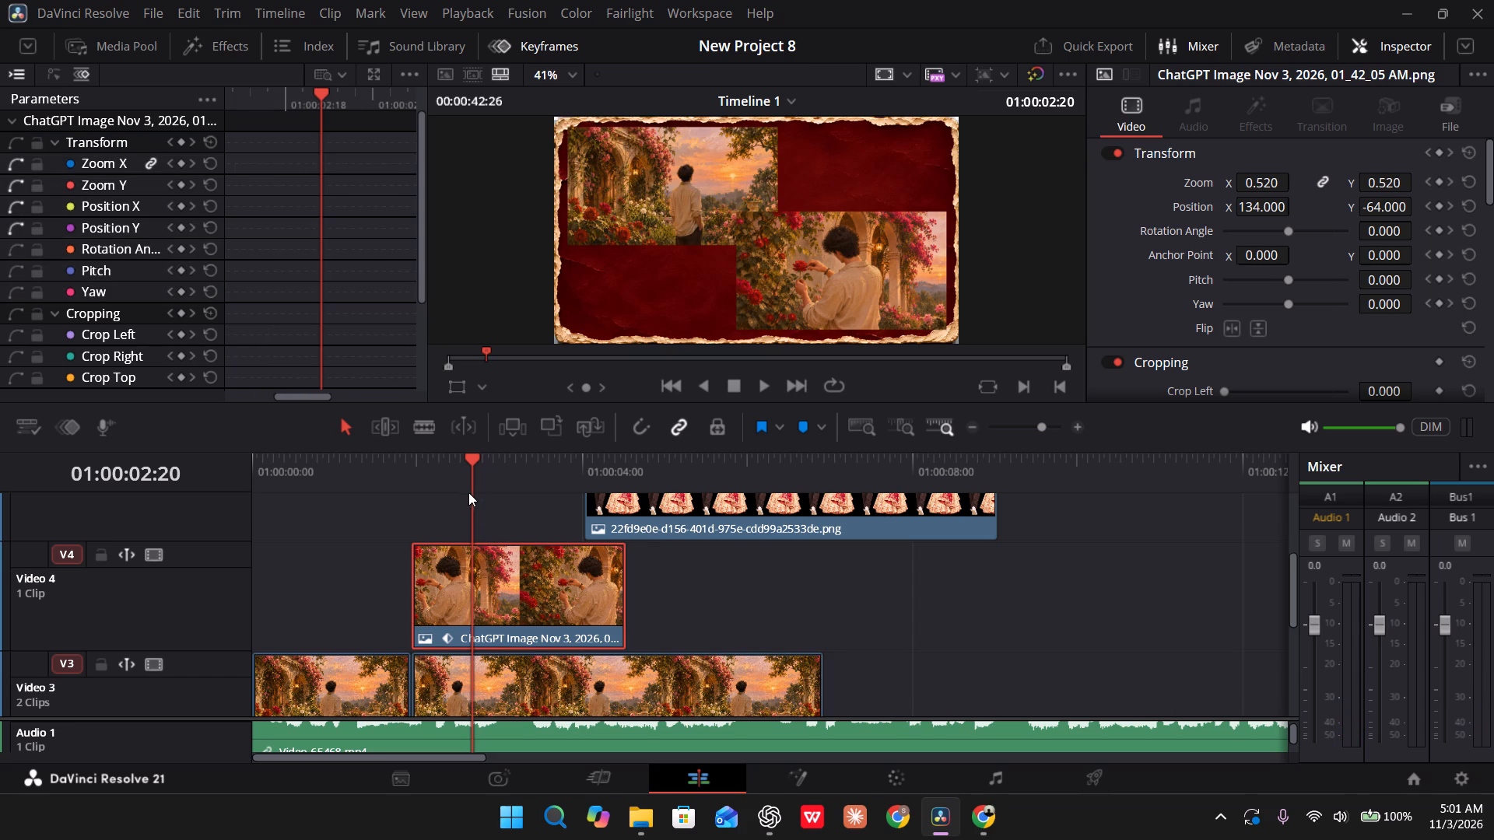
left_click_drag(468, 471, 504, 478)
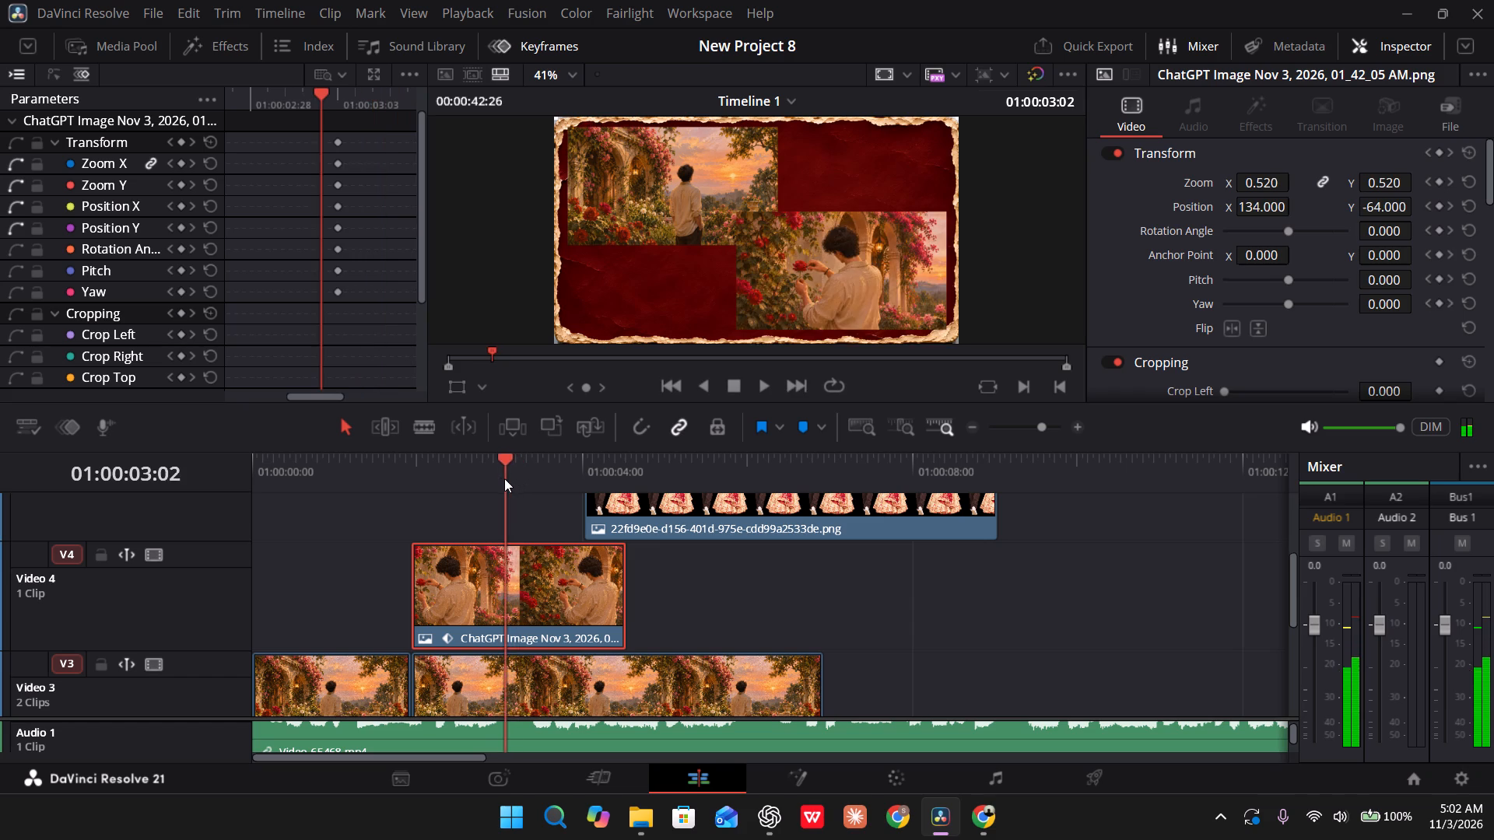
left_click_drag(504, 478, 507, 479)
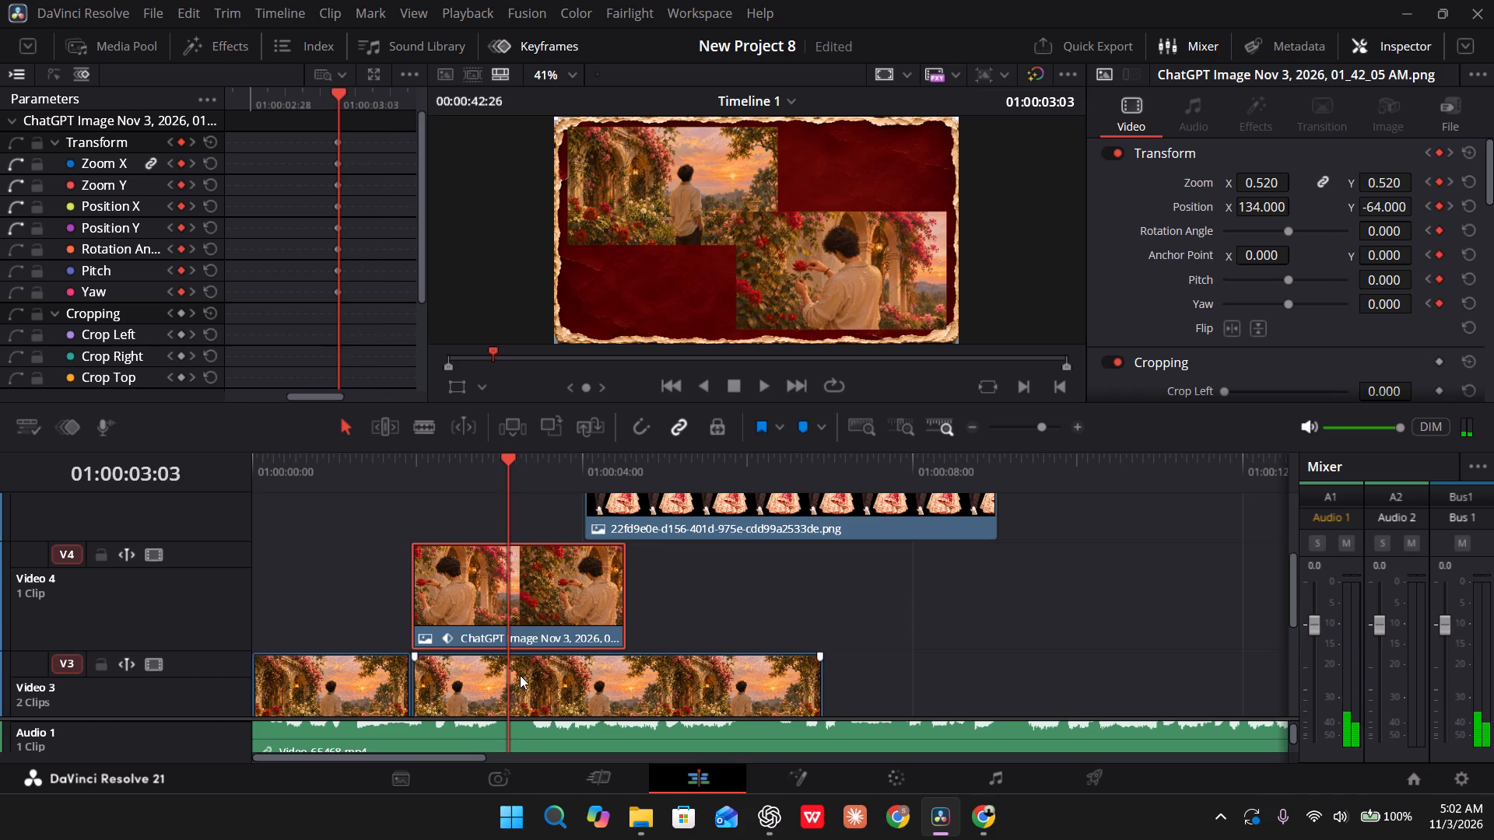
left_click(519, 677)
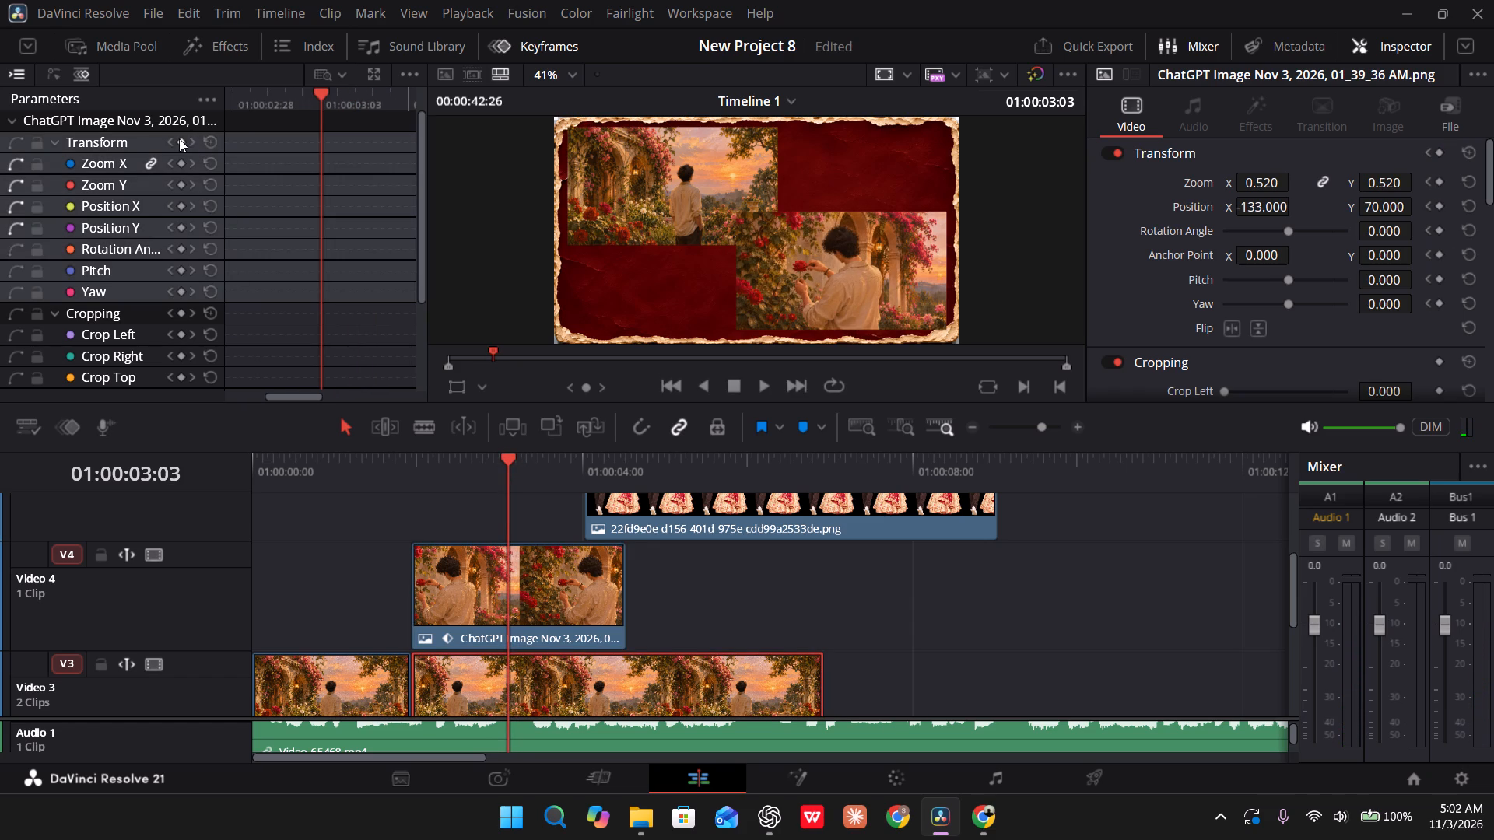
left_click(179, 138)
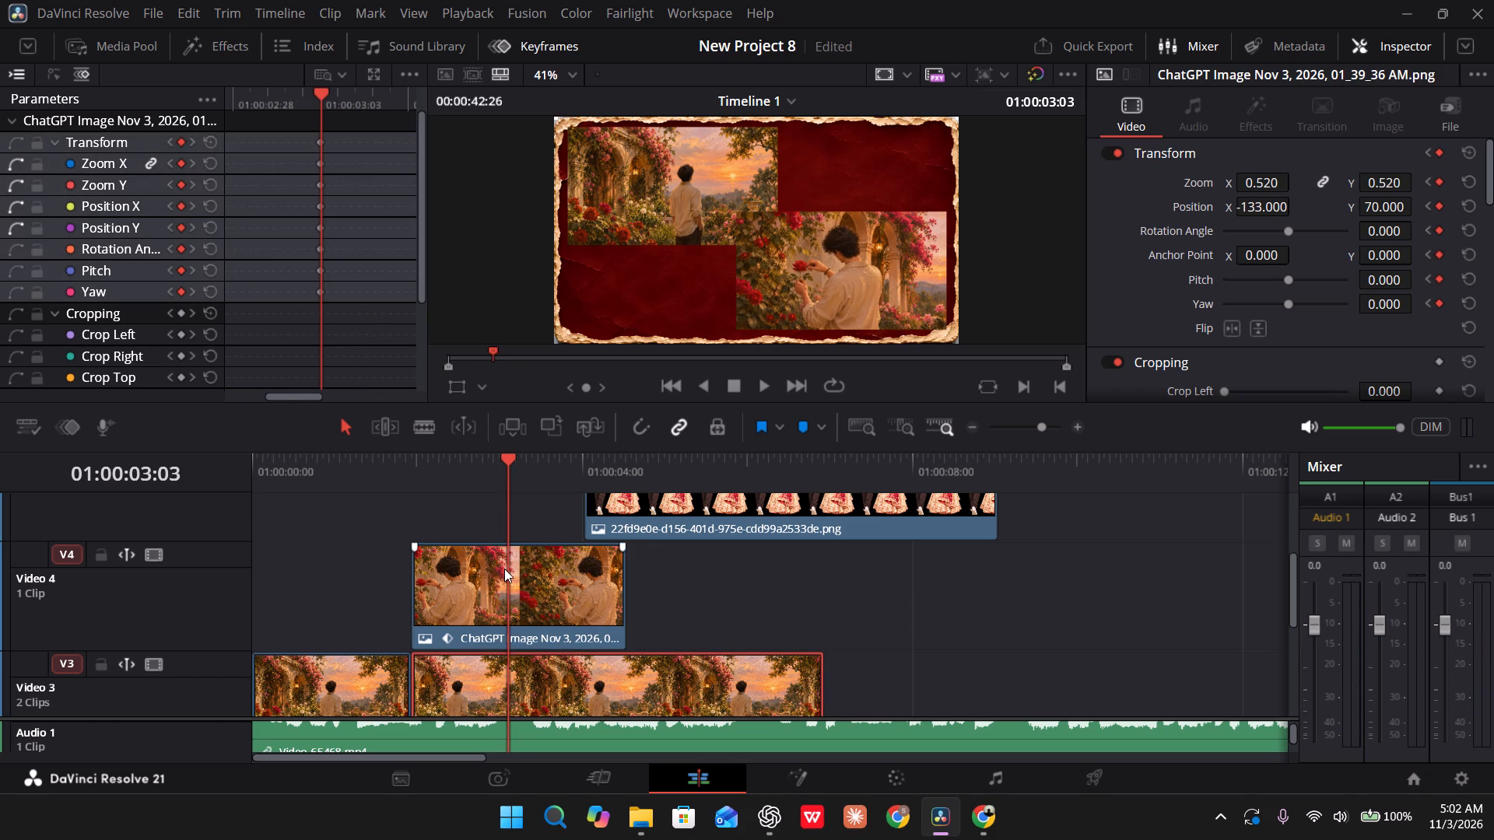
At 01:00:03:16, set the second Video 3 garden clip's Zoom to 1.860 as the end of its slide-out.
left_click(504, 571)
left_click_drag(507, 460, 542, 474)
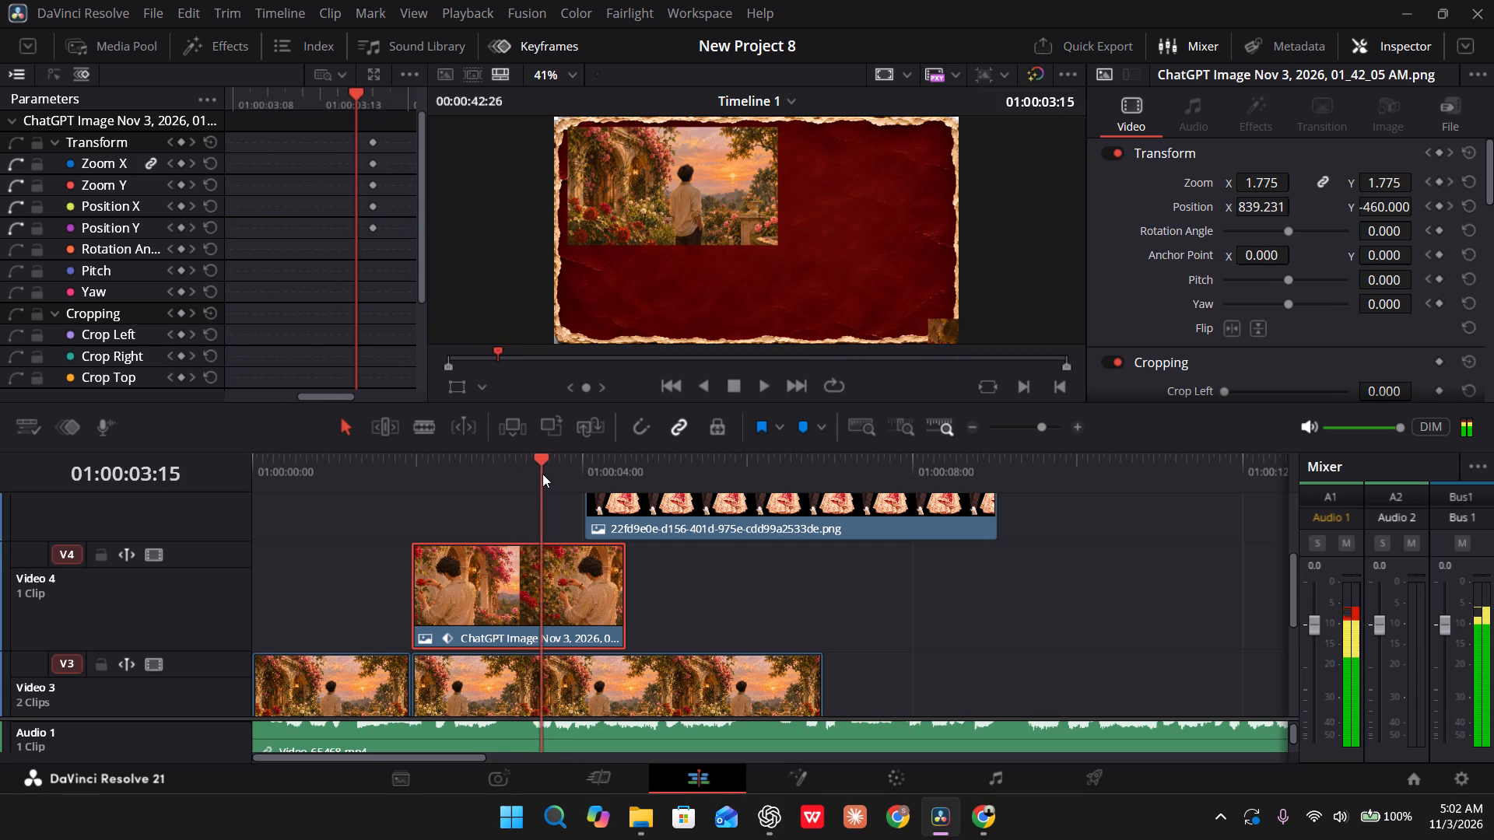
left_click_drag(542, 474, 544, 474)
left_click(534, 688)
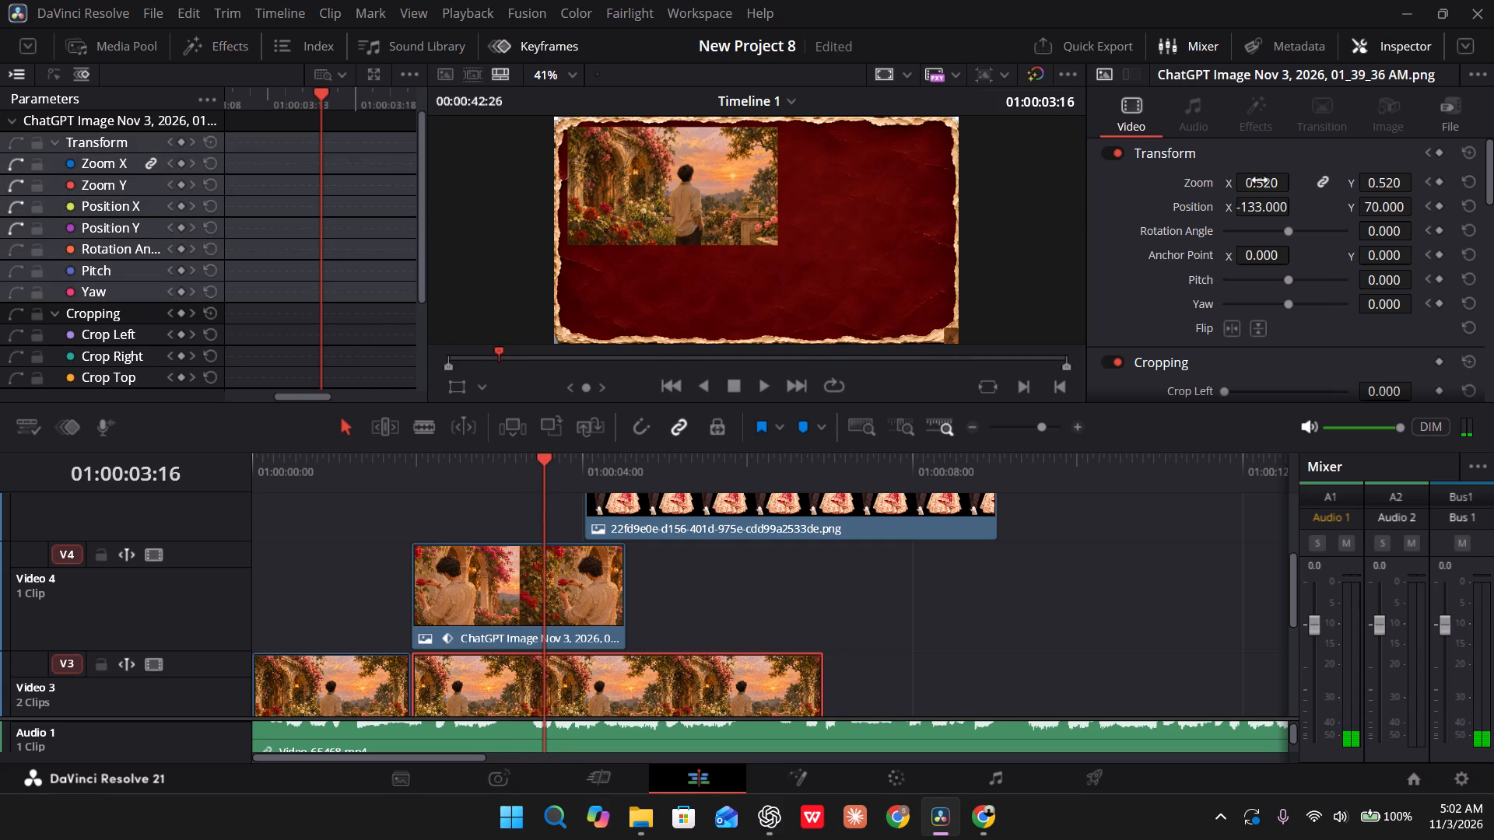
left_click_drag(1257, 183, 1376, 195)
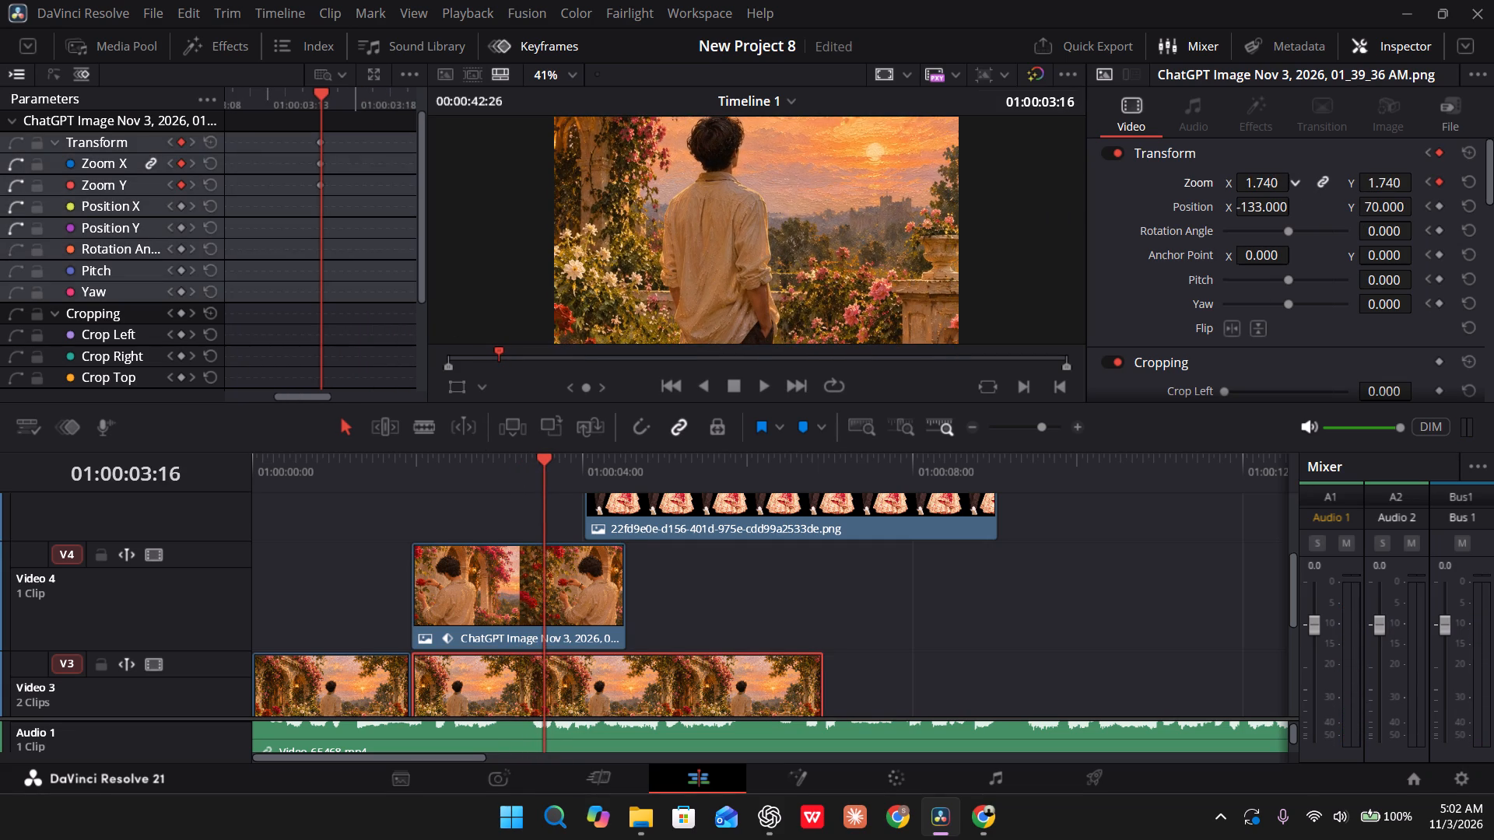
left_click_drag(1376, 195, 1403, 200)
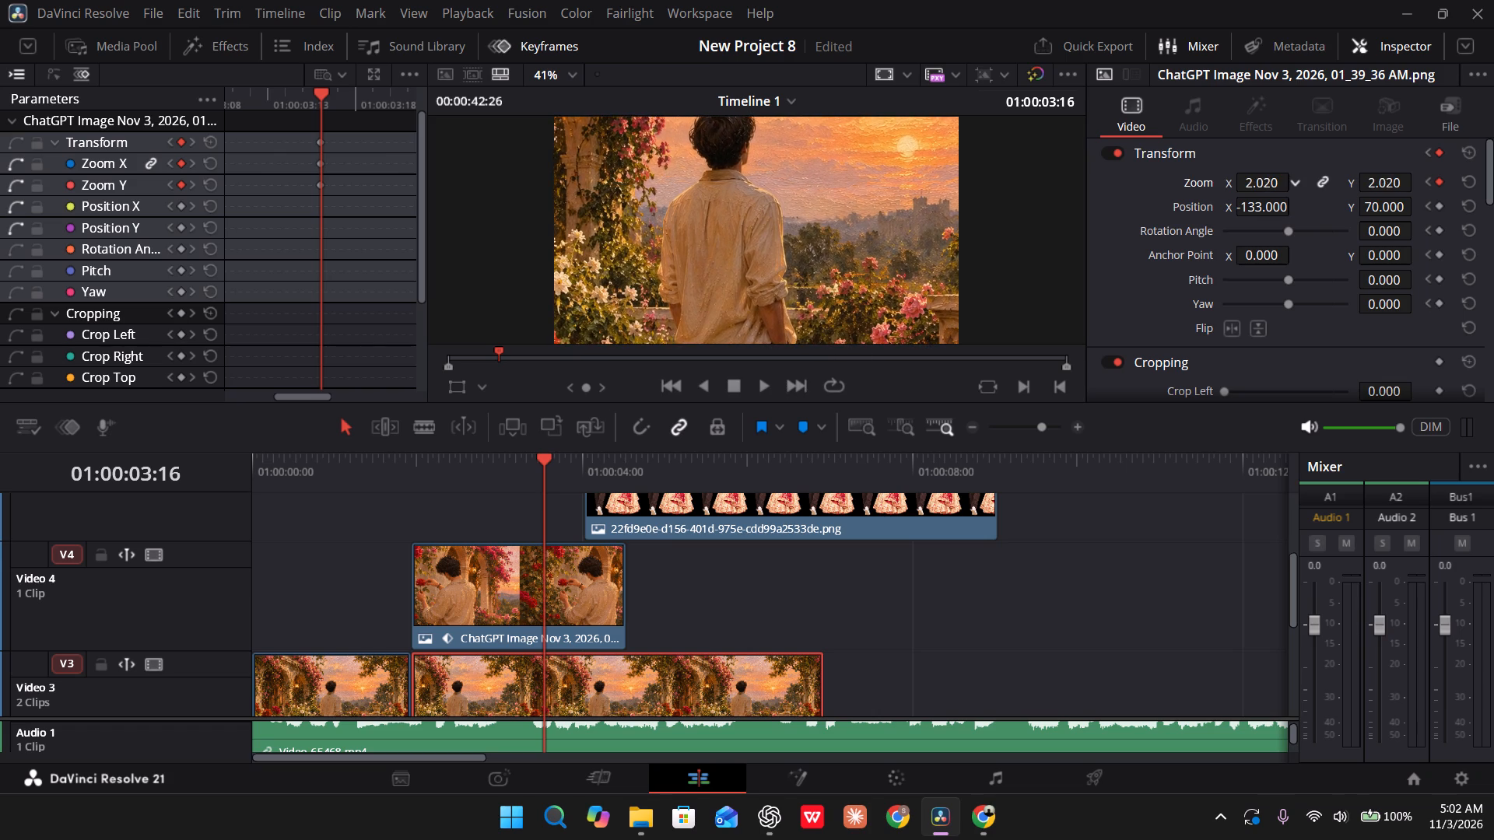
left_click_drag(1403, 200, 1387, 207)
Move the garden clip off the frame's upper-left corner at 01:00:03:16 with Position X -906 and Y 504.
left_click_drag(1251, 208, 594, 397)
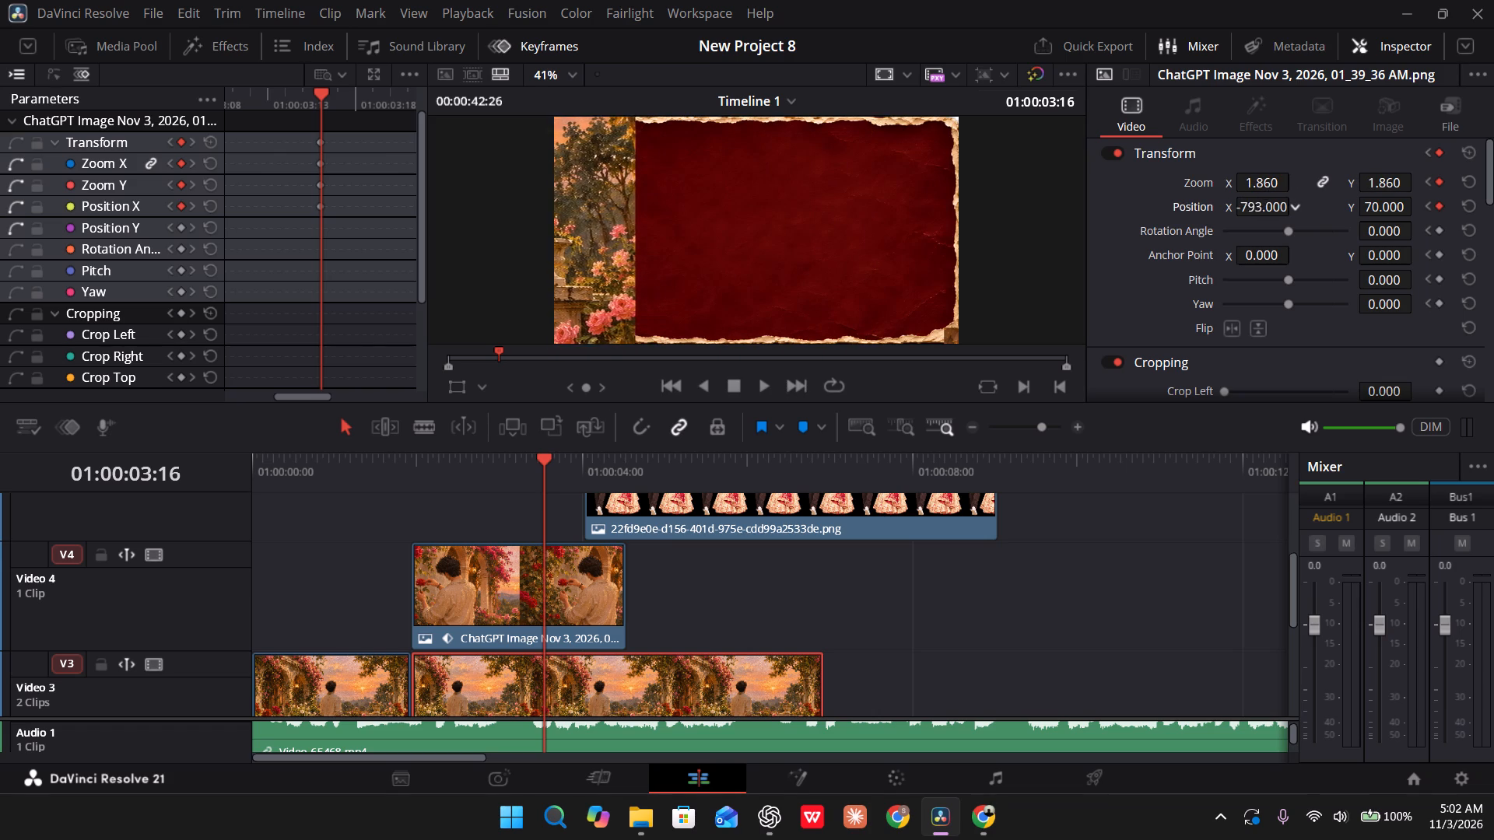
left_click_drag(594, 397, 498, 404)
left_click_drag(1380, 211, 1440, 223)
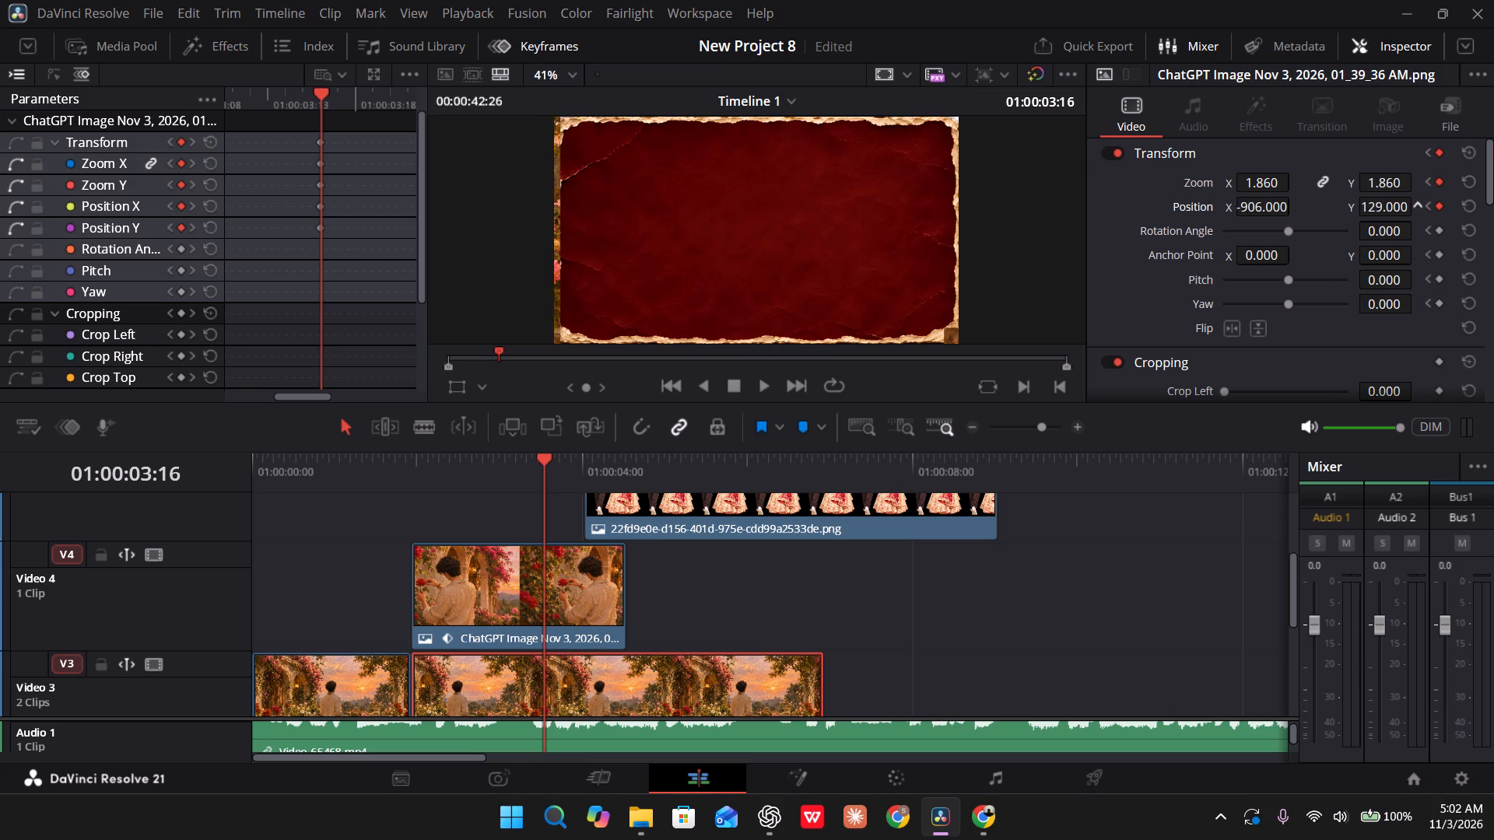
left_click_drag(1440, 223, 1048, 453)
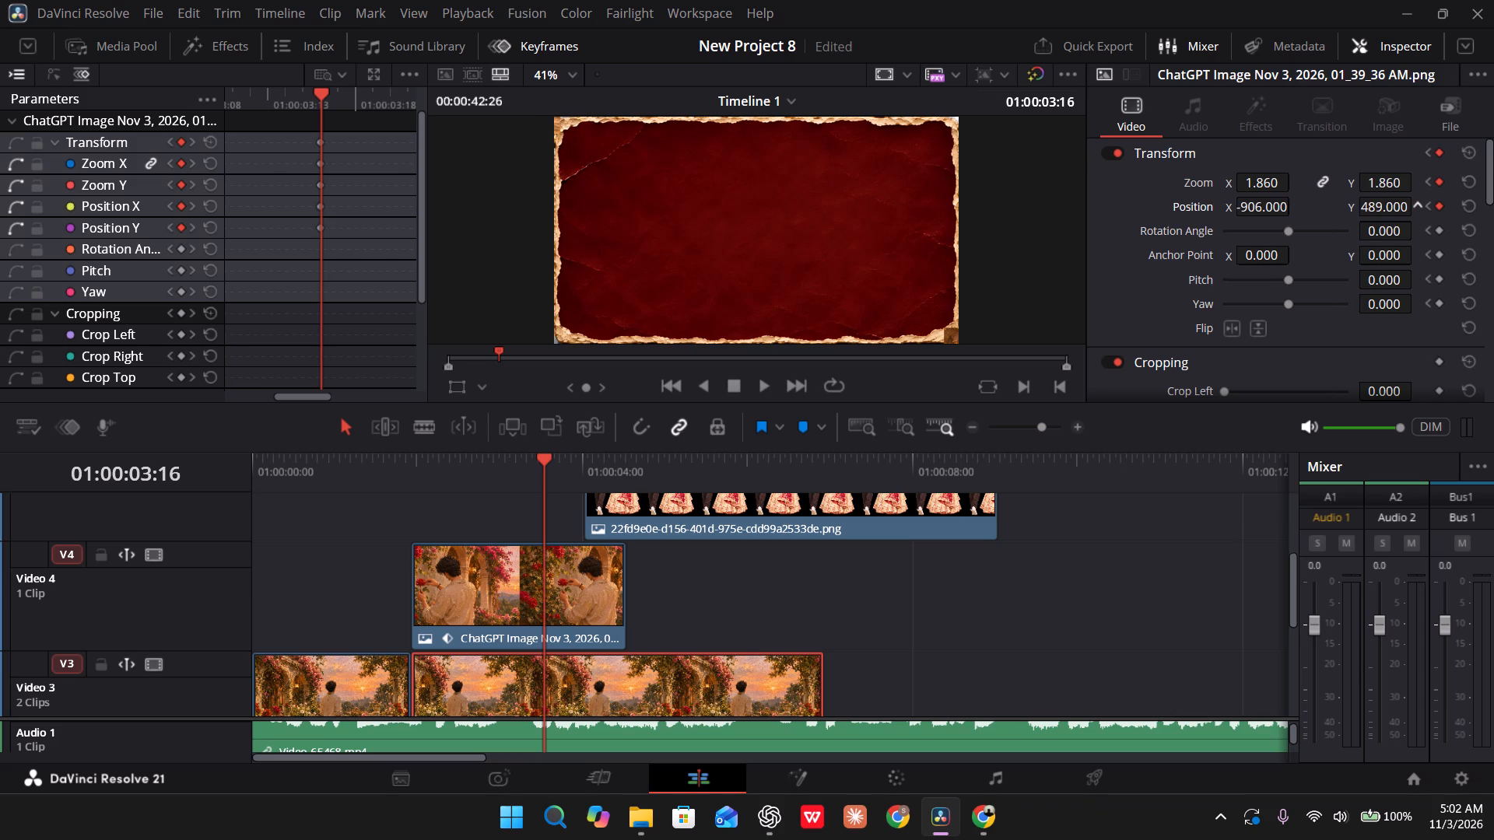
left_click_drag(1048, 453, 1063, 457)
Play the edit from the start past 01:00:04:07 to review the paired slide-outs and the couple image's entry.
left_click(541, 468)
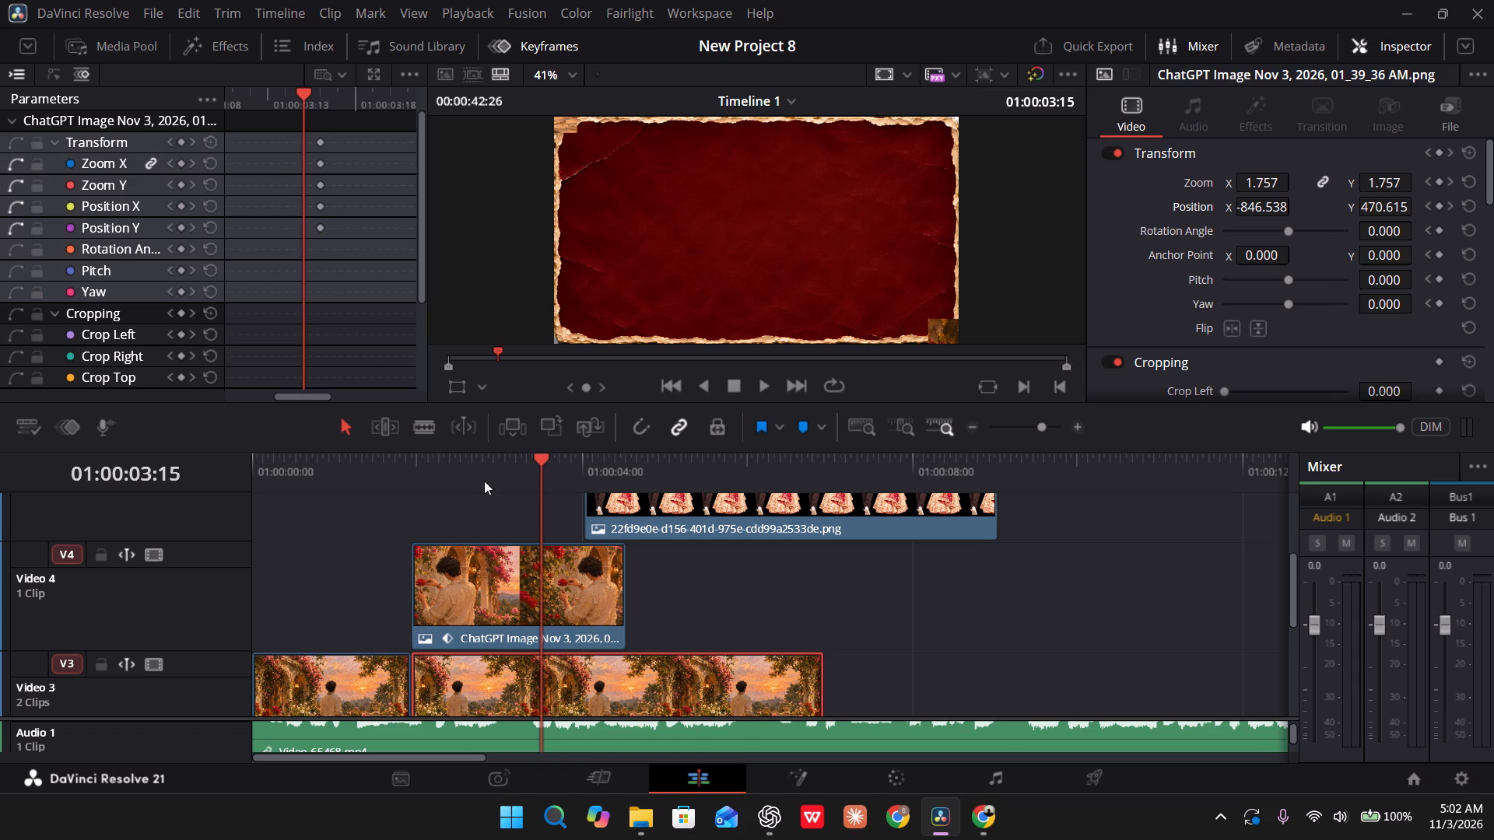
left_click_drag(529, 471, 167, 486)
key("space")
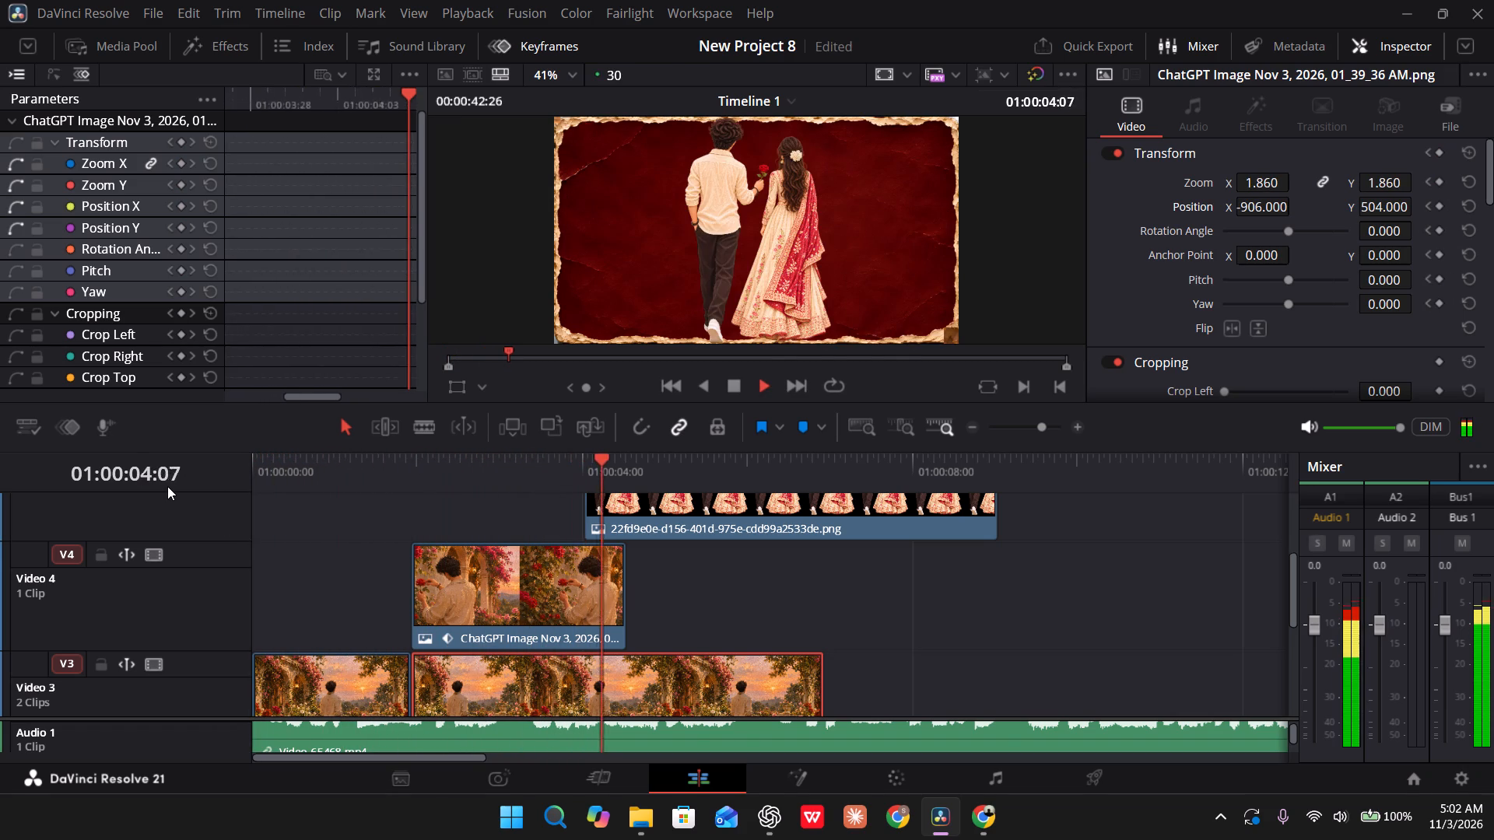
key("space")
Move the Video 5 couple clip earlier so it starts at 01:00:03:08, during the garden and rose slide-outs.
left_click_drag(584, 458, 521, 458)
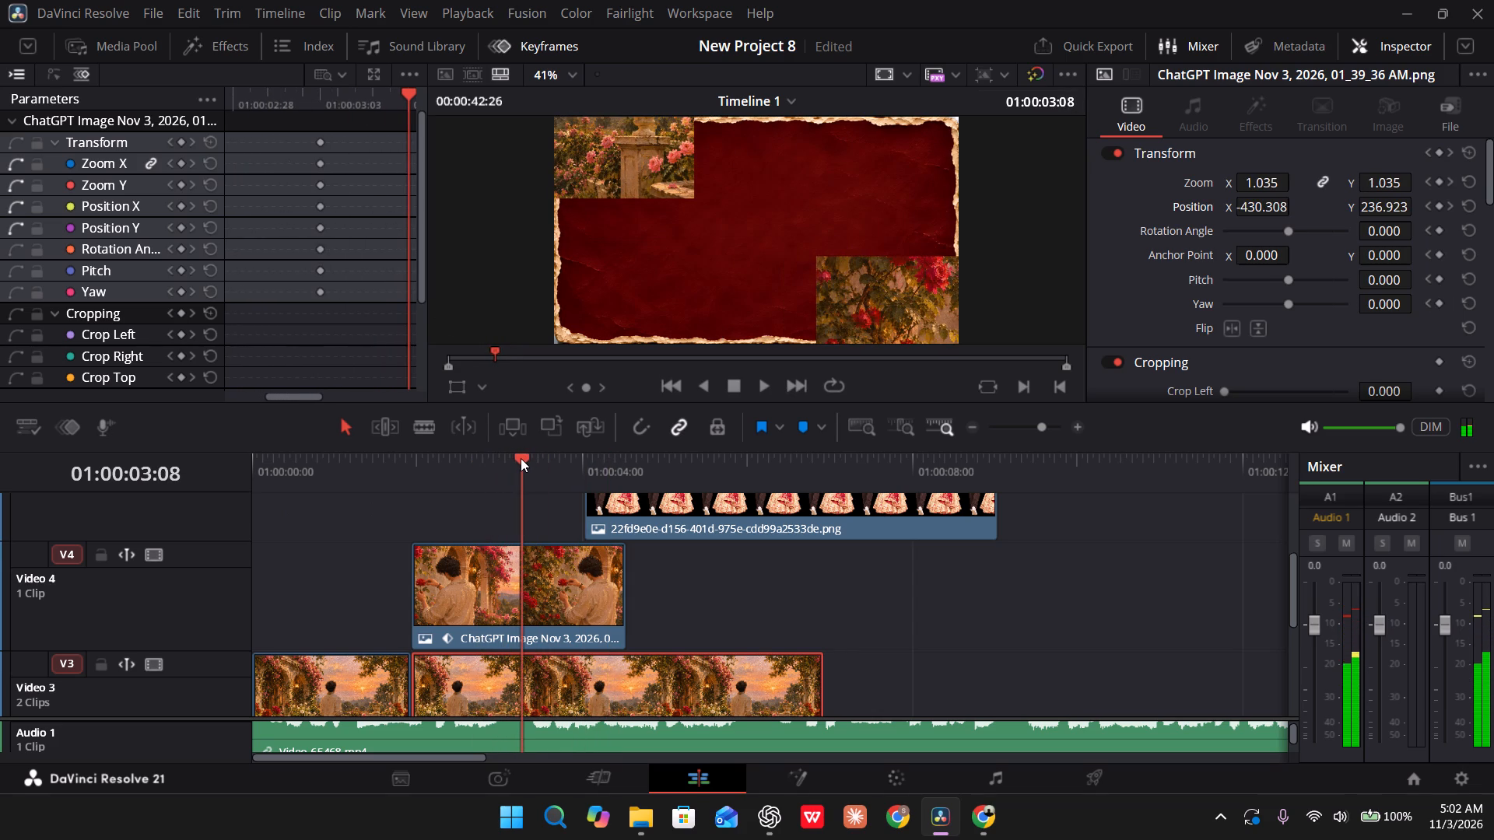
left_click_drag(521, 458, 513, 459)
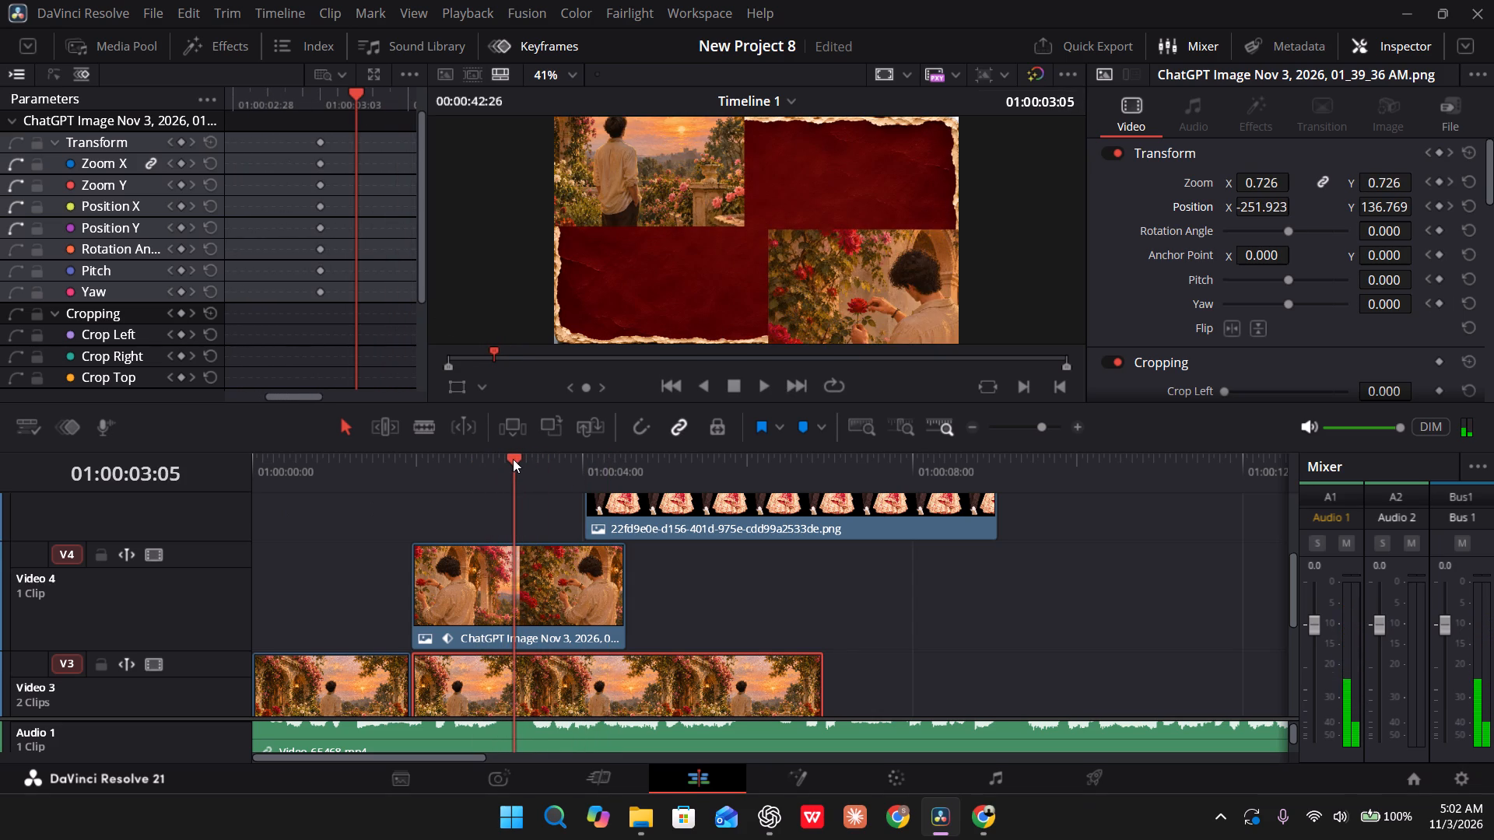
left_click_drag(513, 459, 519, 461)
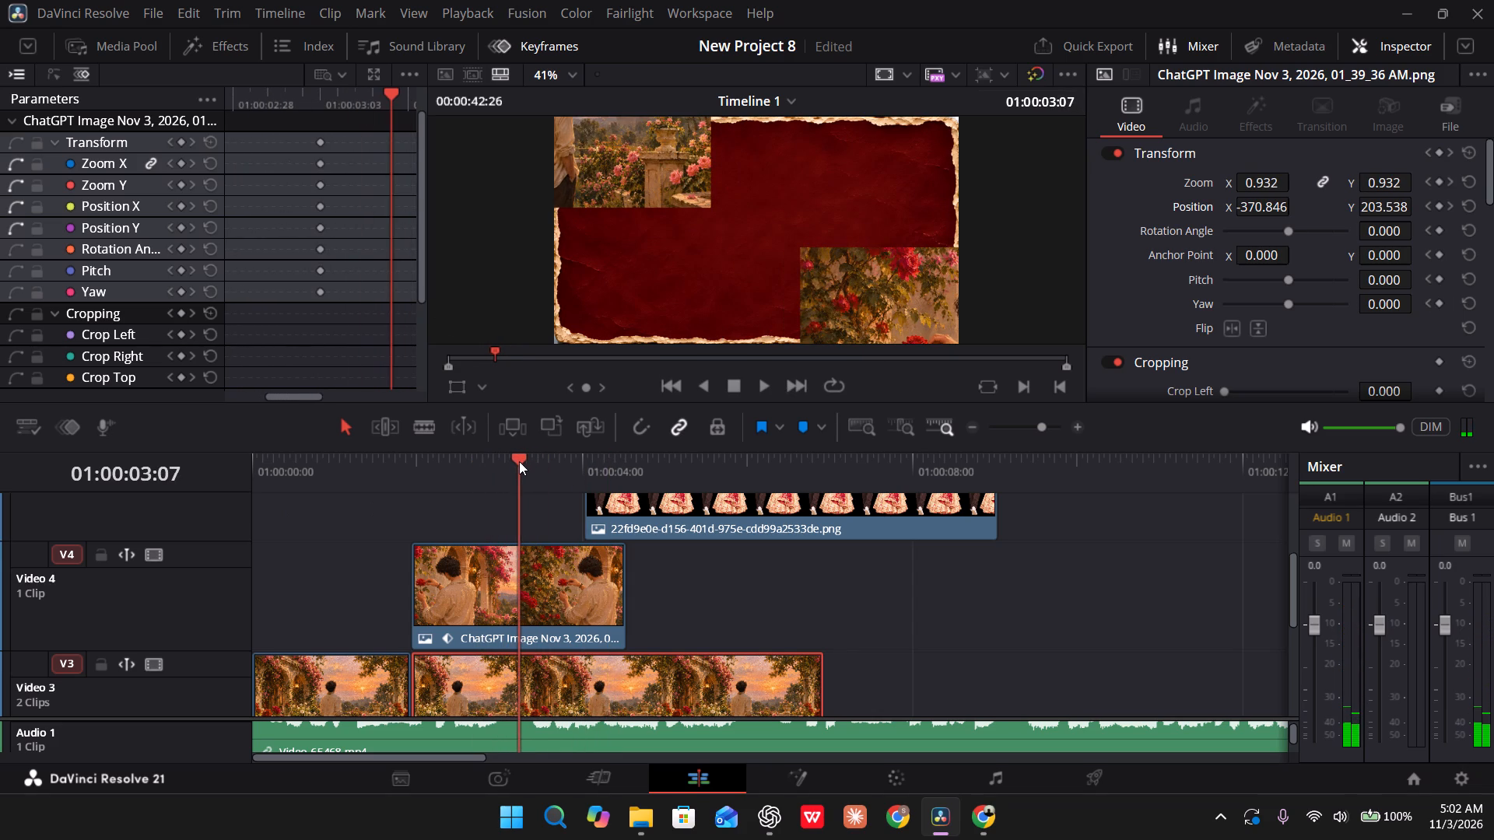
left_click_drag(519, 461, 522, 461)
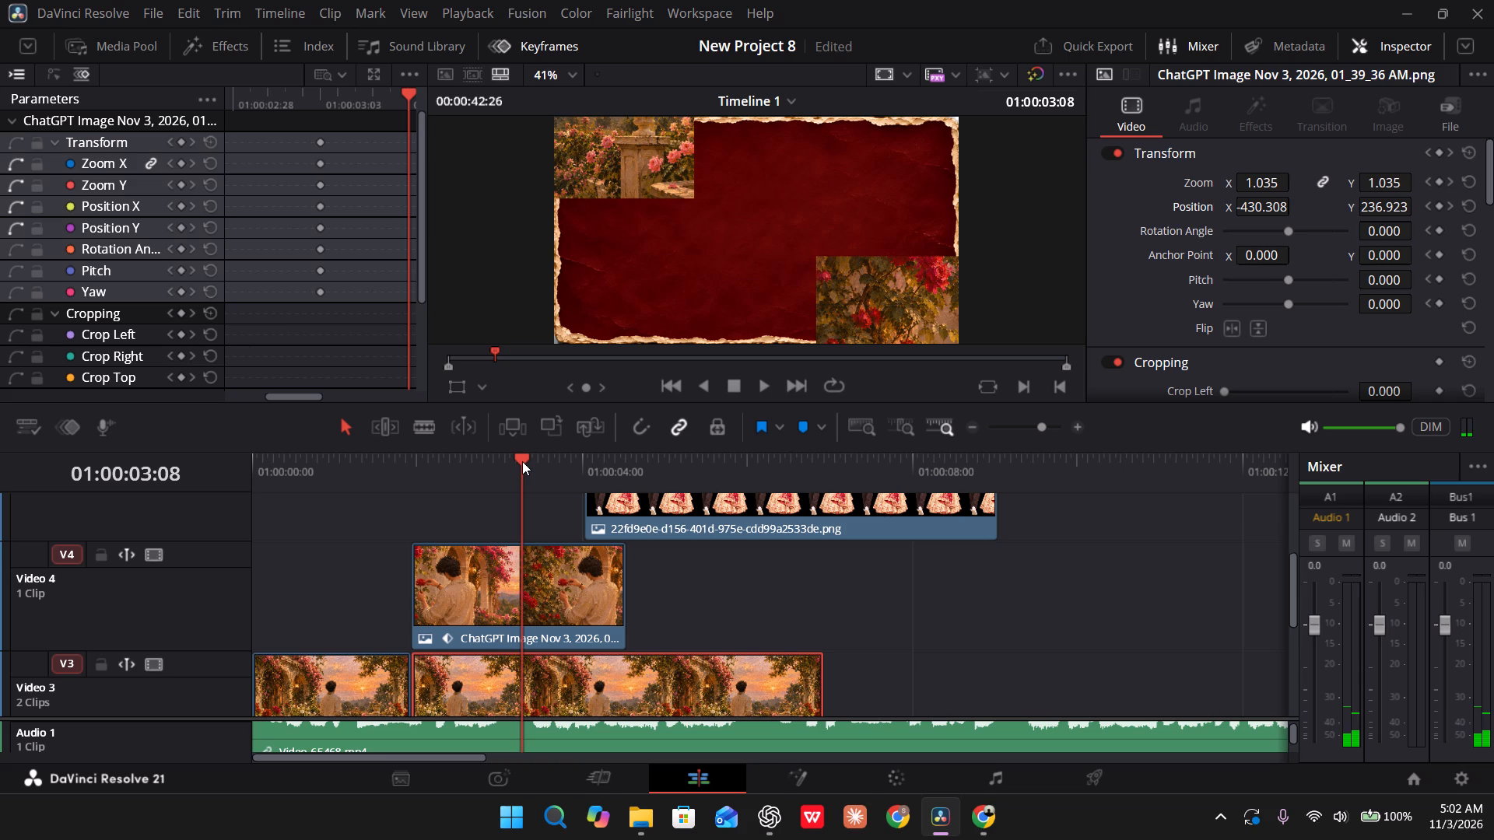
left_click_drag(663, 500, 615, 496)
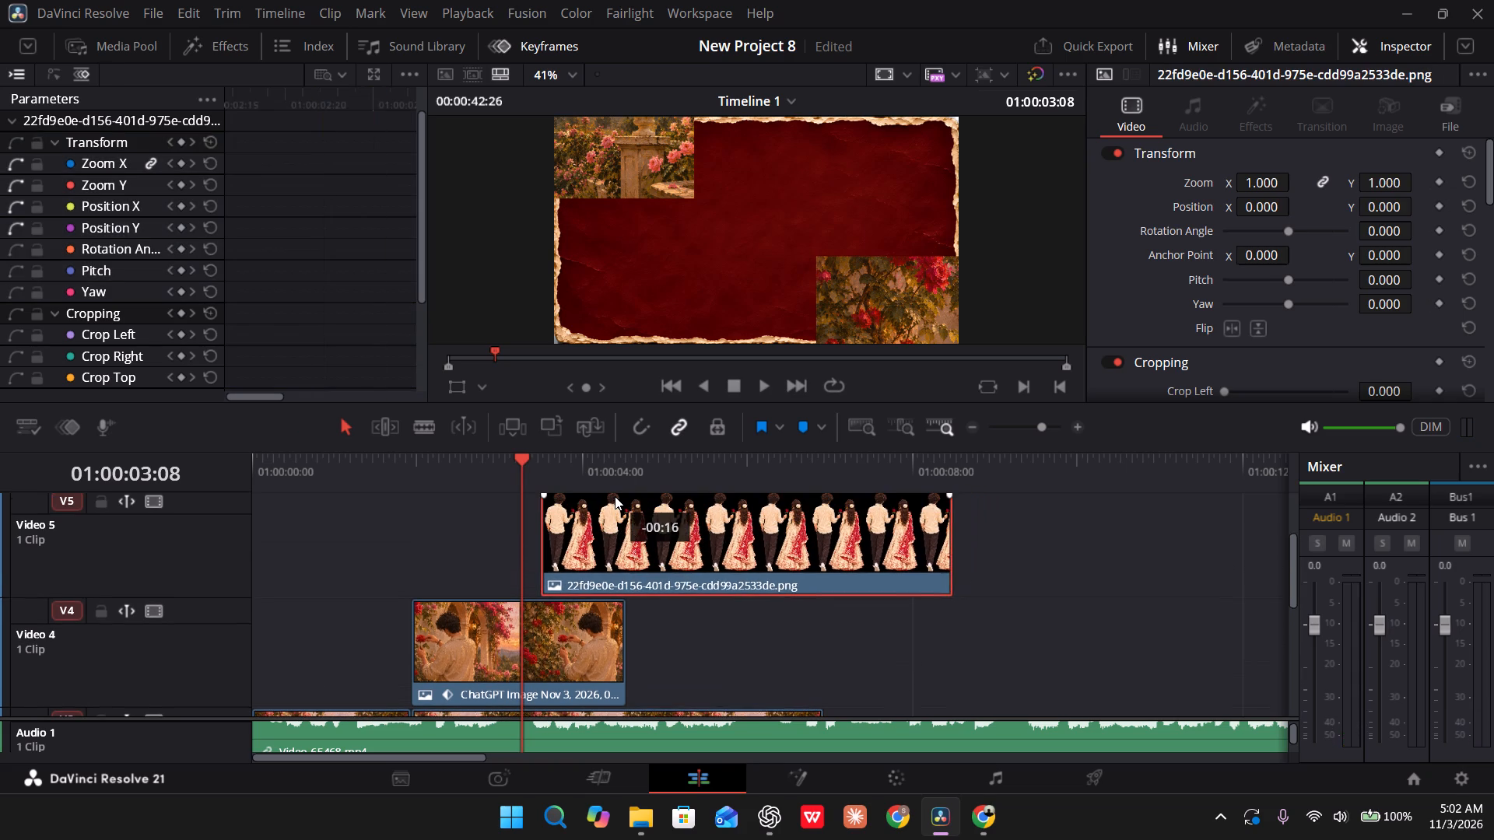
left_click_drag(615, 496, 596, 497)
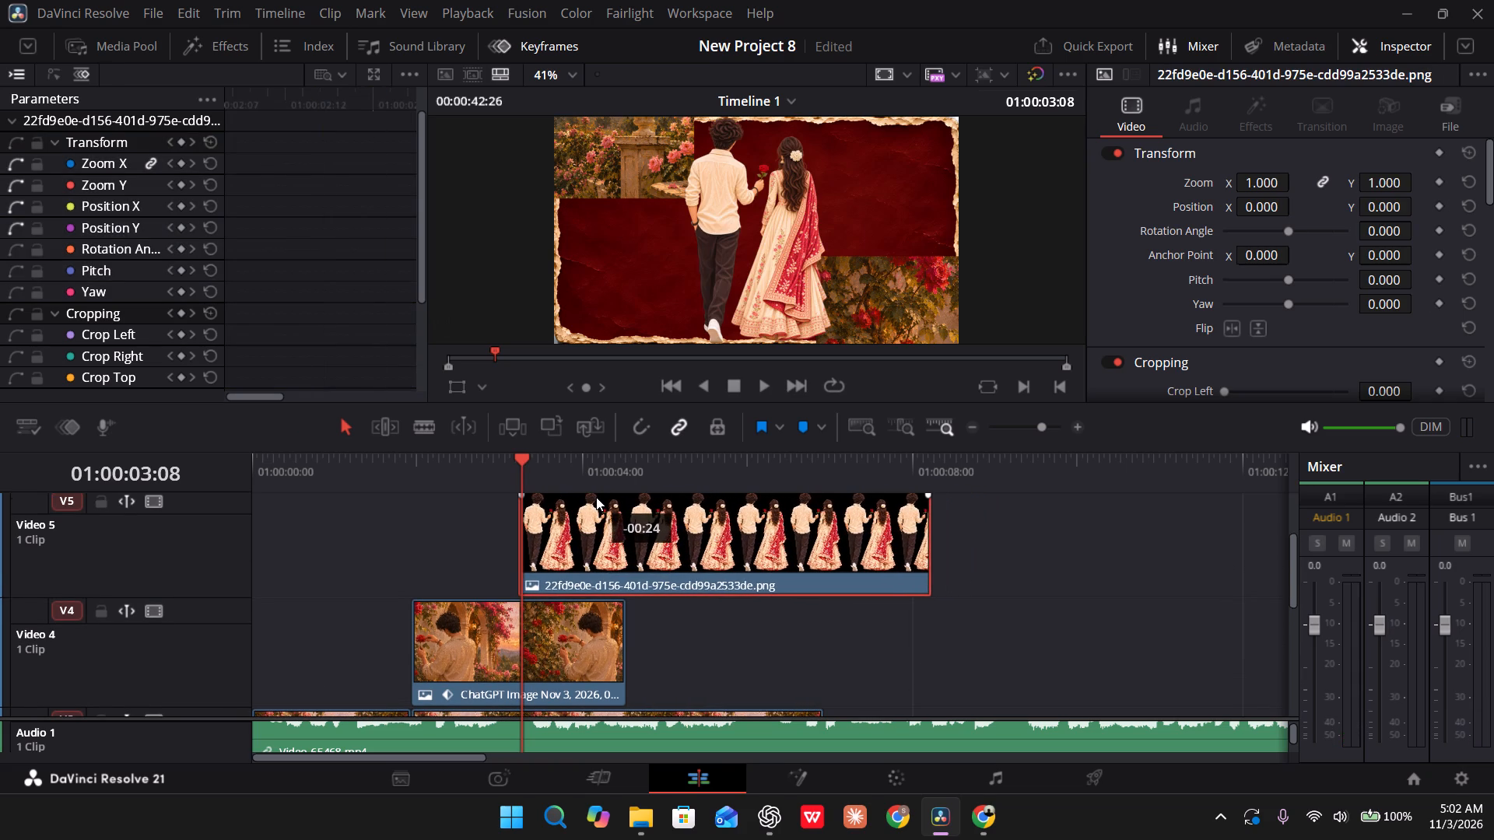
left_click_drag(596, 497, 597, 498)
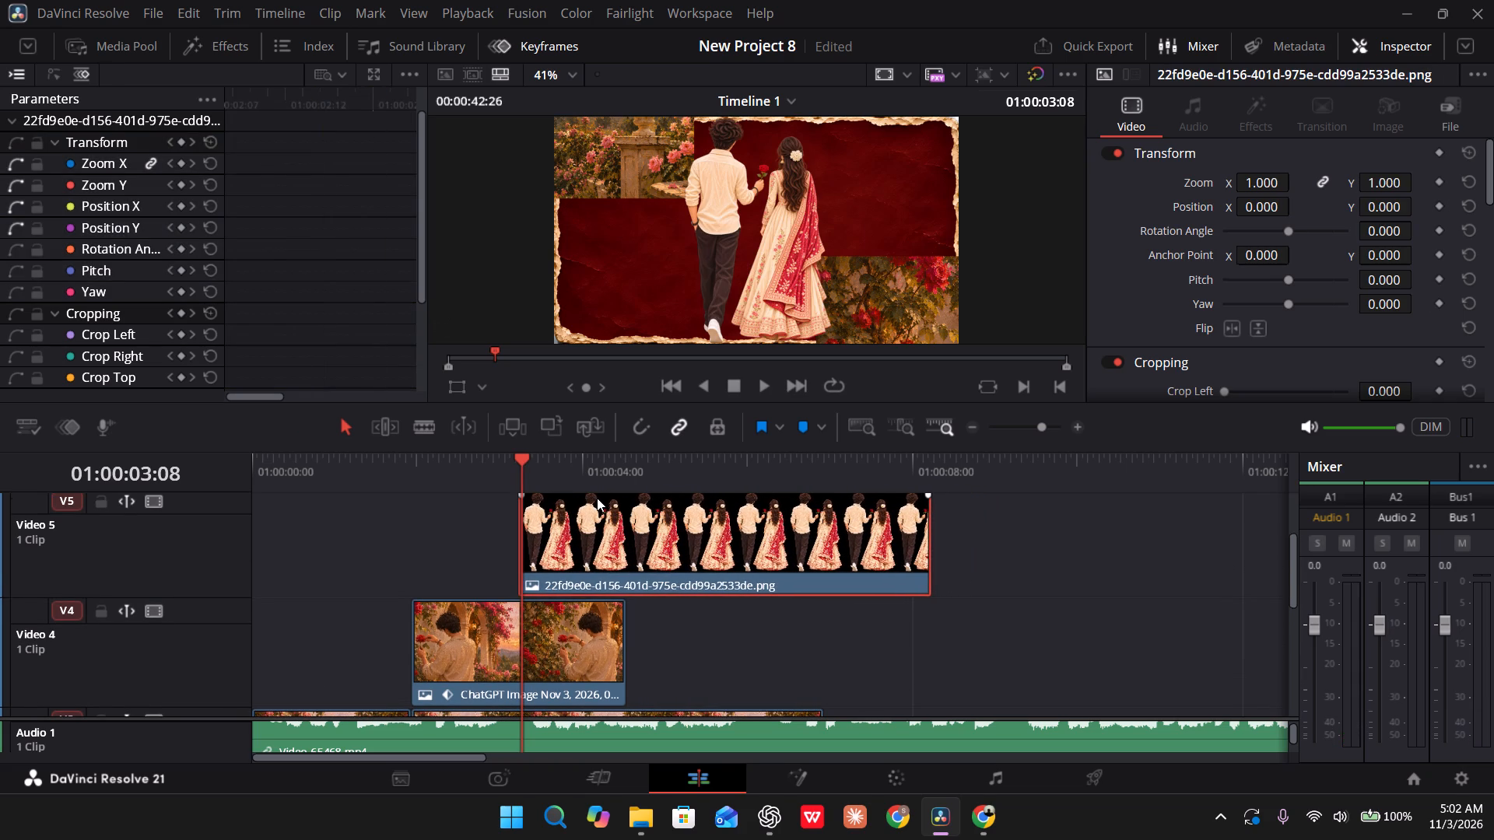
left_click(597, 498)
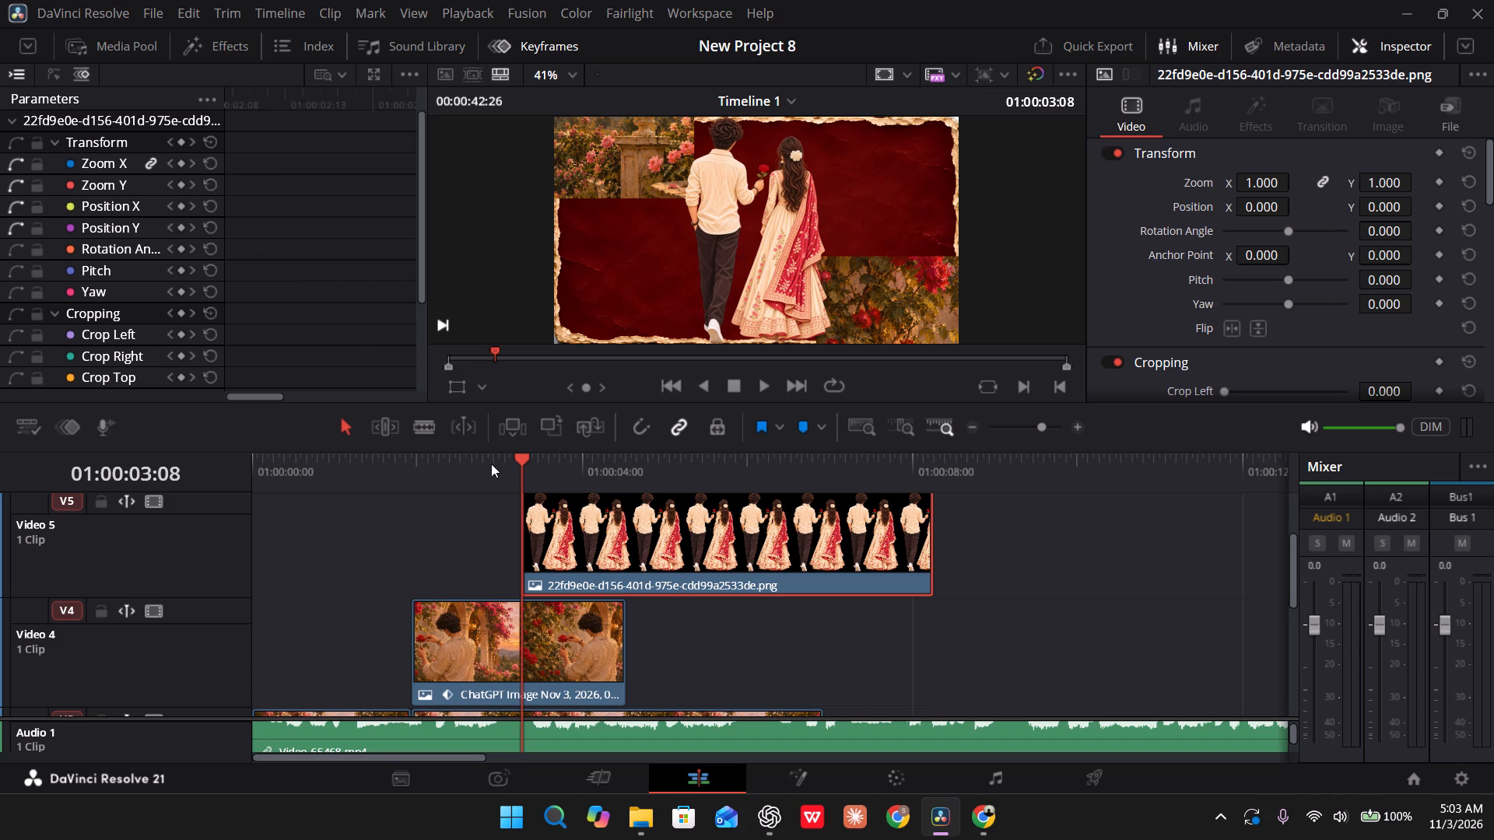
Add Transform keyframes to the Video 5 couple clip at its start, 01:00:03:08.
left_click(587, 532)
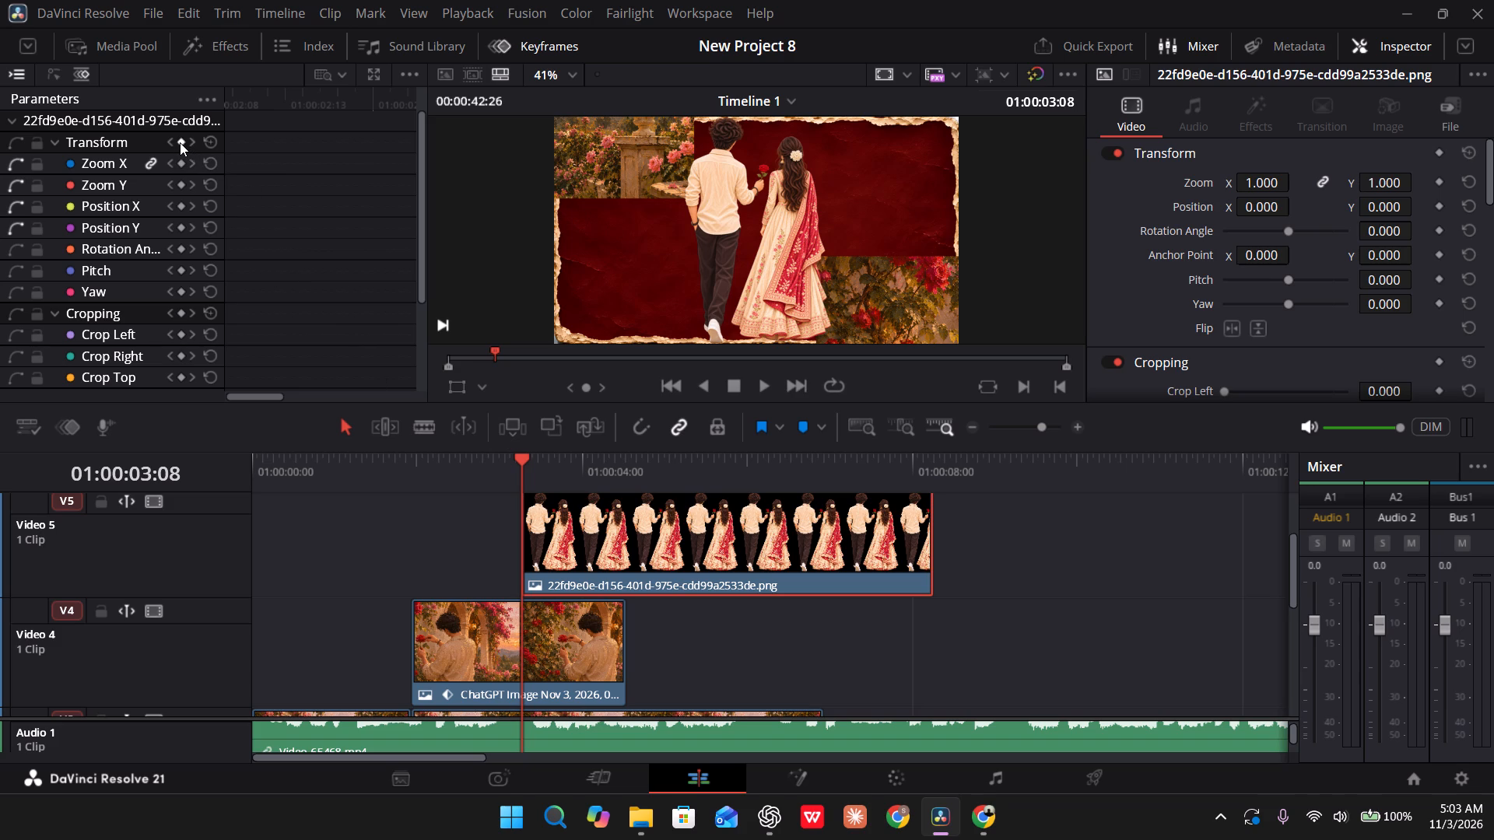
left_click(179, 142)
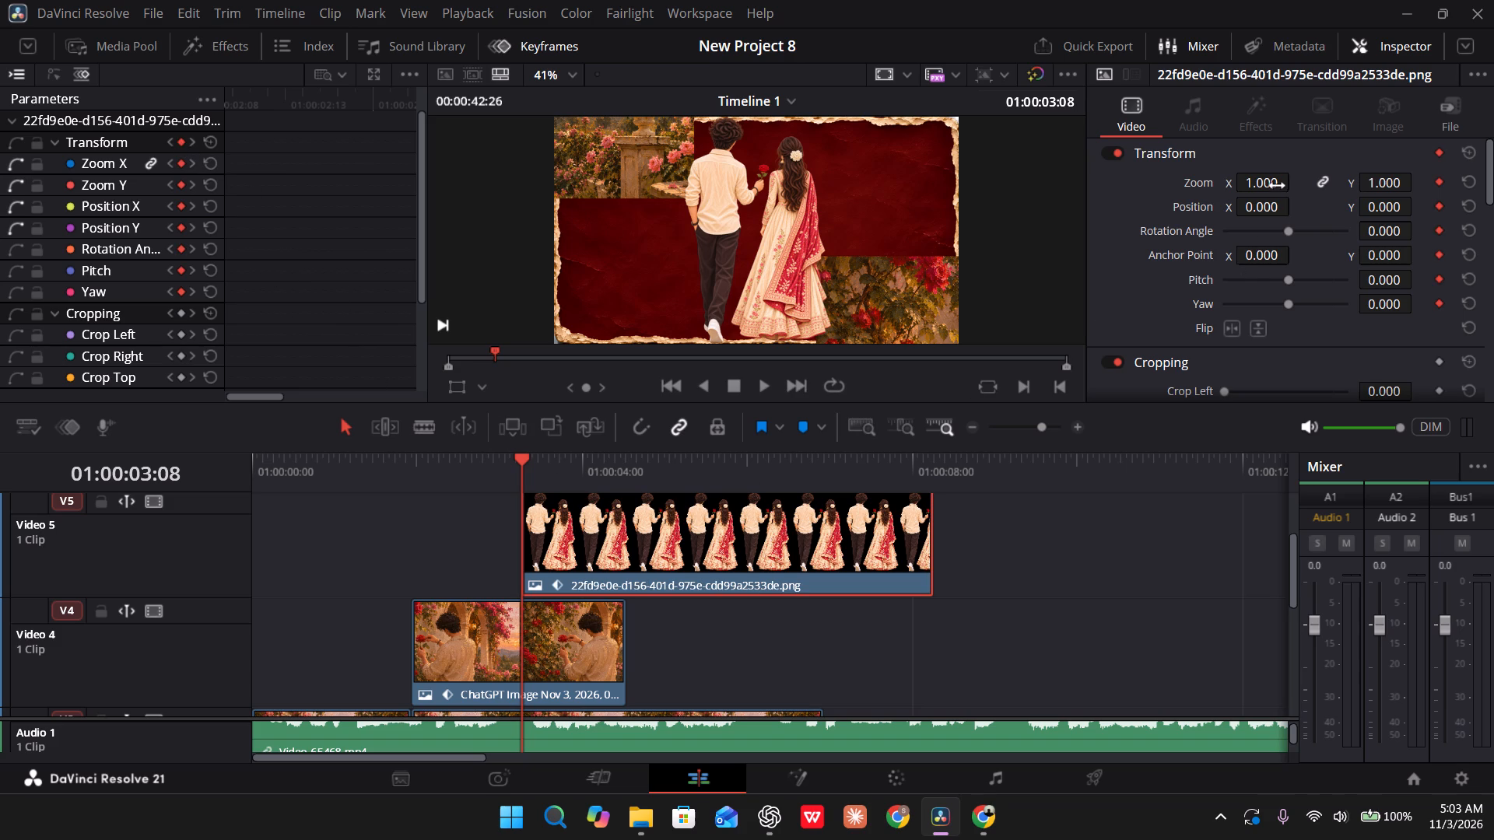
Enlarge the couple clip at 01:00:03:08 with Zoom 10.260 as the start of its zoom-out entry.
left_click_drag(1270, 185, 1233, 185)
left_click_drag(1233, 185, 838, 420)
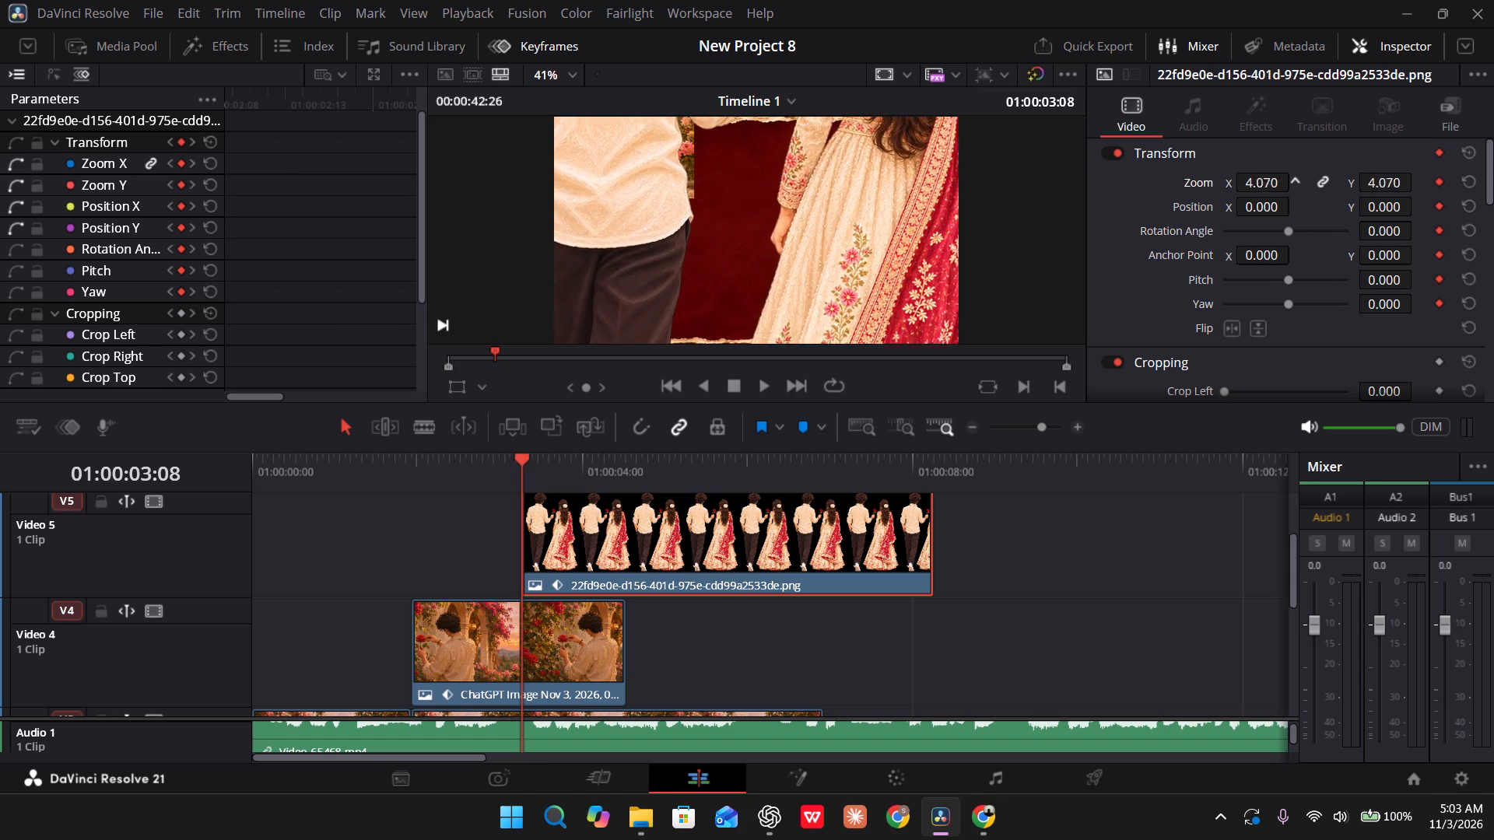
left_click_drag(838, 420, 842, 420)
left_click_drag(1271, 185, 930, 442)
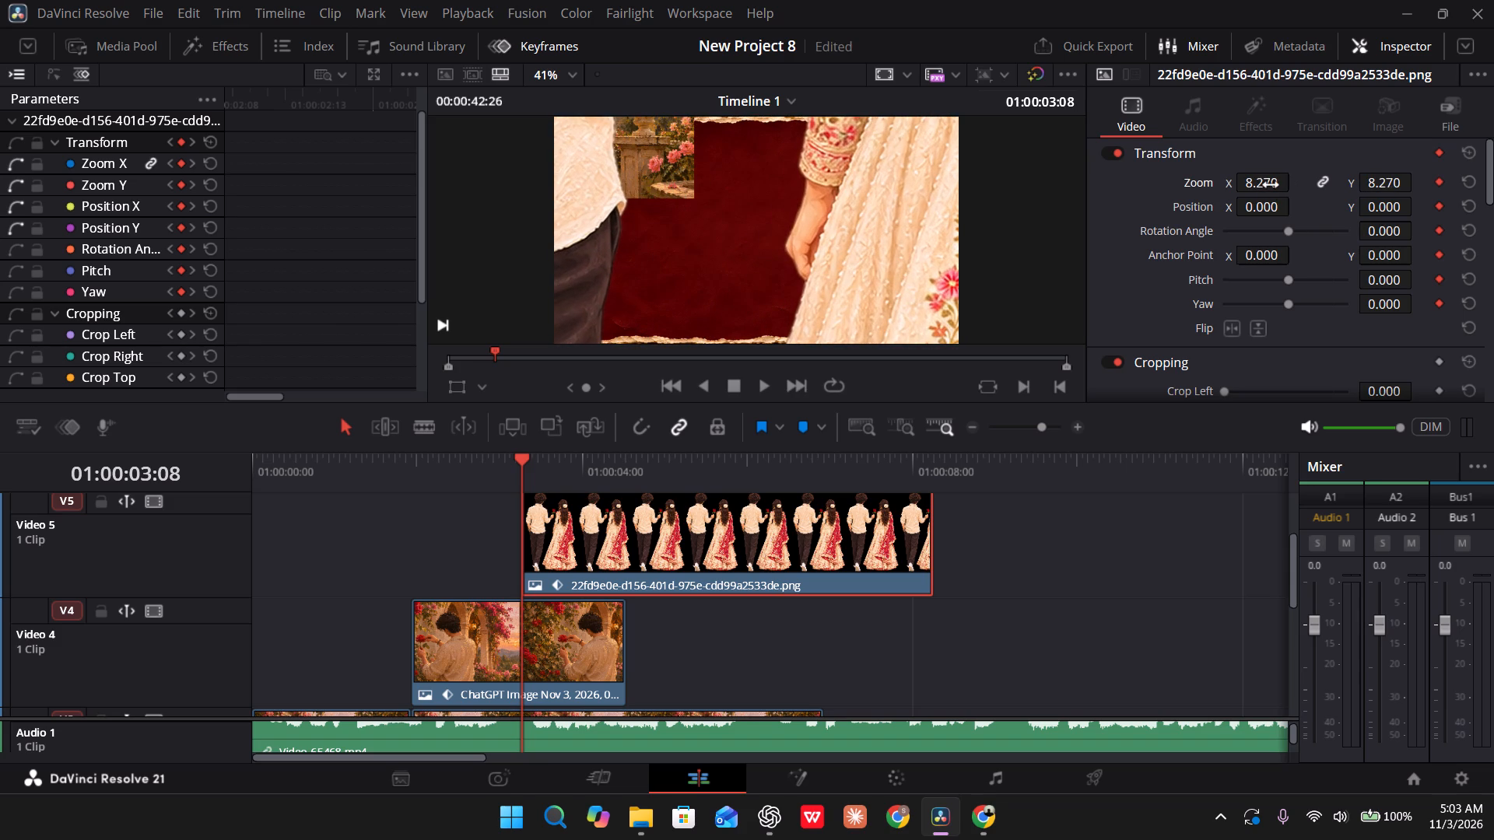
left_click_drag(1271, 185, 1099, 463)
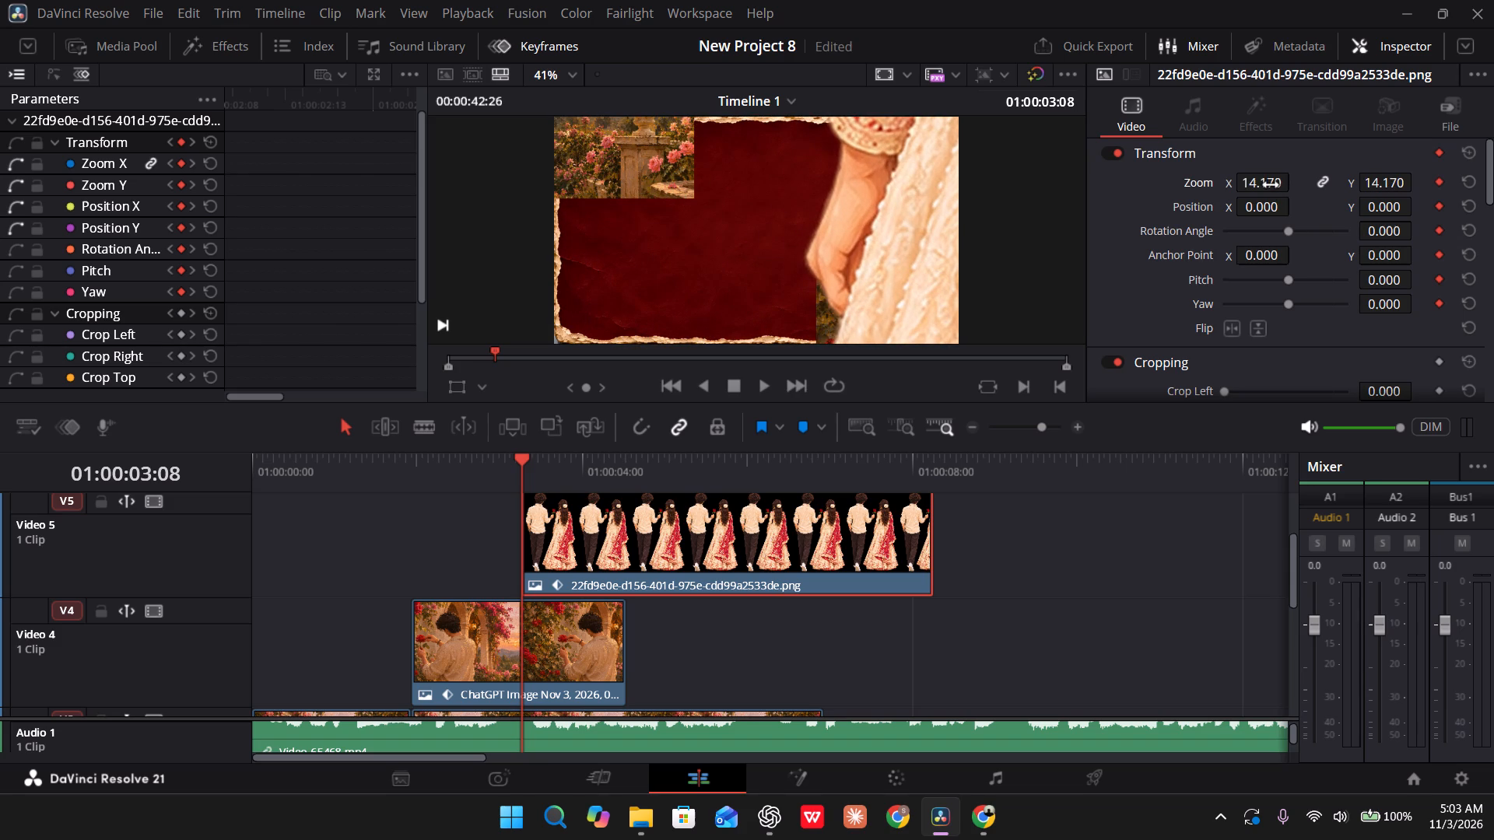
left_click_drag(1271, 185, 1046, 451)
left_click_drag(1271, 185, 1176, 478)
left_click_drag(1271, 185, 1100, 422)
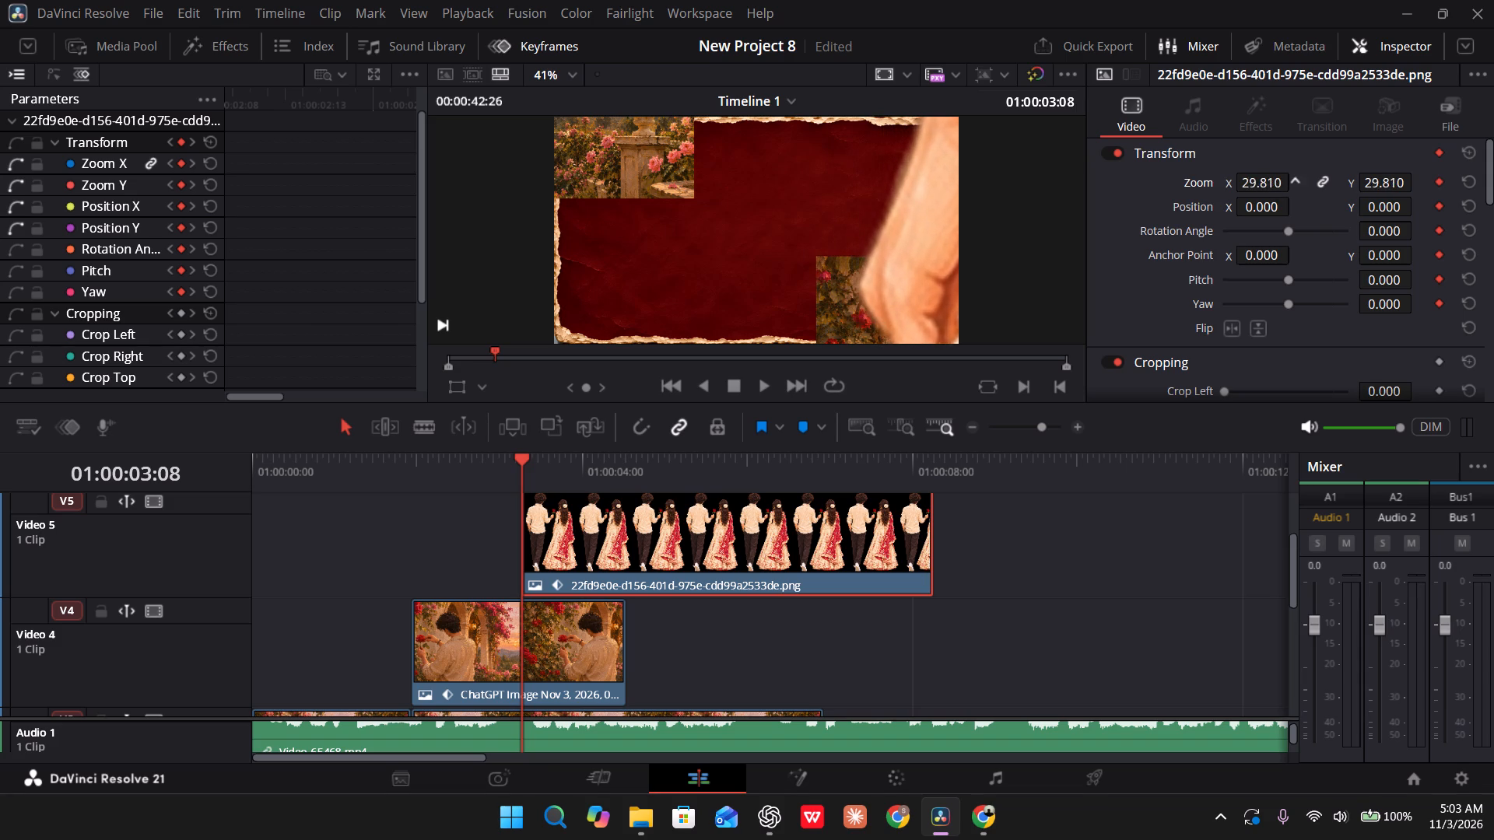
left_click_drag(1100, 422, 1160, 437)
left_click_drag(1271, 185, 500, 161)
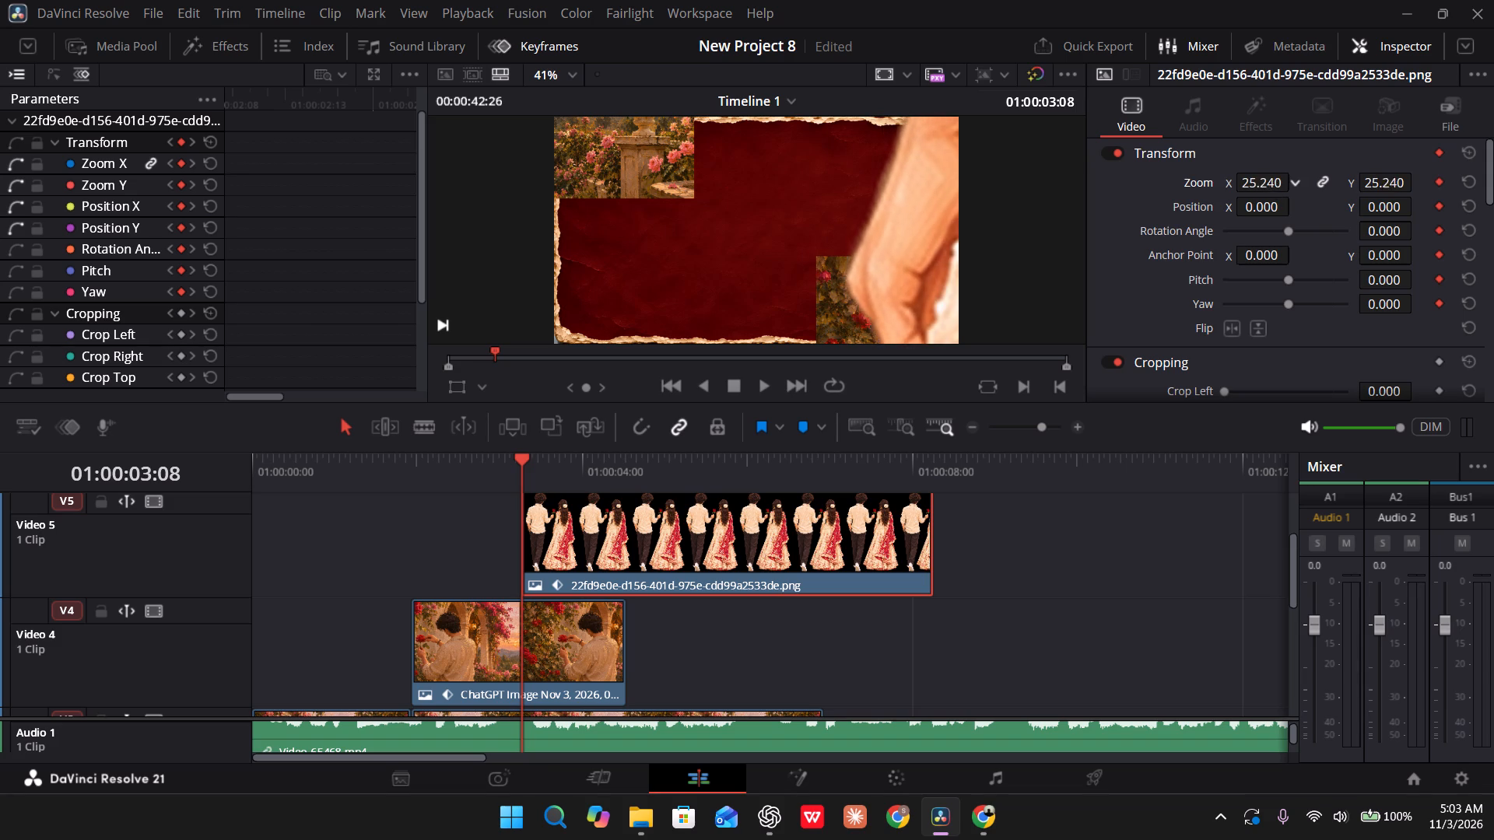
left_click_drag(500, 161, 395, 170)
left_click_drag(1271, 185, 138, 264)
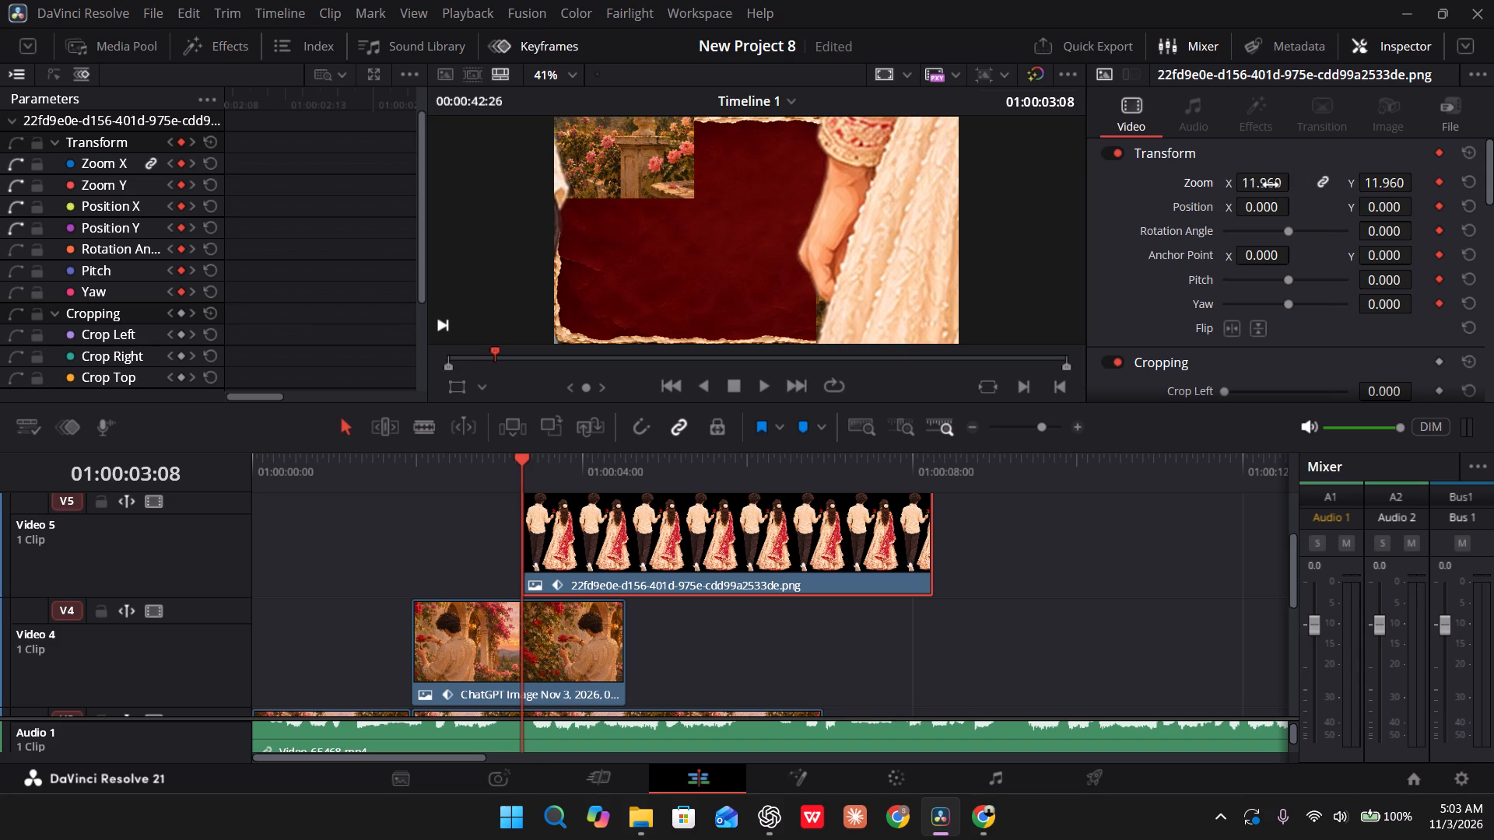
left_click_drag(1271, 185, 1269, 270)
left_click_drag(1269, 270, 1105, 254)
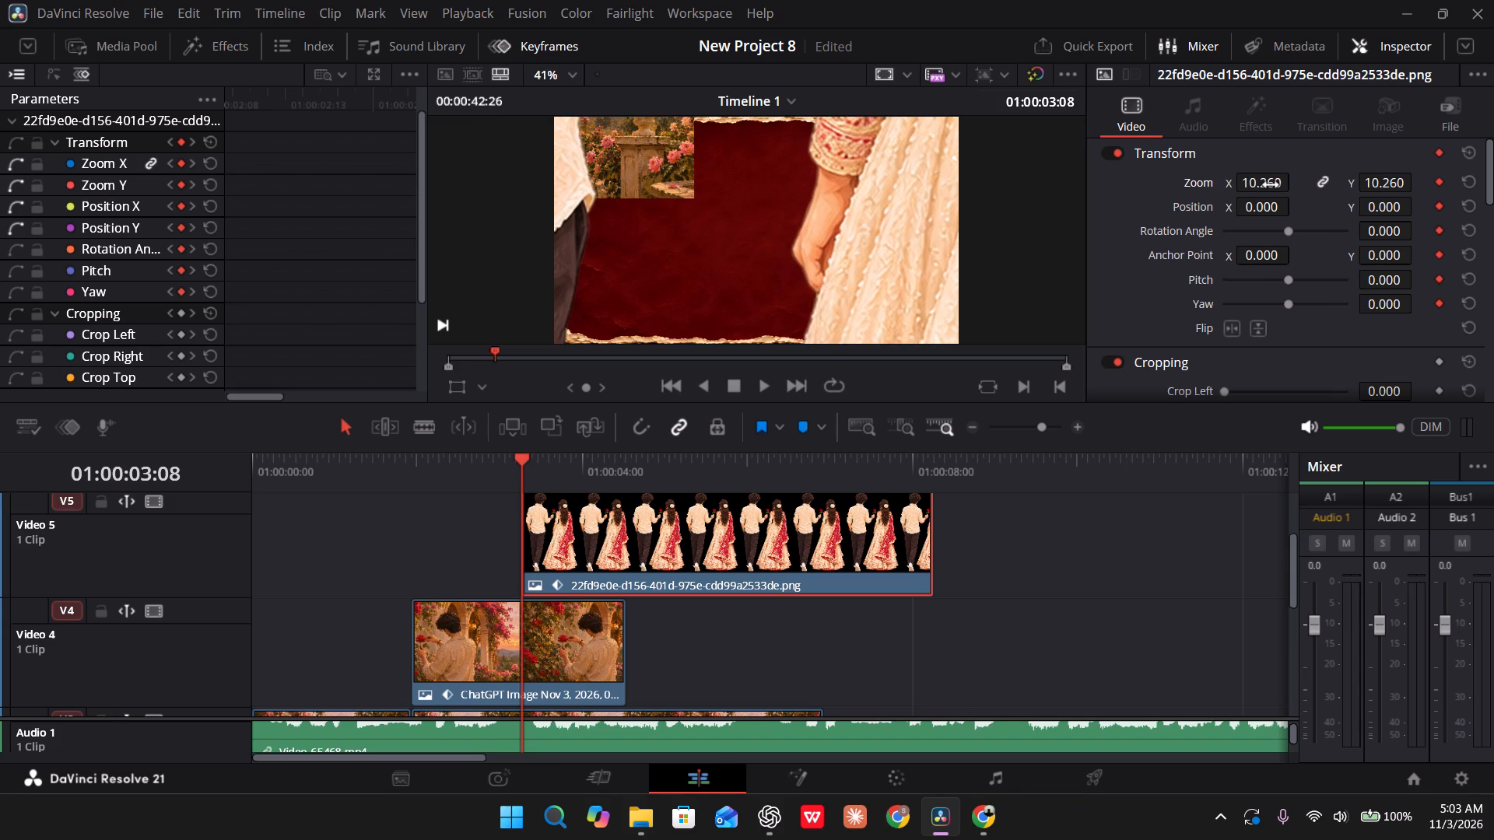
Shift the enlarged couple horizontally at 01:00:03:08 with Position X 322 so the gap between them is centred.
left_click_drag(1260, 208, 1279, 210)
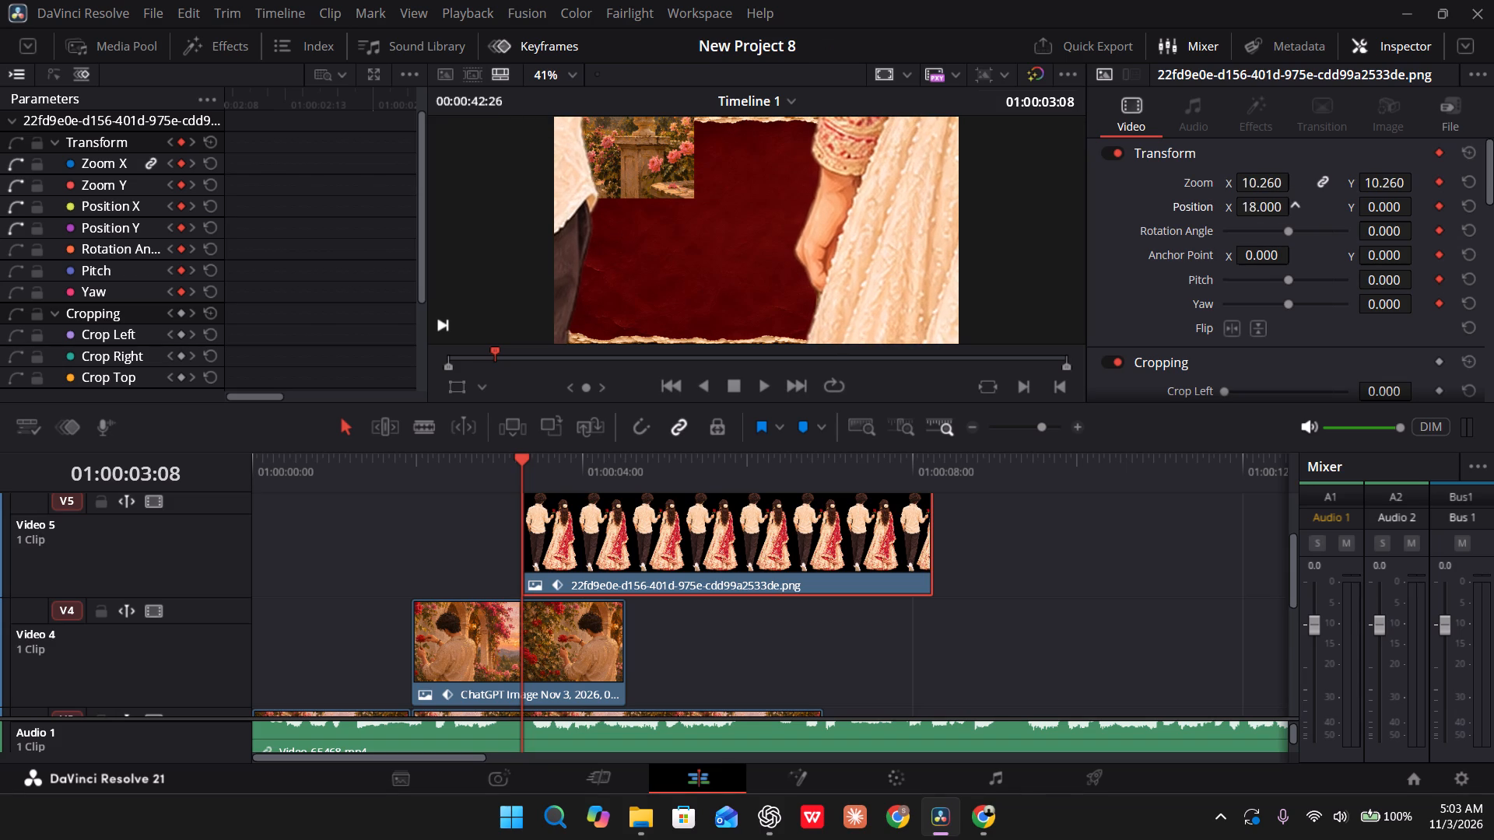
left_click_drag(1279, 210, 828, 425)
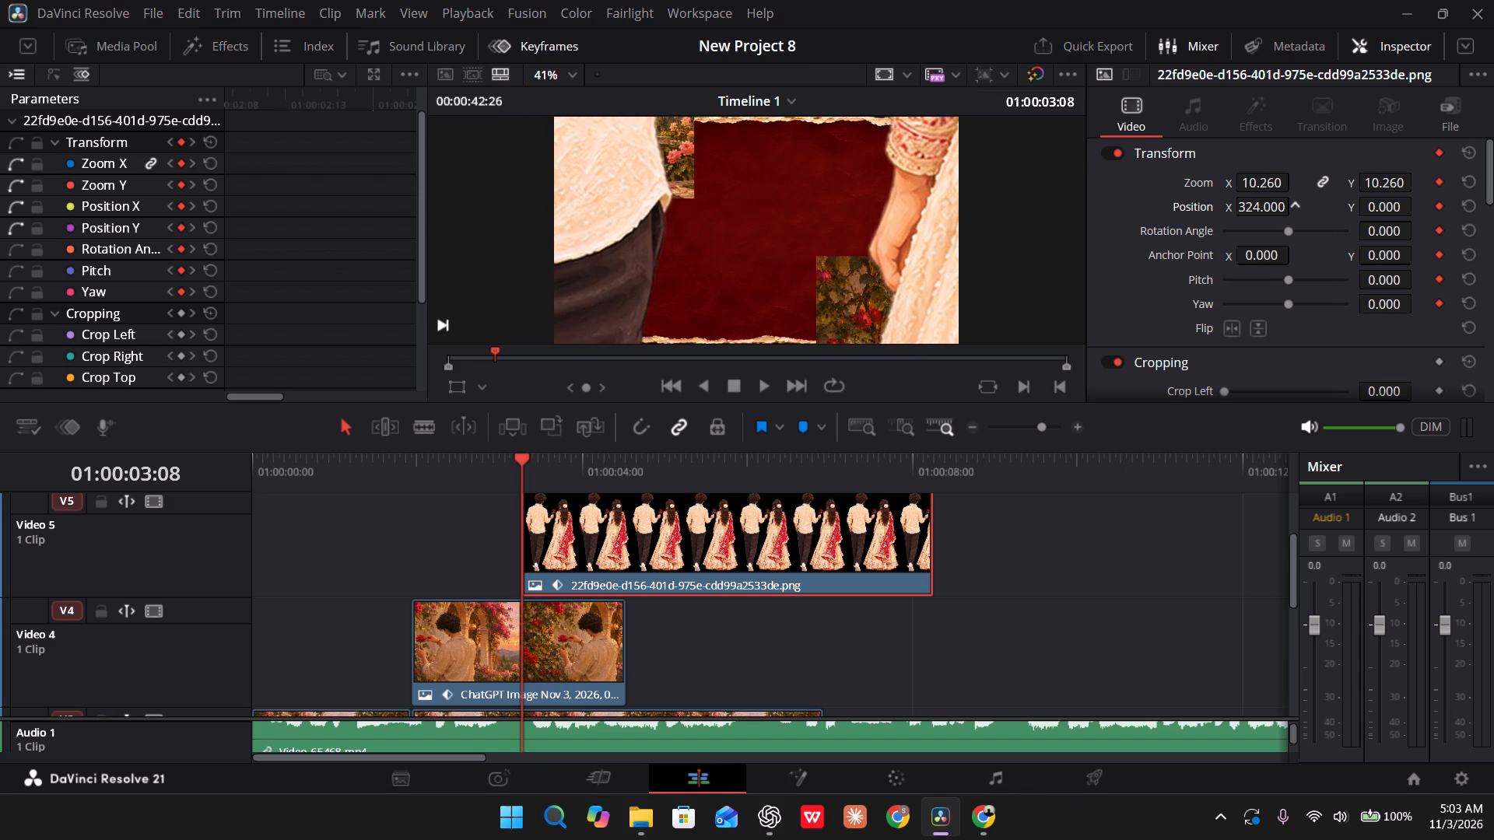
left_click_drag(828, 425, 826, 426)
At 01:00:03:29, shrink the Video 5 couple clip to Zoom 0.700 as the end of its zoom-out.
key("space")
key("space")
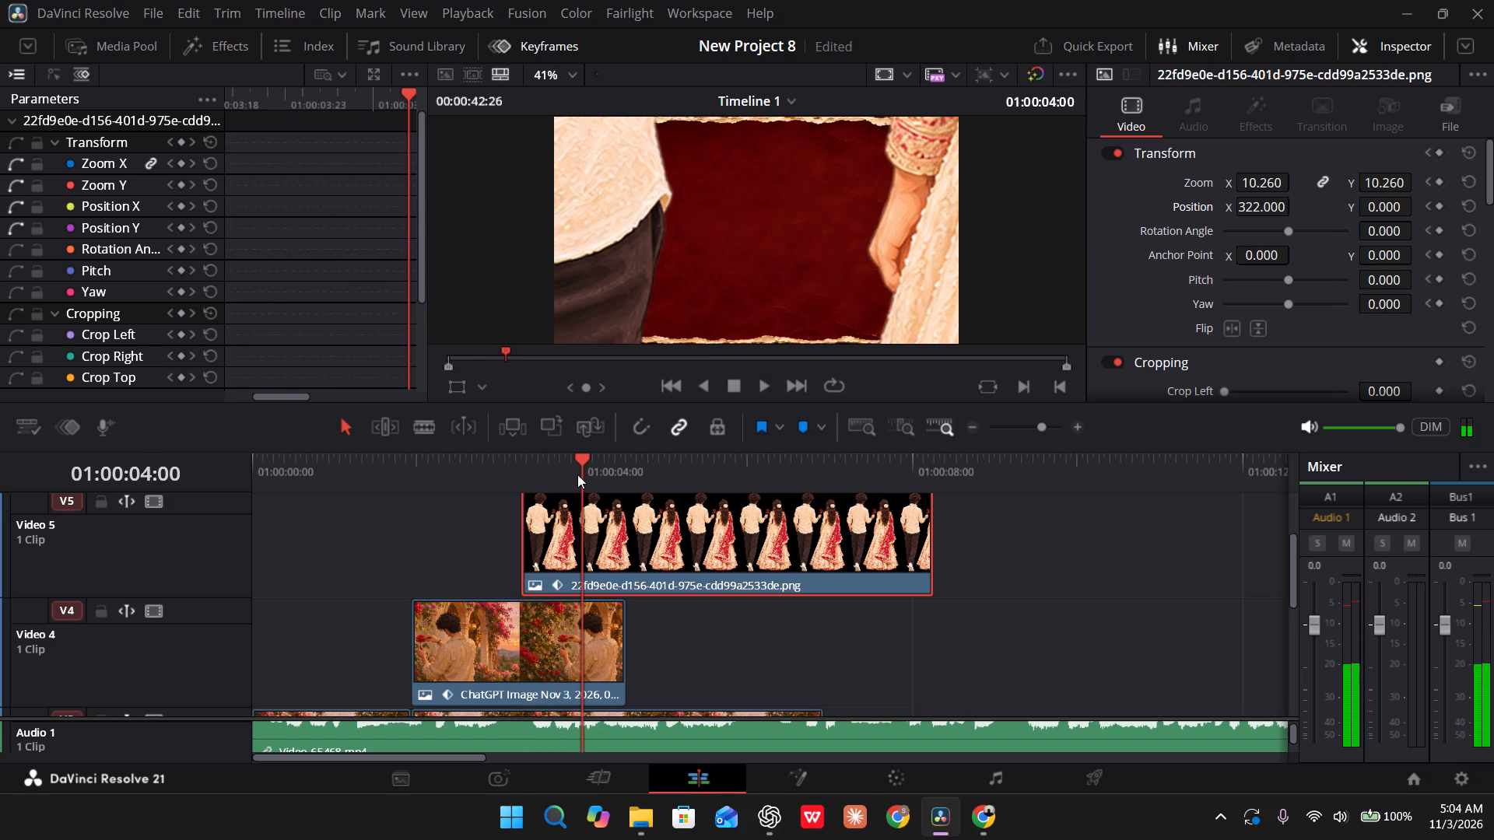
left_click_drag(577, 474, 570, 482)
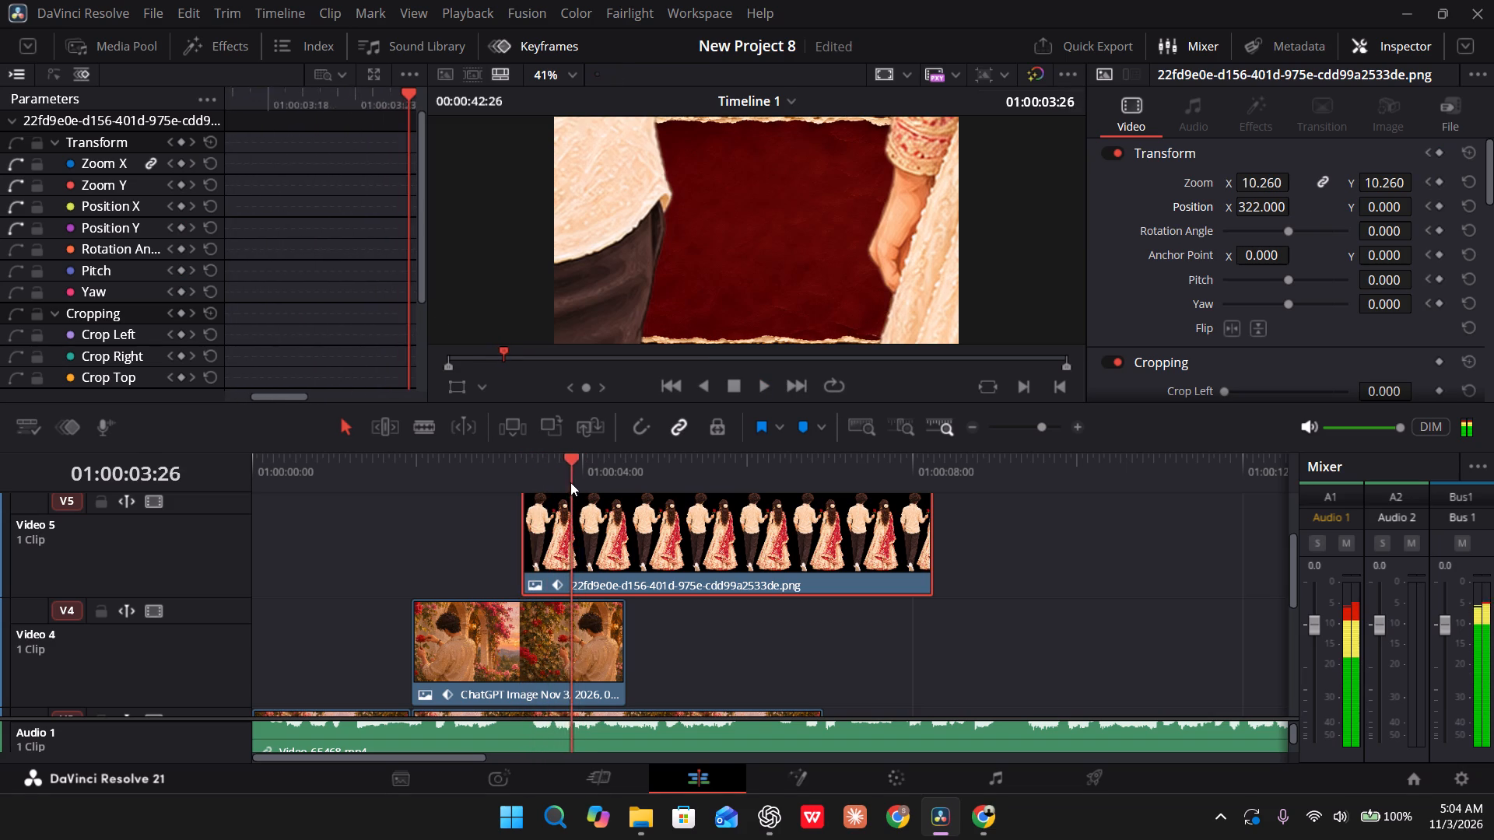
left_click_drag(570, 482, 579, 481)
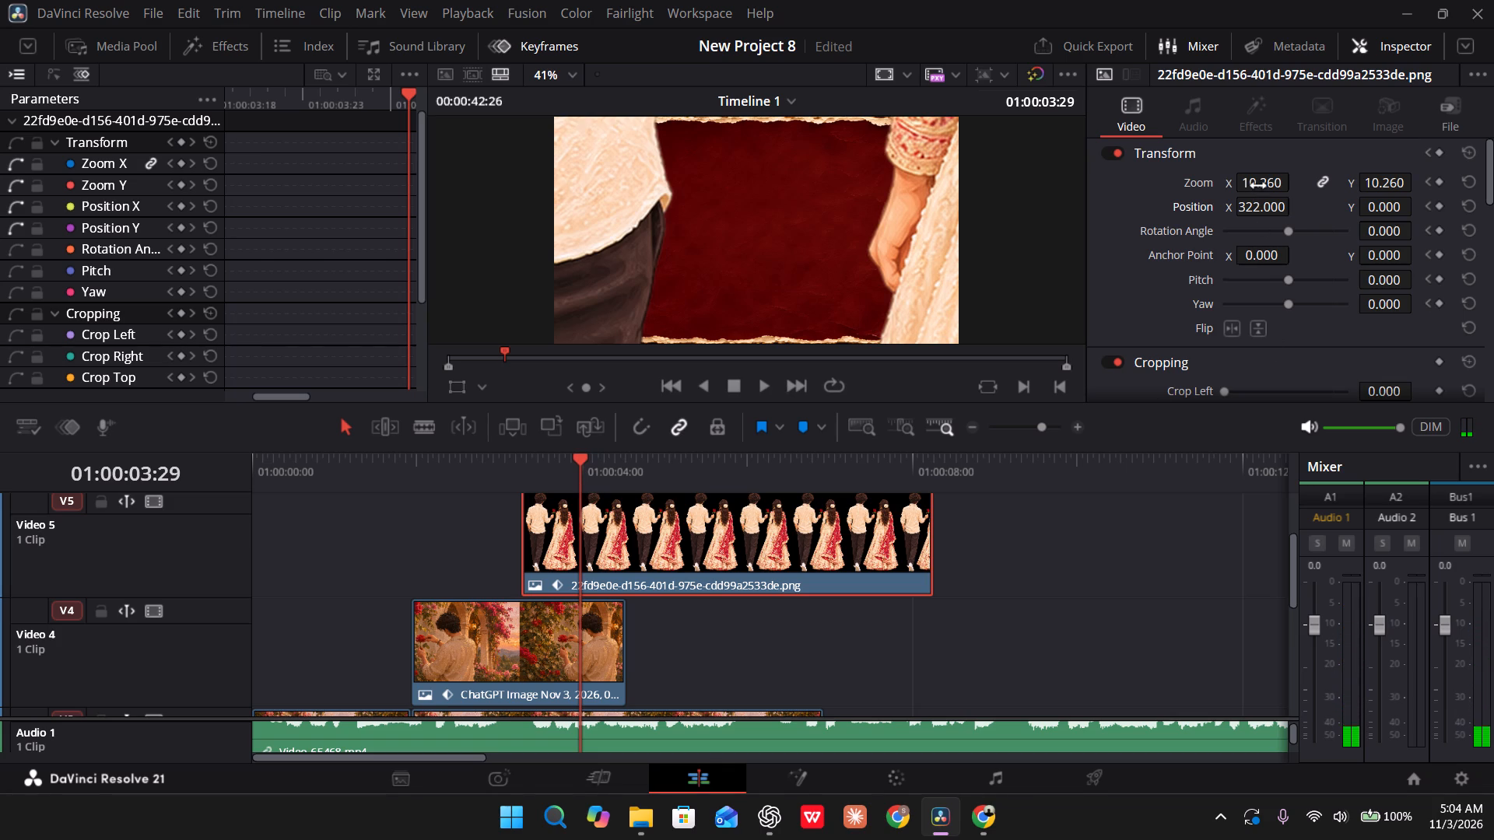
left_click_drag(1258, 186, 480, 200)
left_click_drag(1259, 186, 1013, 195)
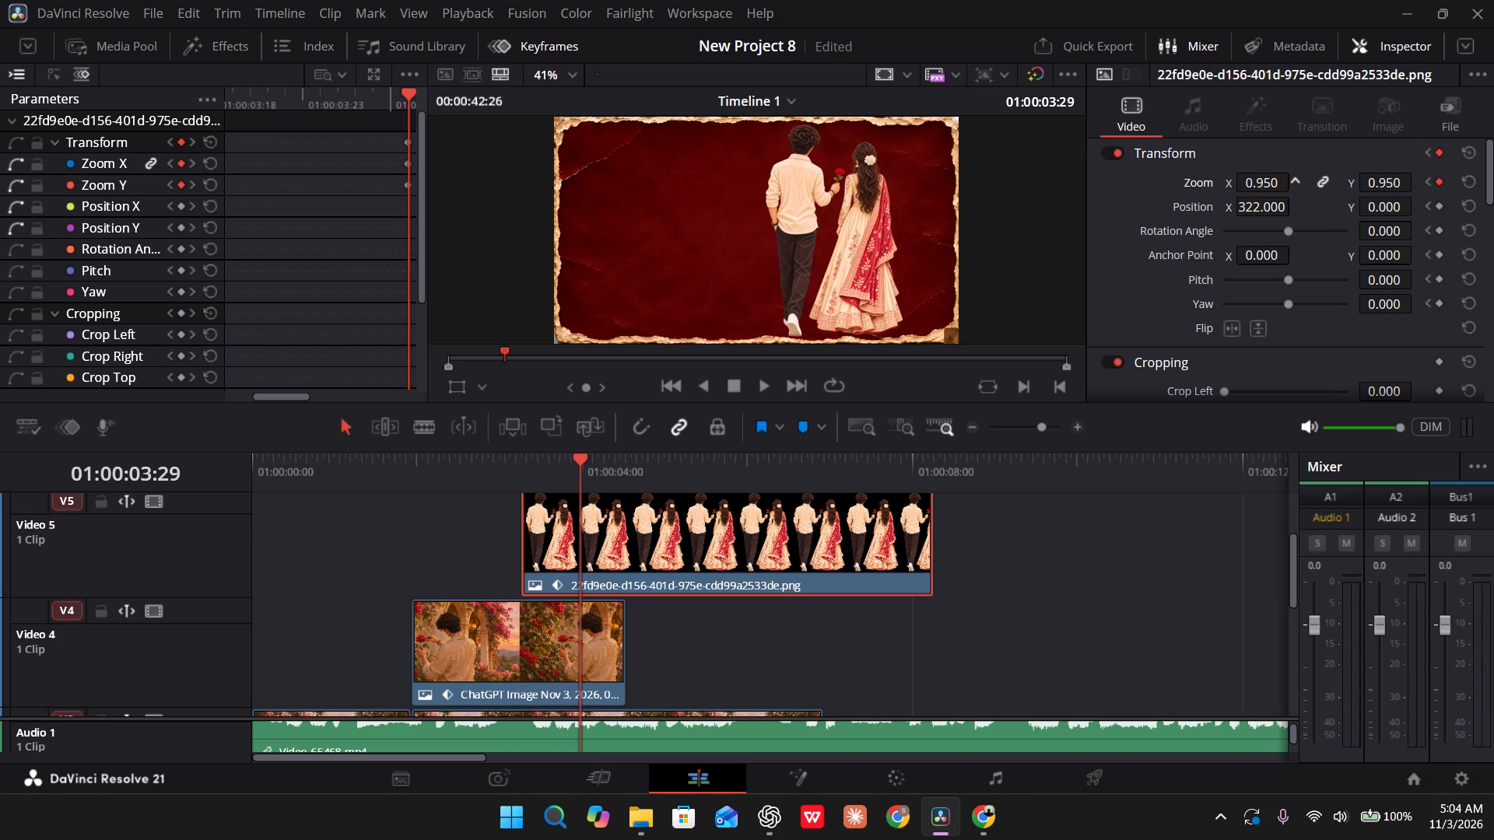
left_click_drag(1013, 195, 989, 197)
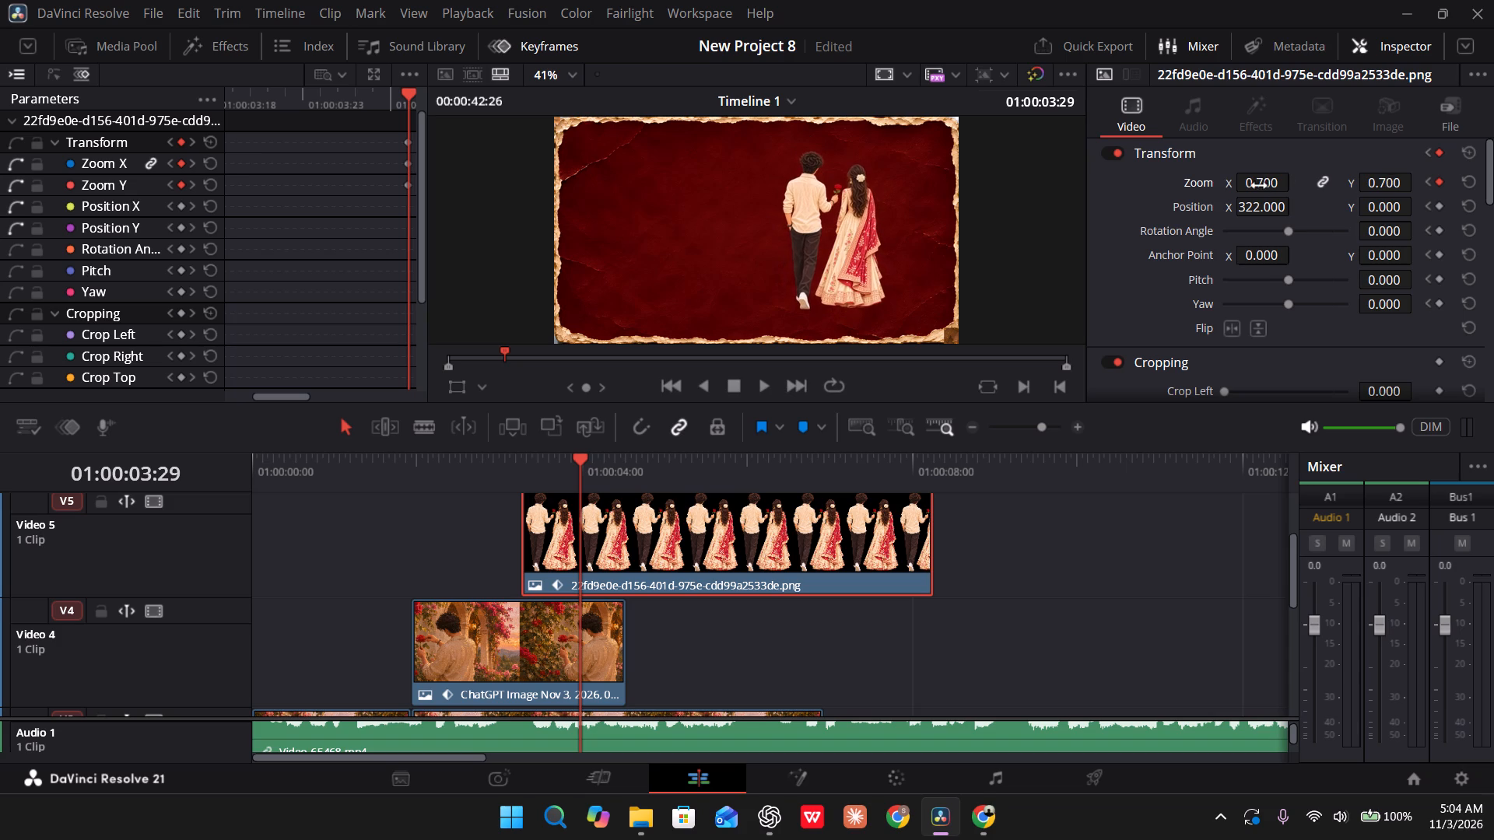
Place the couple at the frame's bottom centre at 01:00:03:29 with Position X 18 and Y -53.
left_click_drag(1259, 210, 874, 212)
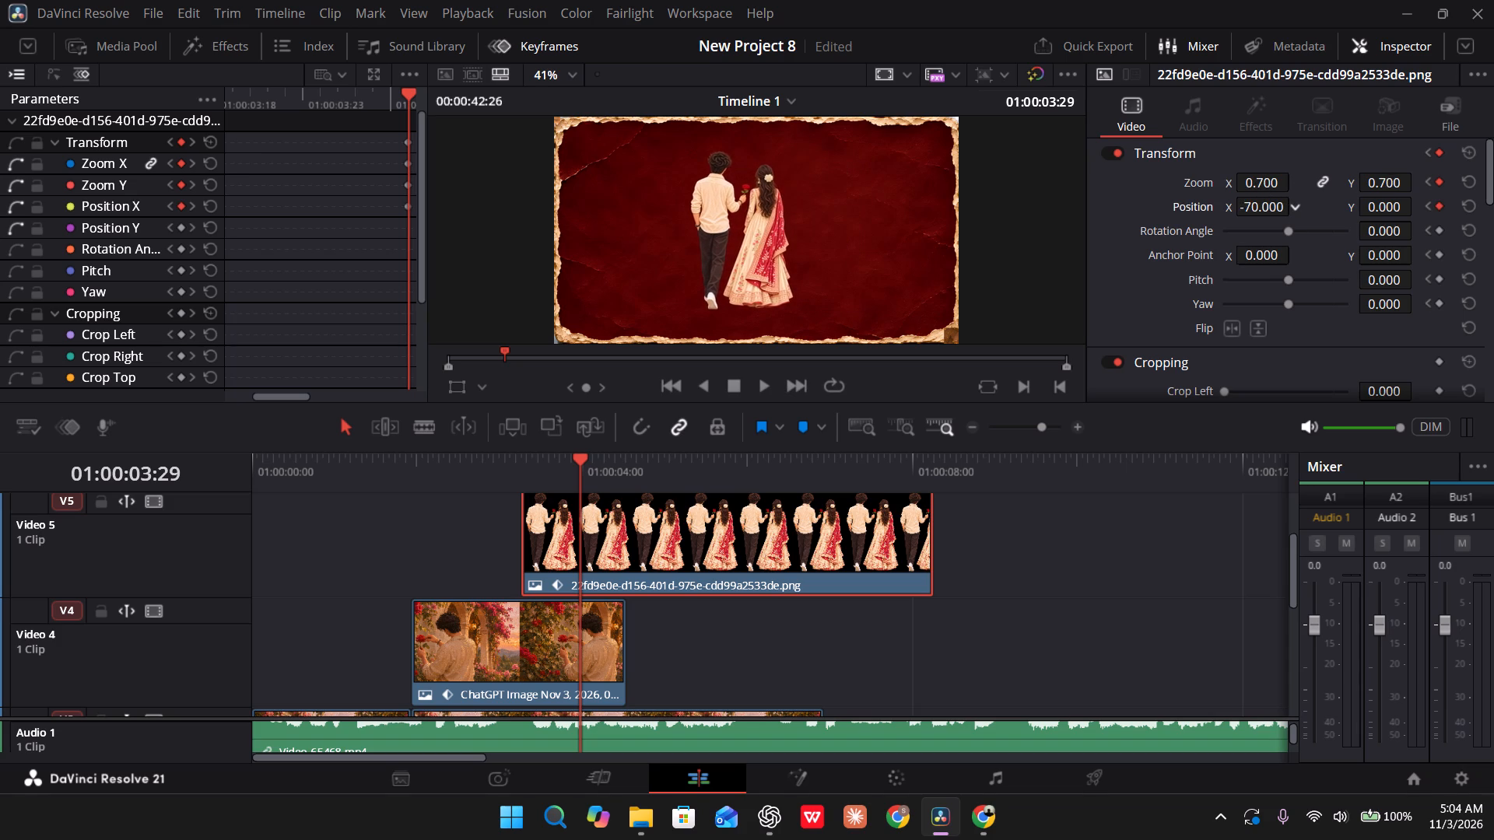
left_click_drag(874, 212, 964, 213)
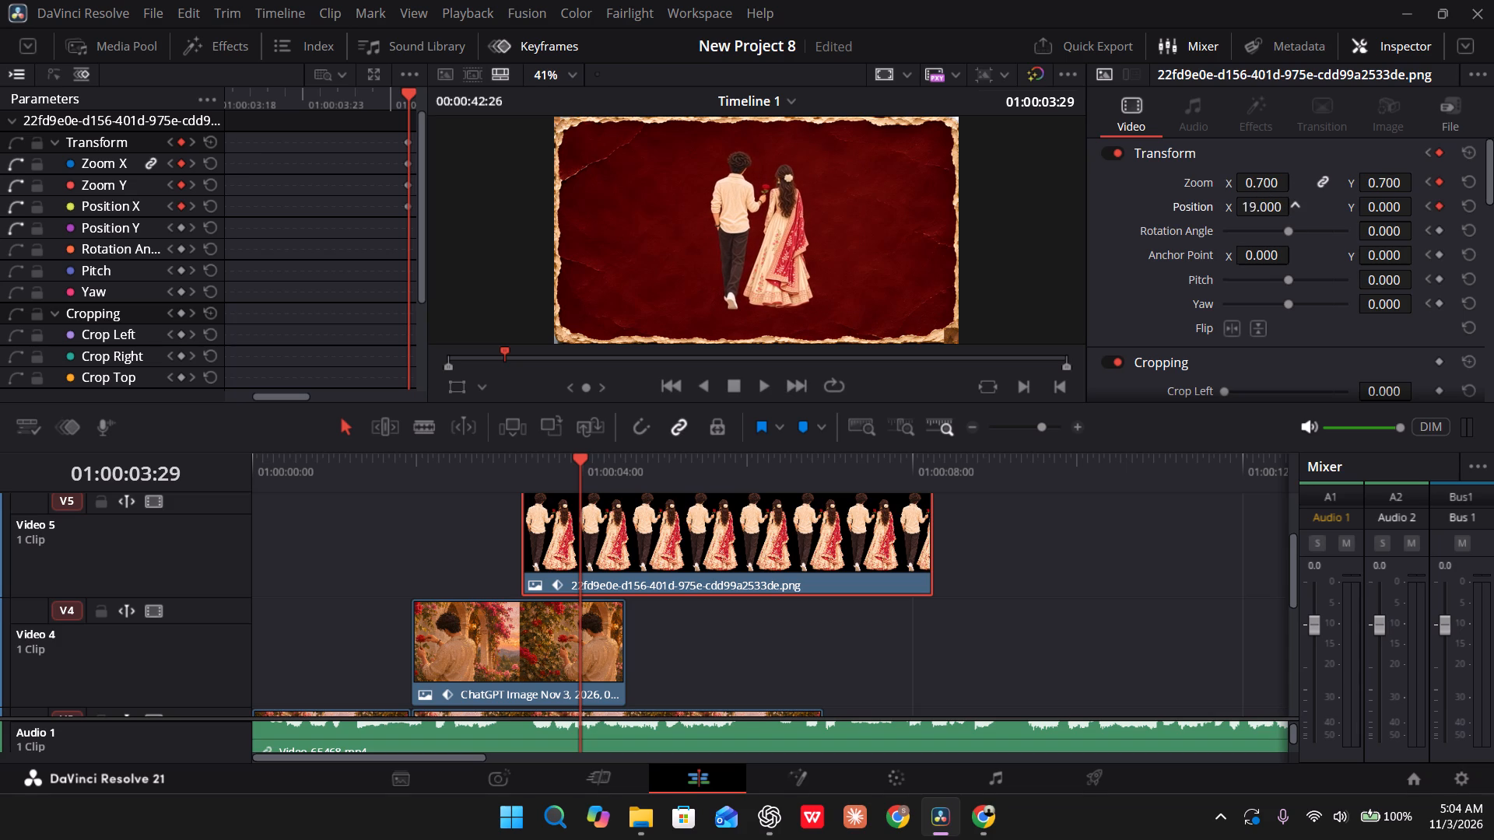
left_click_drag(964, 213, 963, 214)
left_click_drag(1384, 210, 1357, 207)
left_click_drag(1357, 207, 1333, 205)
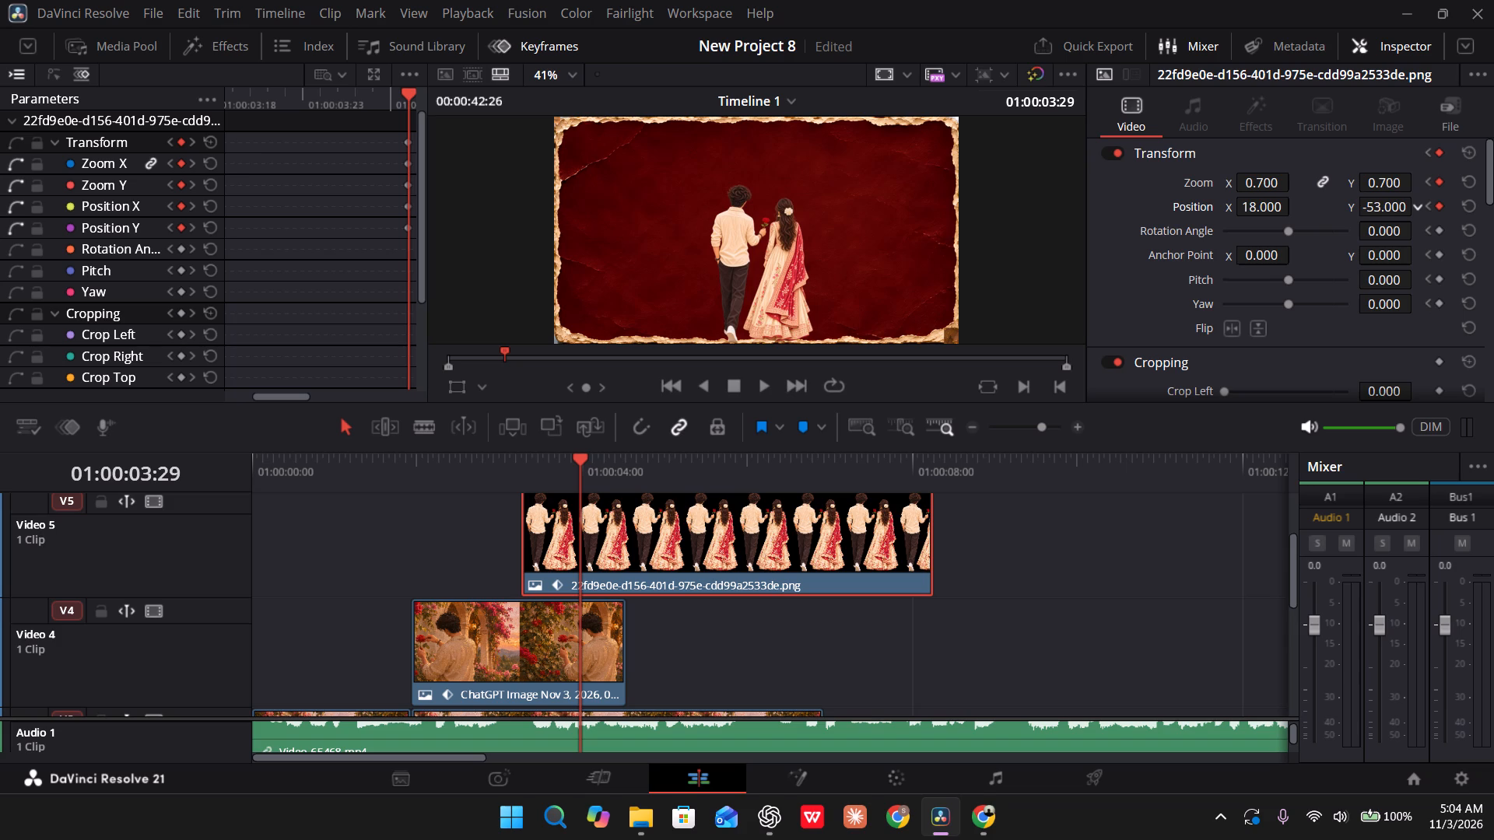
left_click_drag(1333, 205, 1332, 205)
Play the edit from the start to 01:00:06:09 to review the couple's zoom-out entry and its overlap with the kneeling image.
left_click_drag(568, 470, 223, 470)
key("space")
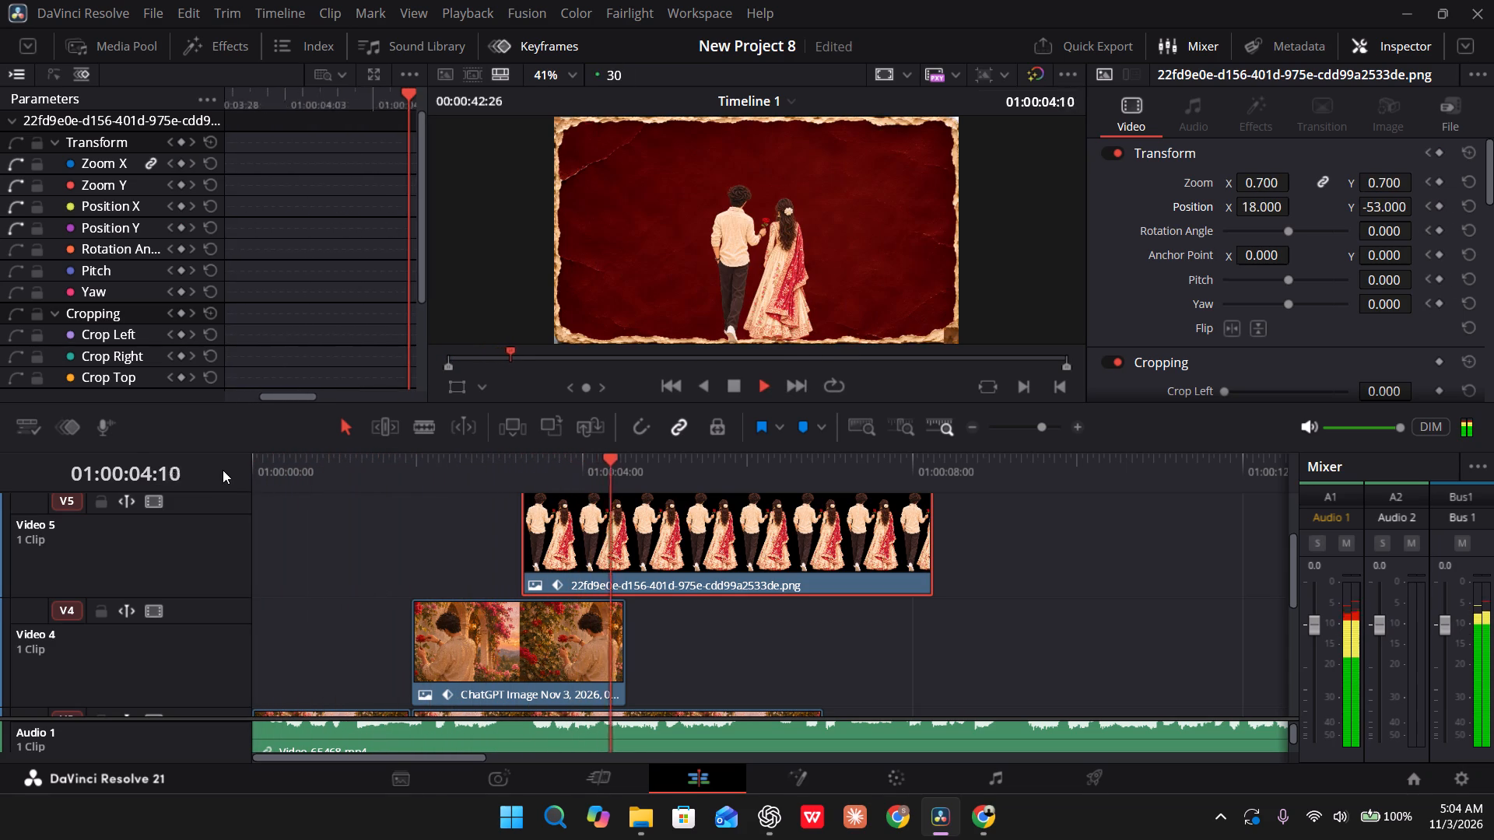
key("space")
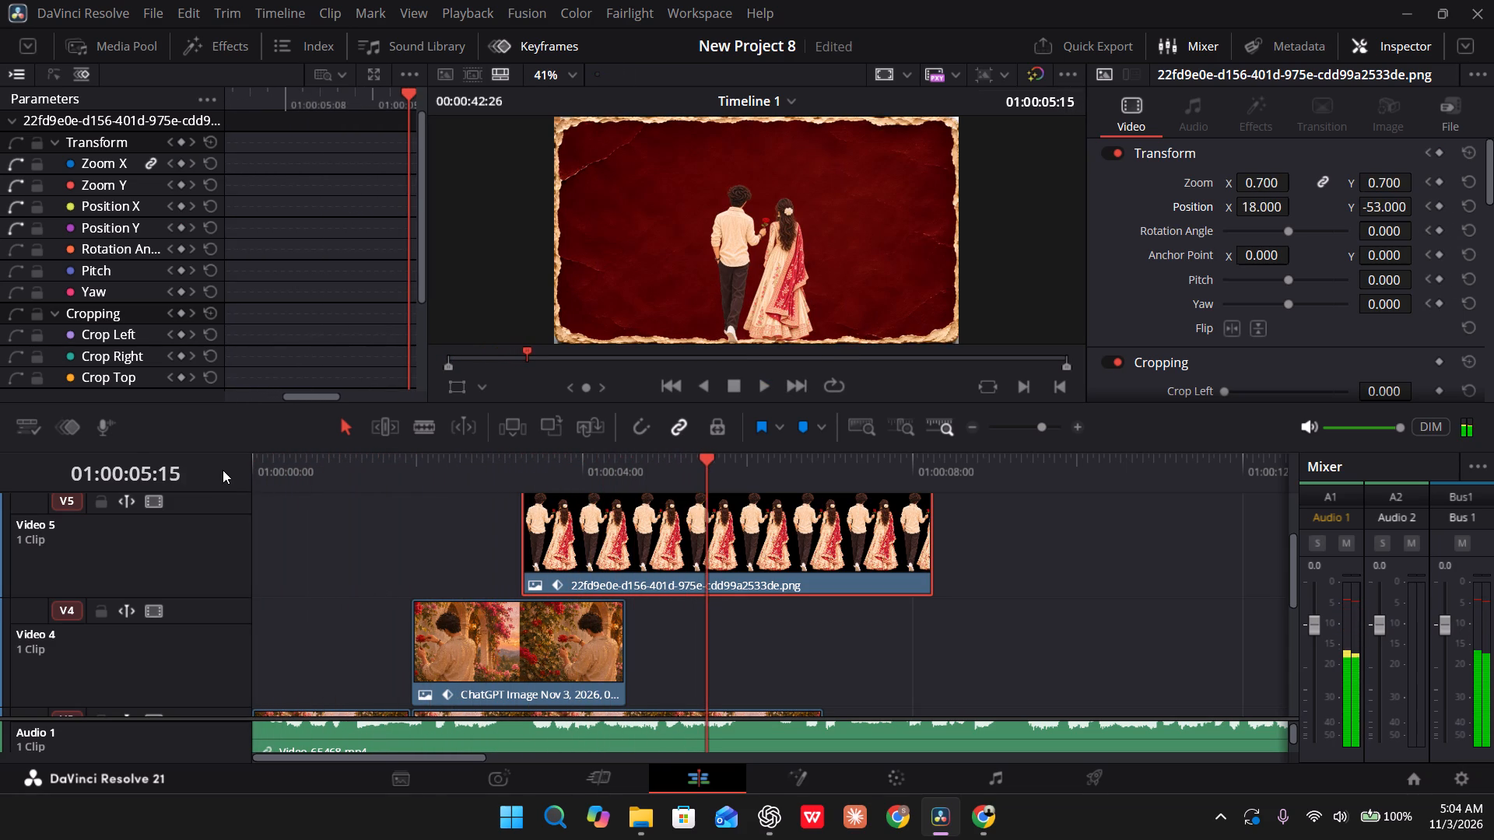
key("space")
key("space")
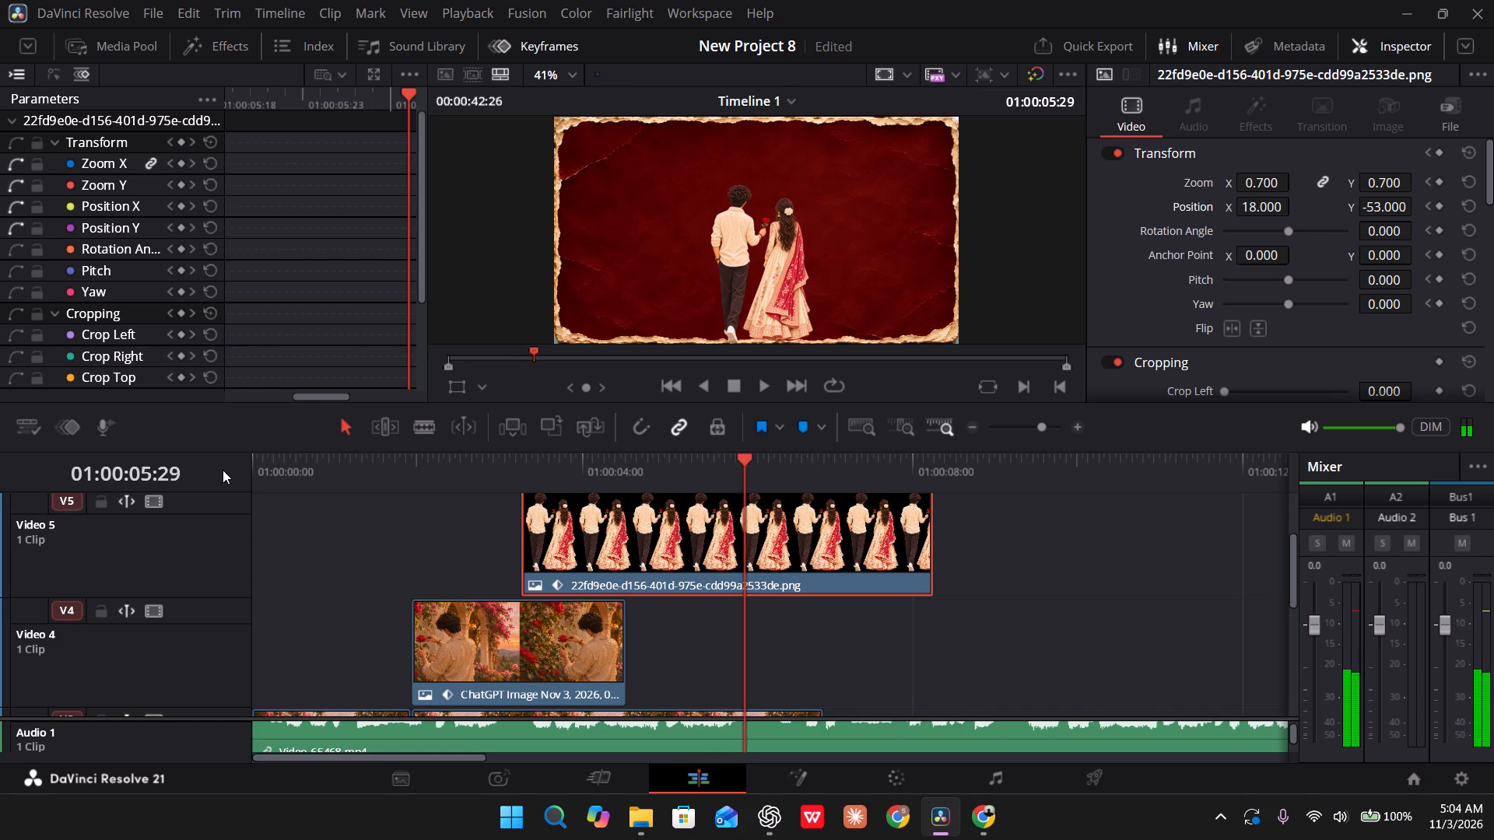
key("space")
key("space")
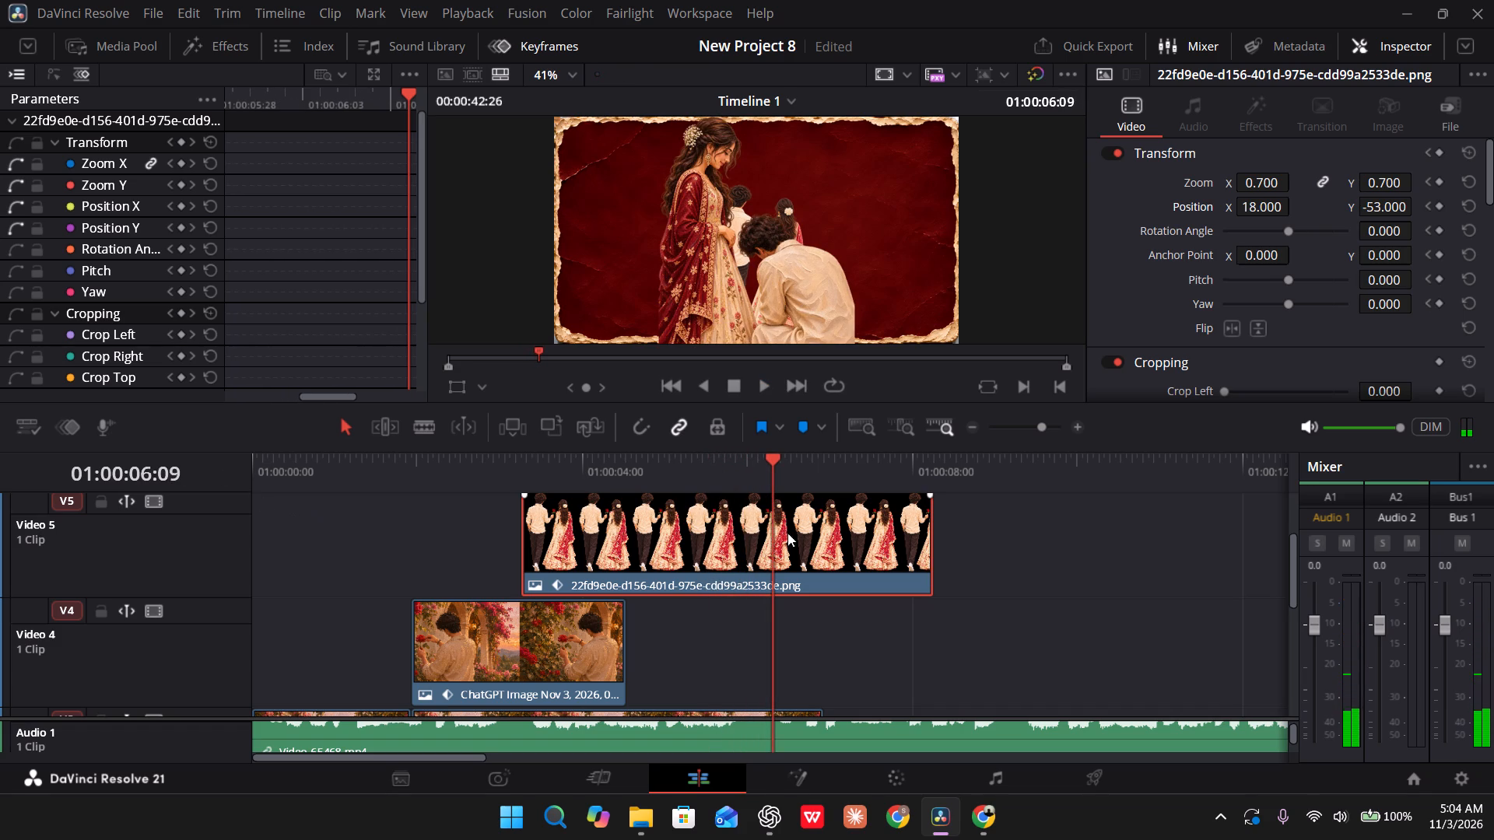
Trim the end of the Video 5 couple clip back to about 01:00:06:09 to clear the kneeling couple image.
left_click_drag(928, 540, 786, 535)
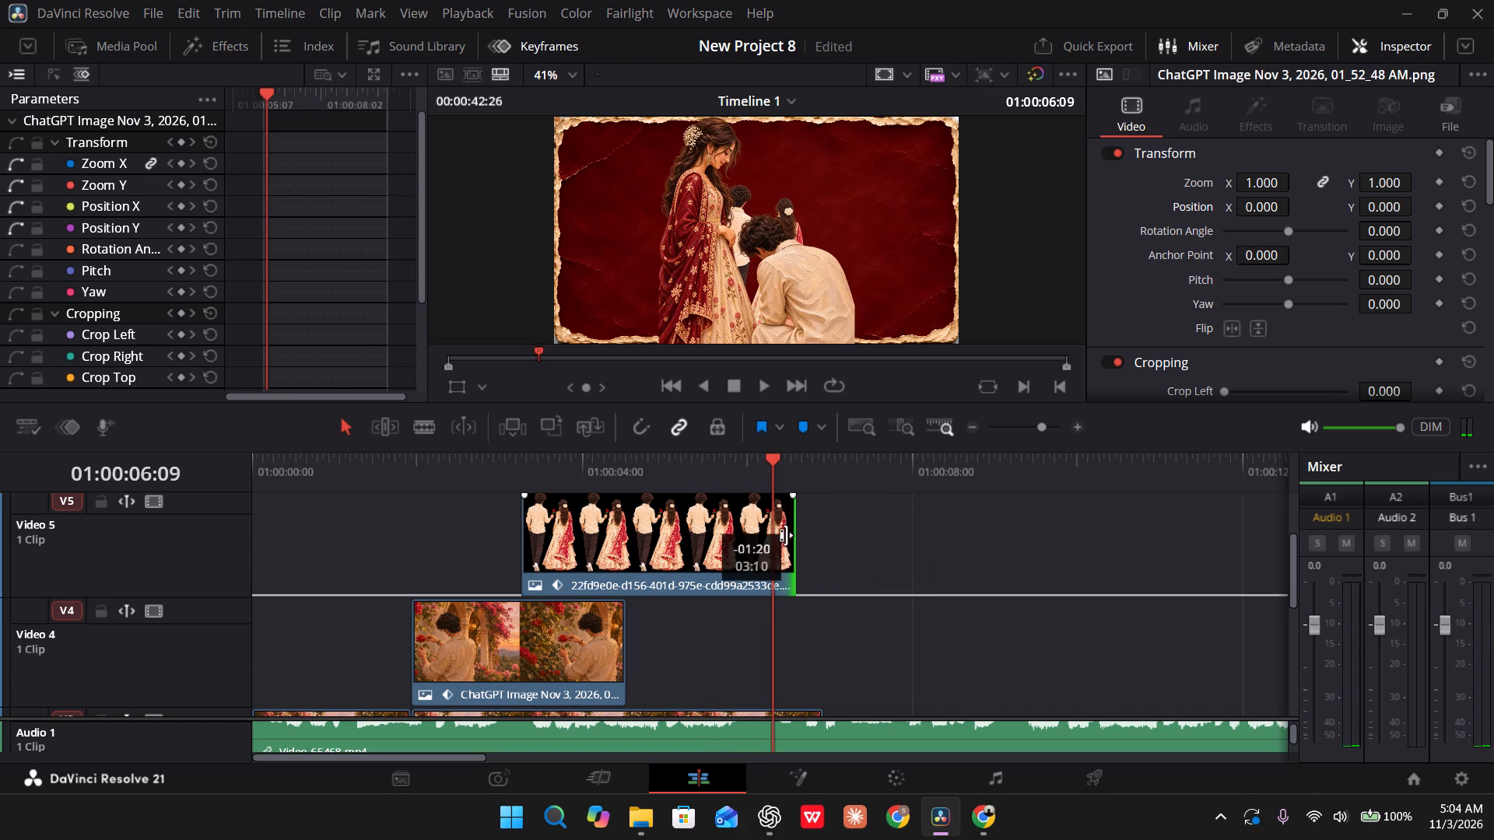
left_click_drag(786, 535, 756, 534)
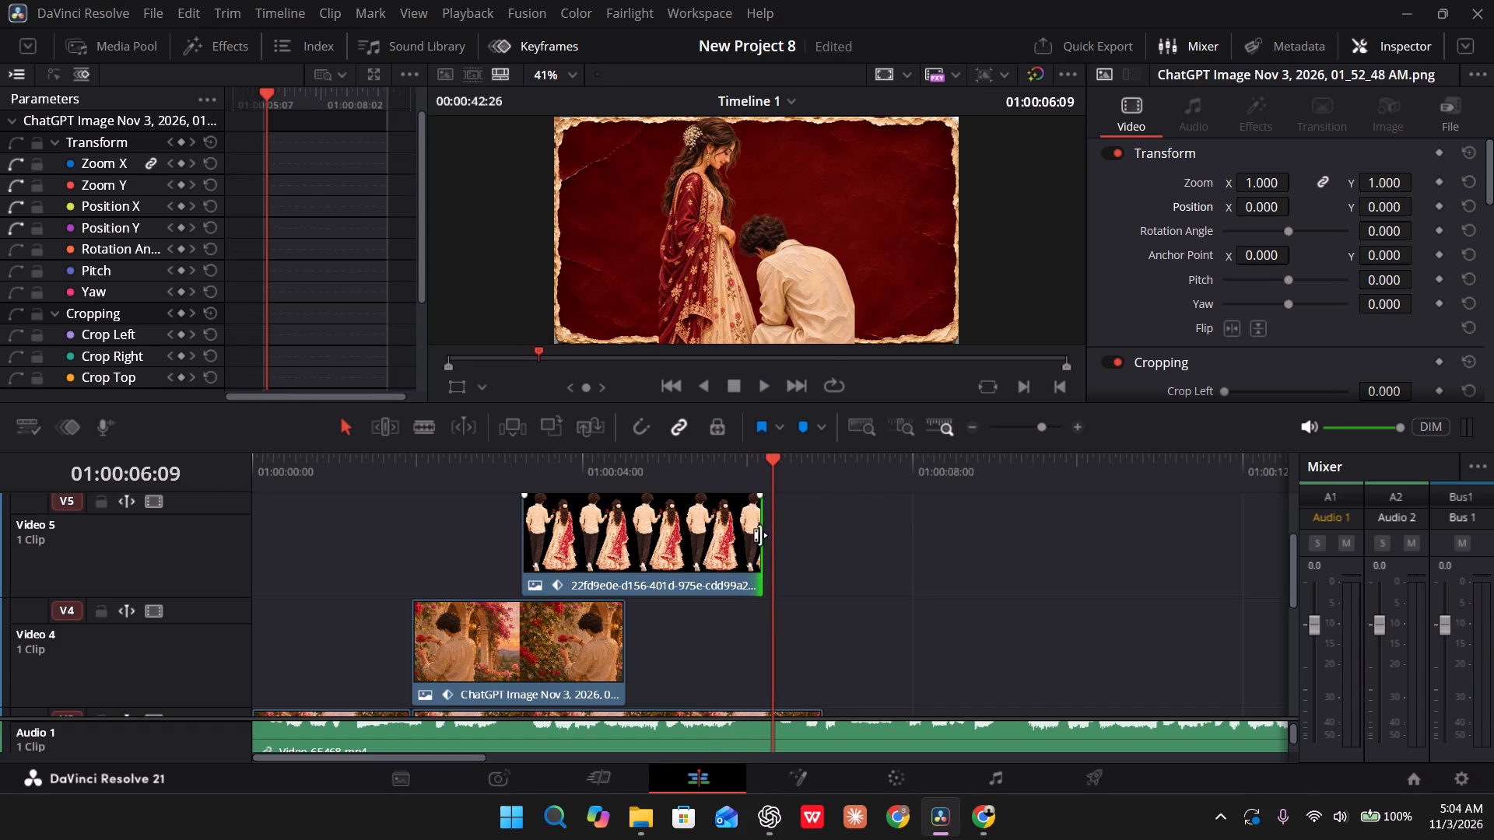
left_click_drag(759, 534, 768, 534)
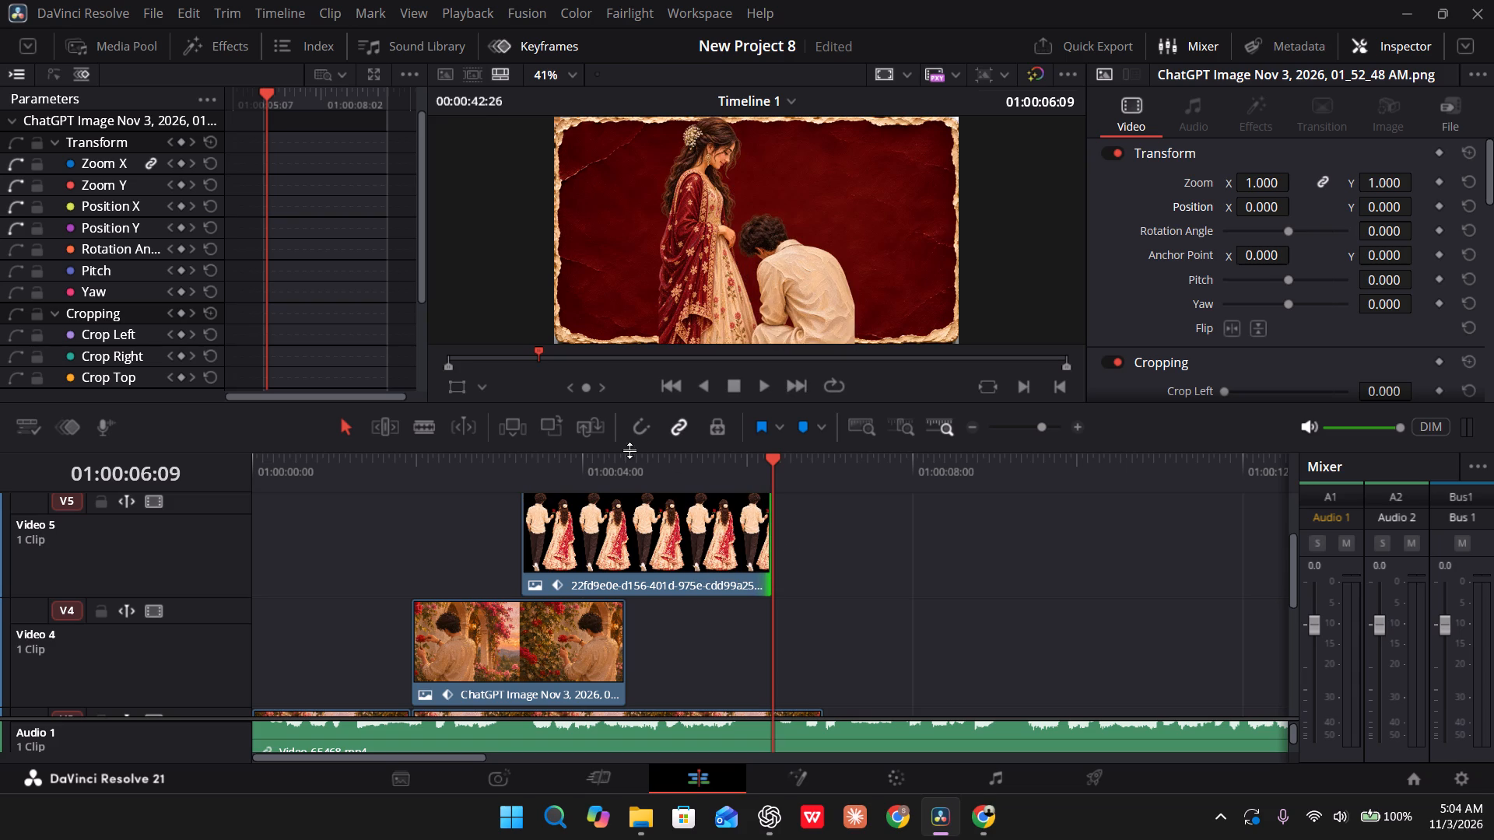
Play the edit from the start to 01:00:06:10 to review the couple's entry and the cut to the kneeling image.
left_click_drag(630, 460, 173, 434)
key("space")
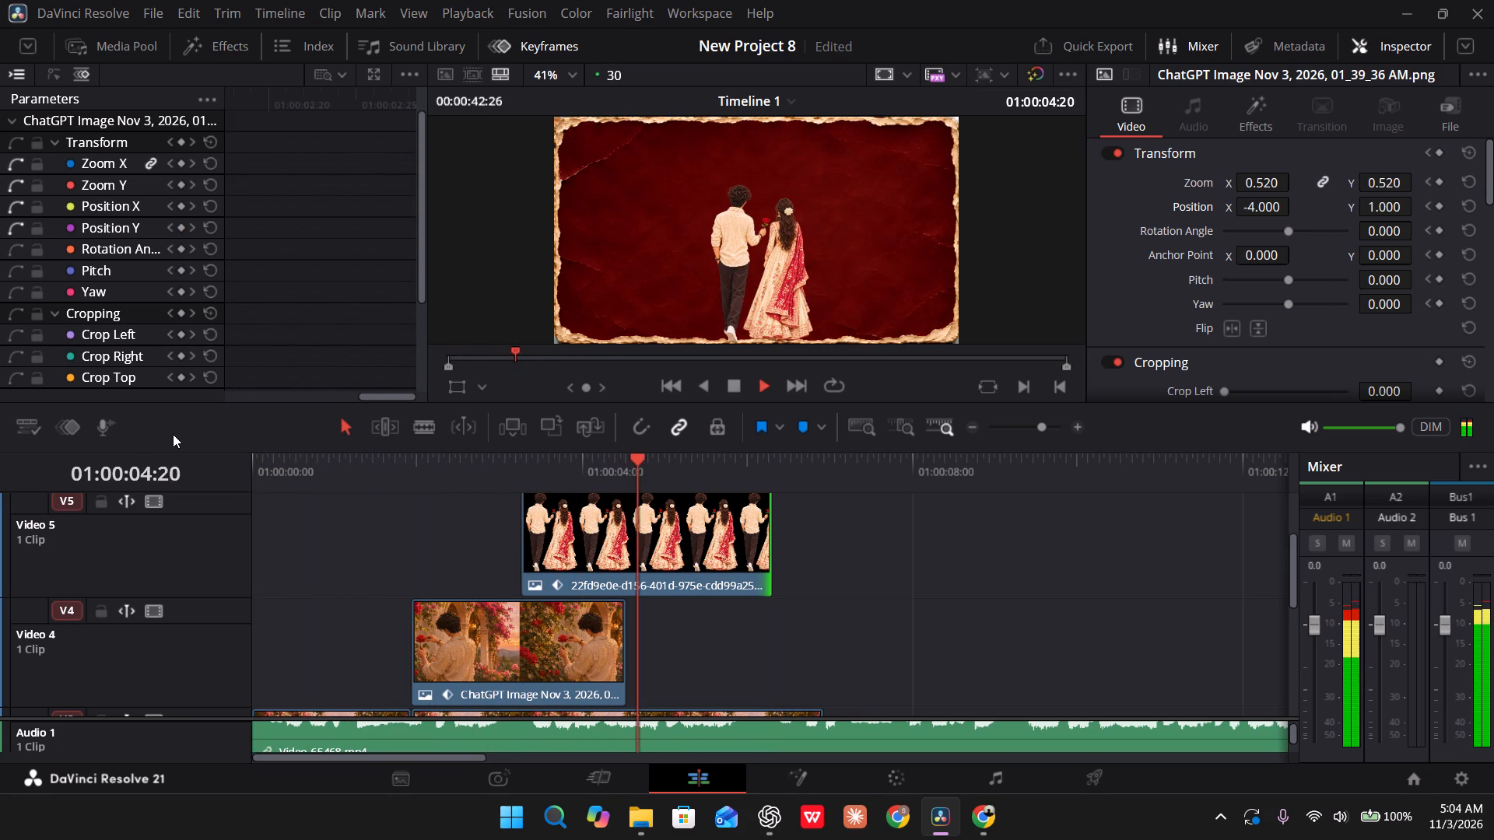
key("space")
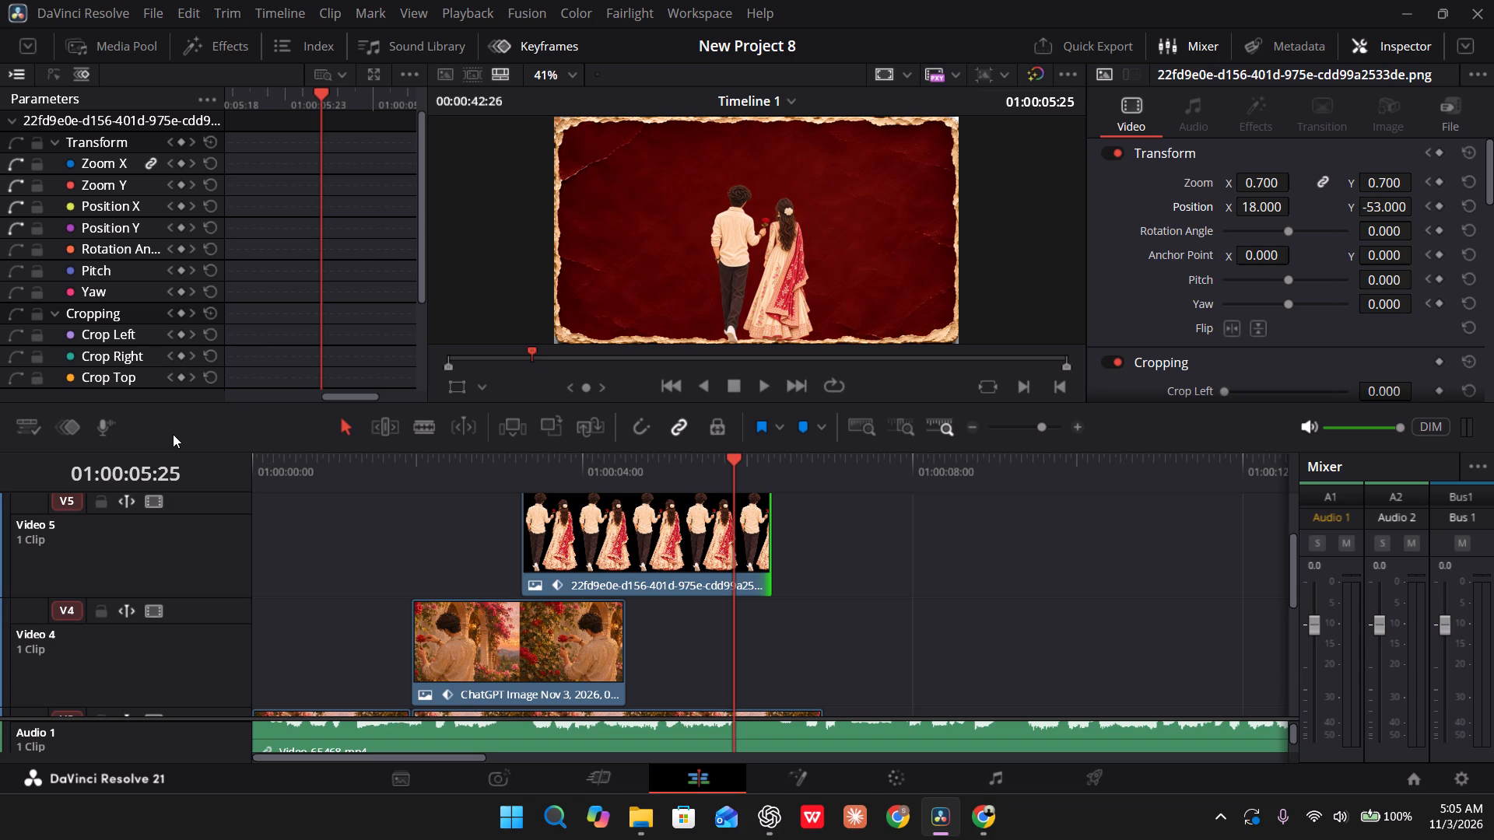
key("space")
key("space")
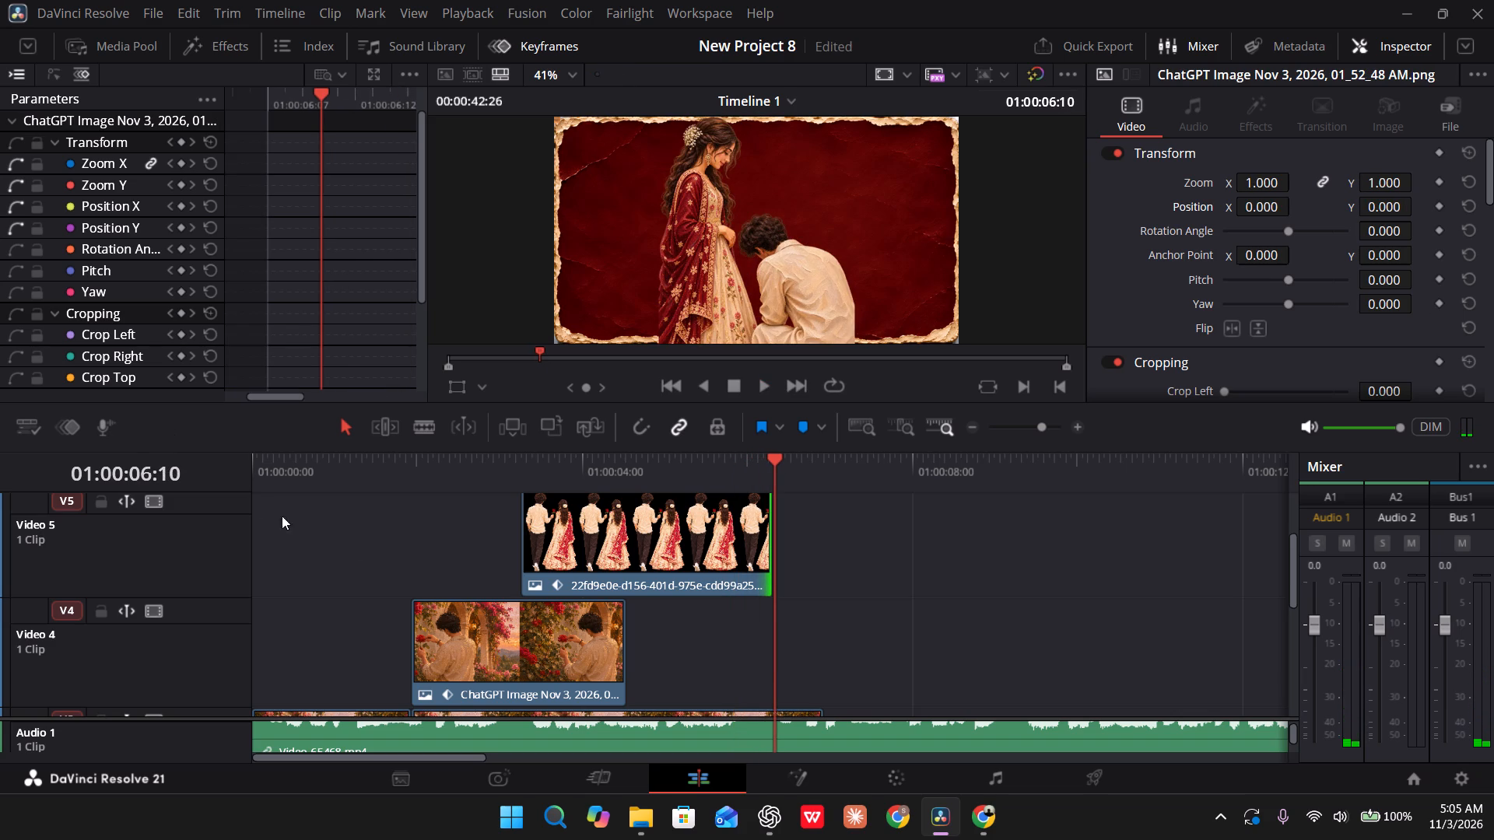
Extend the end of the Video 5 couple clip to about 01:00:07:18 so it overlaps the kneeling couple image.
left_click_drag(770, 540, 881, 558)
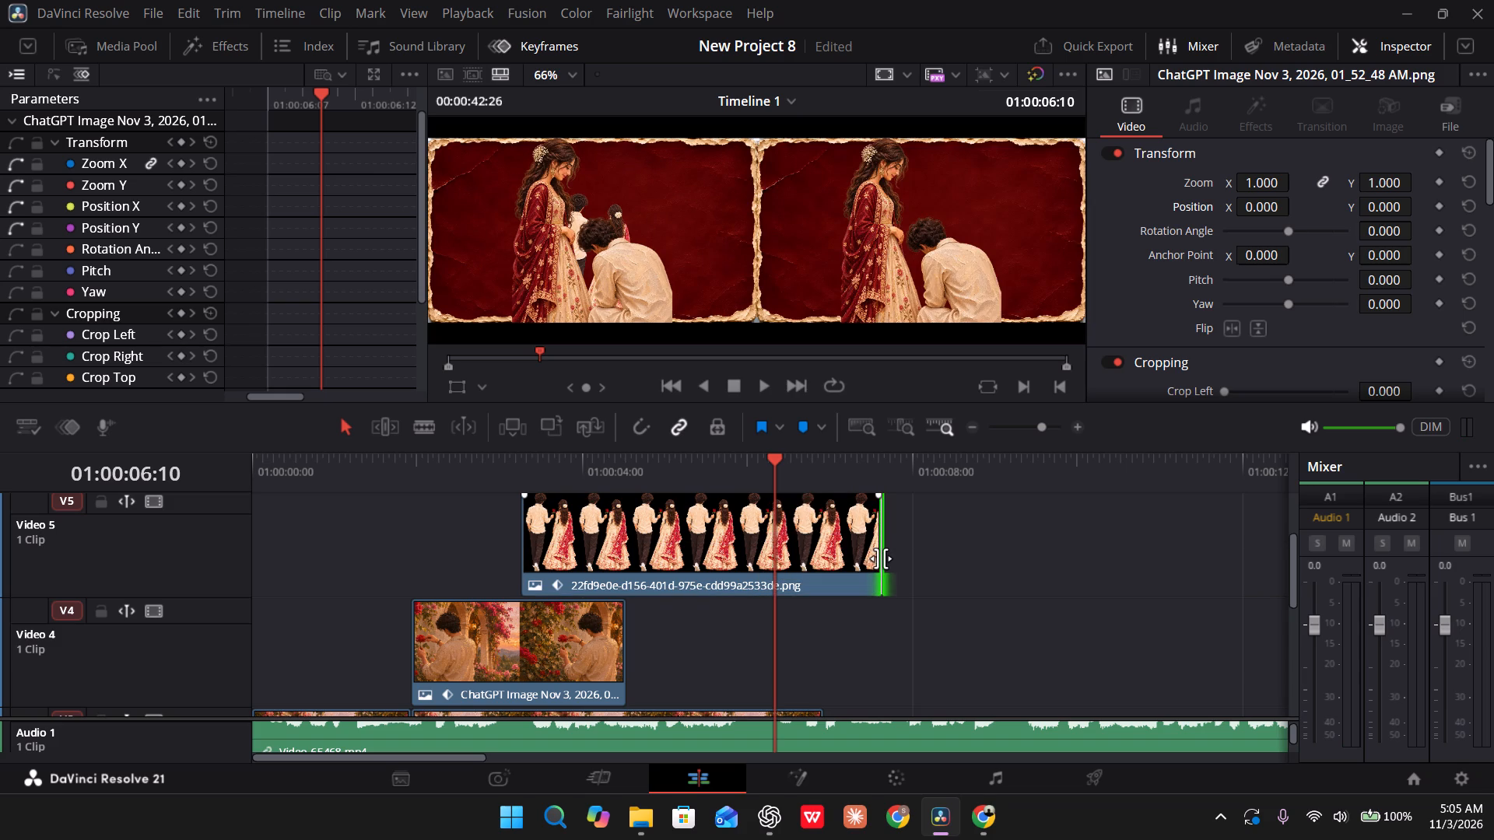
Scrub and play the couple section up to 01:00:06:04 to judge when the Video 6 kneeling couple image should enter.
left_click_drag(770, 475, 744, 469)
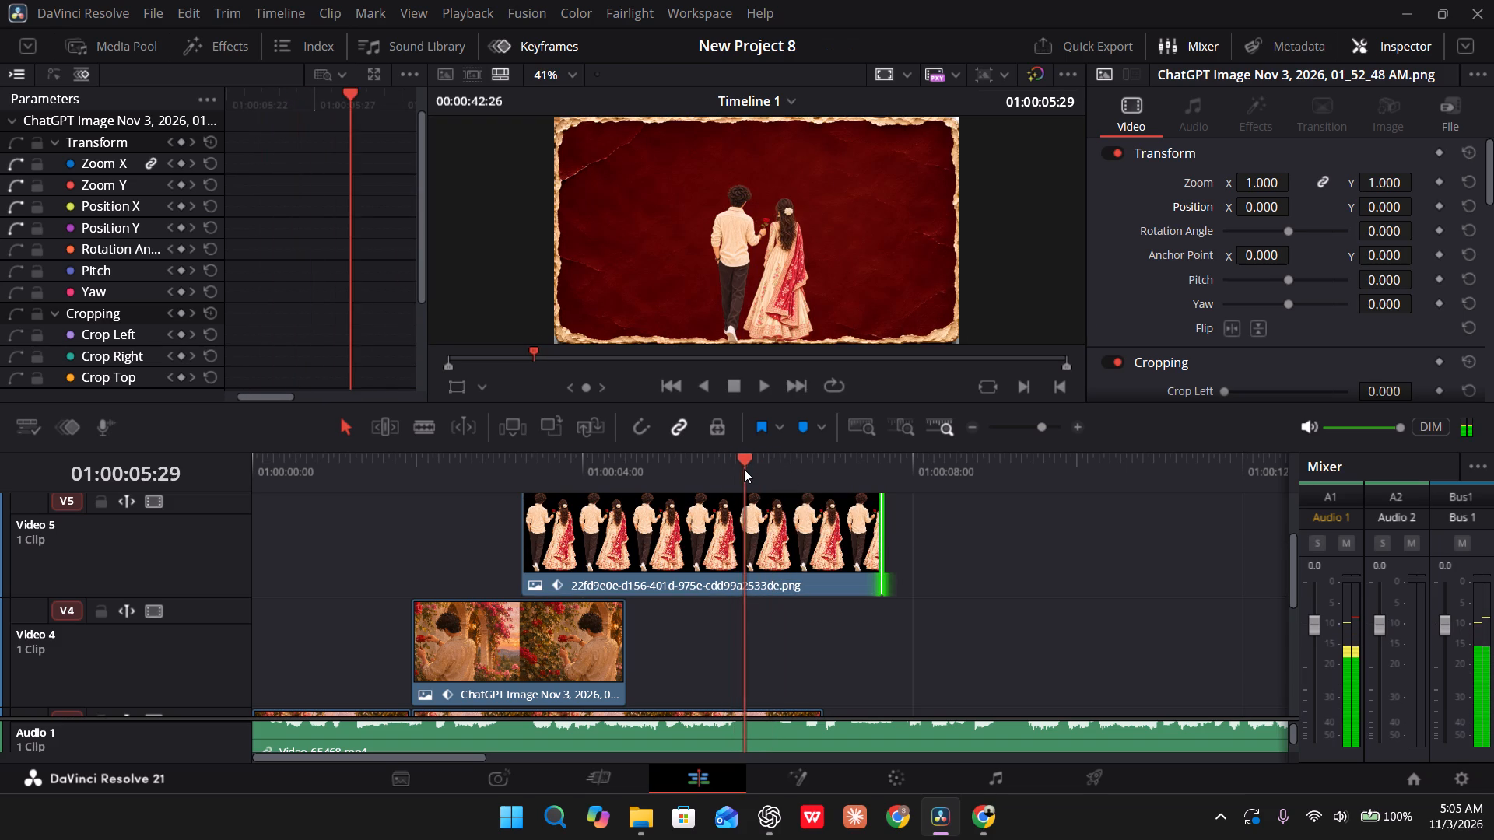
left_click_drag(744, 469, 749, 468)
scroll(749, 554, "up", 1)
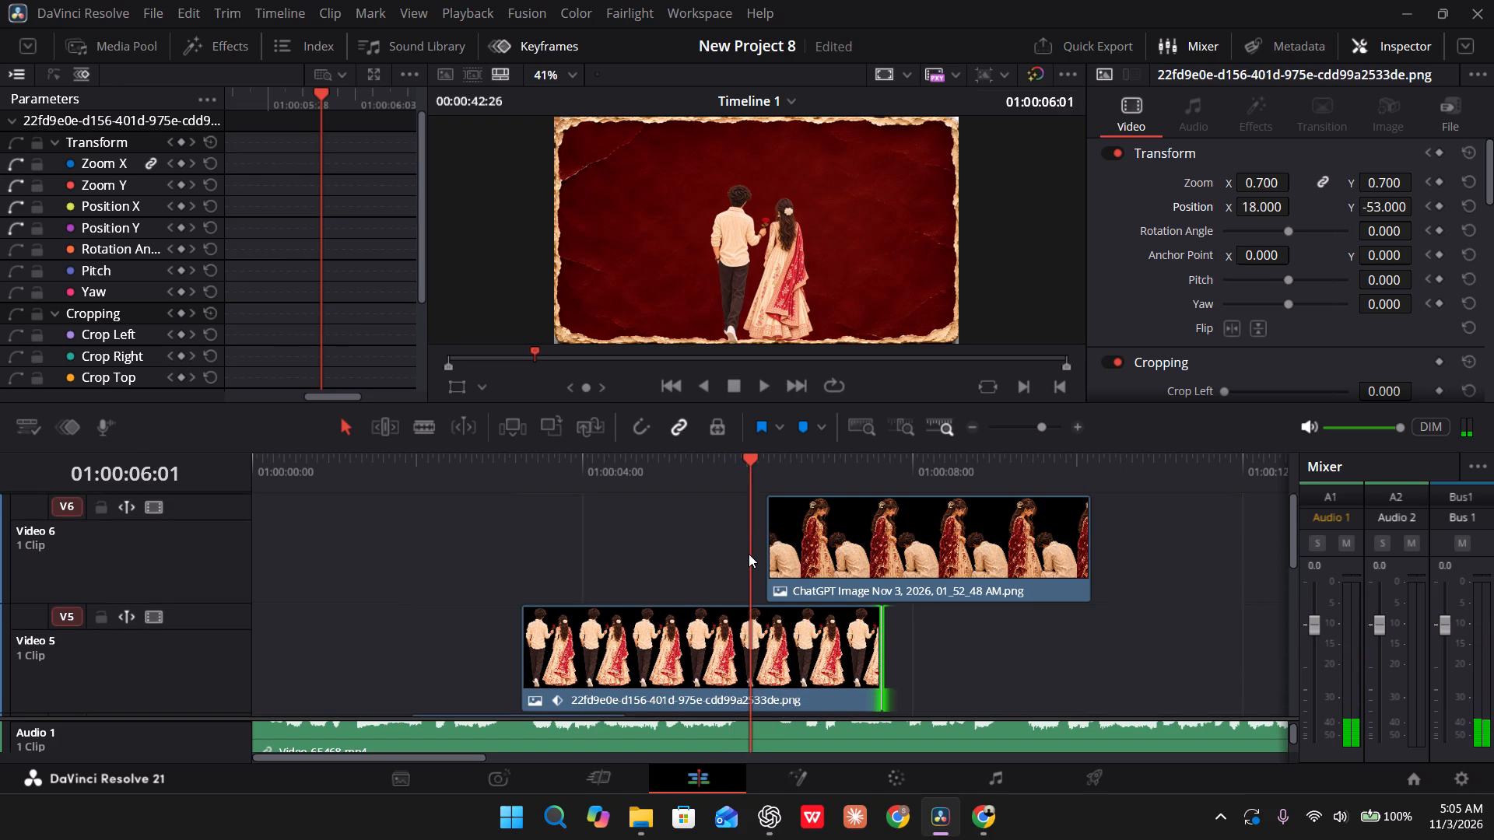
scroll(749, 554, "up", 1)
left_click(830, 541)
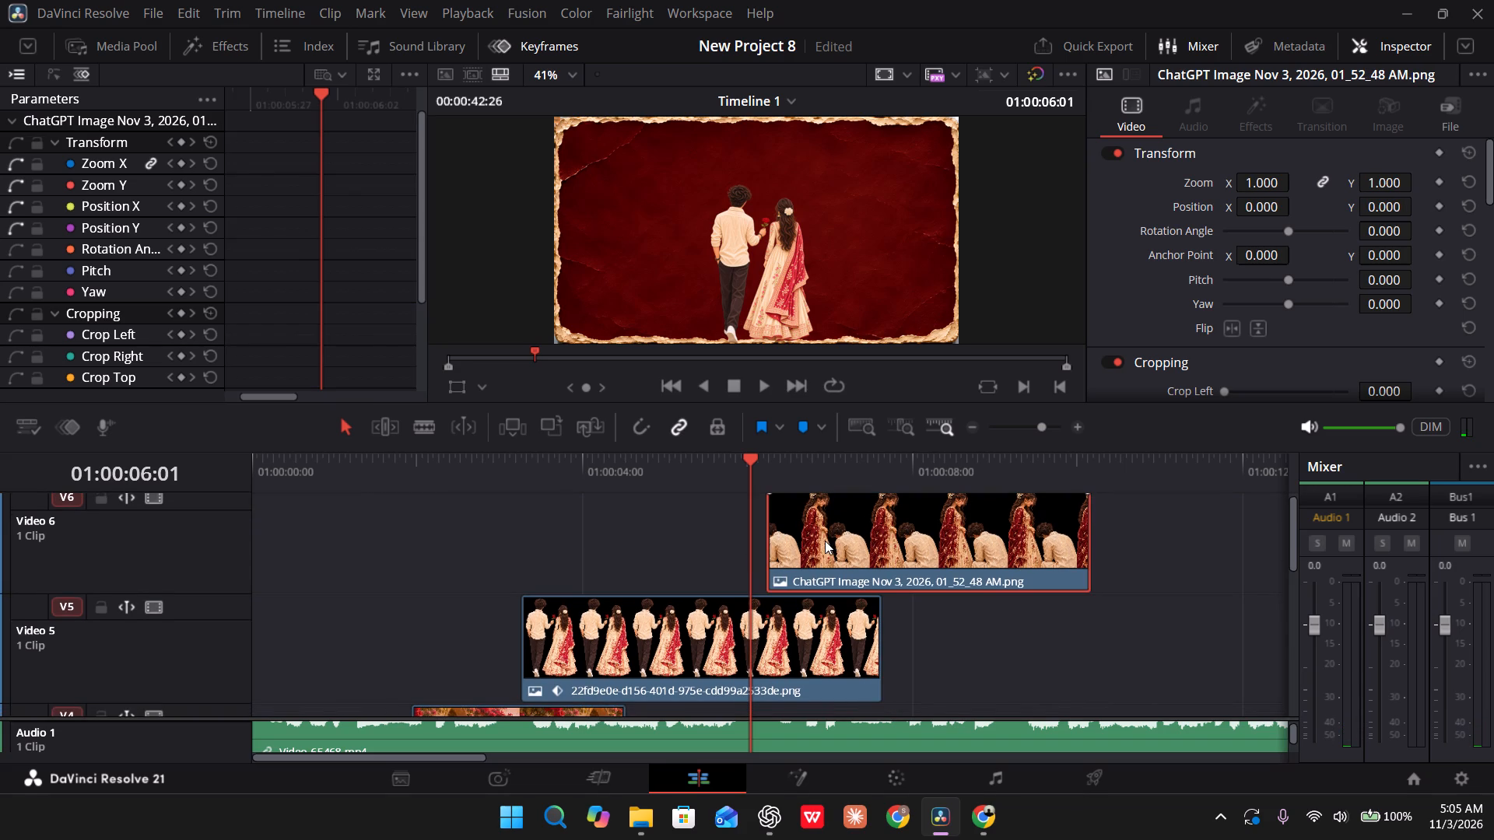
left_click(756, 485)
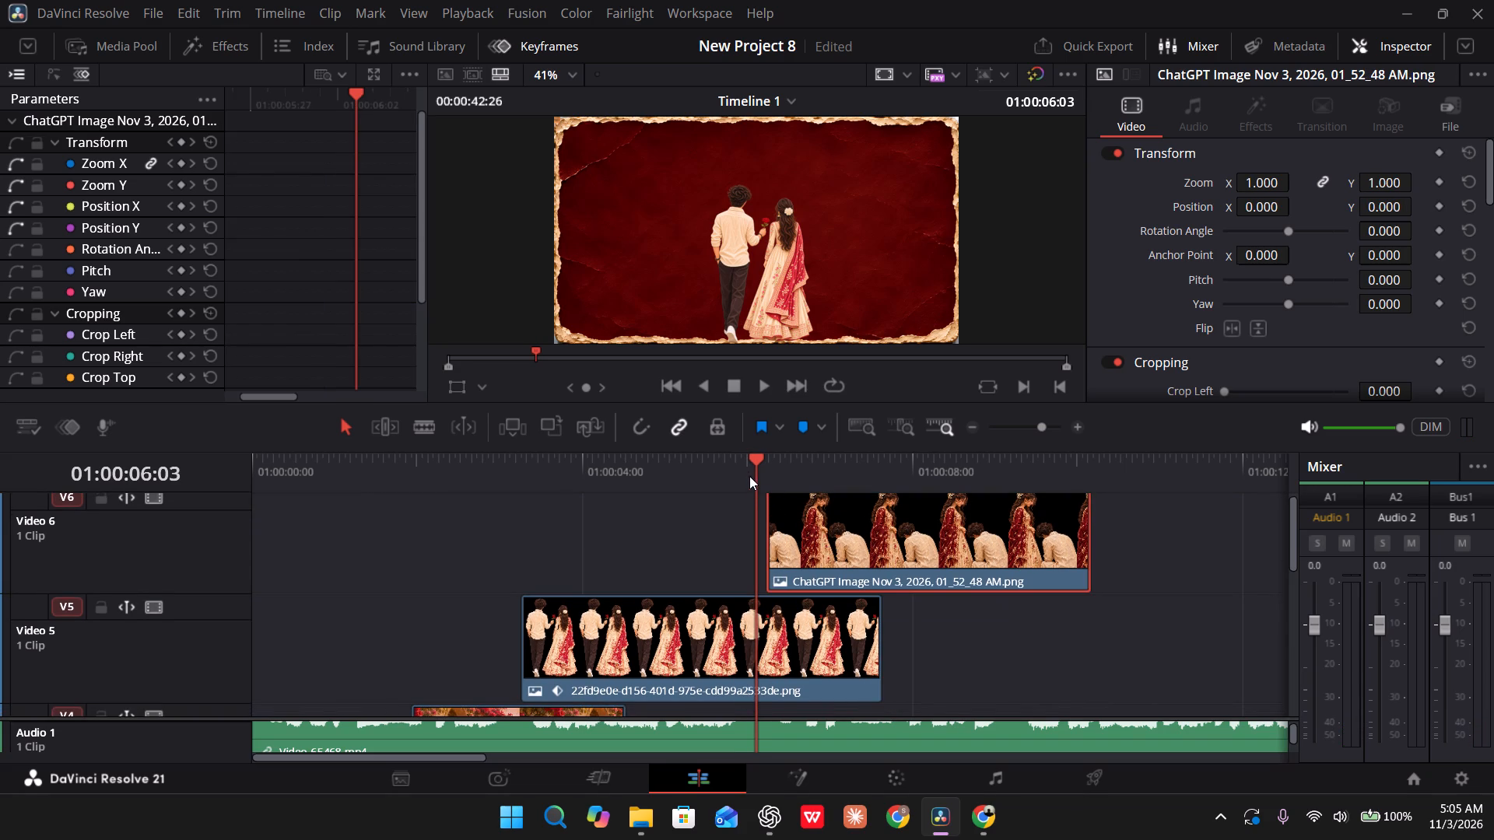
left_click_drag(745, 464, 729, 463)
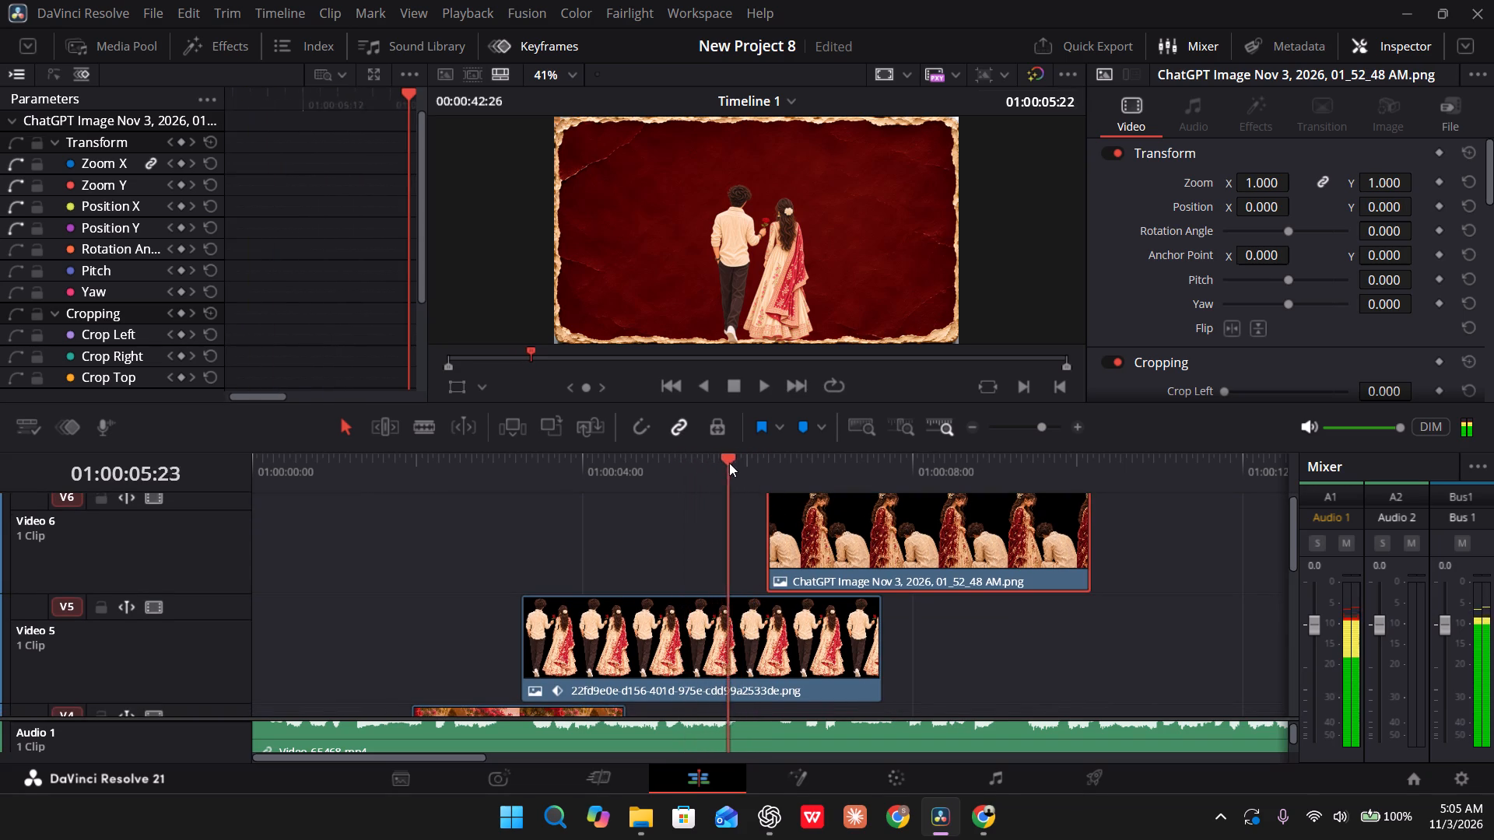
left_click_drag(729, 463, 637, 461)
key("space")
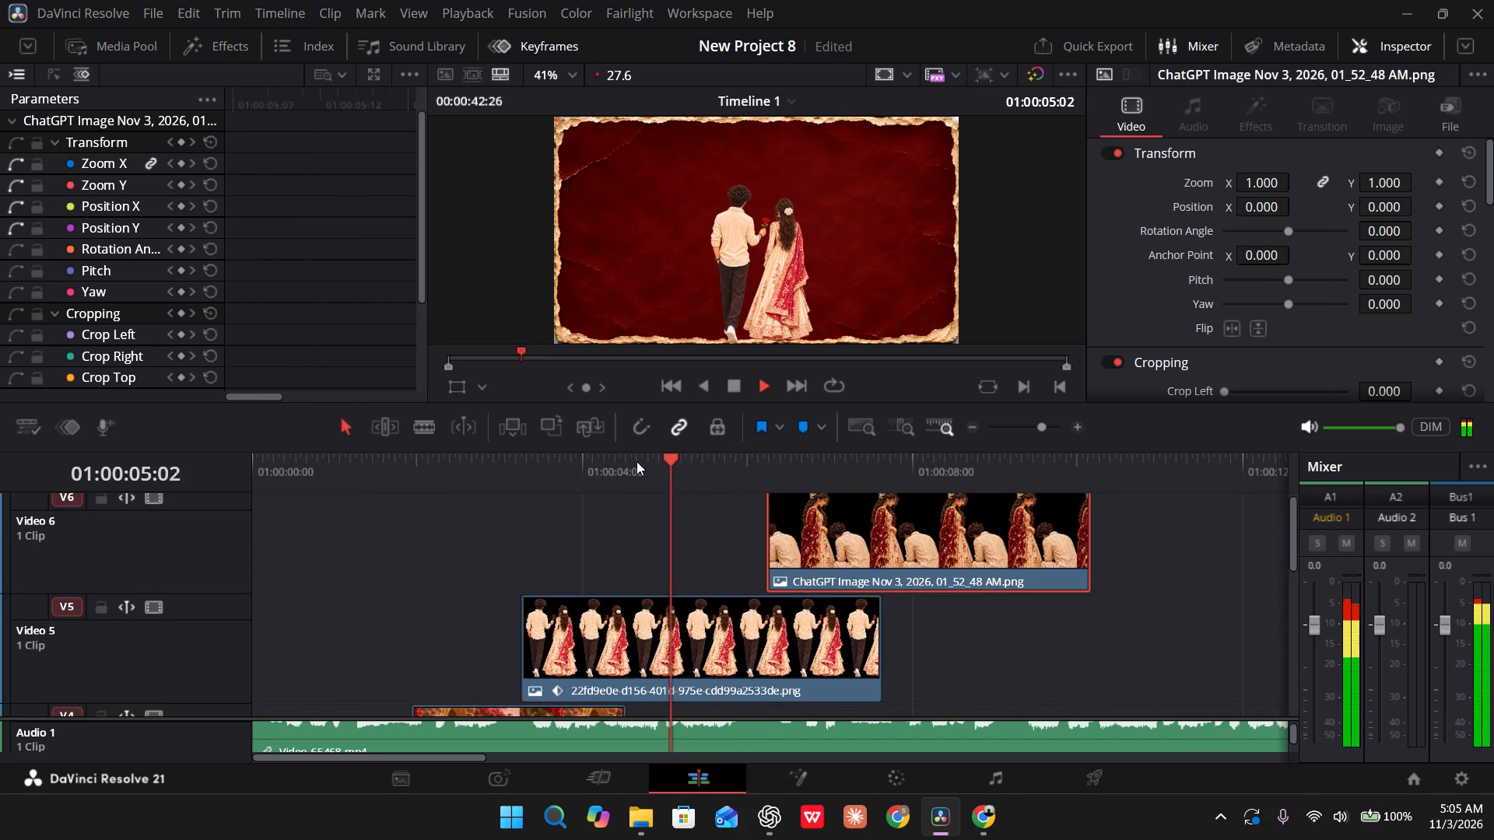
key("space")
key("space")
key("space")
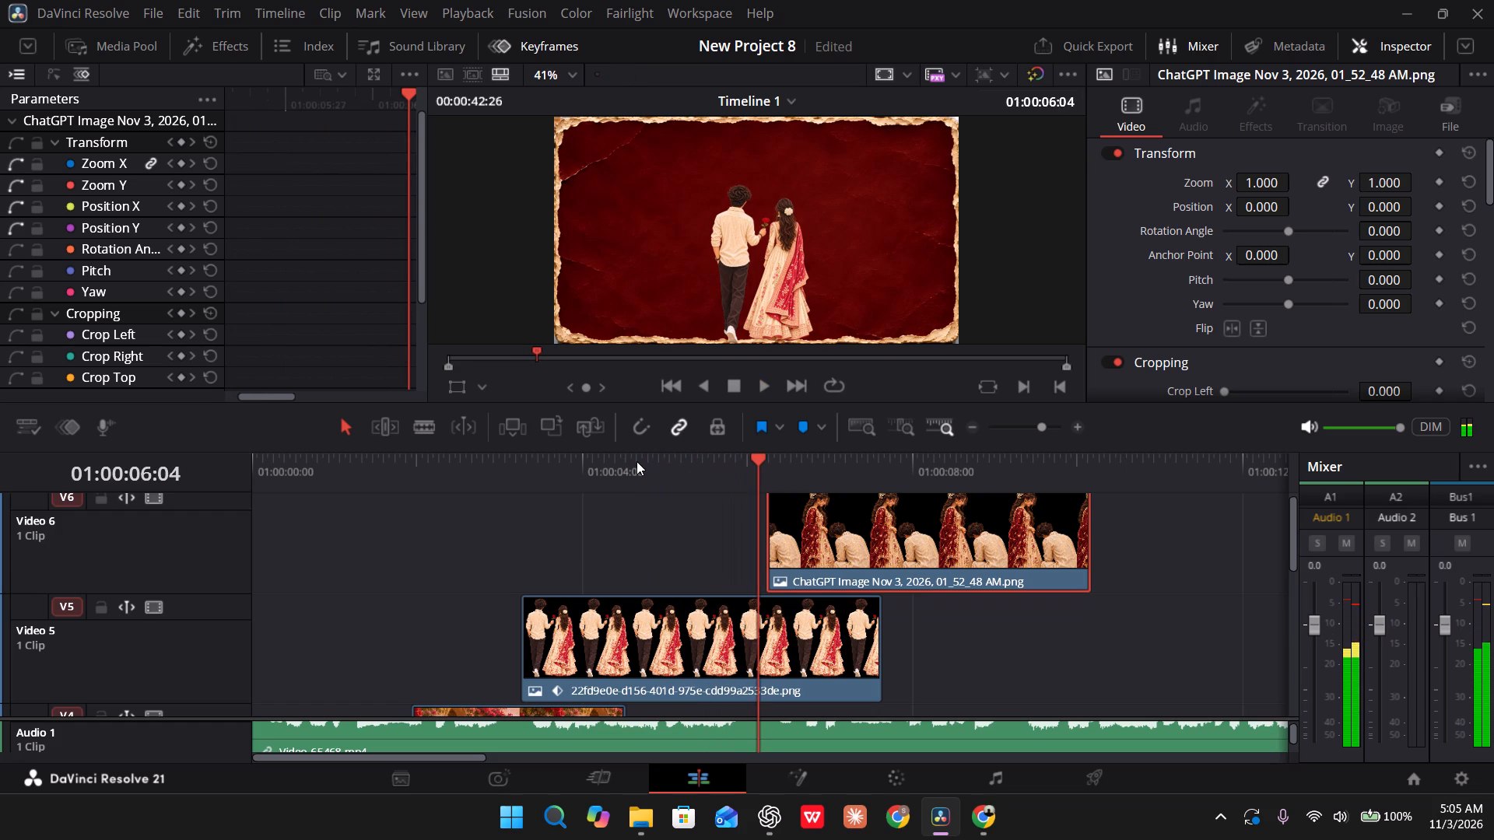
Shift the Video 6 kneeling couple clip earlier to start at 01:00:05:22, checking its entry timing in playback.
left_click_drag(829, 539, 817, 542)
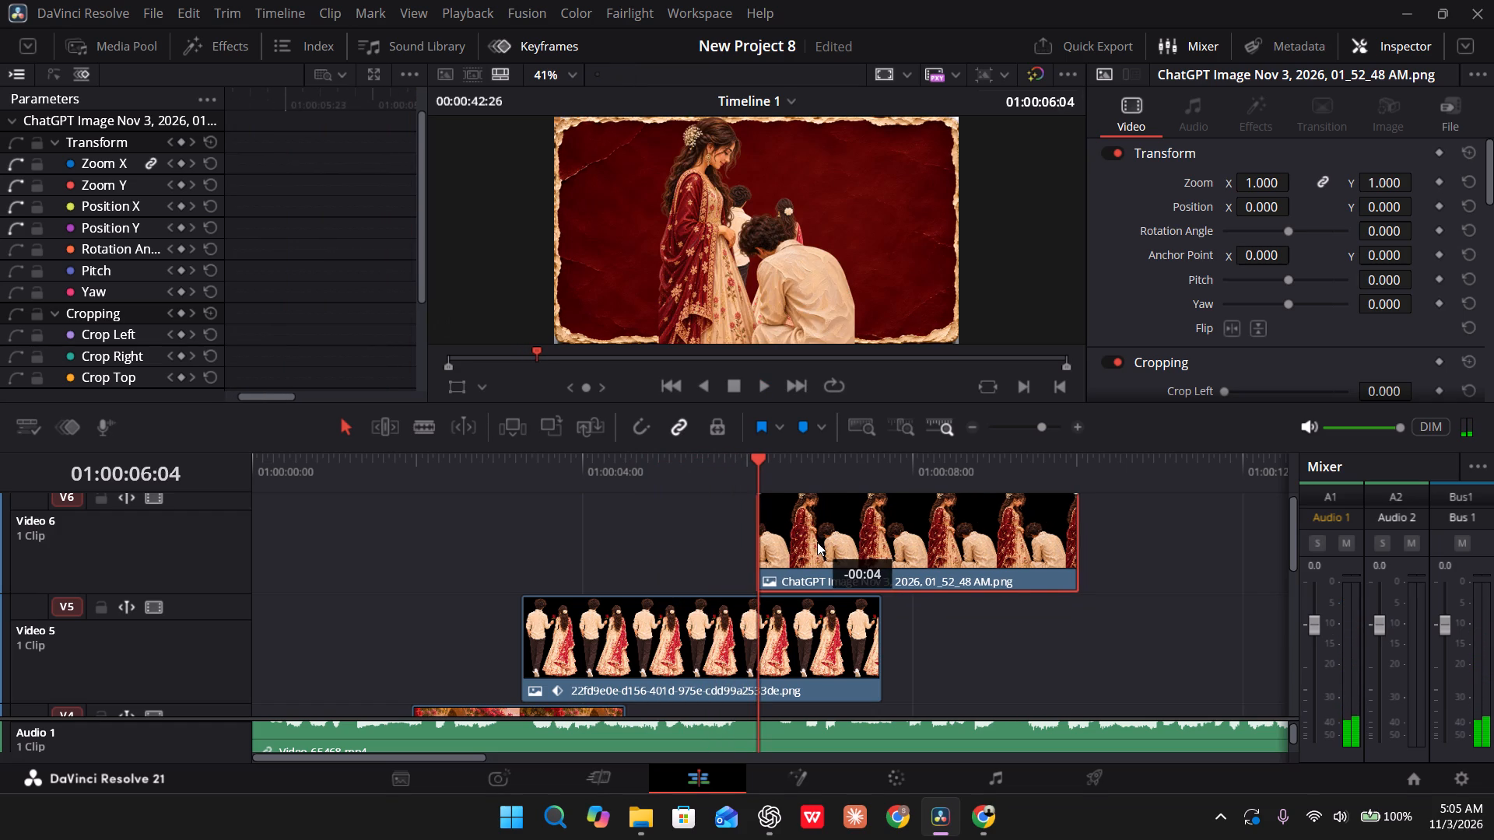
left_click_drag(817, 542, 820, 543)
key("space")
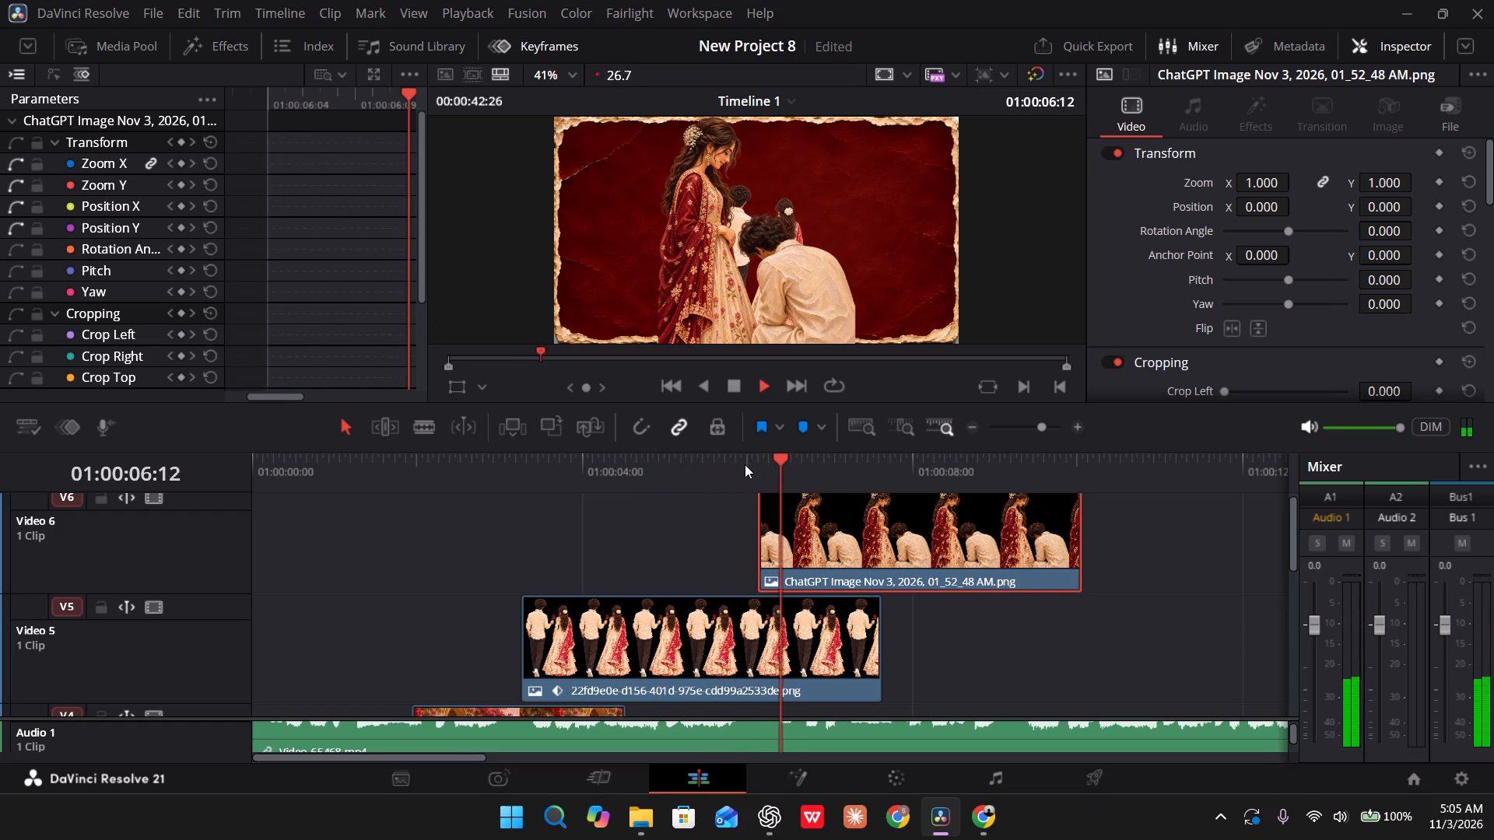
key("space")
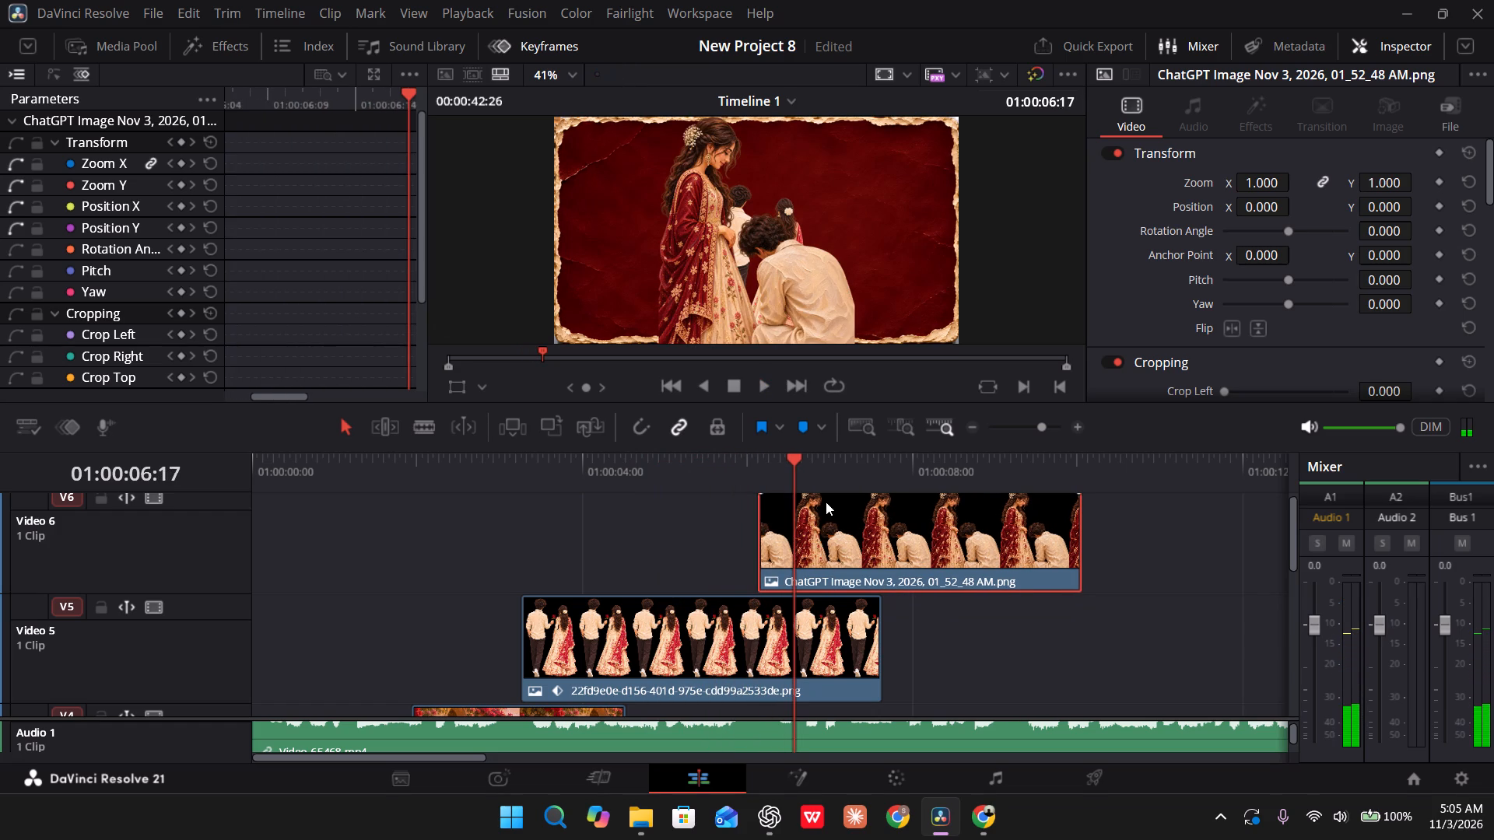
left_click_drag(826, 503, 802, 507)
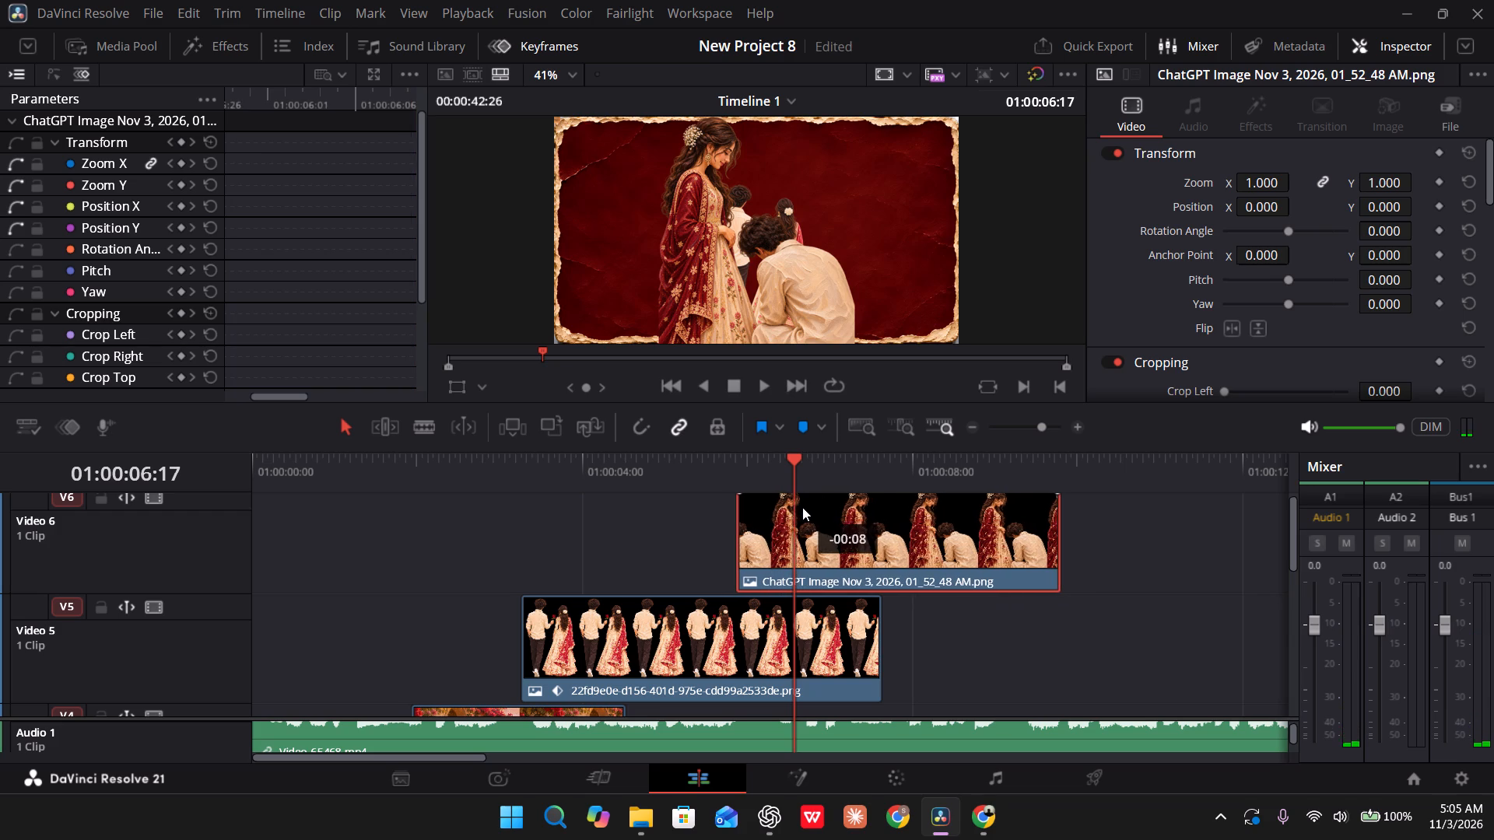
left_click_drag(802, 507, 803, 507)
left_click_drag(647, 468, 561, 480)
key("space")
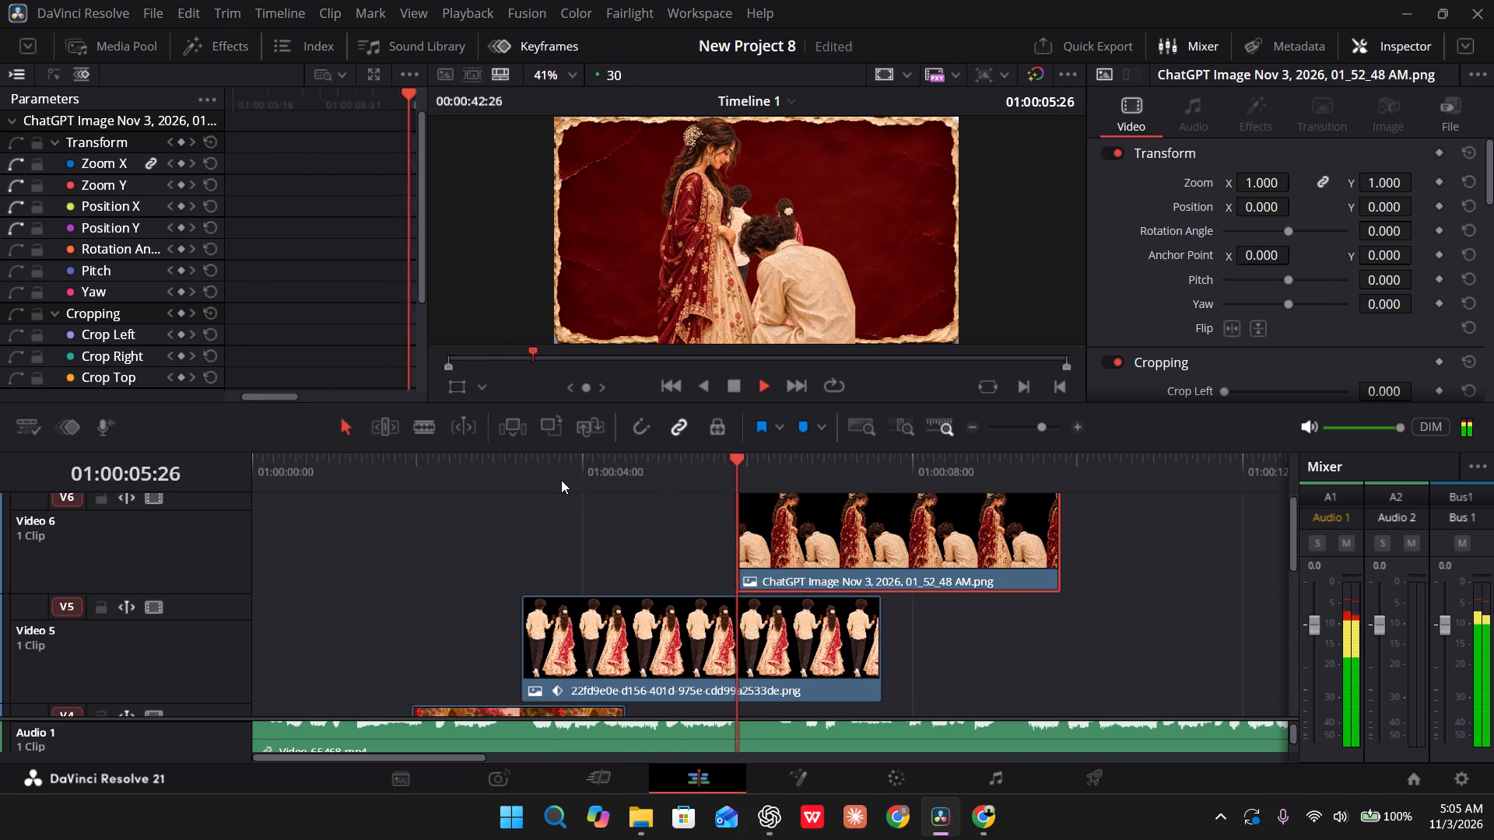
key("space")
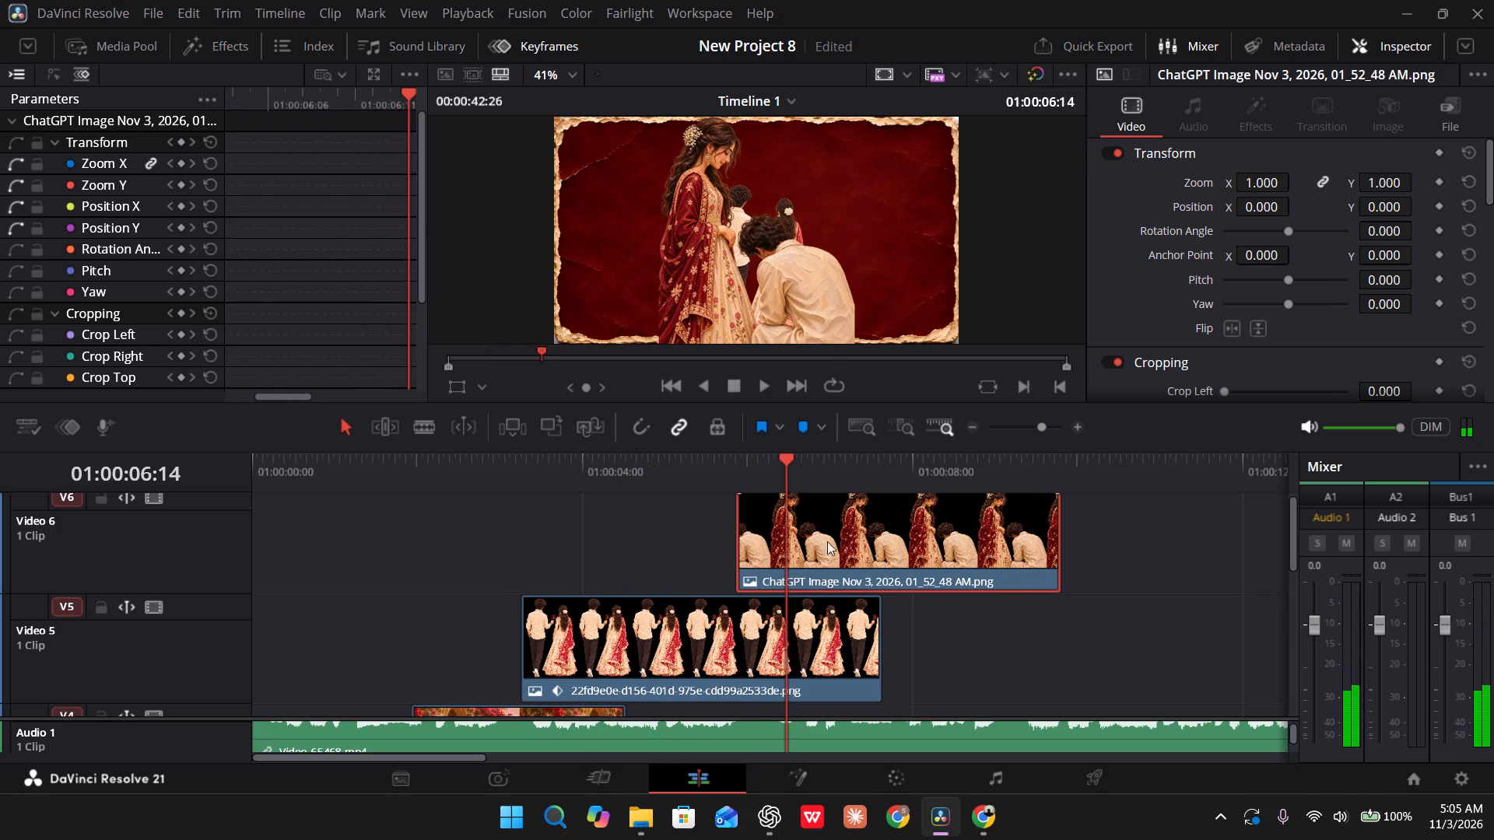
left_click_drag(862, 544, 849, 547)
Hide the Video 6 track and add a Transform keyframe to the Video 5 couple clip at 01:00:05:22.
left_click_drag(787, 473, 755, 468)
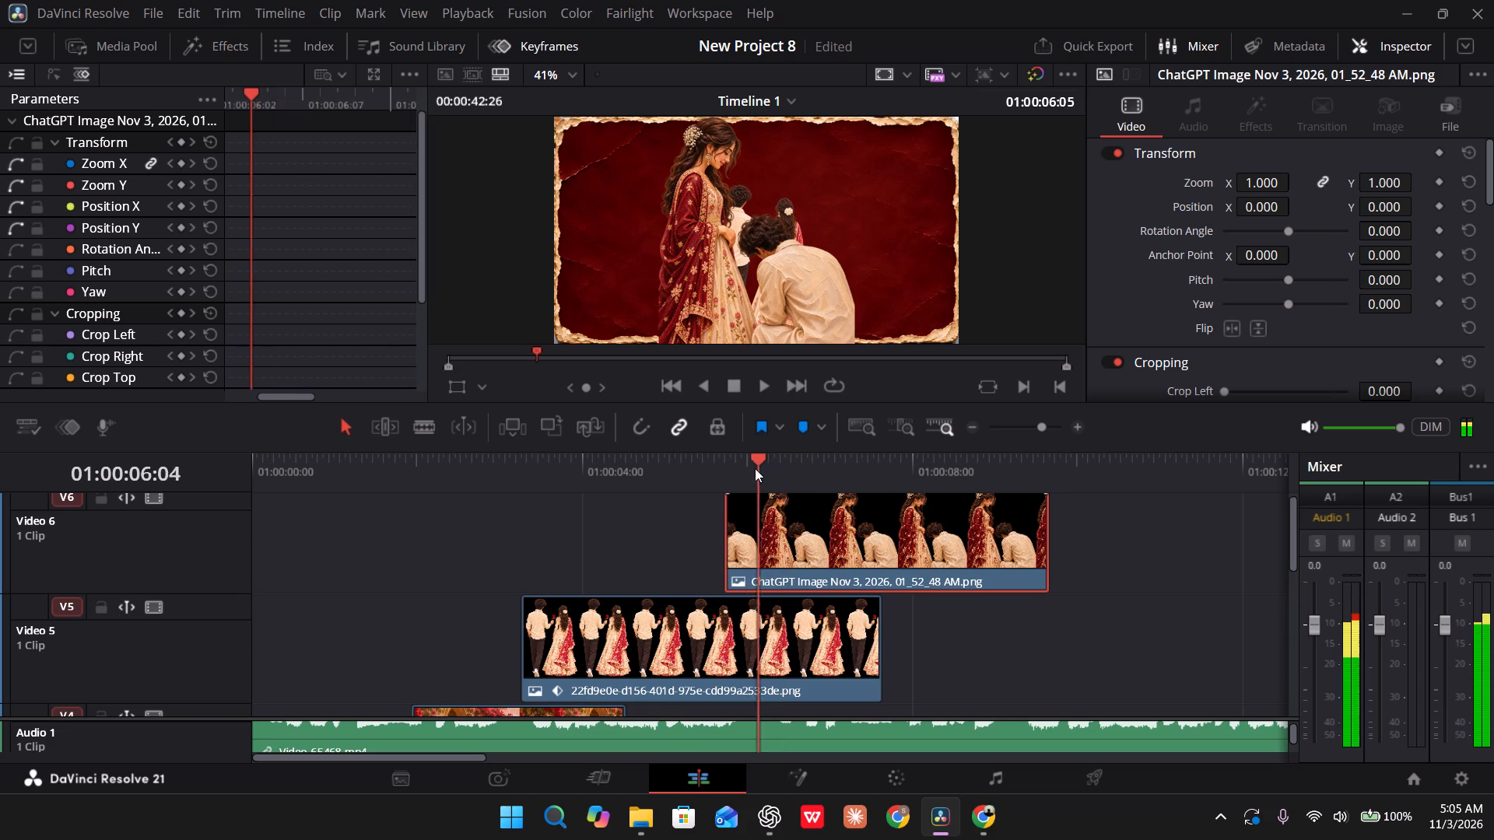
left_click_drag(755, 468, 728, 472)
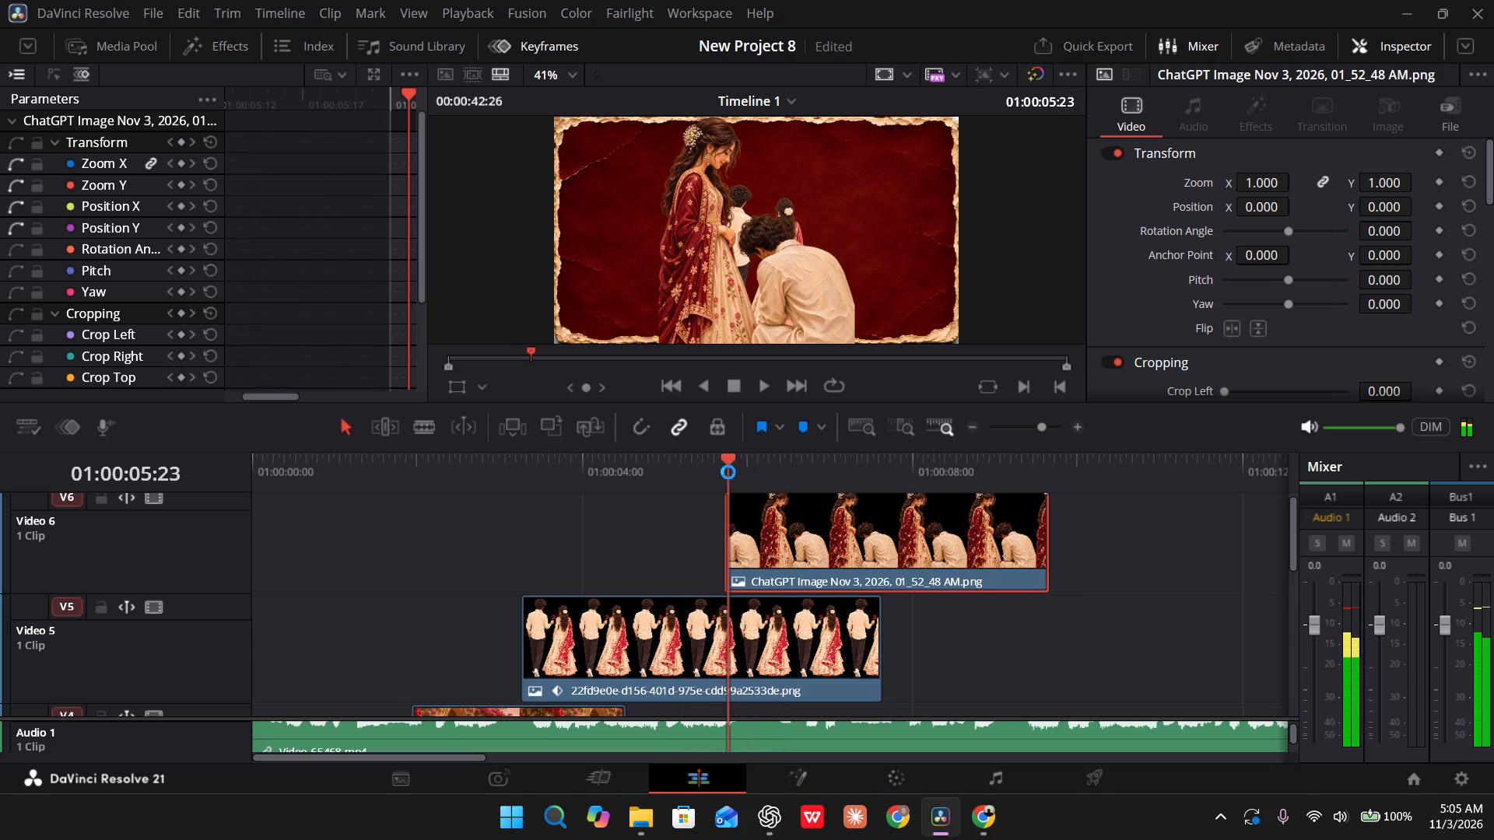
left_click_drag(728, 472, 725, 474)
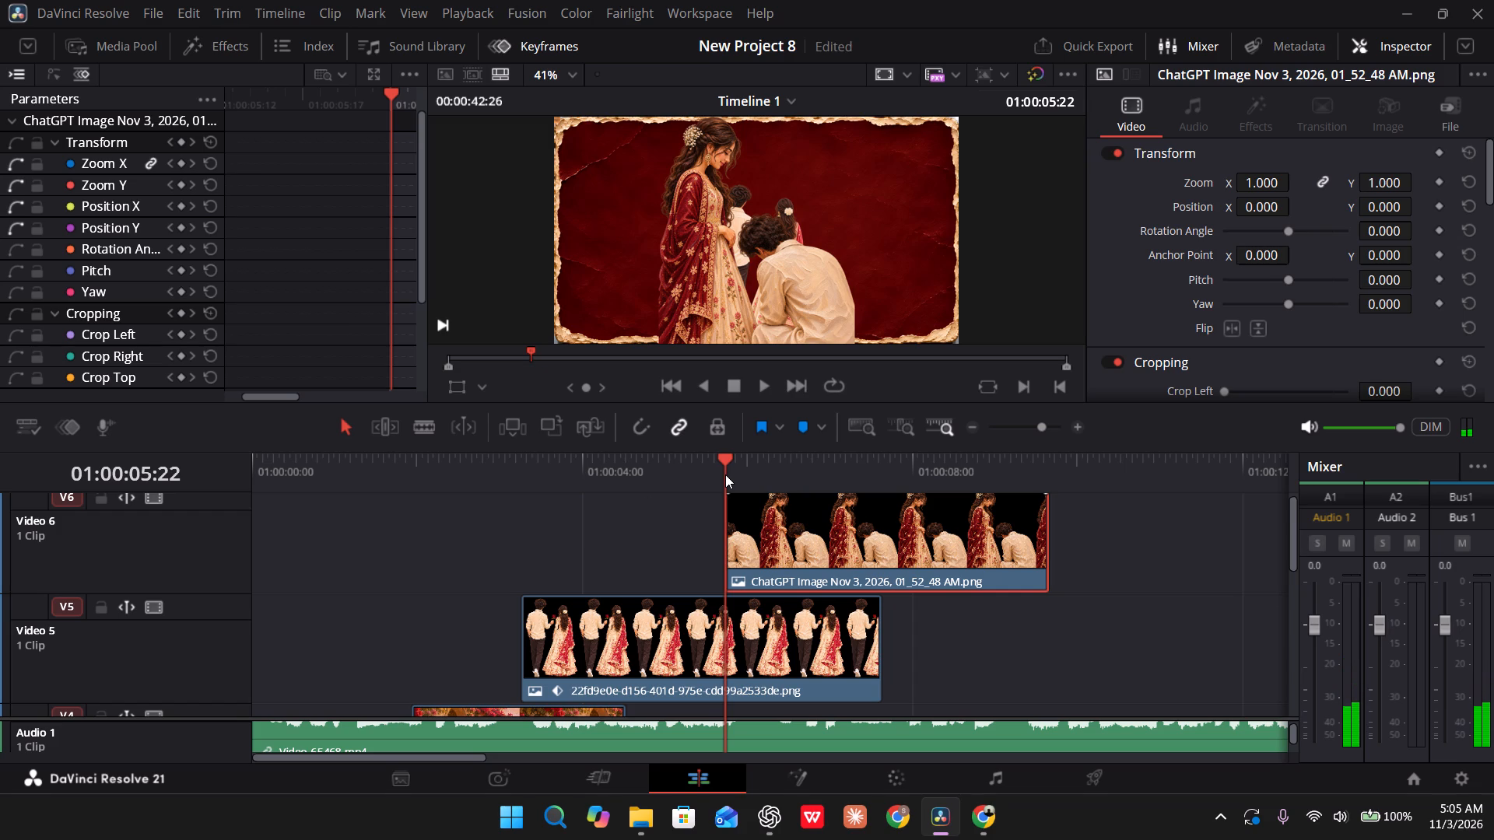
left_click(144, 499)
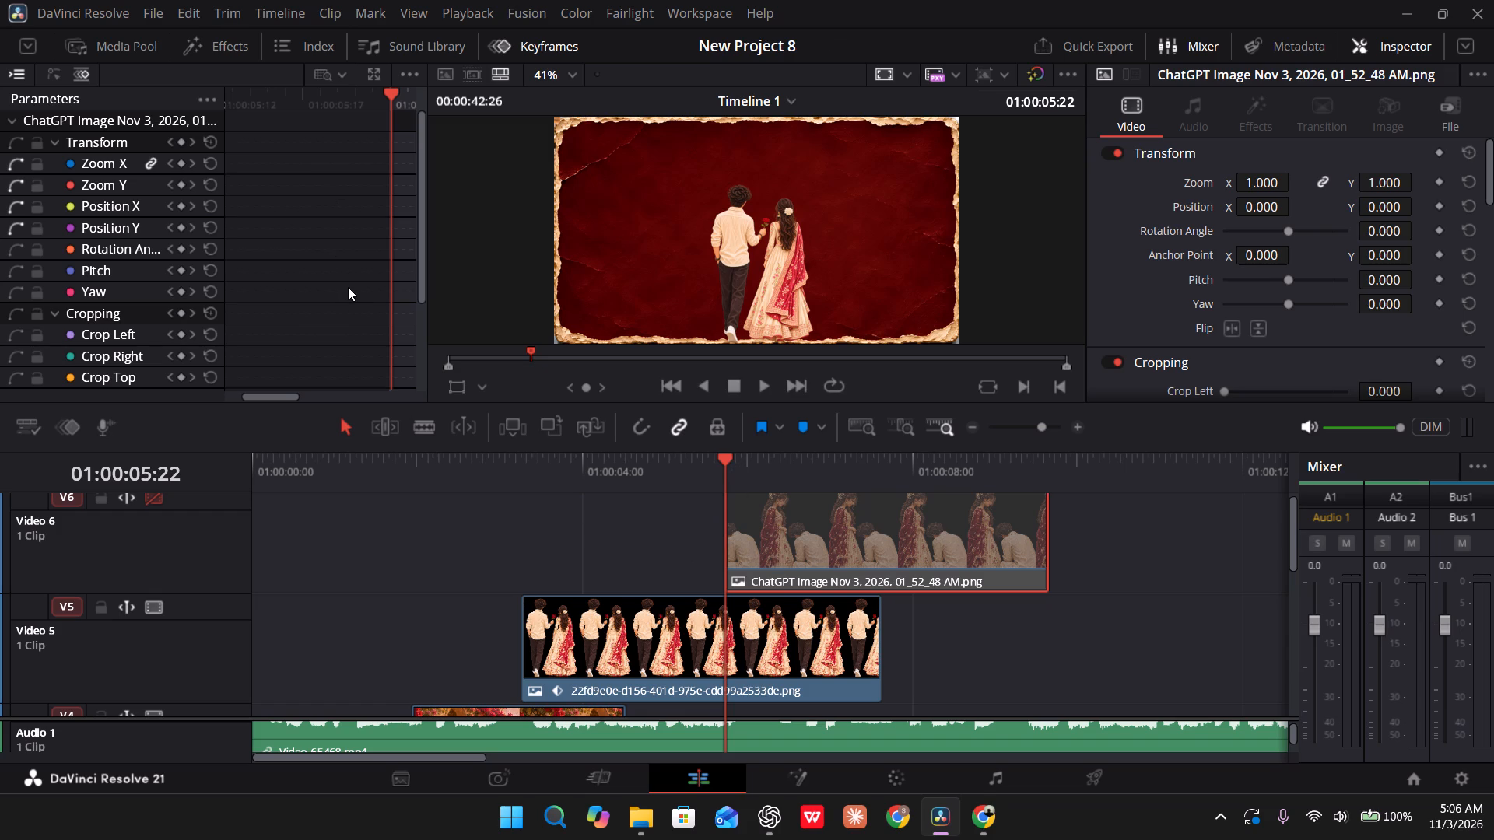
left_click(609, 613)
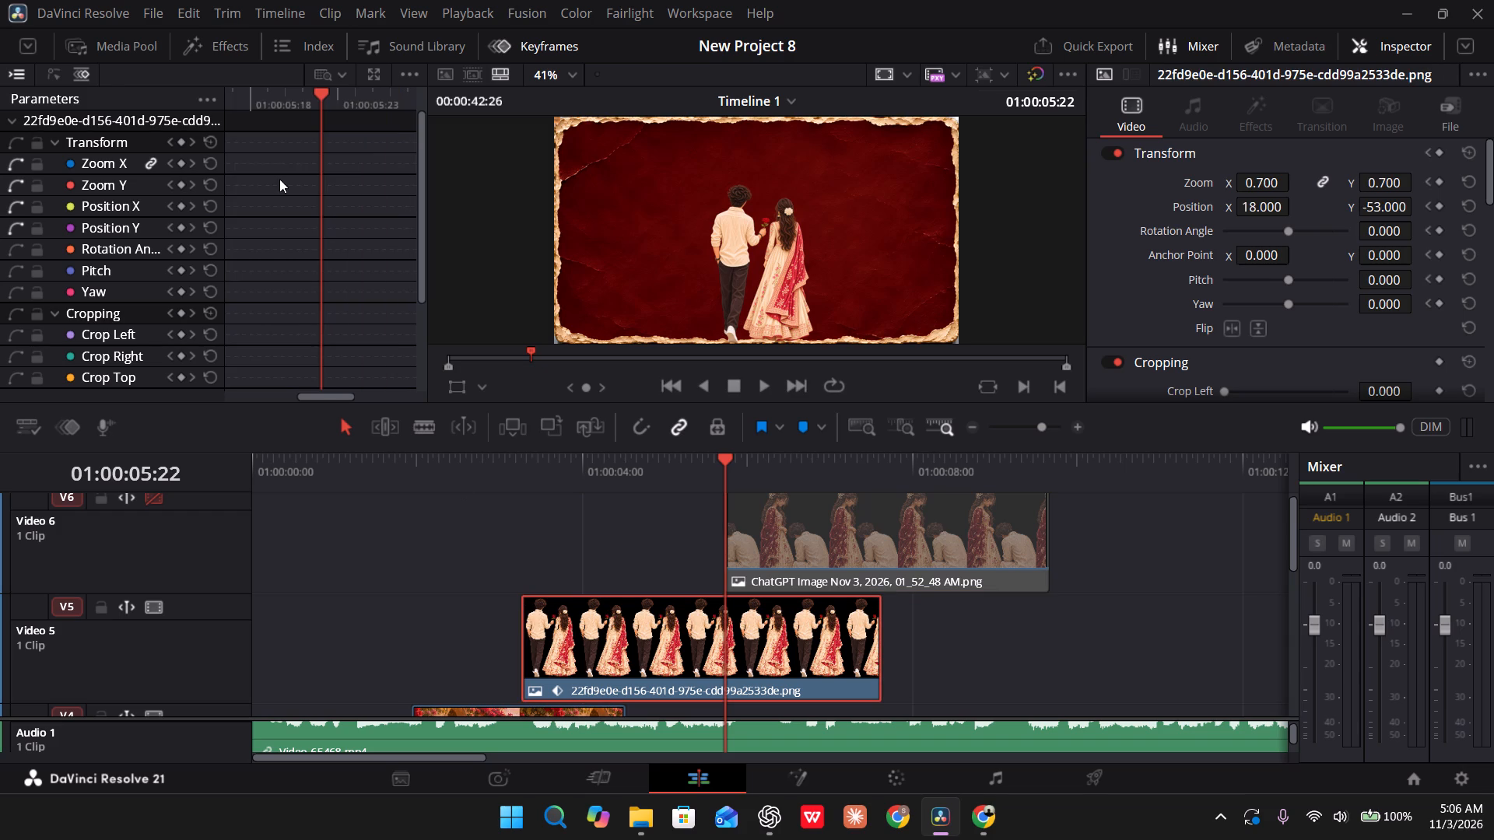
left_click(178, 143)
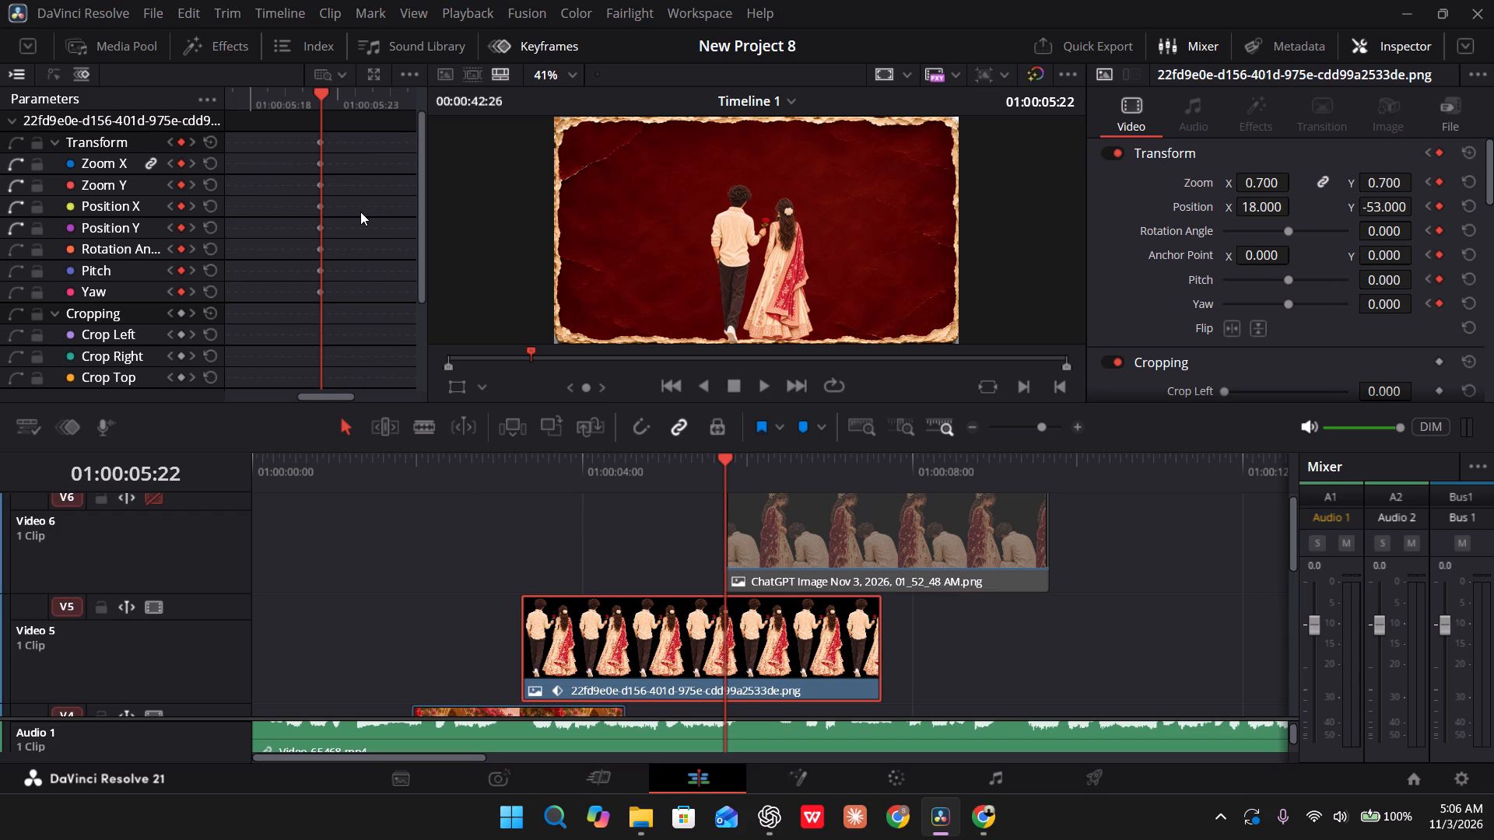
scroll(360, 212, "left", 1)
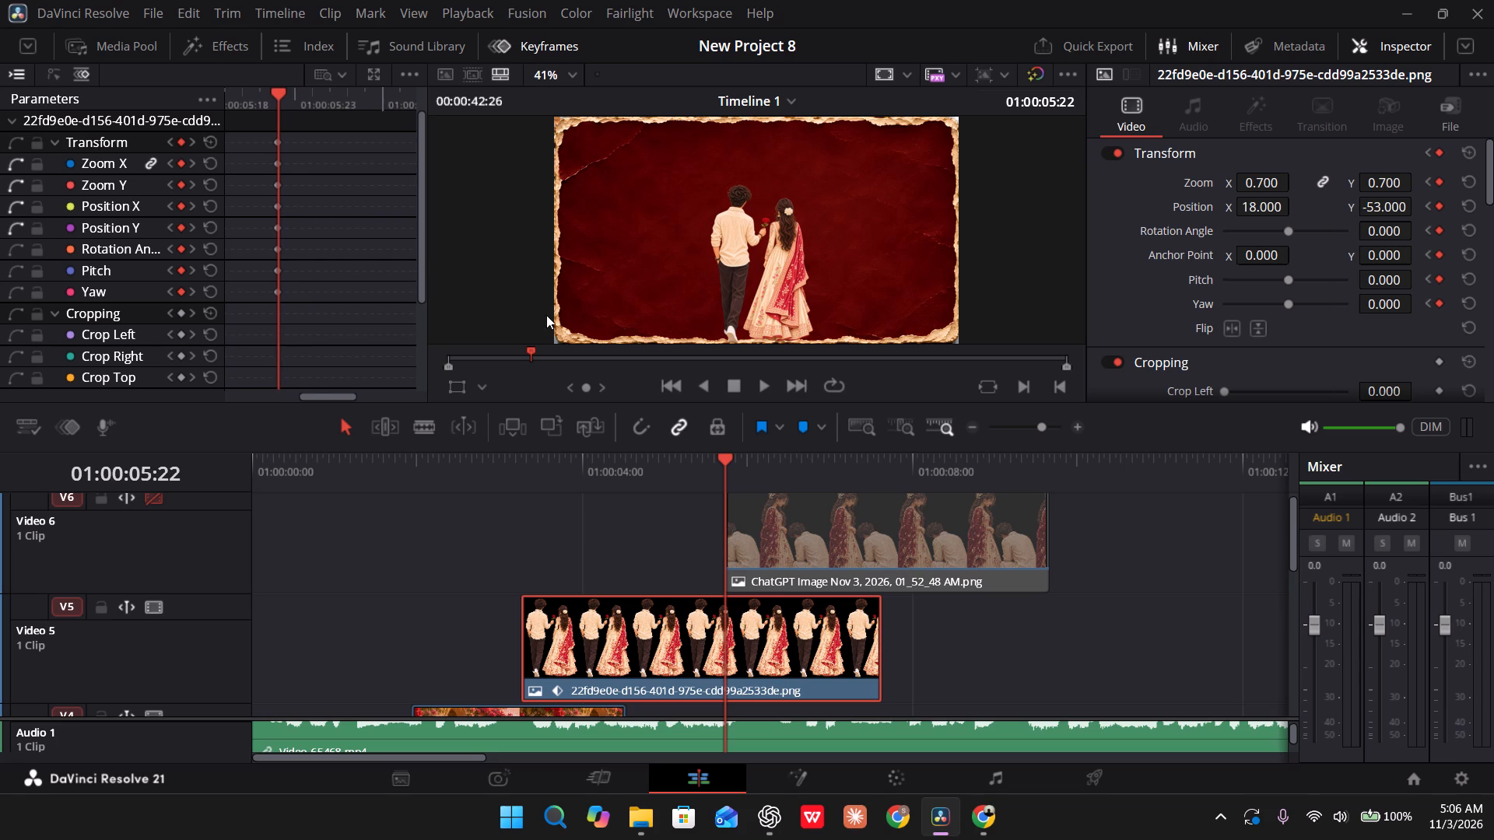
Keyframe the Video 5 couple to Position X -363 at 01:00:06:12, and show the Video 6 track again.
left_click_drag(726, 475, 787, 487)
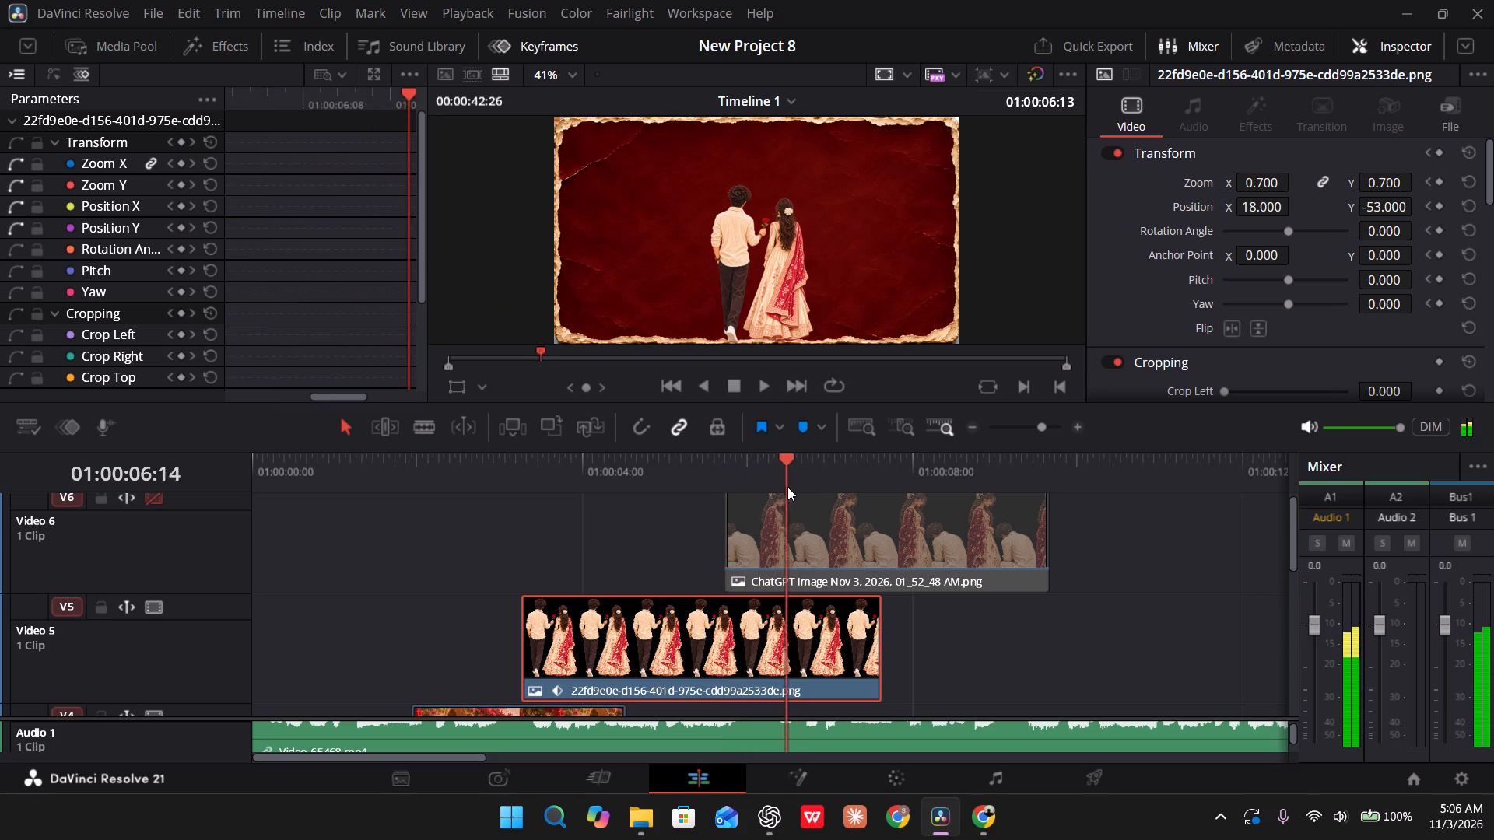
left_click_drag(787, 487, 784, 489)
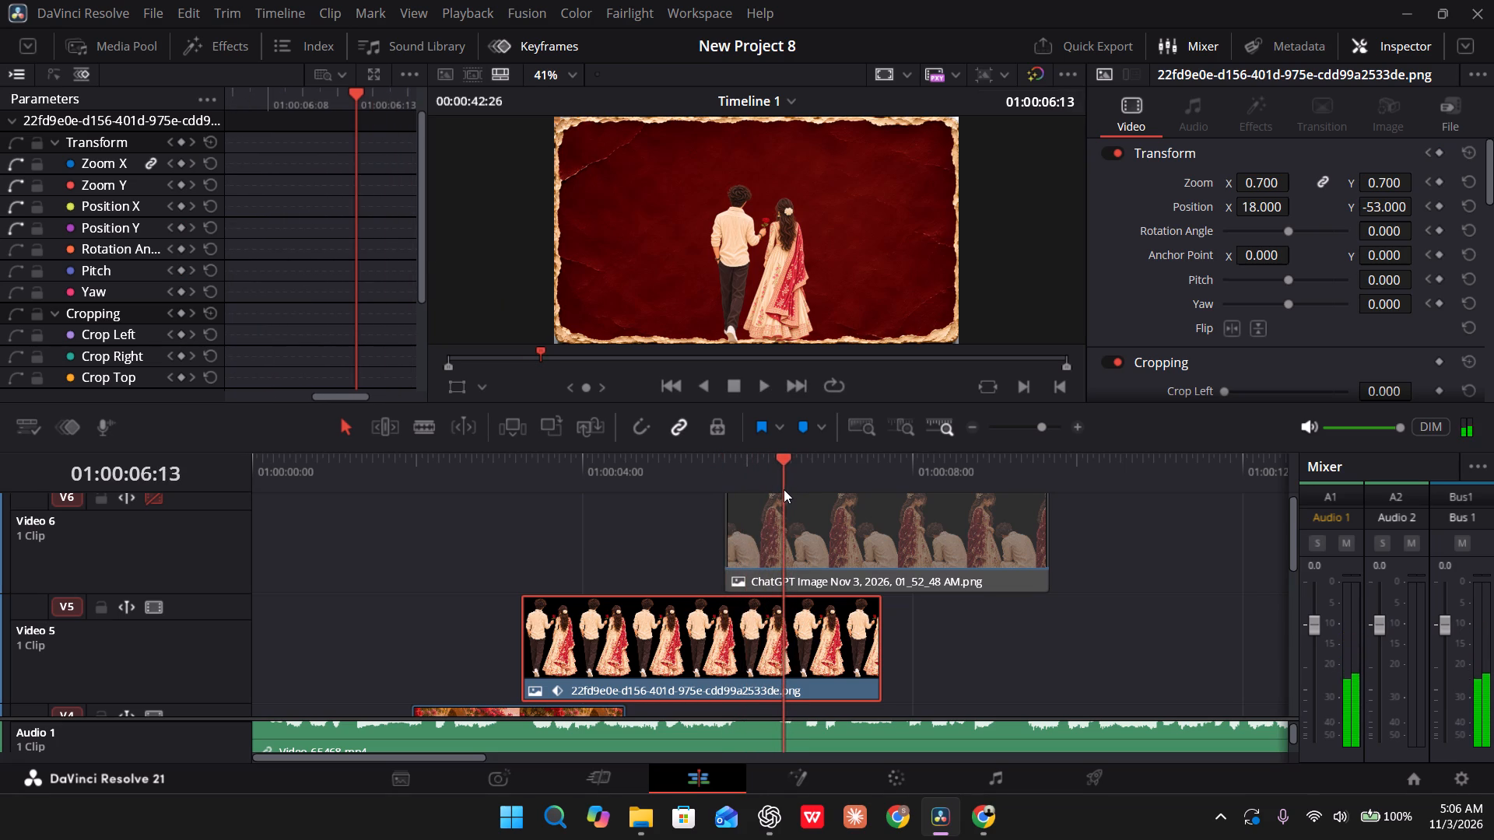
left_click_drag(784, 489, 777, 495)
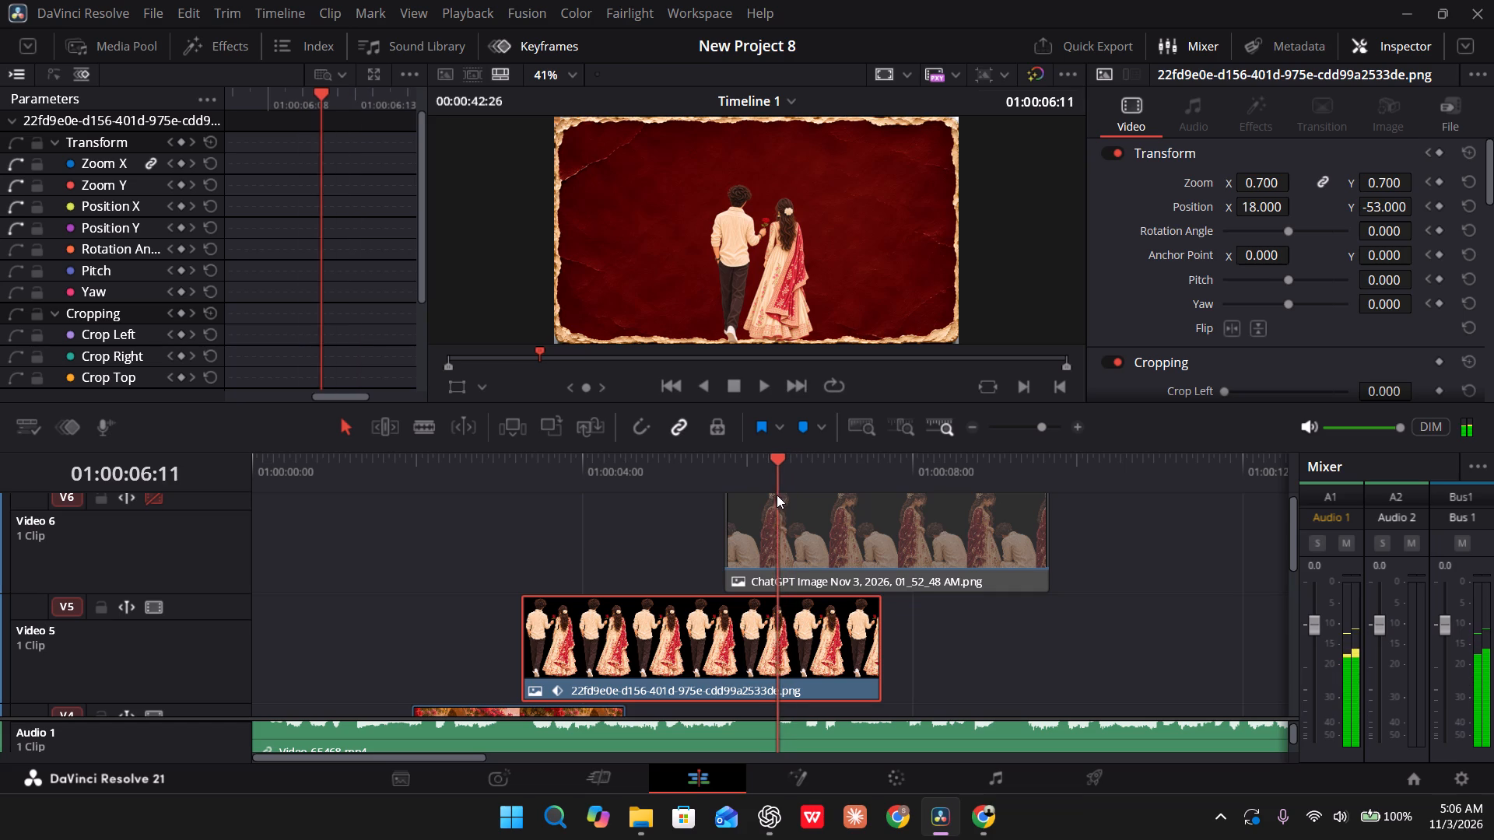
left_click_drag(777, 495, 780, 492)
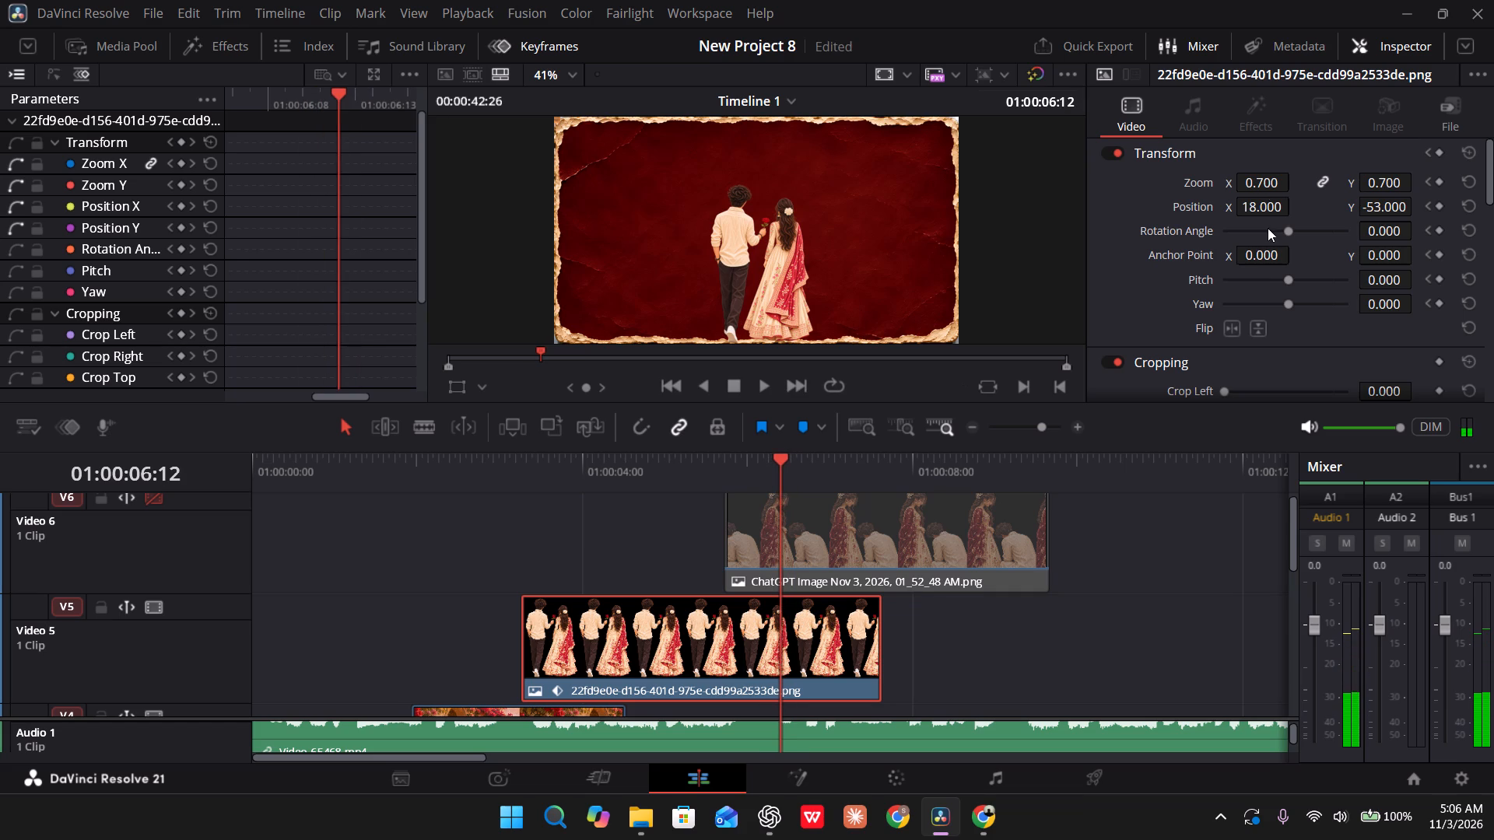
left_click_drag(1263, 210, 1275, 212)
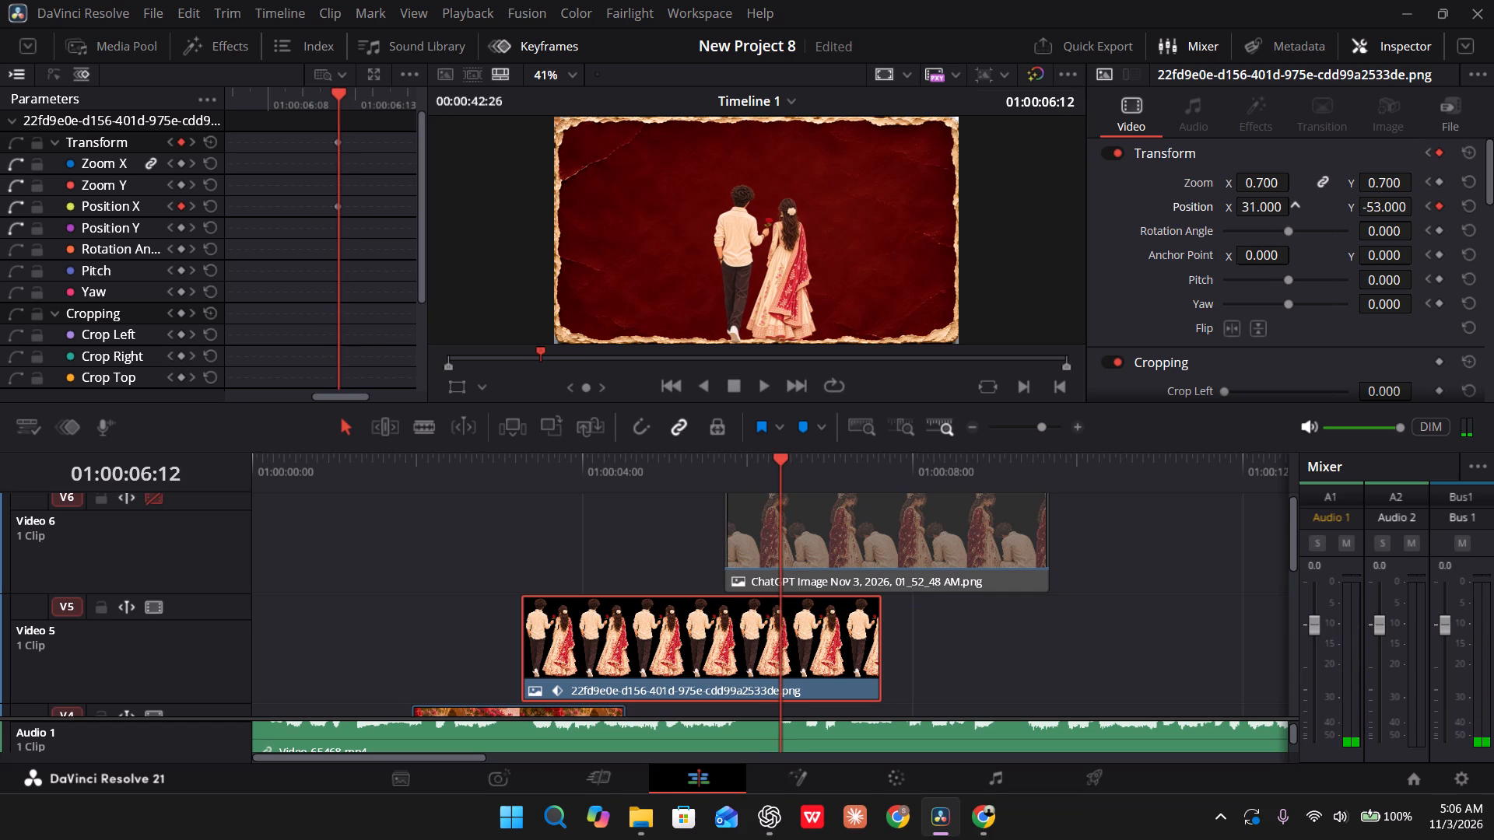
left_click_drag(1275, 212, 863, 236)
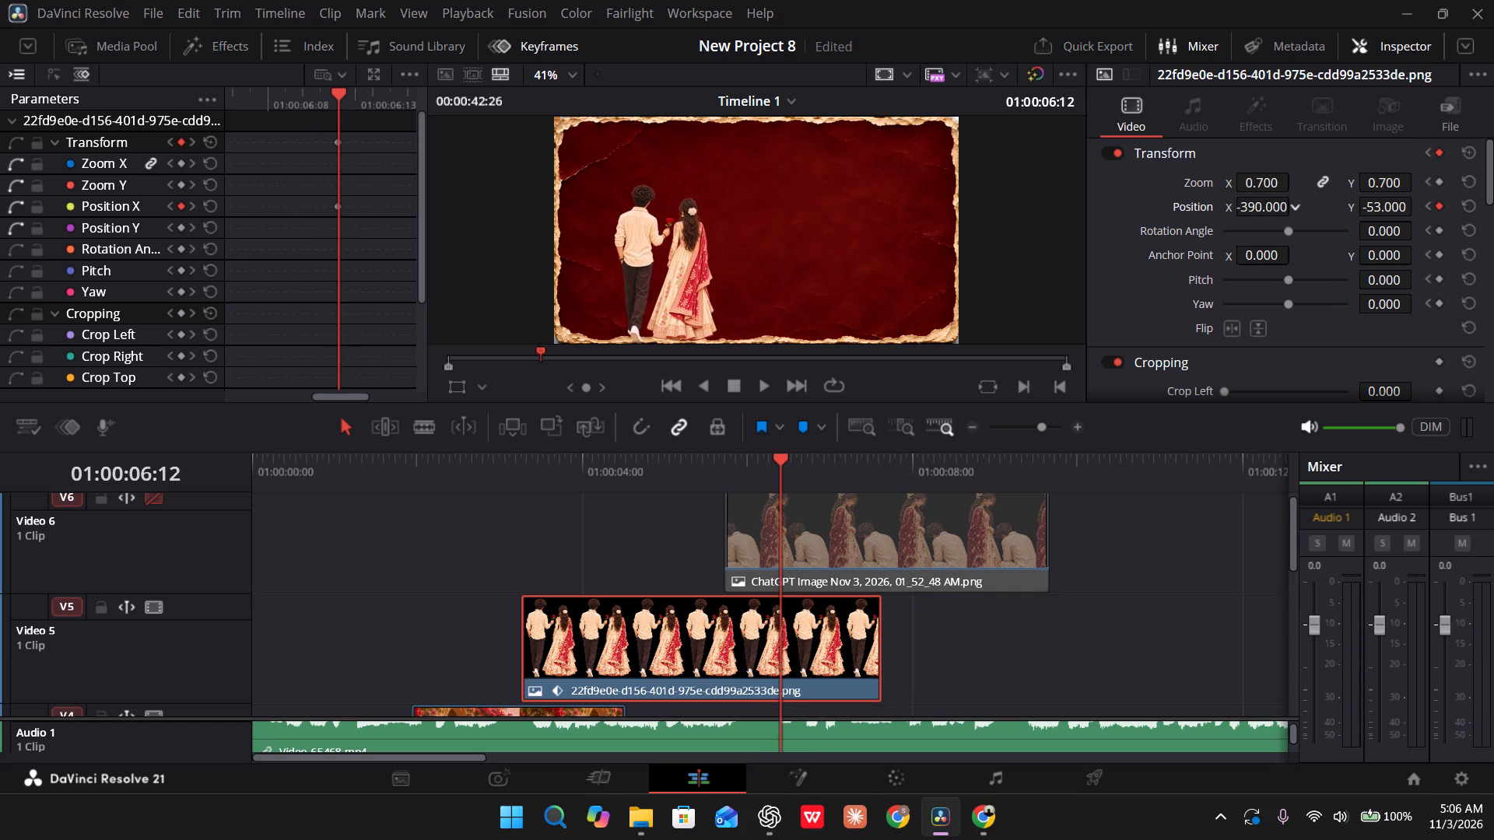
left_click_drag(863, 236, 892, 241)
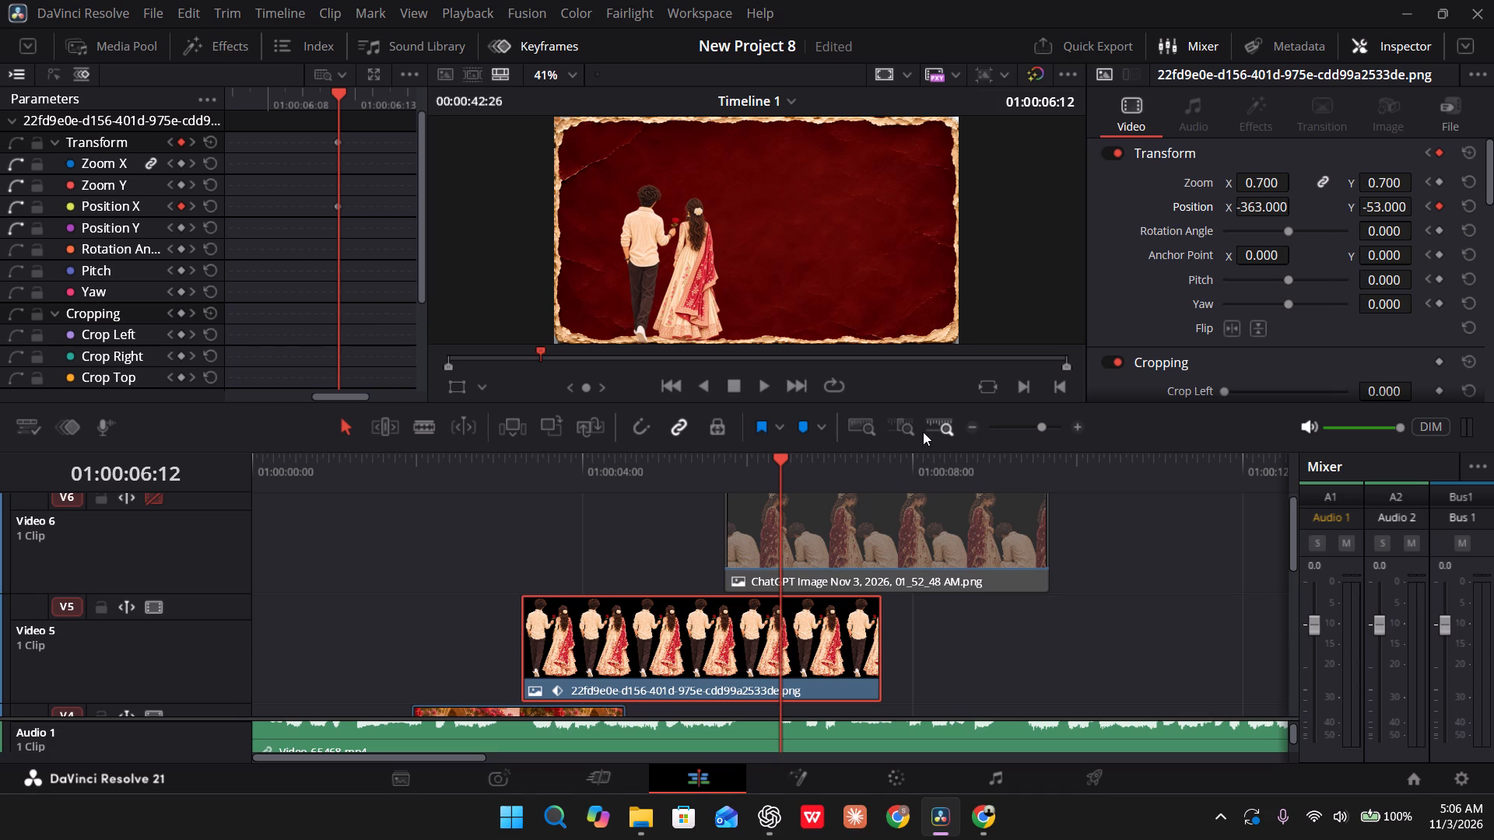
left_click(153, 499)
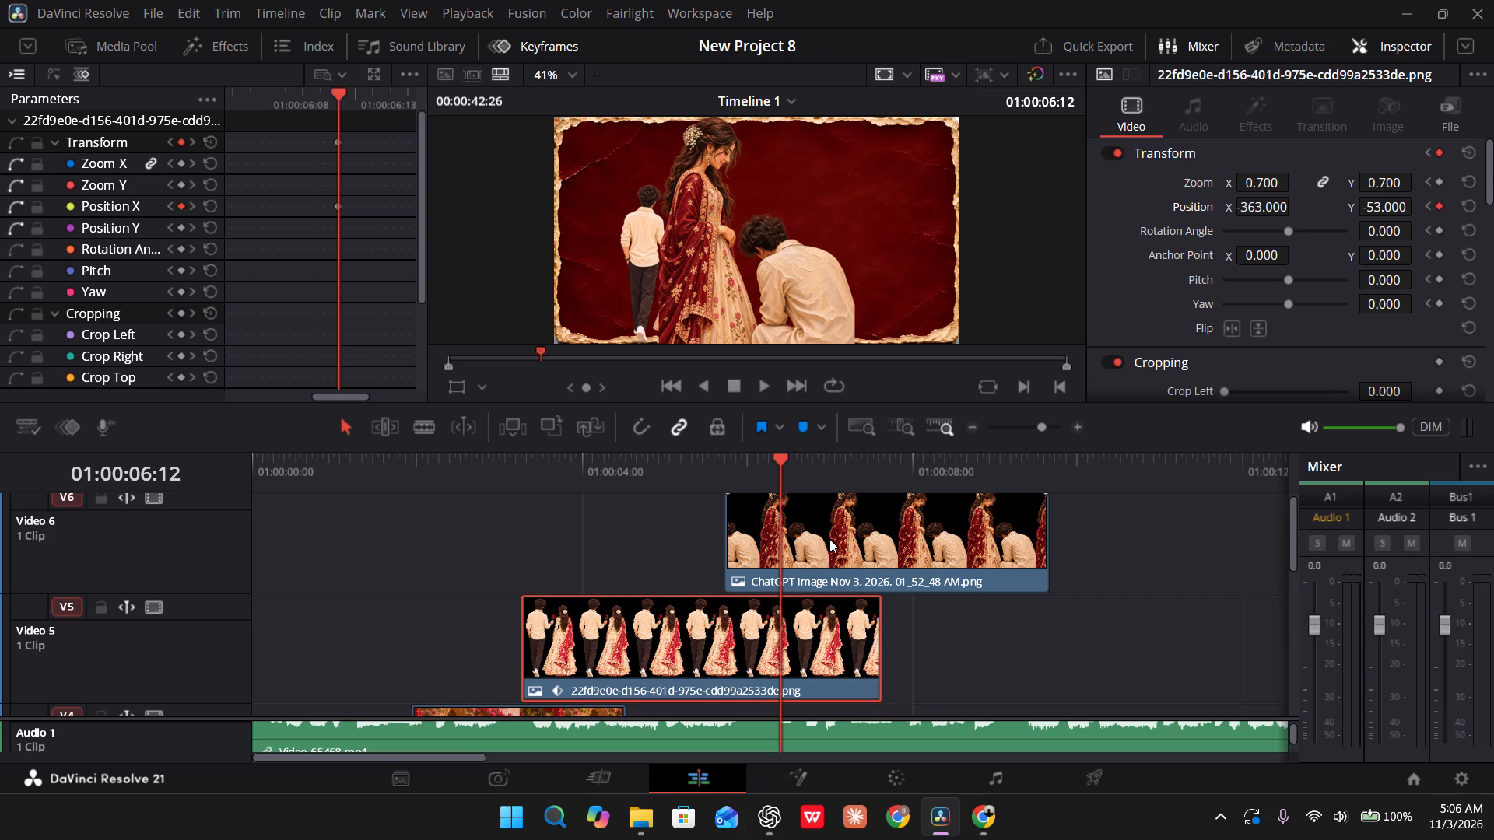
Play the couple section up to 01:00:06:18 to review the couple's slide to the left behind the kneeling image.
left_click_drag(777, 481, 750, 478)
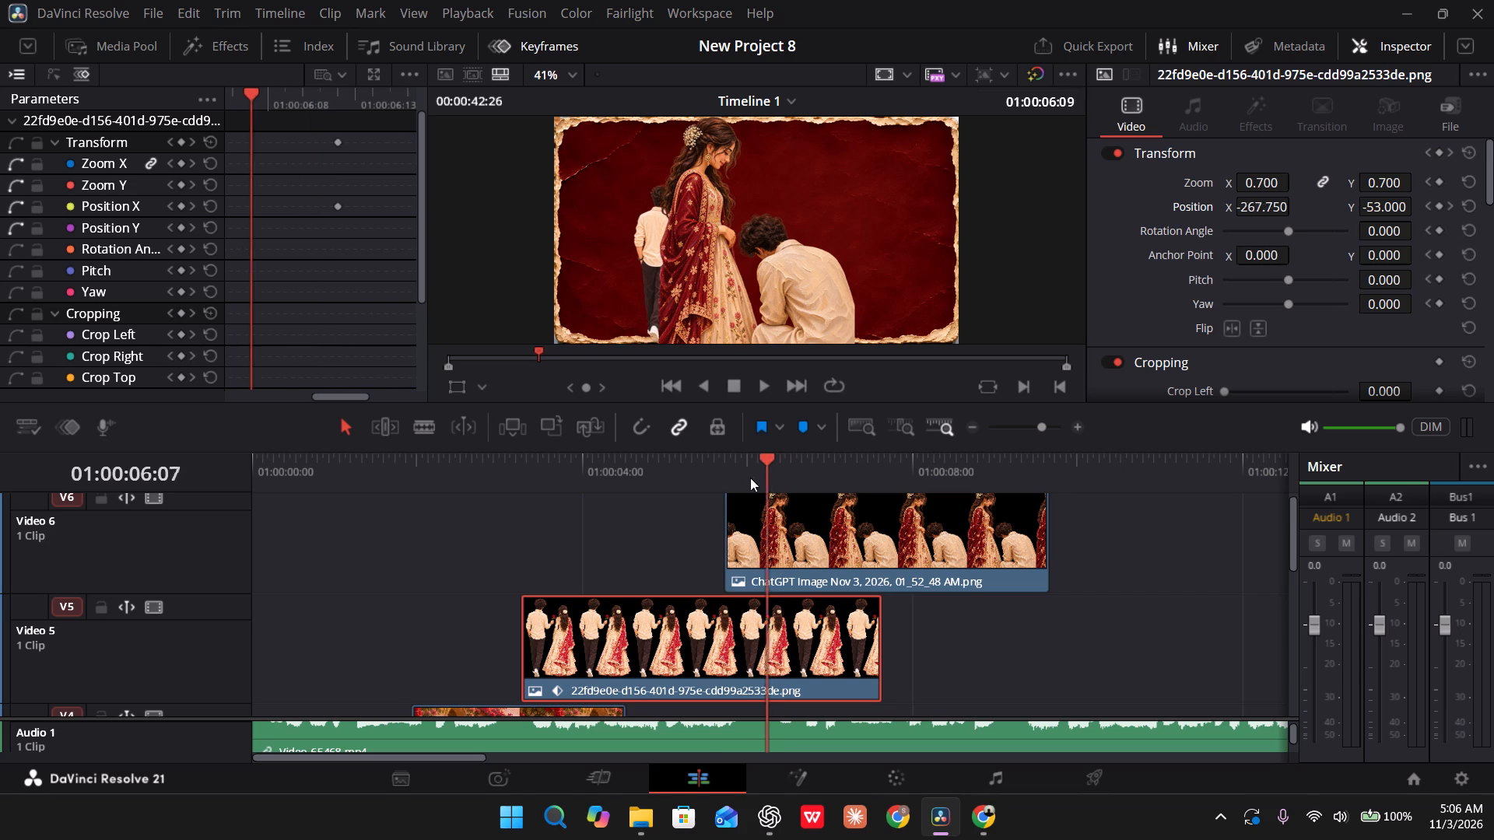
left_click_drag(750, 478, 618, 486)
key("space")
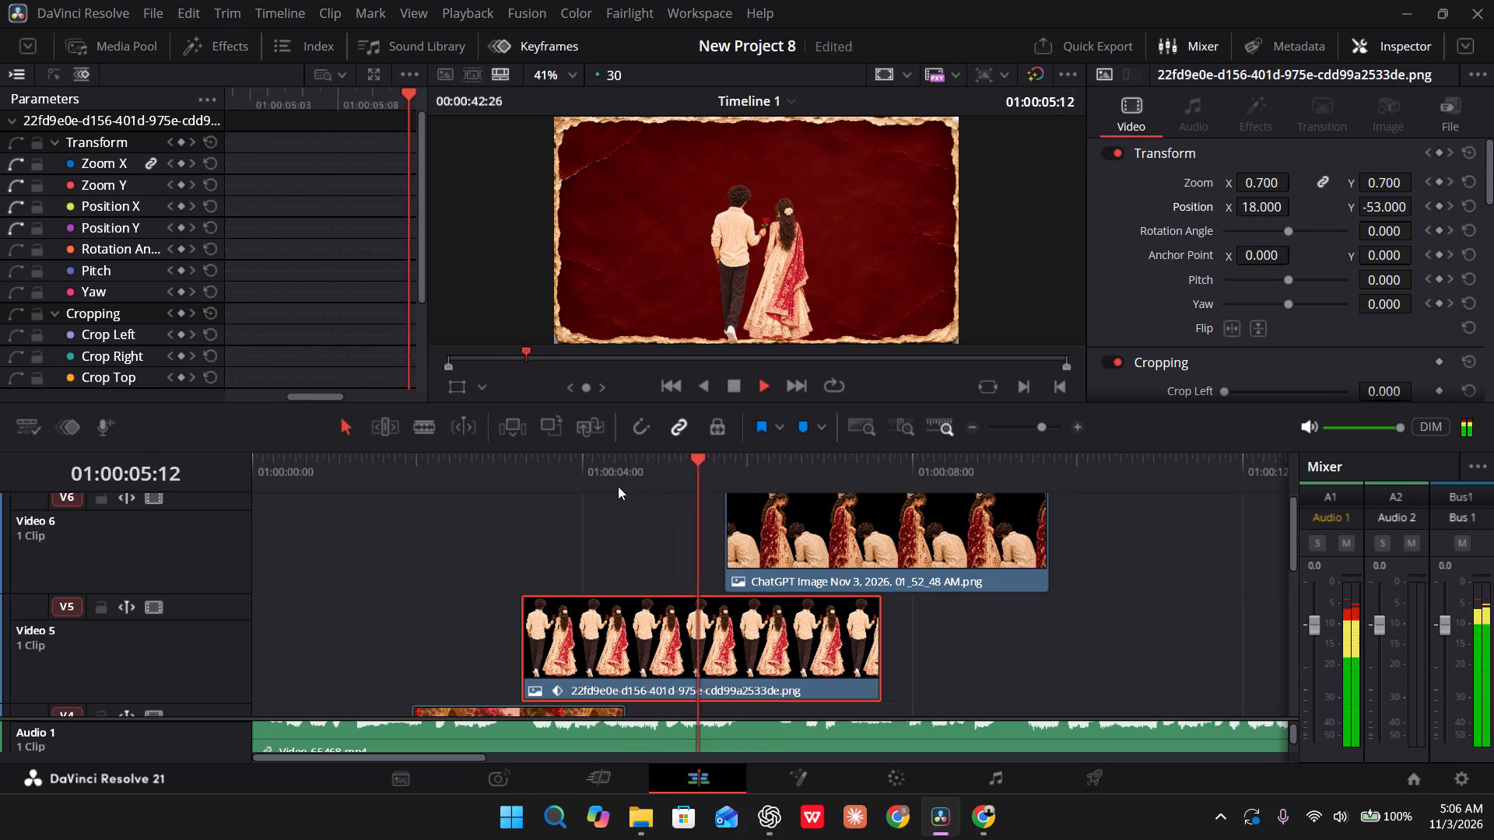
key("space")
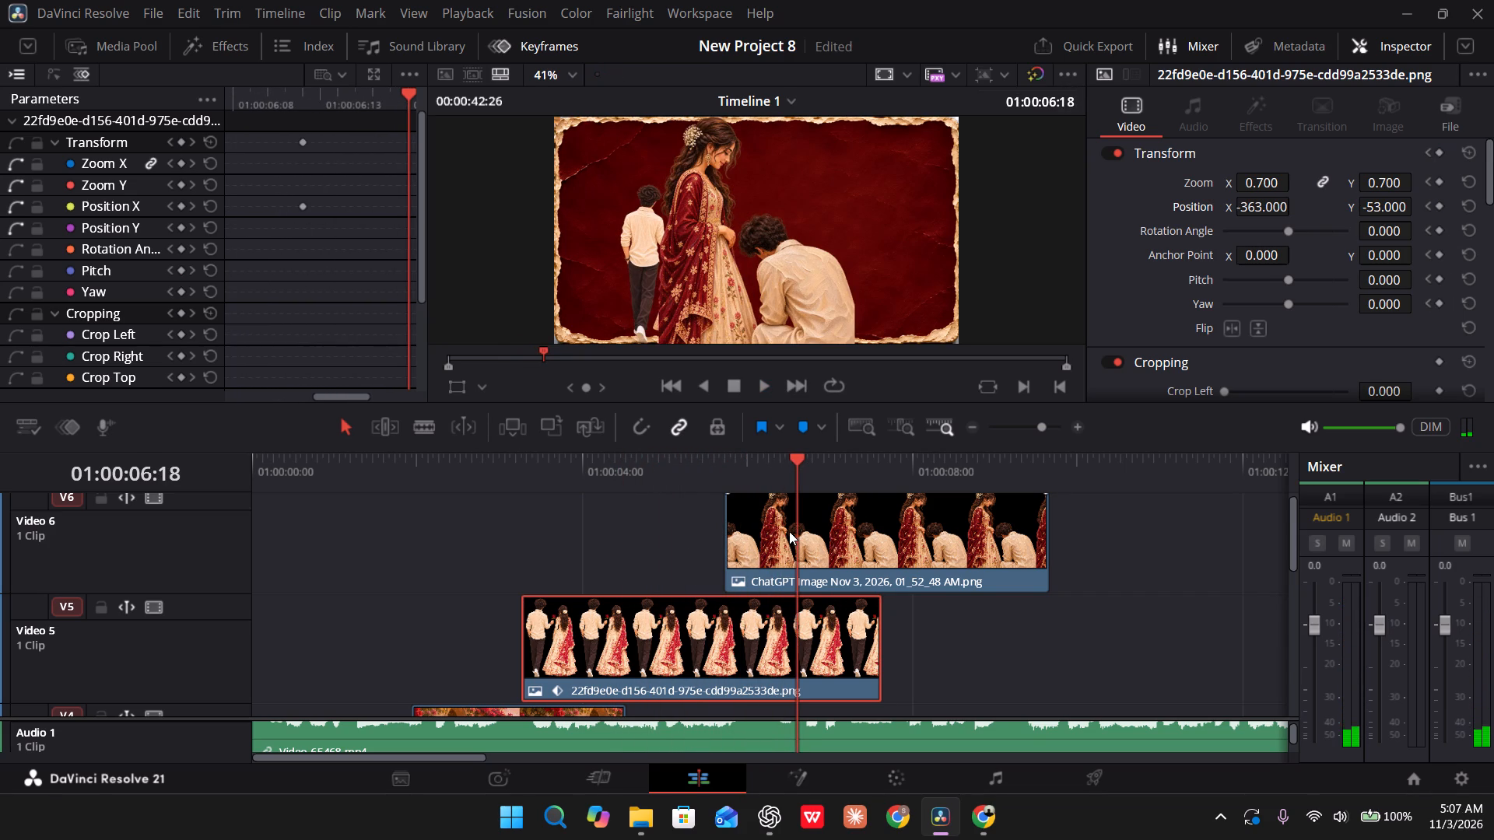
Add a Transform keyframe to the Video 6 kneeling couple clip at its start, 01:00:05:22.
left_click_drag(796, 474, 721, 474)
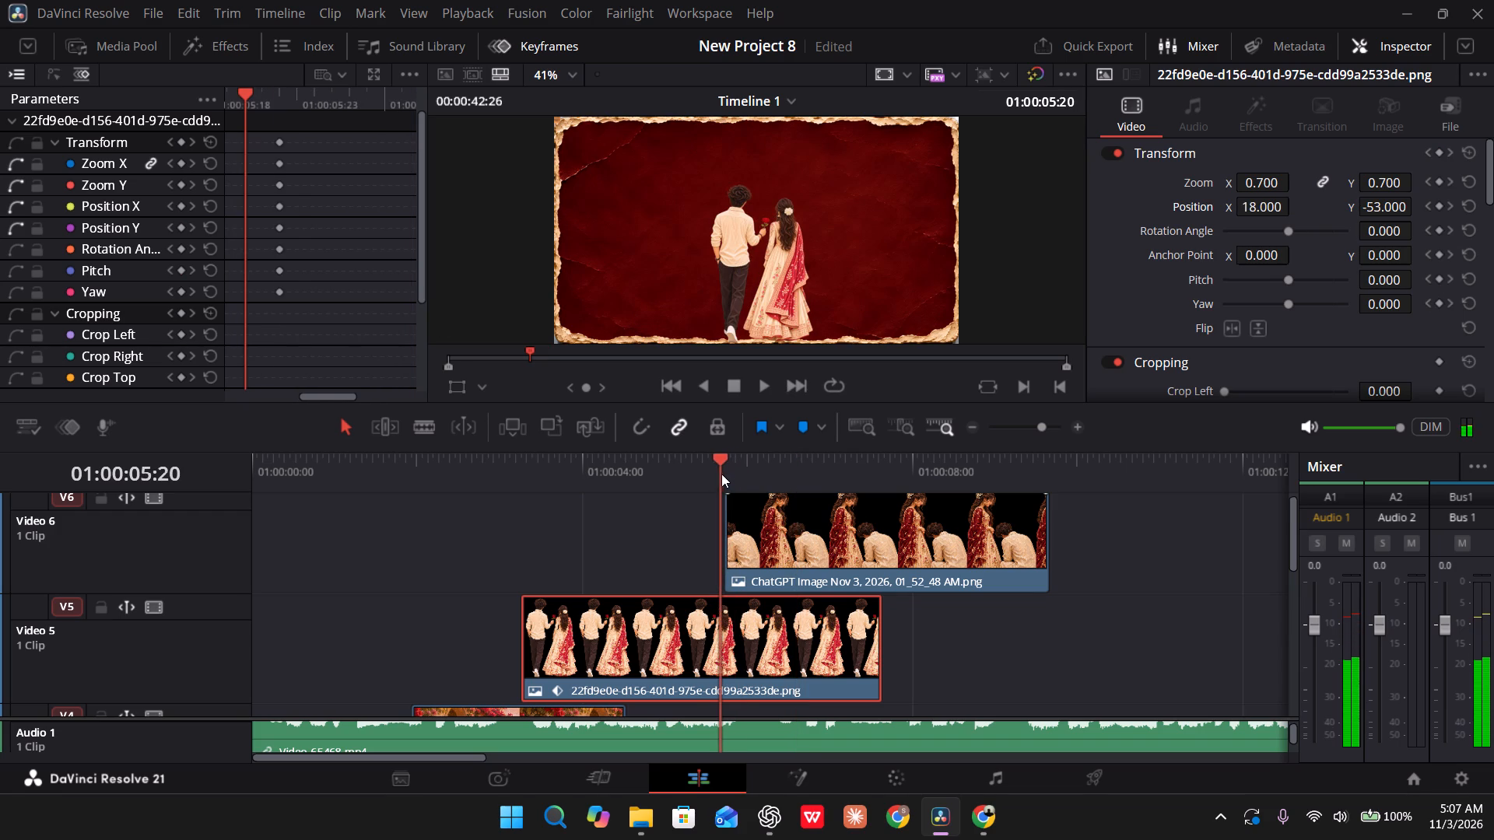
left_click_drag(721, 474, 728, 473)
left_click(825, 541)
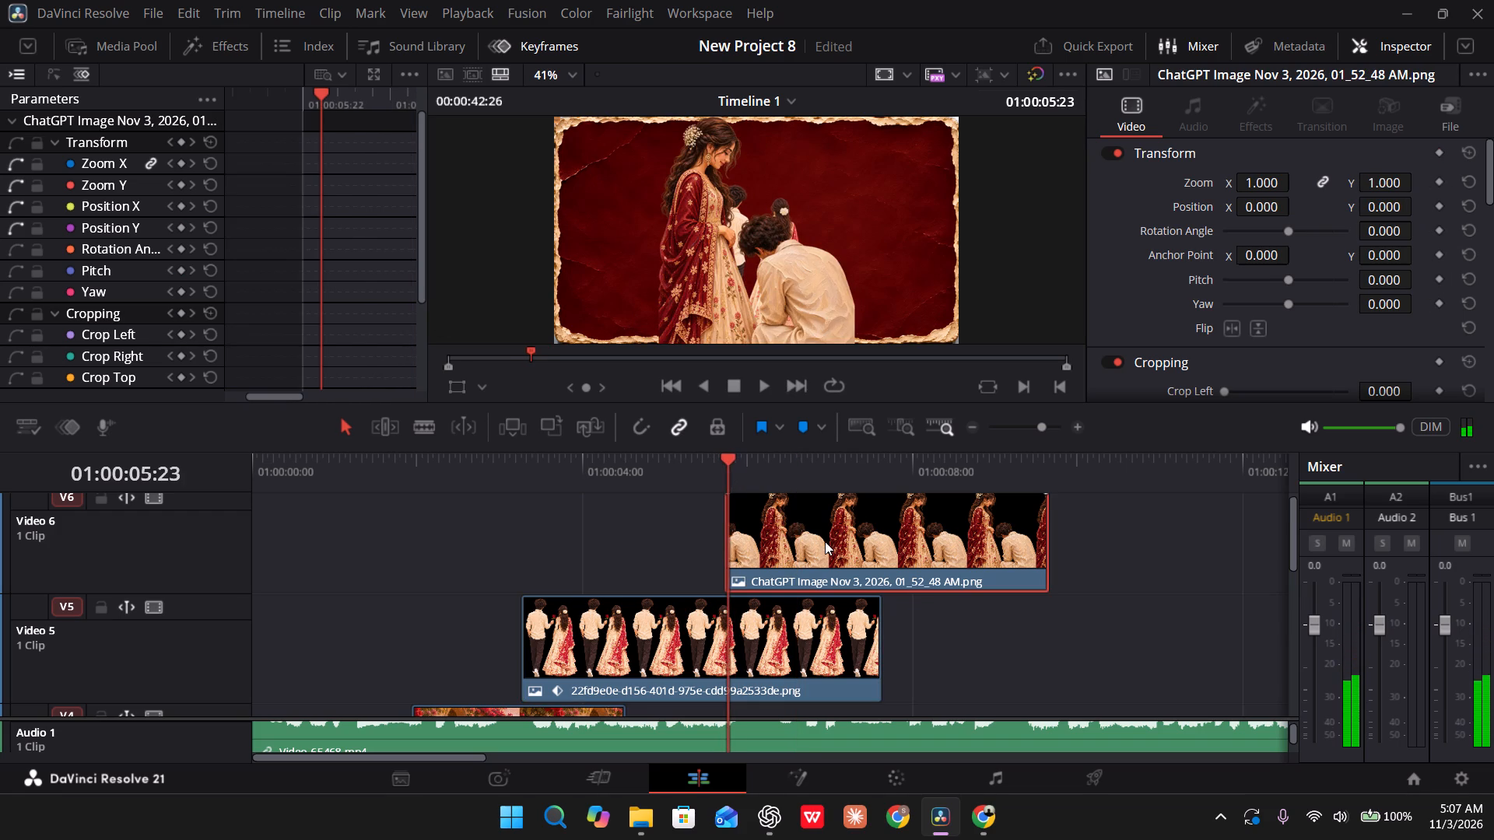
left_click(727, 467)
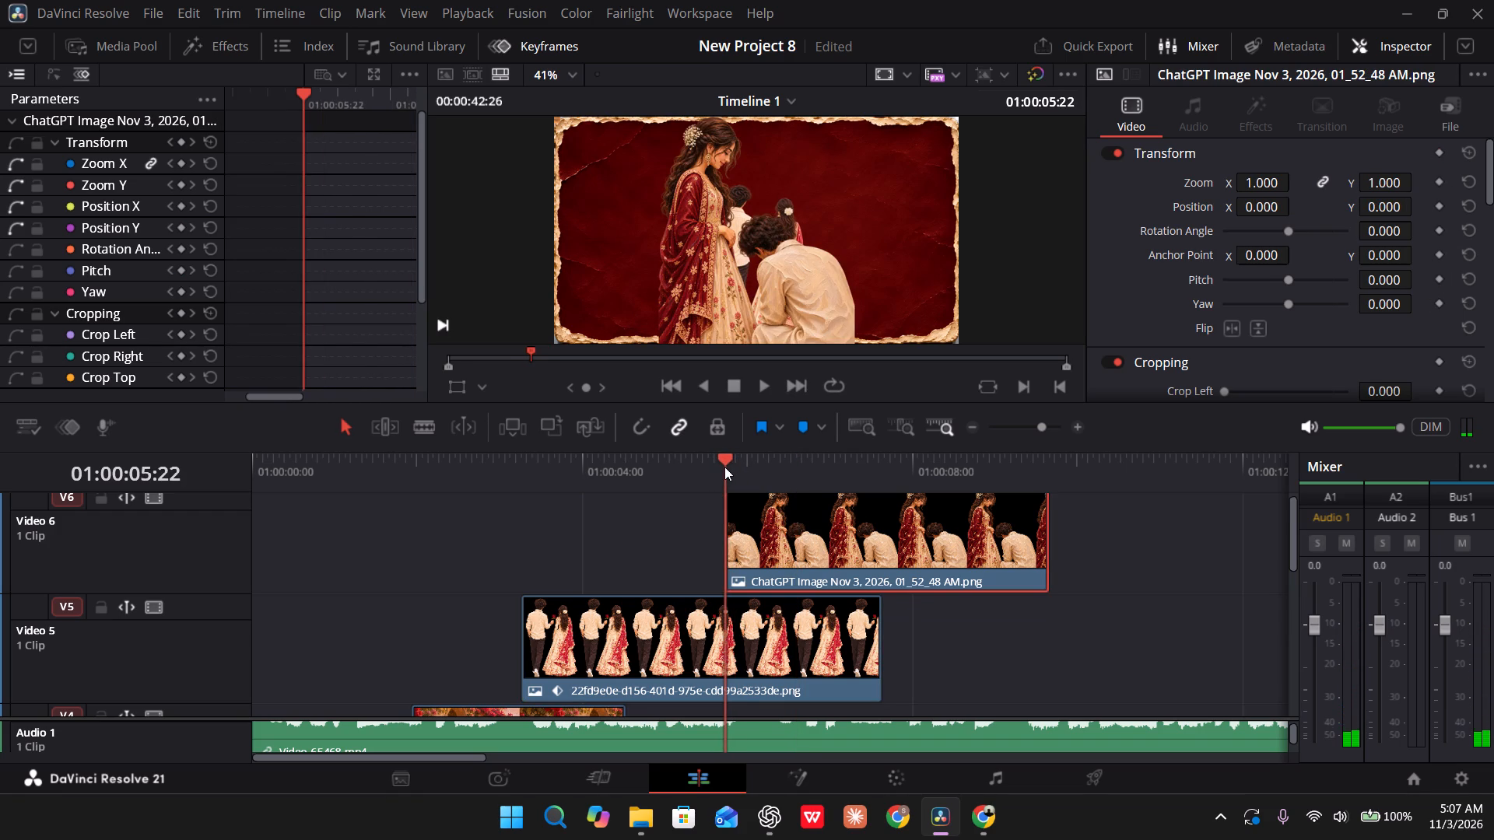
left_click(180, 139)
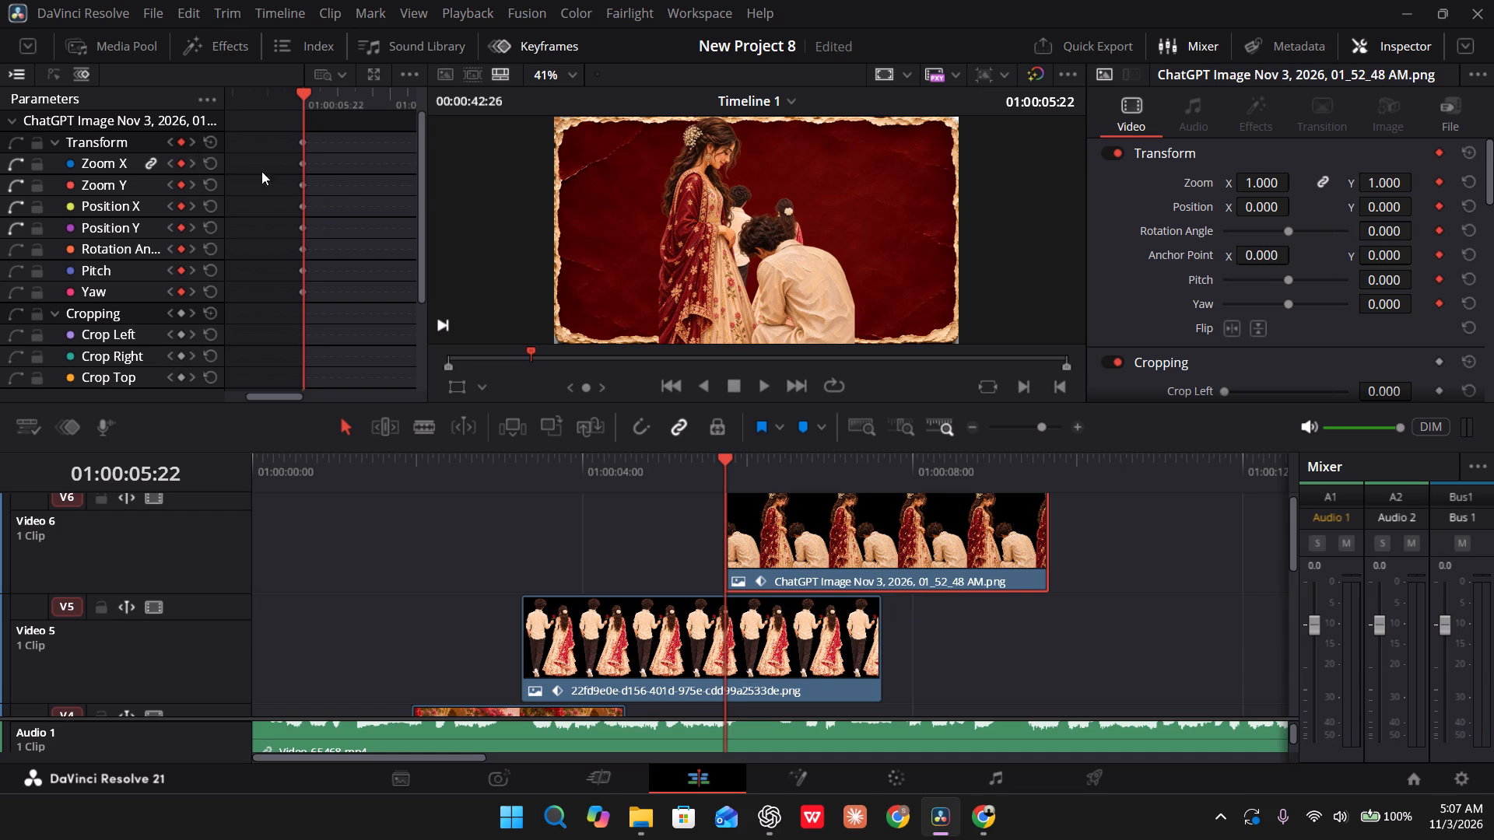
Set the kneeling couple's starting keyframe to Zoom 0.690, Position X 306 and Position Y -297, below the frame.
left_click_drag(1259, 184, 1229, 194)
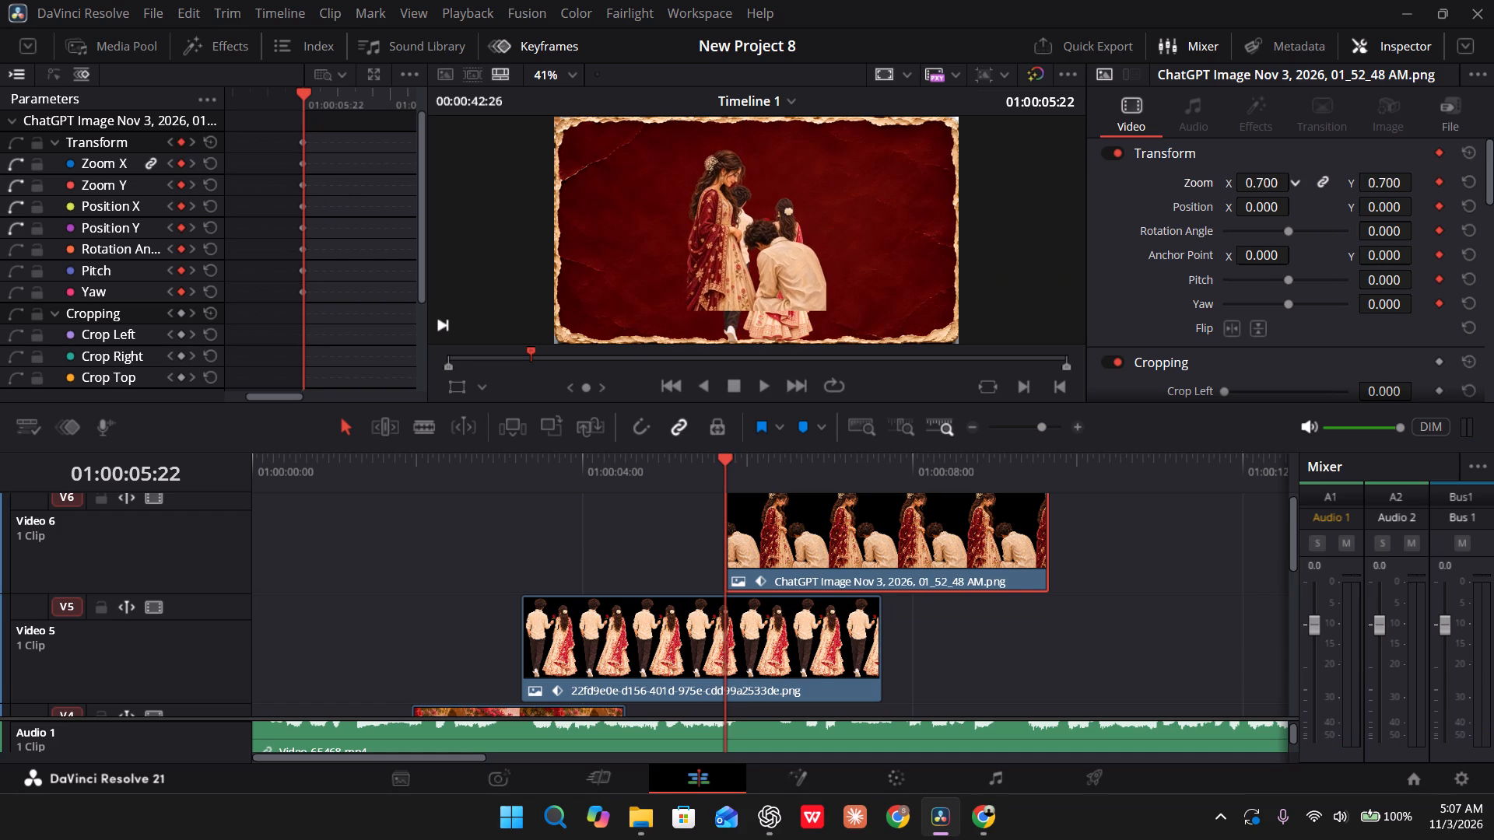
left_click_drag(1229, 194, 1229, 196)
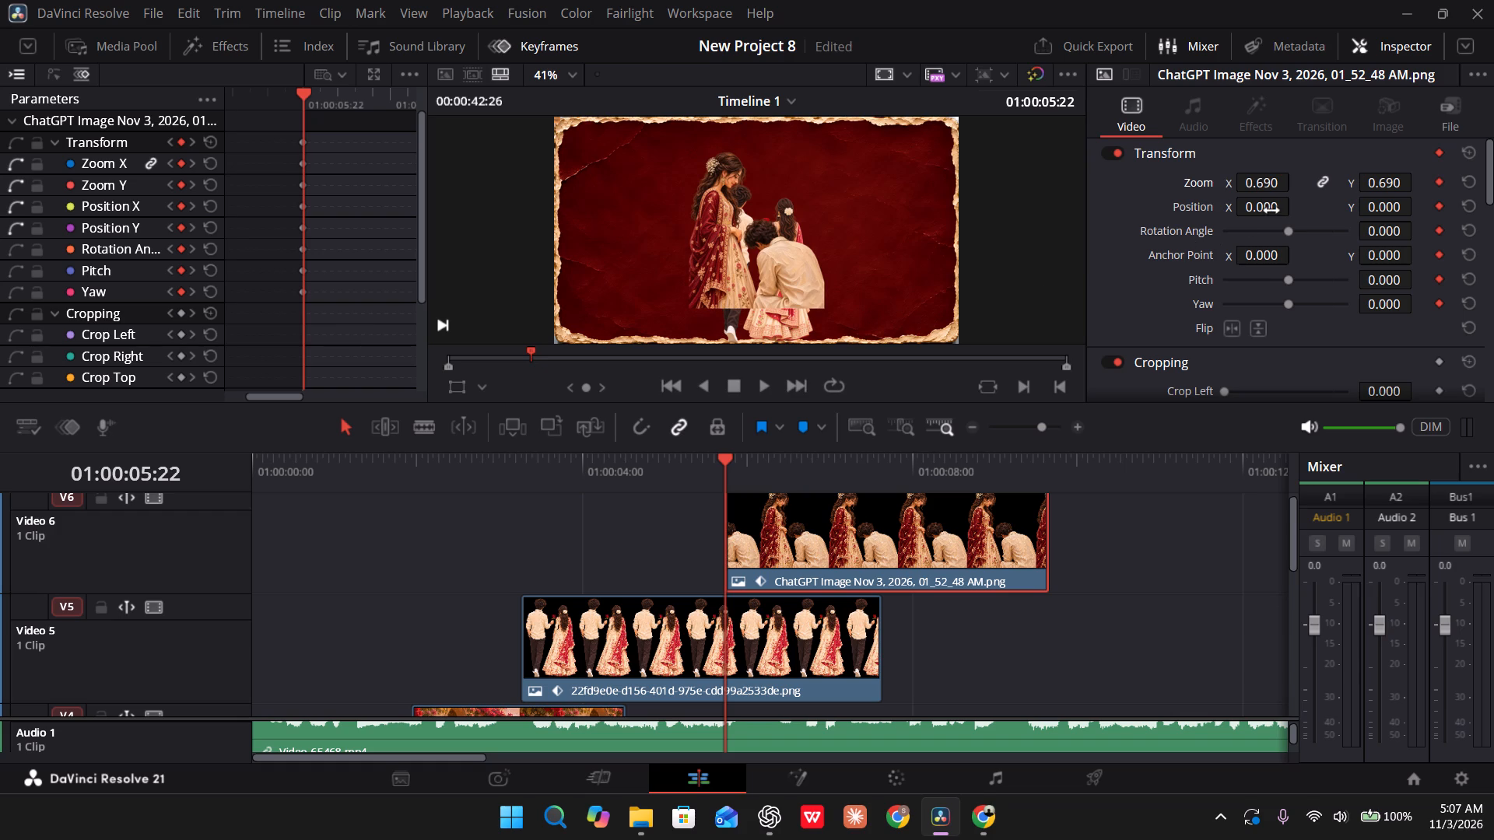
left_click_drag(1271, 209, 755, 419)
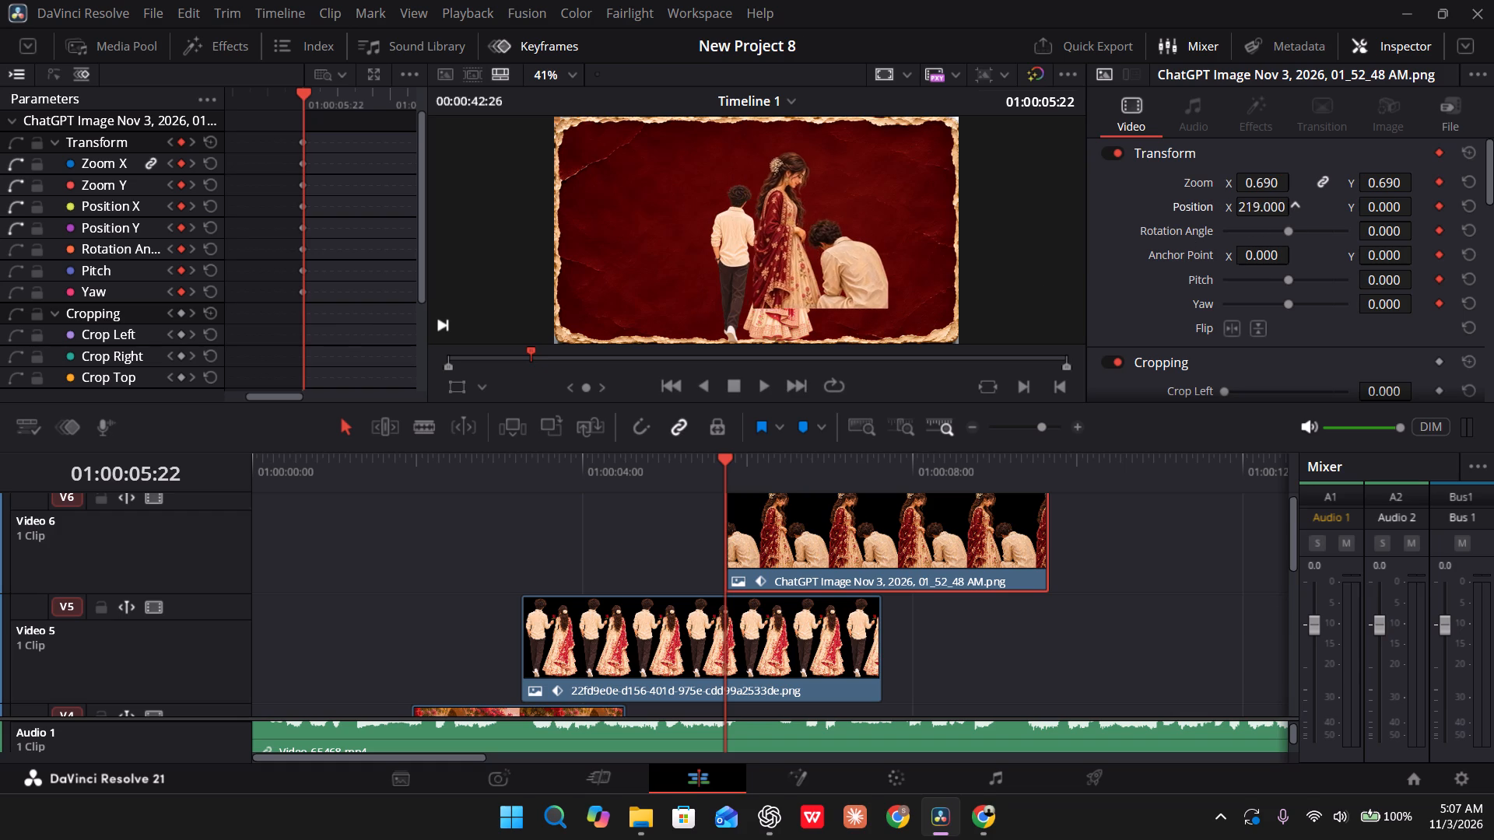
left_click_drag(755, 419, 854, 425)
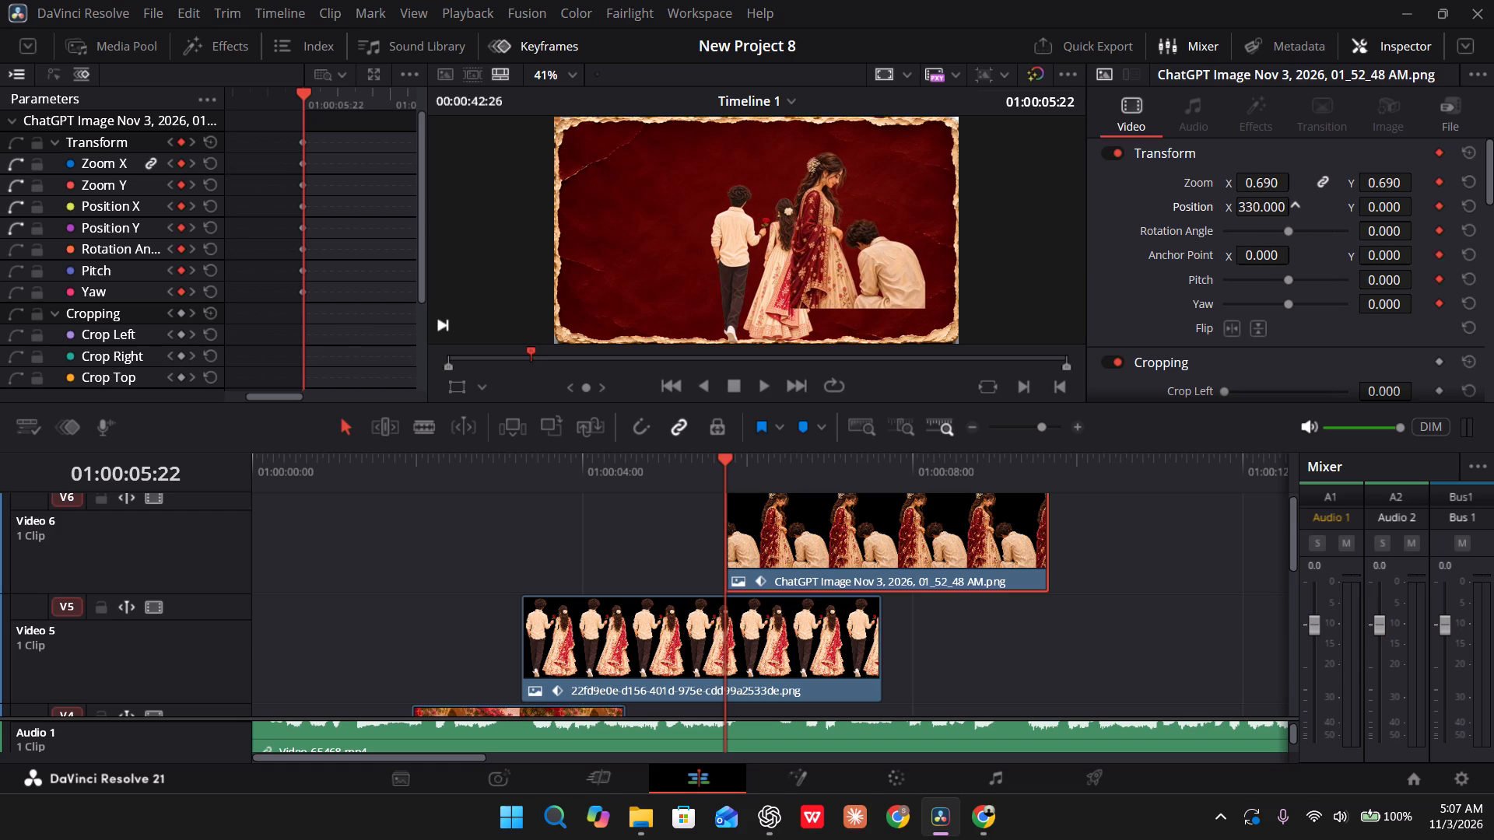
left_click_drag(854, 425, 843, 425)
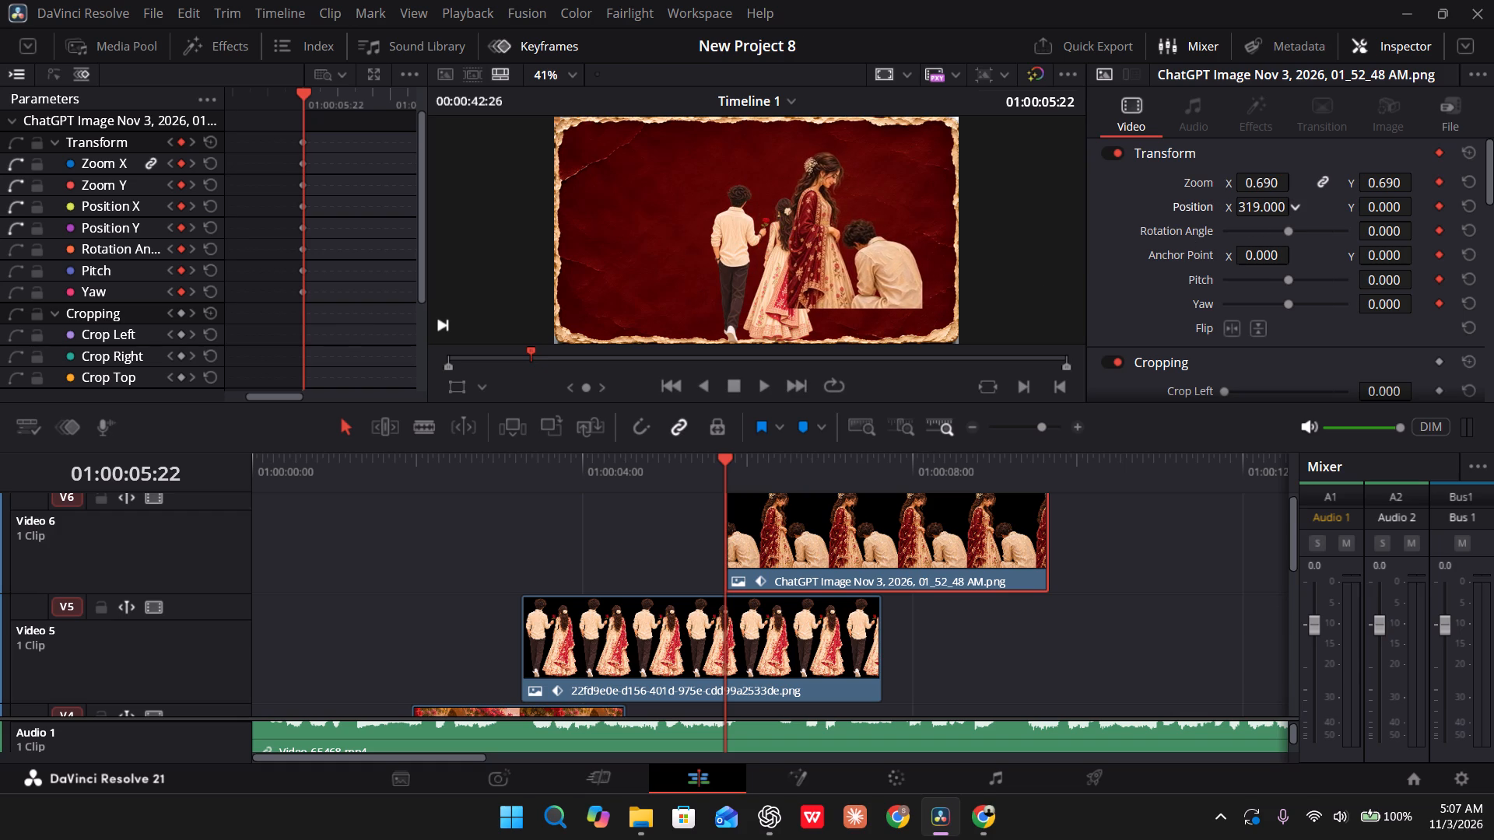
left_click_drag(843, 425, 831, 428)
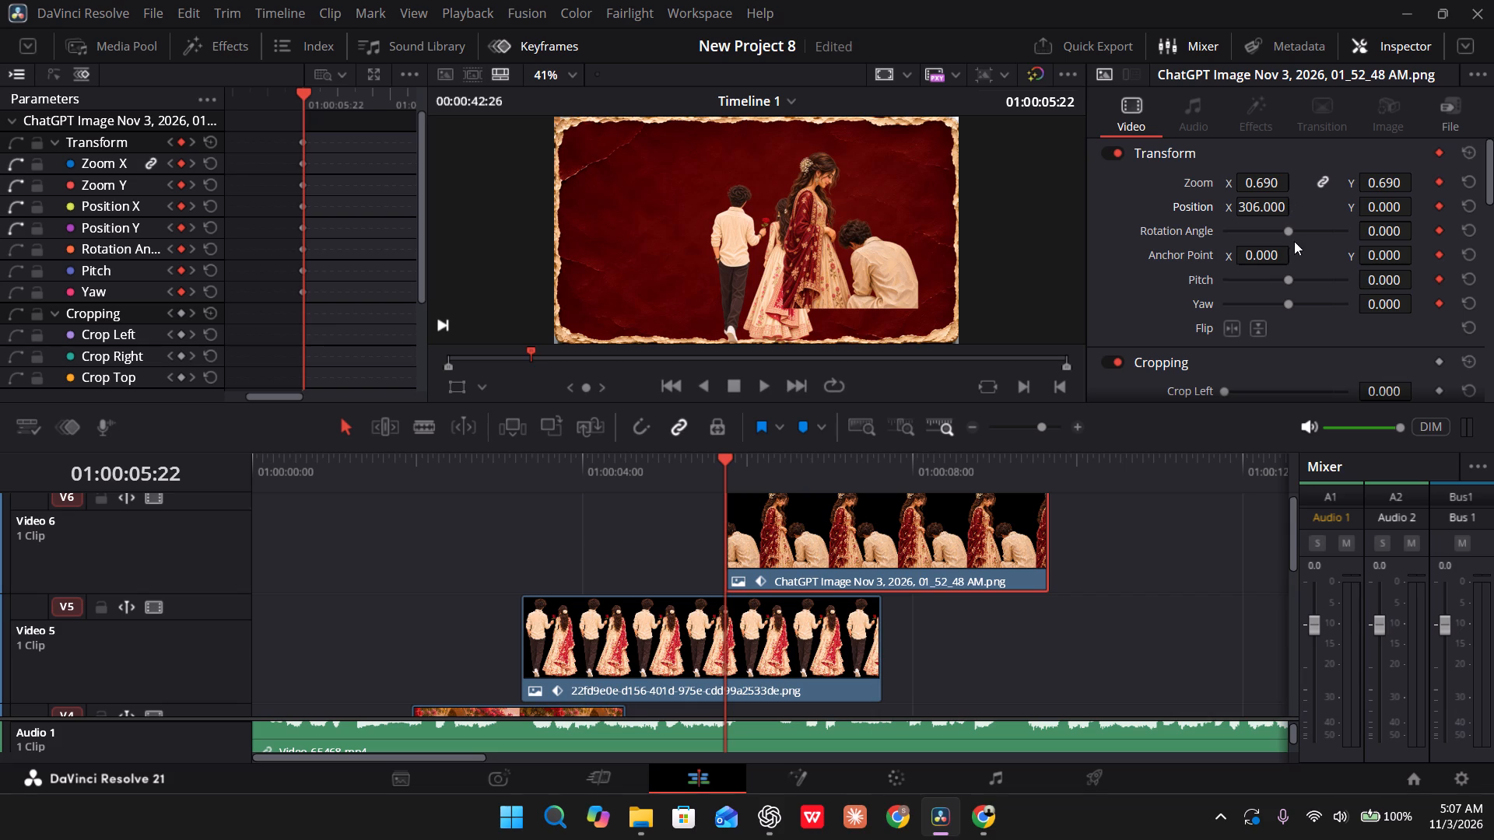
left_click_drag(1387, 210, 1016, 216)
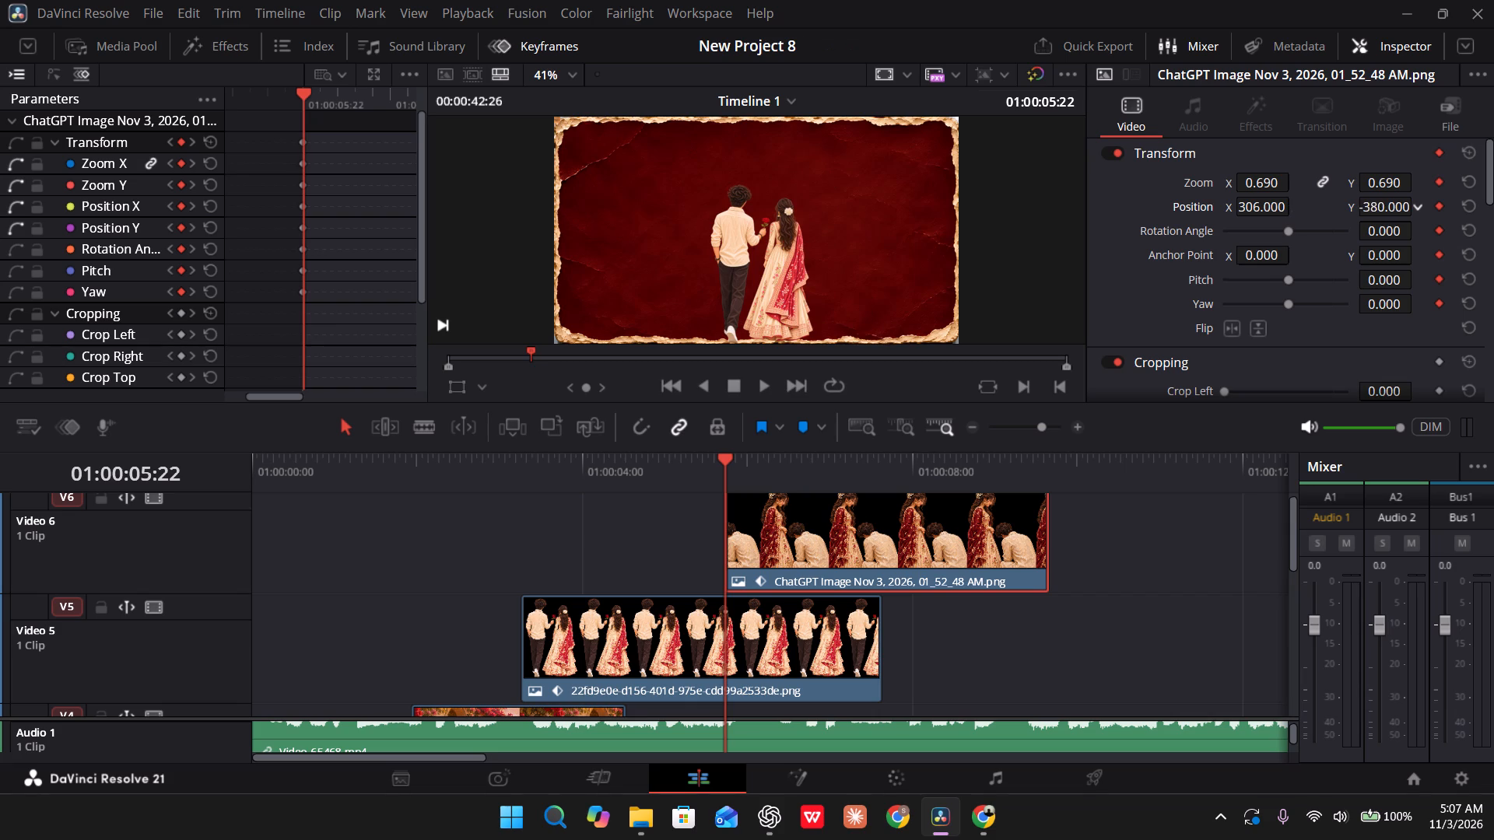
left_click_drag(1016, 216, 1224, 230)
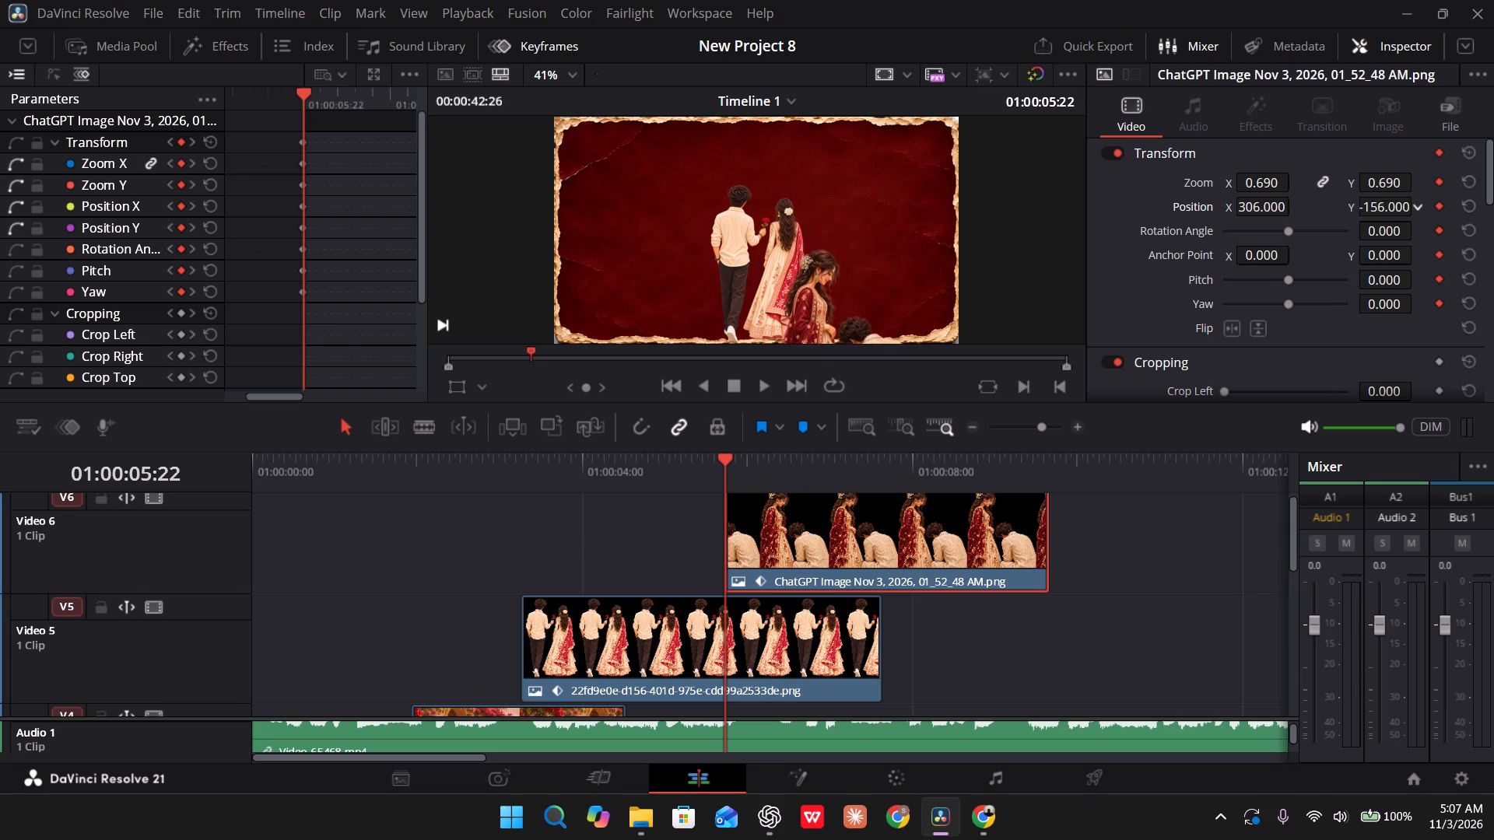
left_click_drag(1224, 230, 1098, 184)
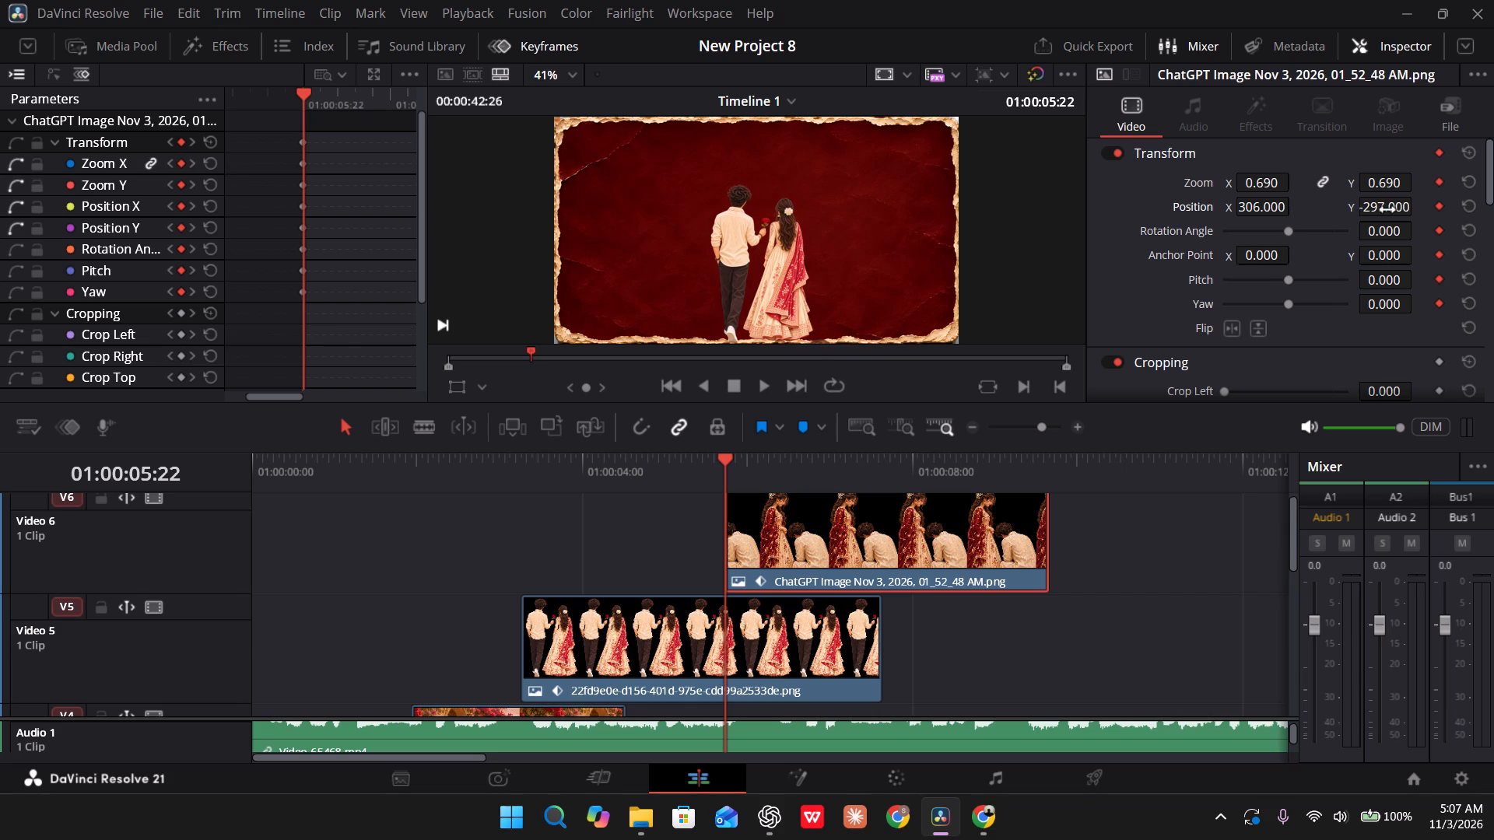
Keyframe the Video 6 kneeling couple's Position Y to -57 at 01:00:06:12, in line with the Video 5 couple's end keyframe.
left_click(720, 653)
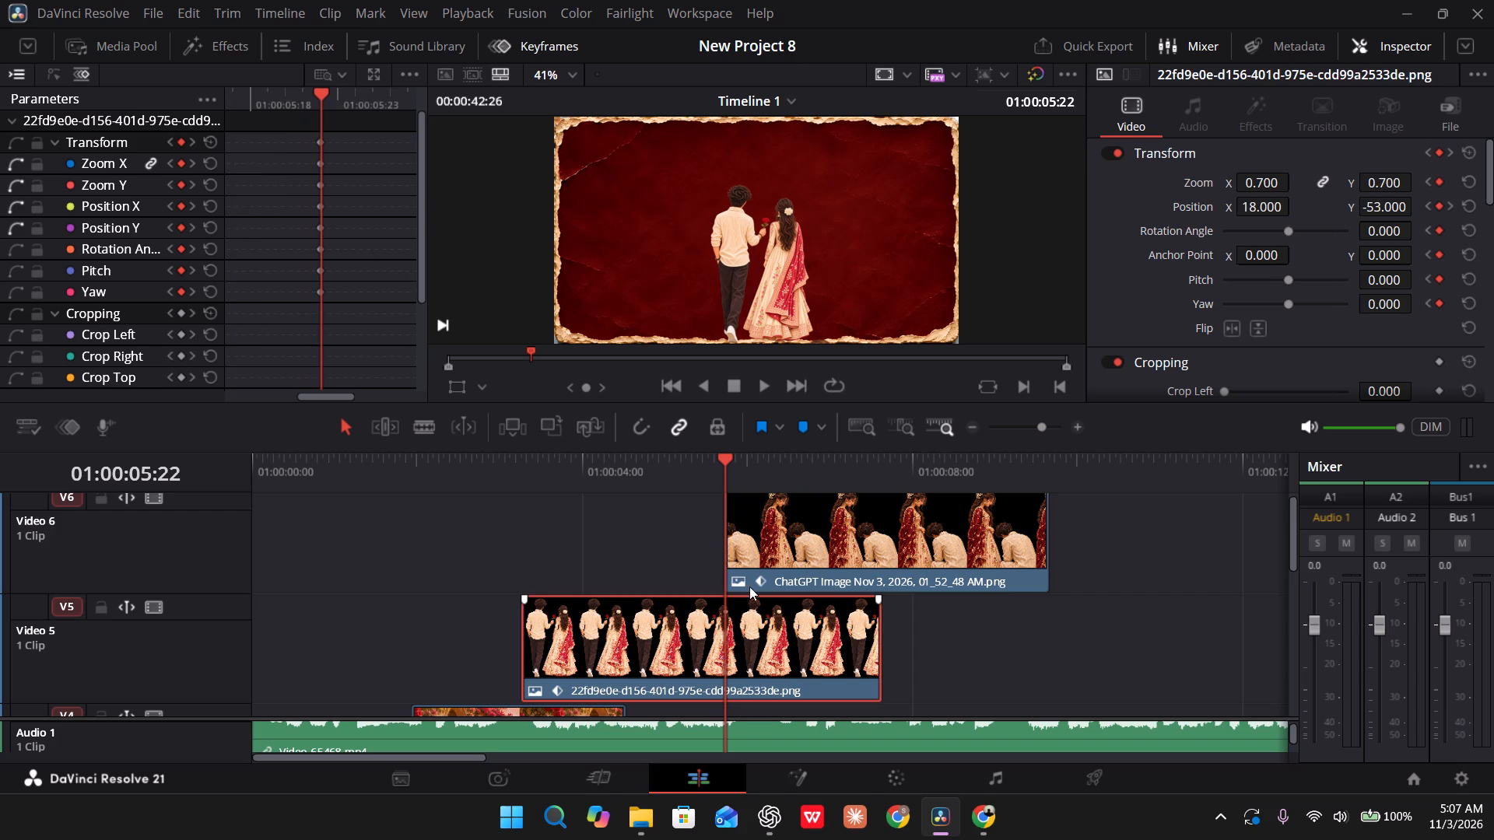
left_click_drag(725, 471, 747, 471)
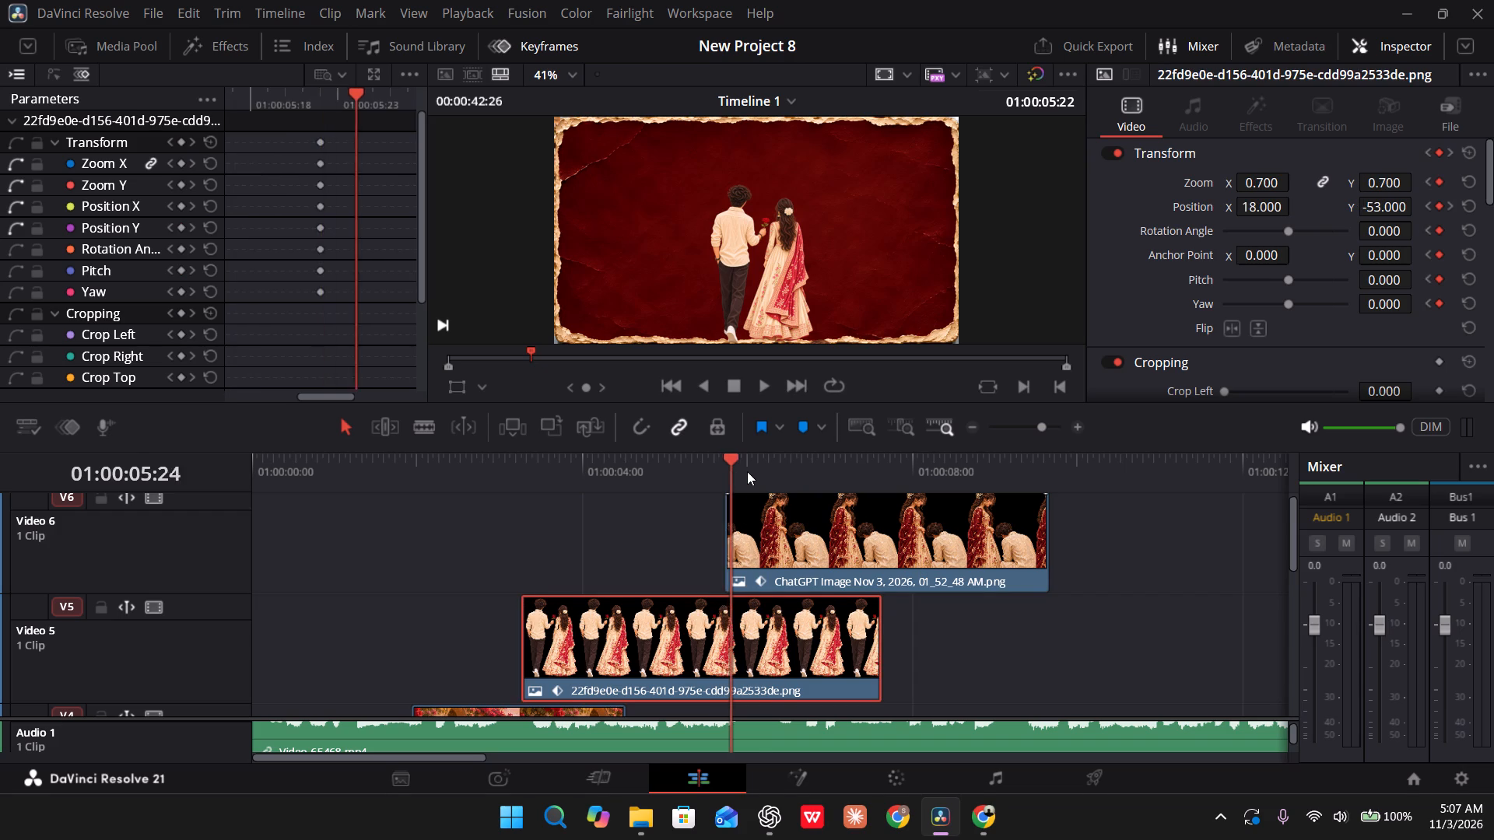
left_click_drag(747, 471, 779, 479)
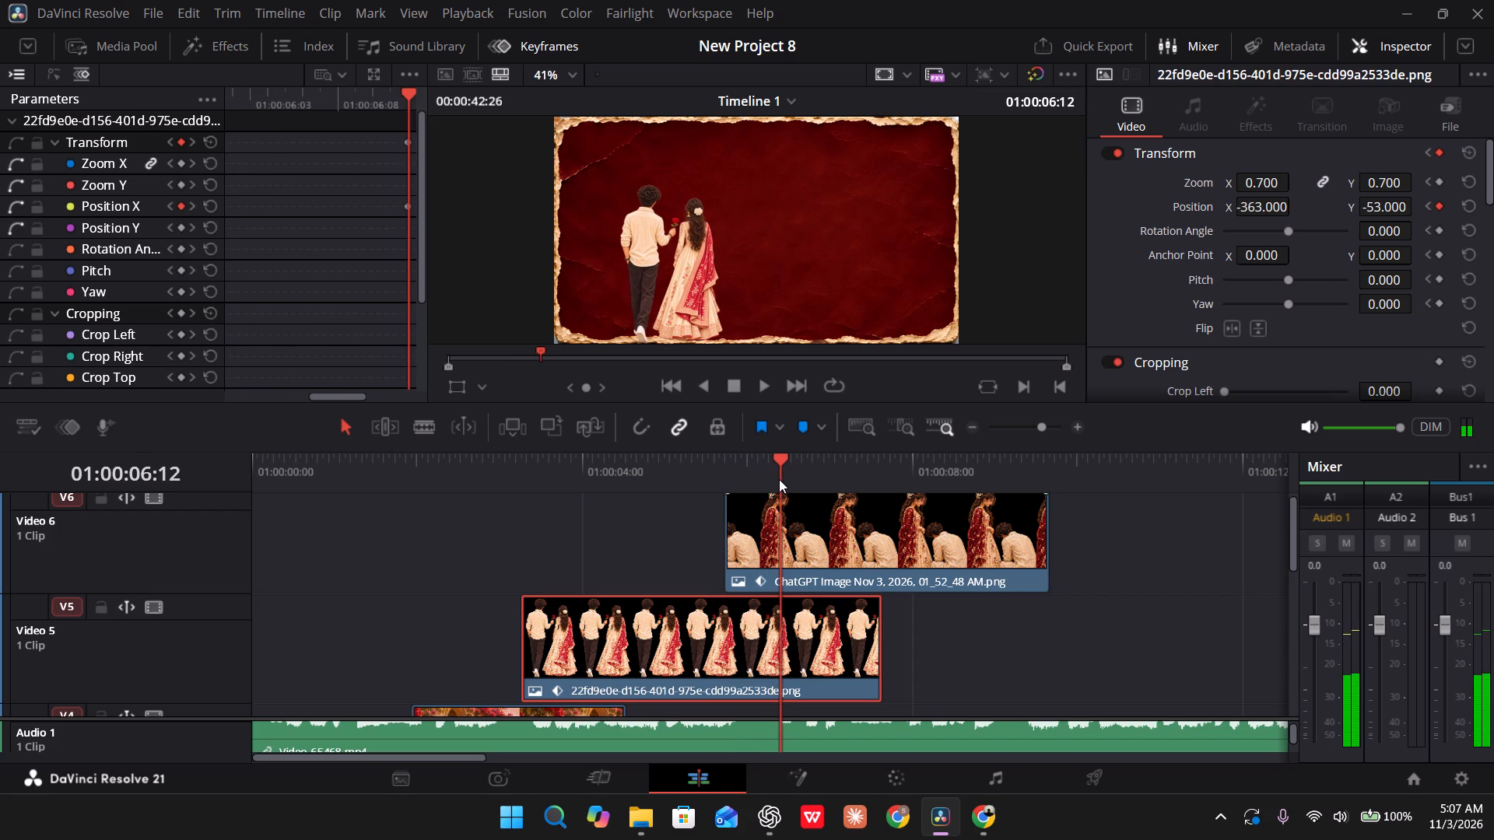
left_click(770, 537)
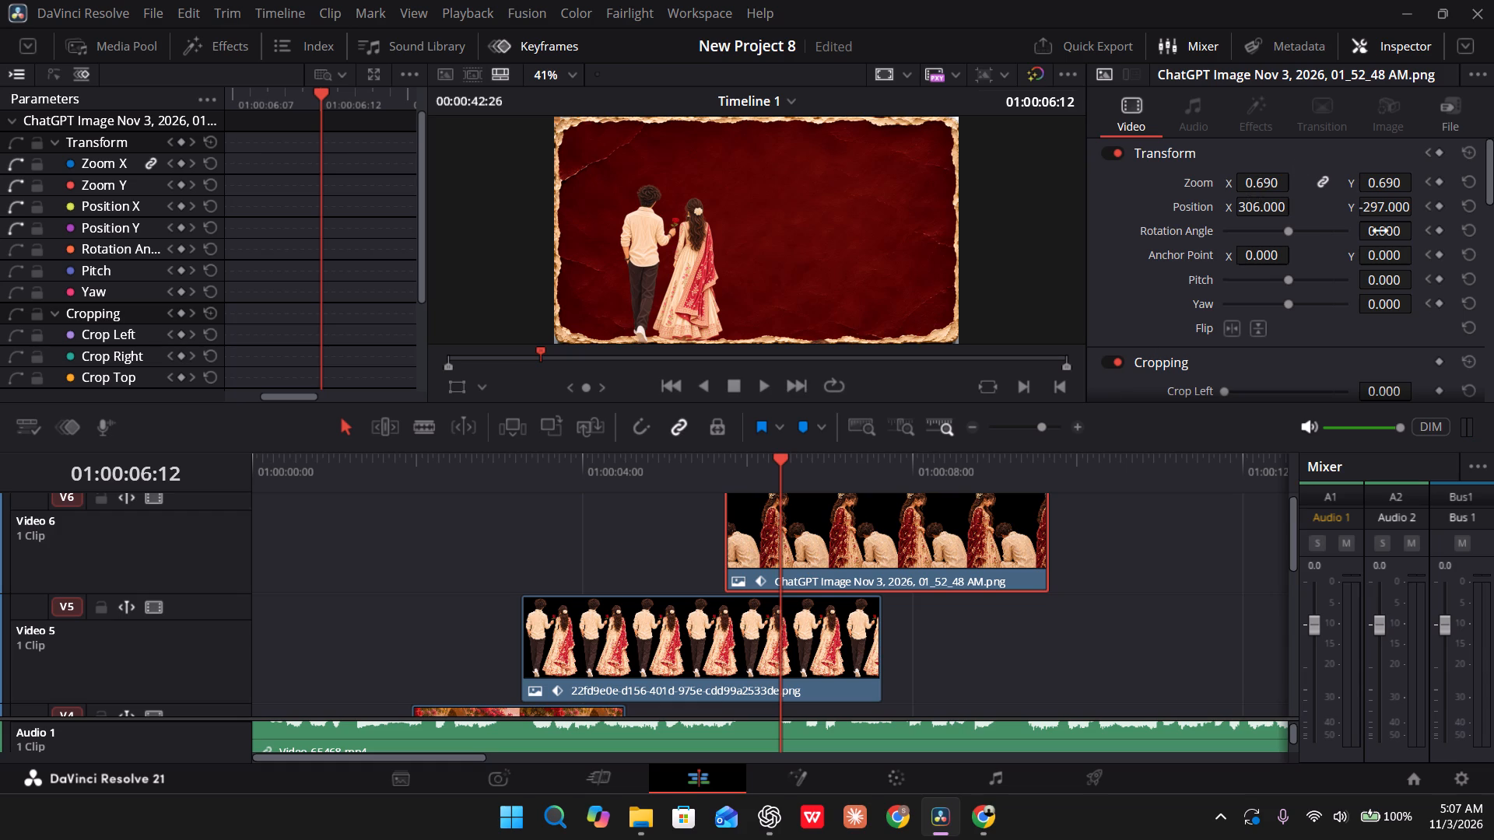
left_click_drag(1384, 209, 1417, 212)
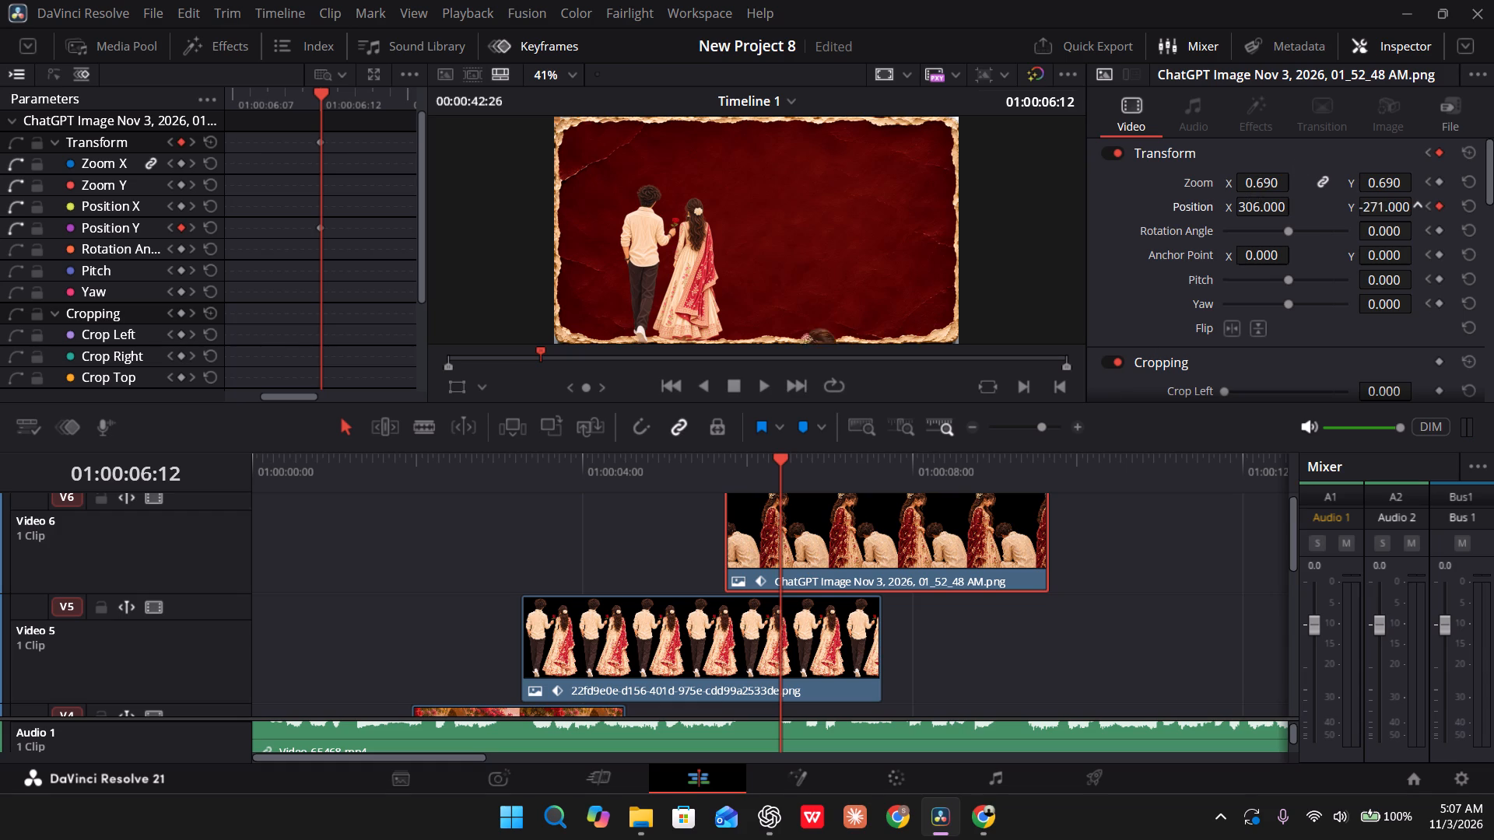
left_click_drag(1417, 212, 846, 426)
left_click_drag(1384, 209, 1416, 211)
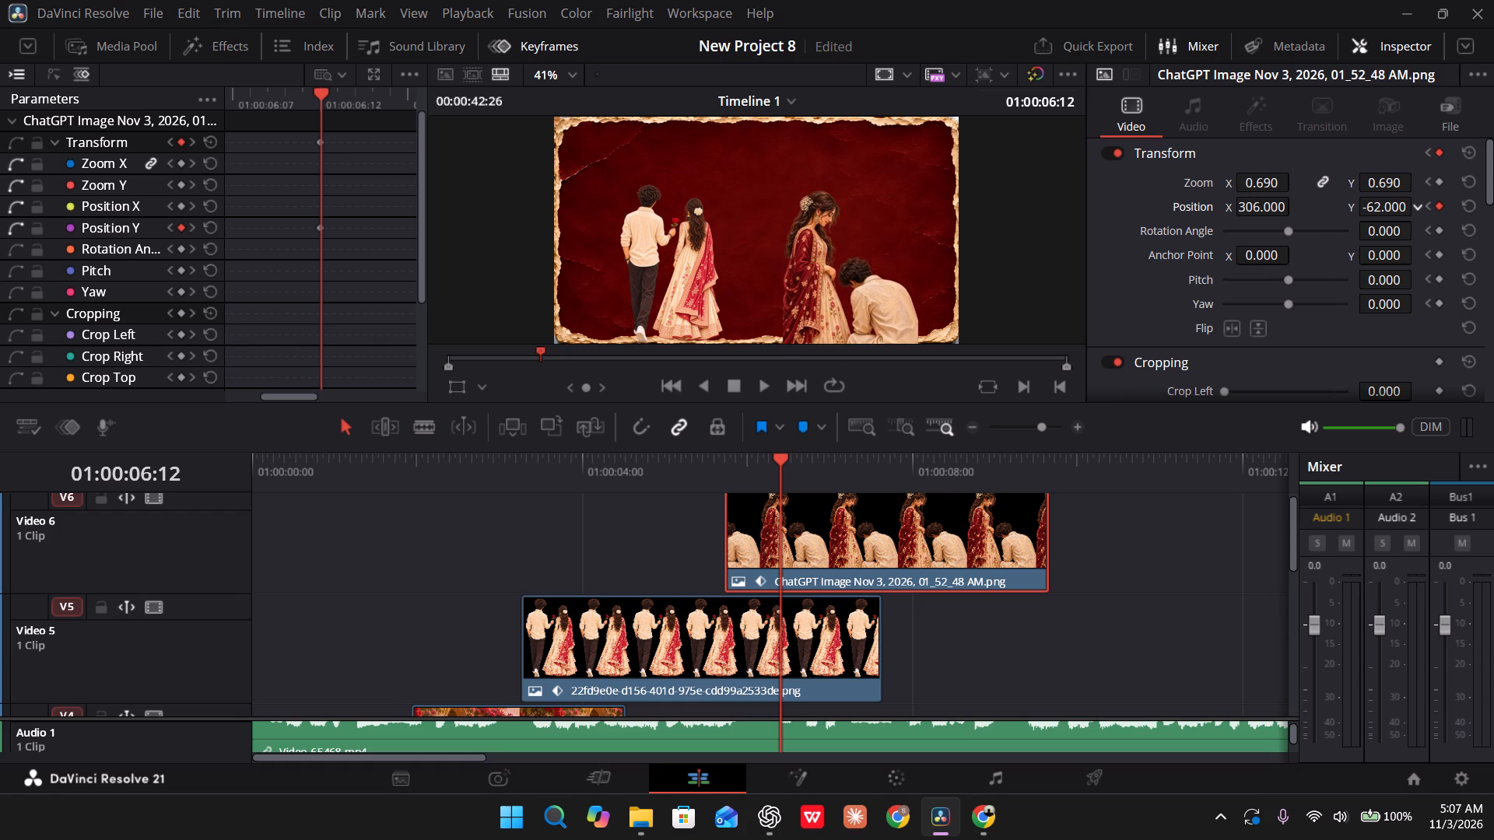
left_click_drag(1416, 211, 1427, 208)
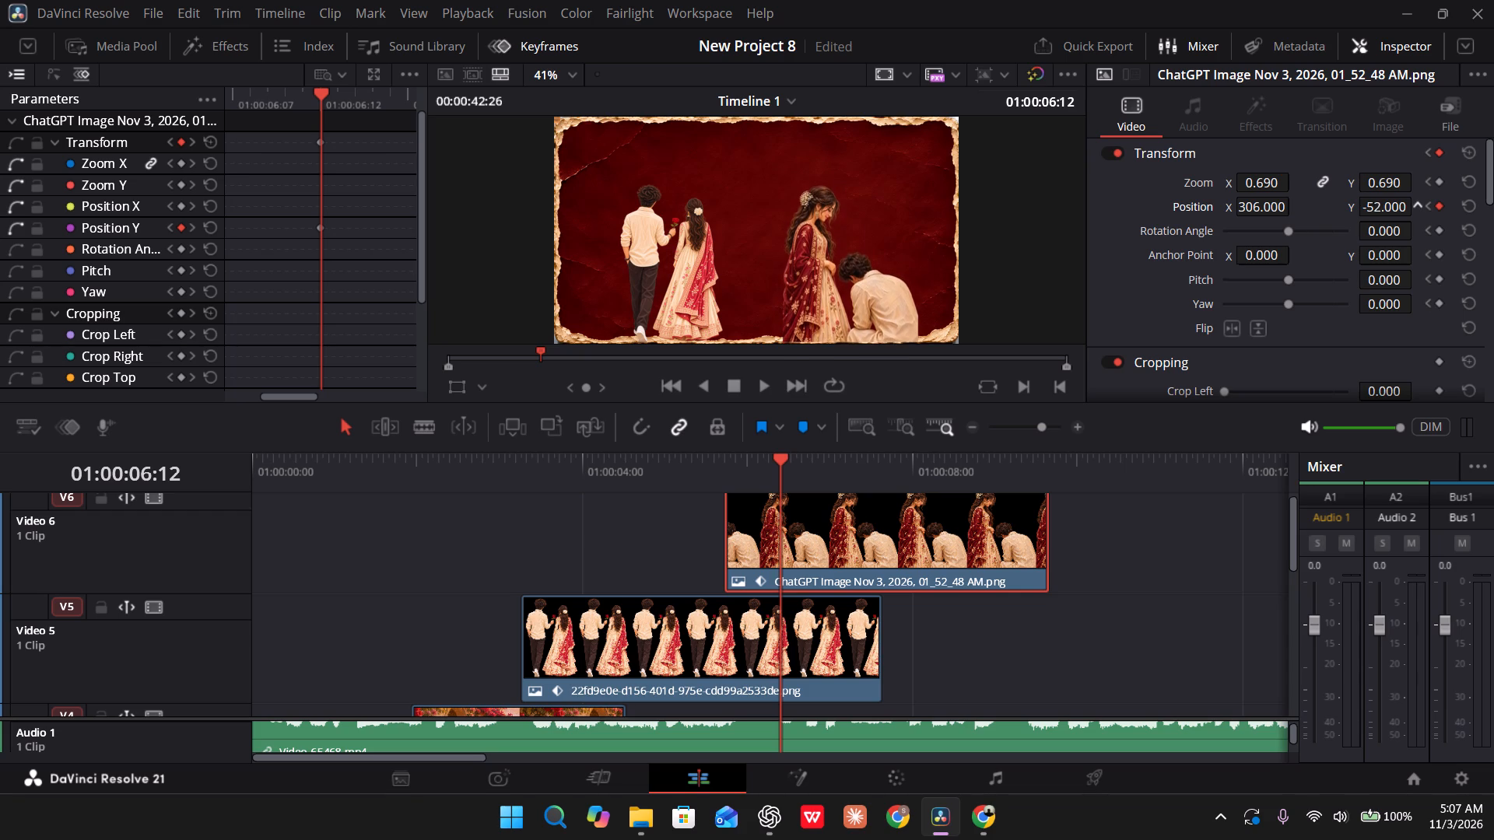
left_click_drag(1427, 208, 1384, 209)
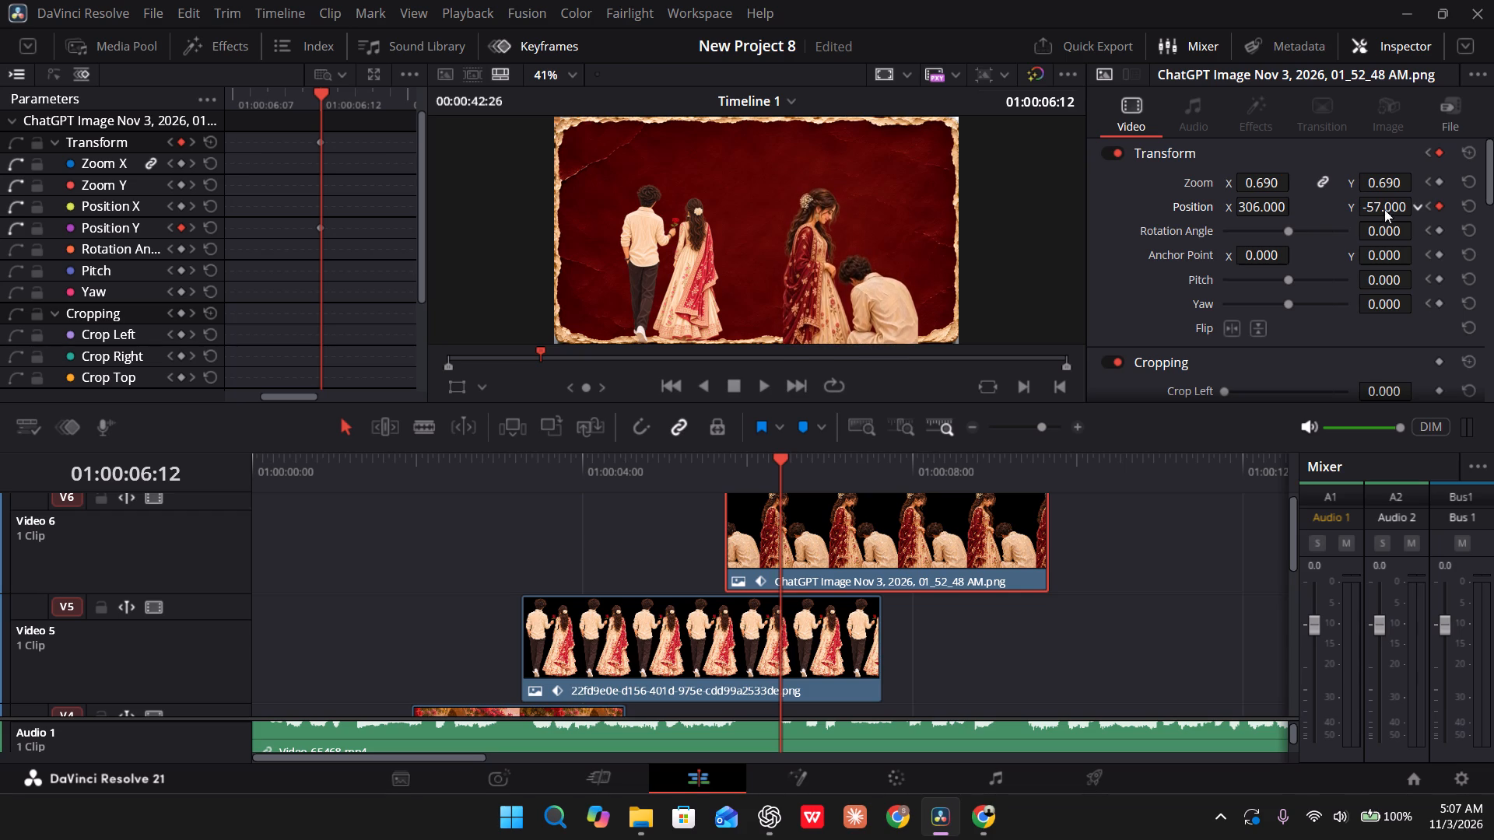
left_click_drag(1384, 209, 1422, 208)
Refine the kneeling couple's pose at 01:00:06:12 to Position X 304, Zoom 0.600 and Position Y -73.
left_click_drag(1268, 203, 1218, 211)
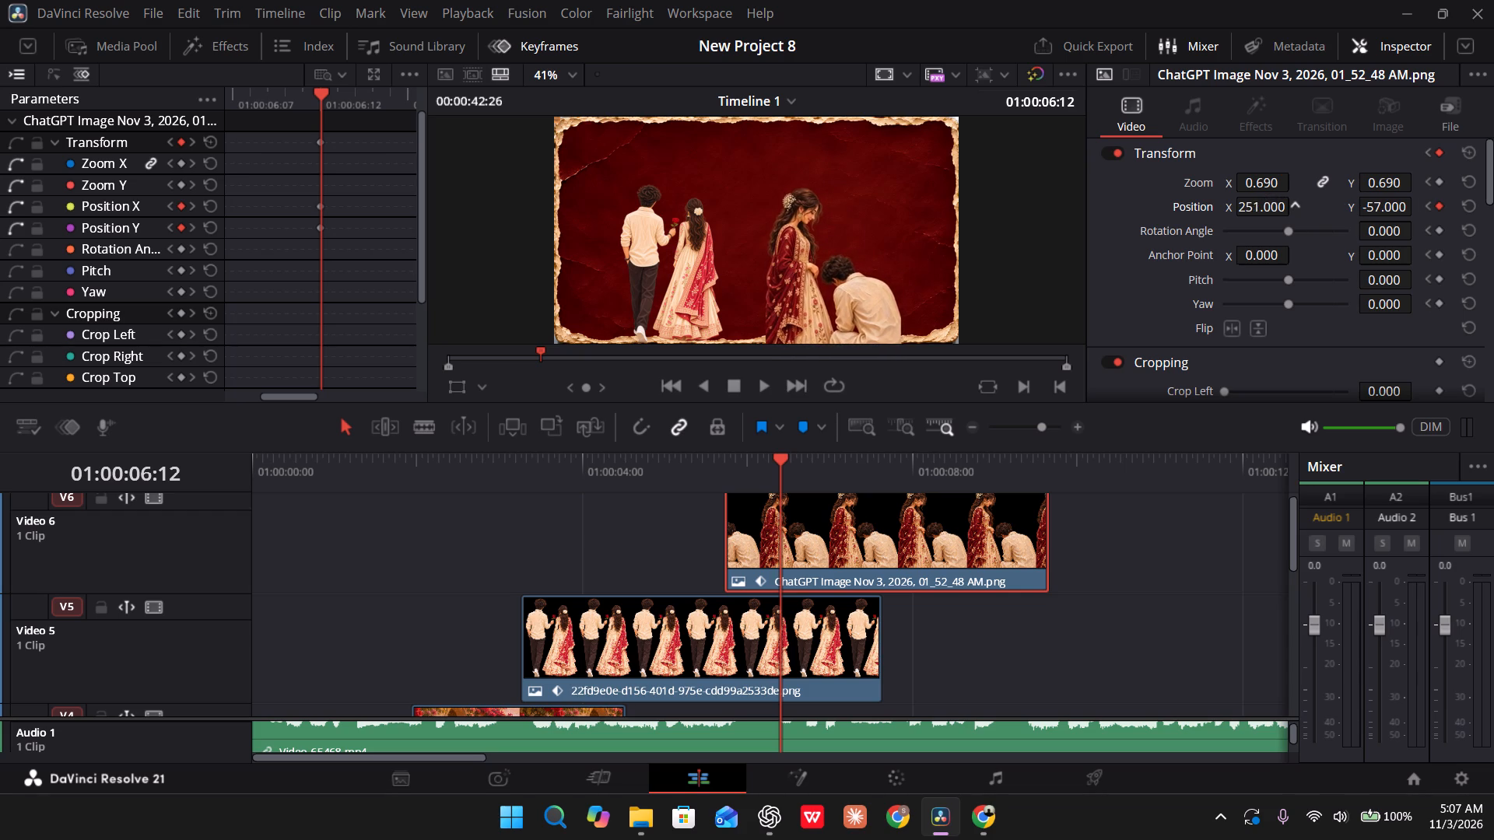
left_click_drag(1218, 211, 1264, 212)
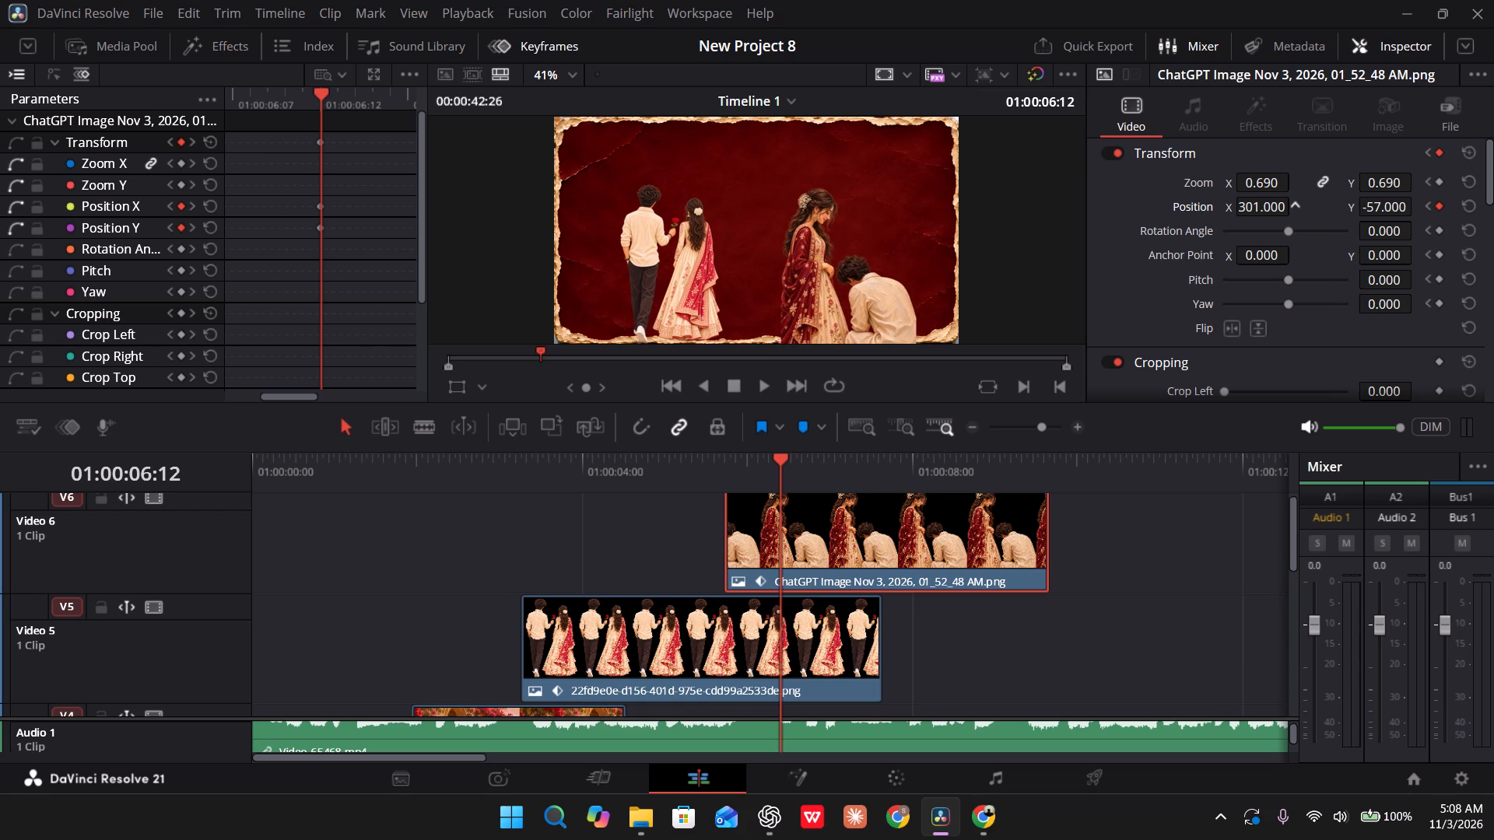
left_click_drag(1264, 212, 1267, 212)
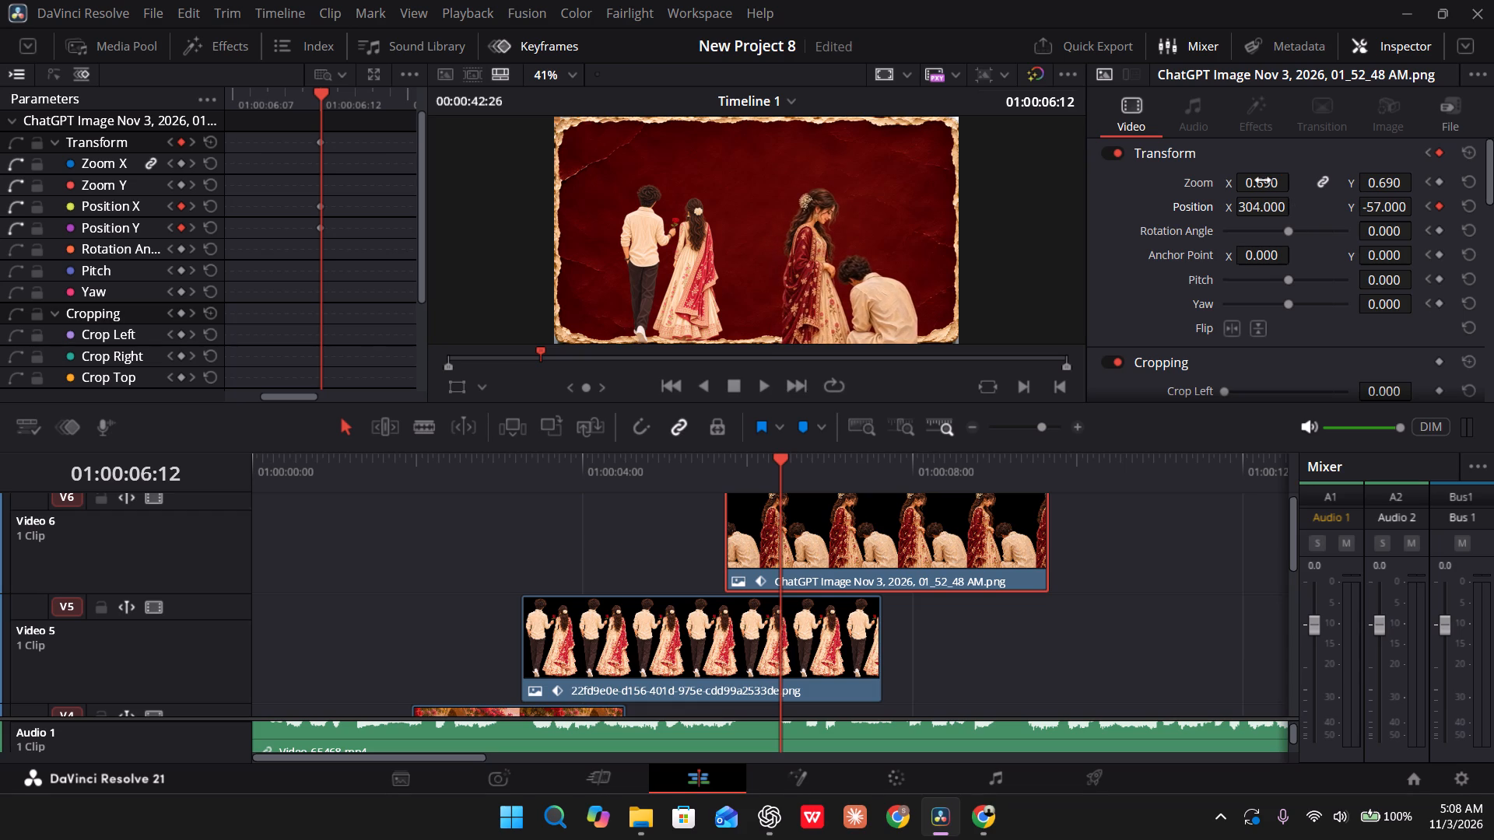
left_click_drag(1263, 180, 1247, 182)
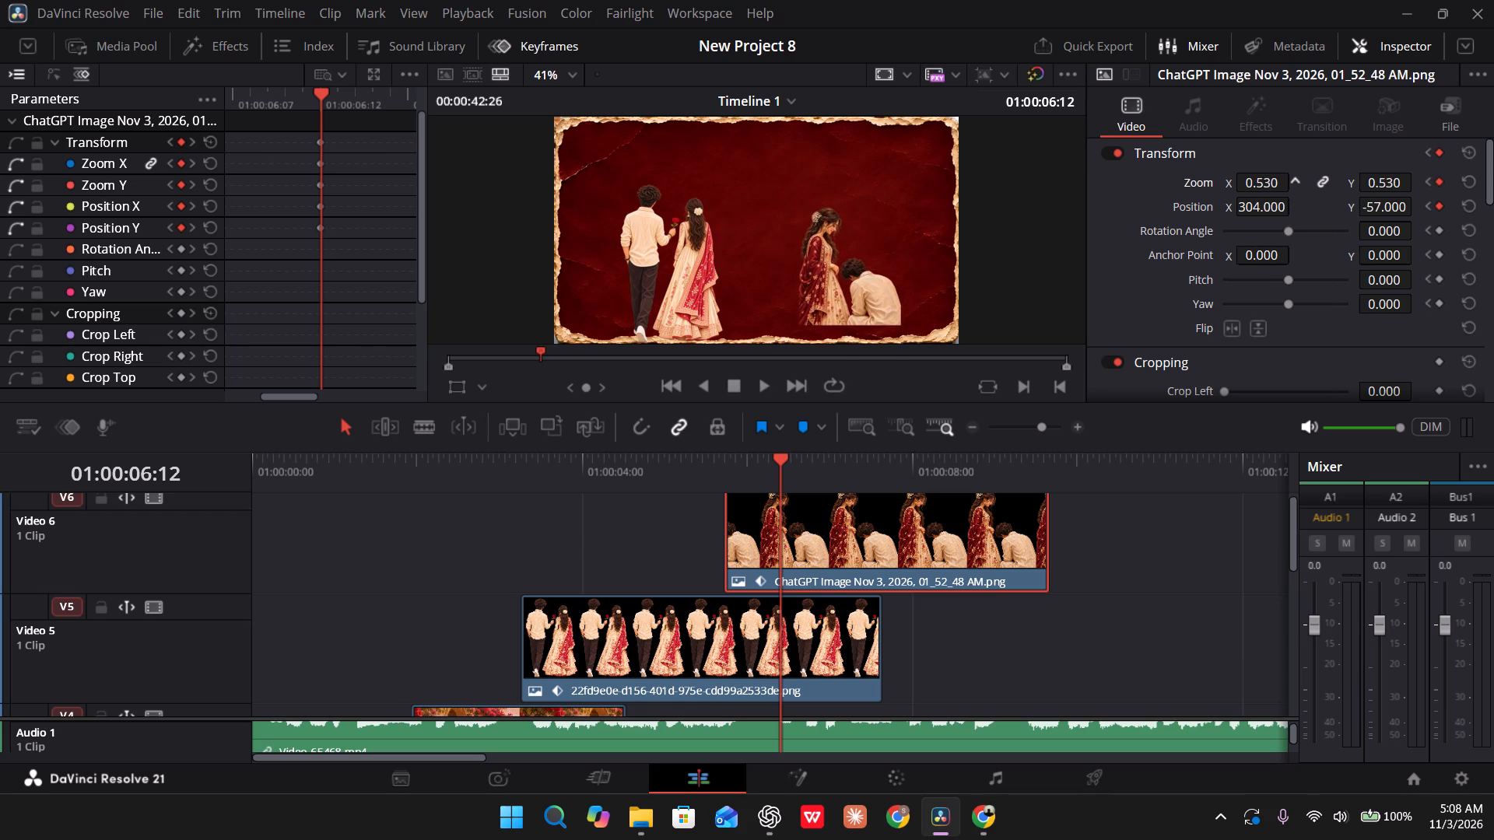
left_click_drag(1247, 182, 1254, 180)
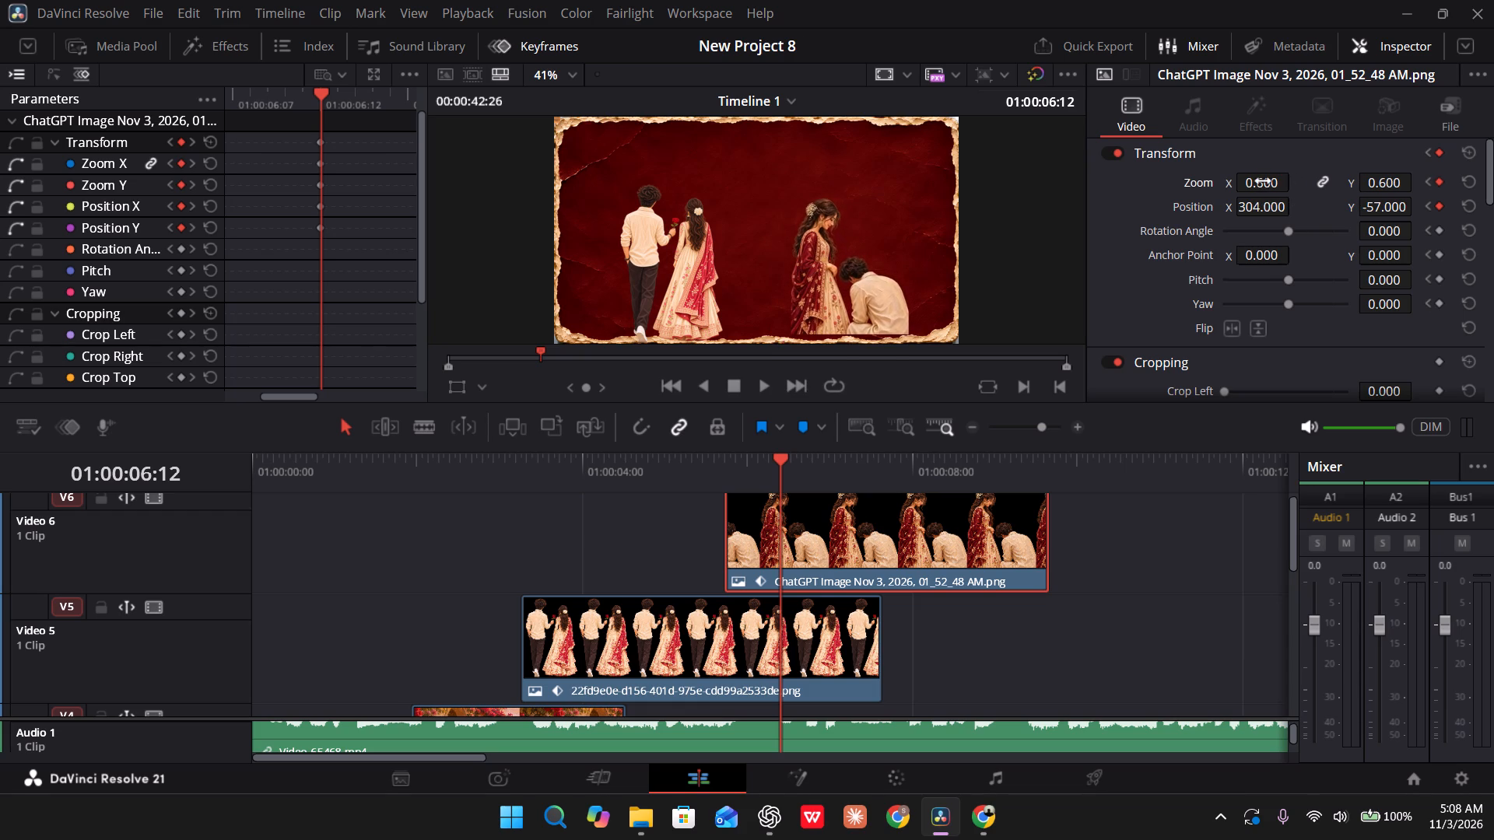
left_click_drag(1377, 209, 1361, 212)
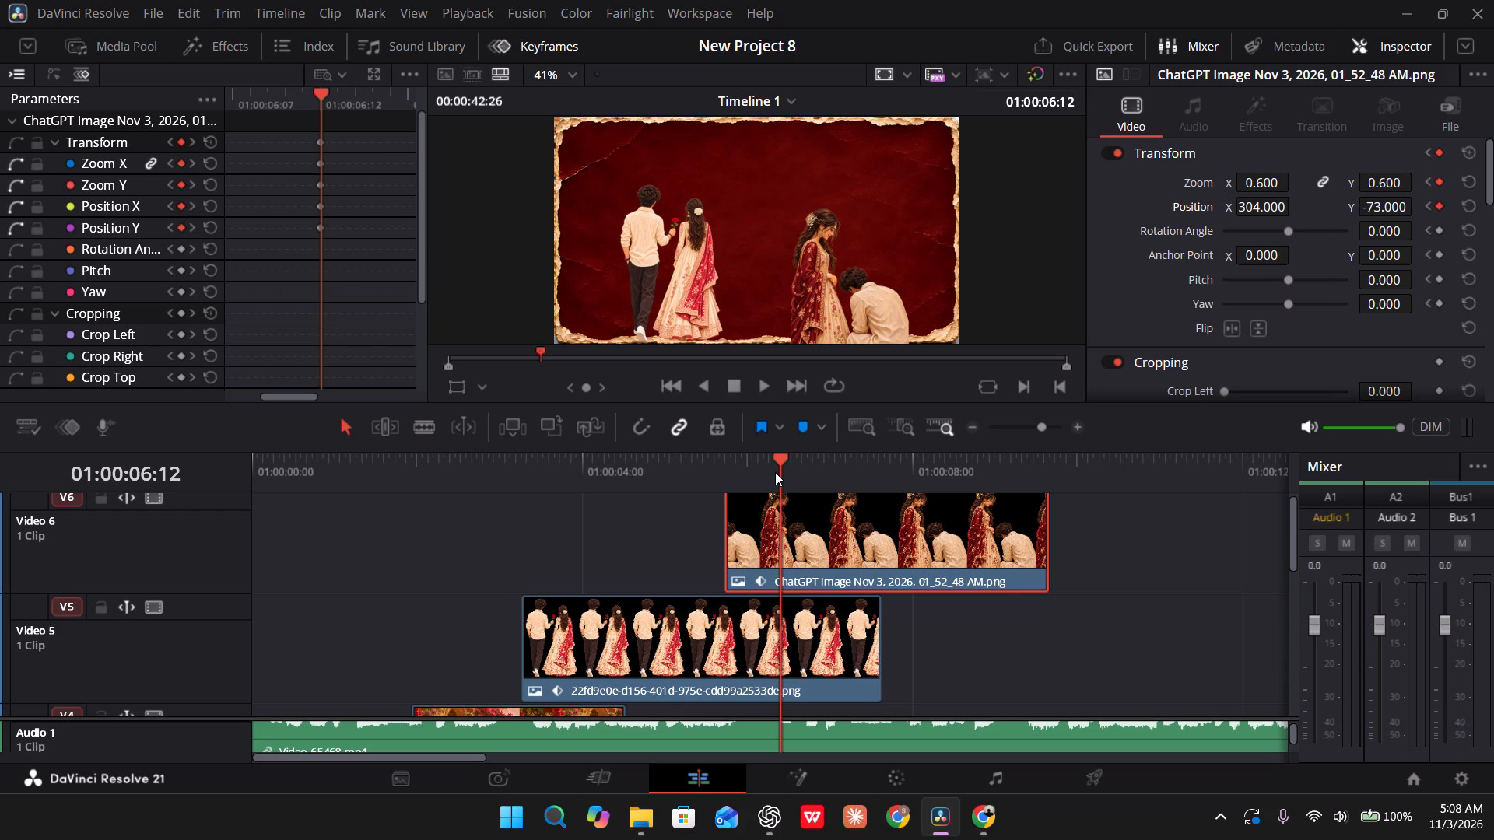
Play the timeline from the beginning to 01:00:10:01 to review the kneeling couple's rise into frame.
left_click_drag(775, 472, 725, 483)
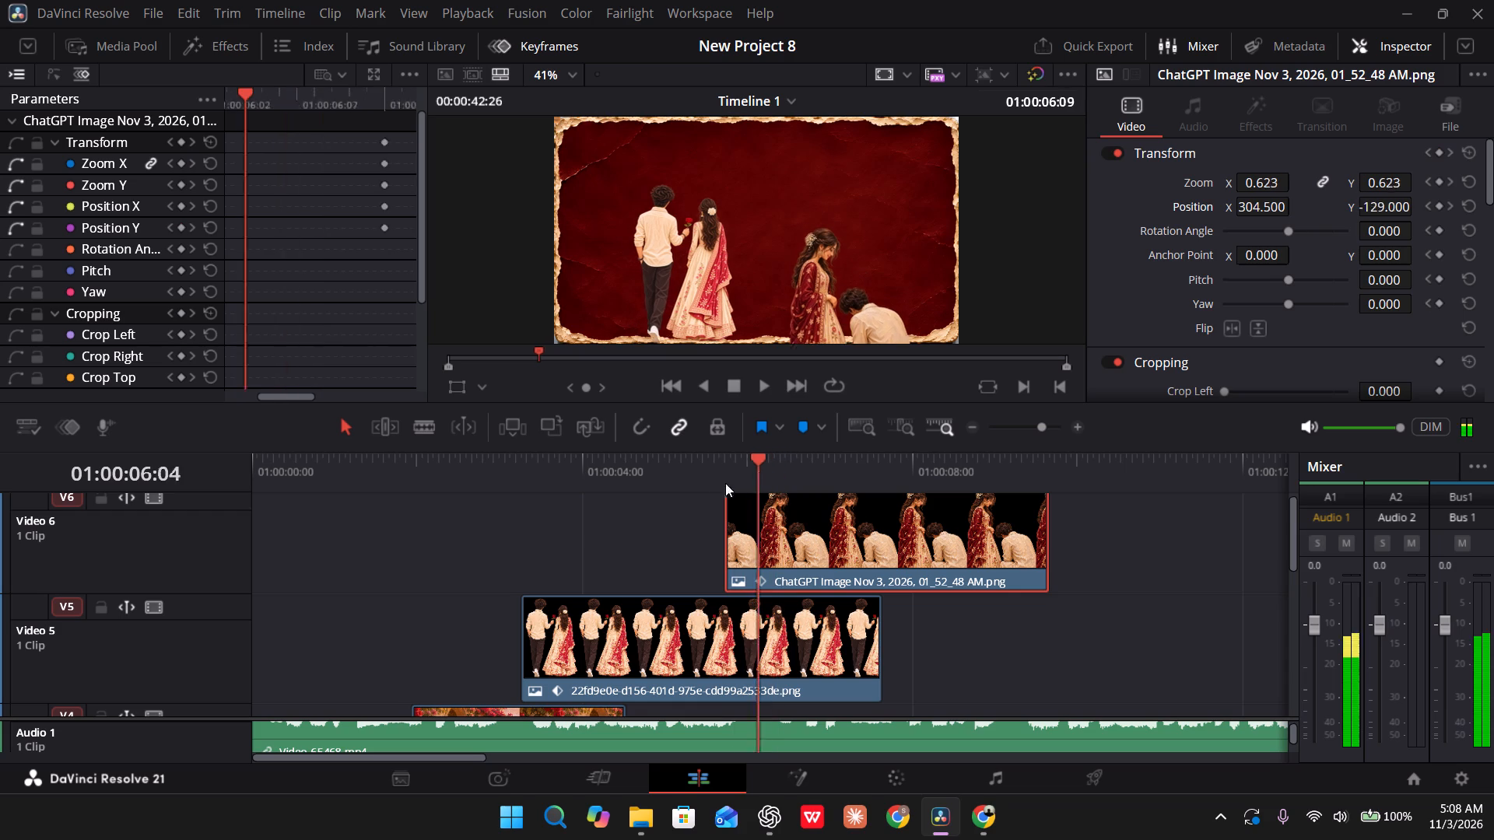
left_click_drag(725, 483, 238, 488)
key("space")
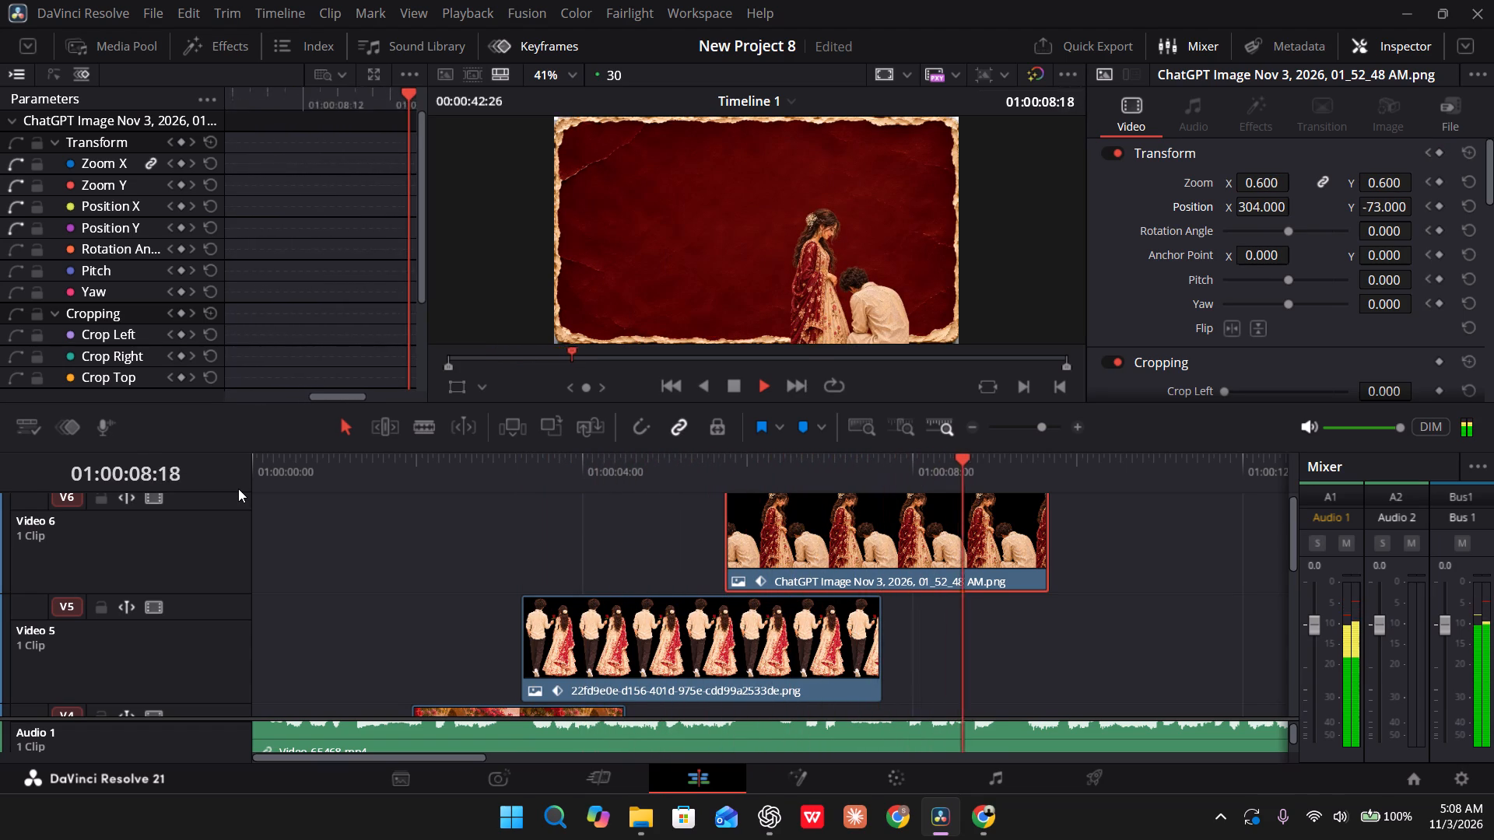
key("space")
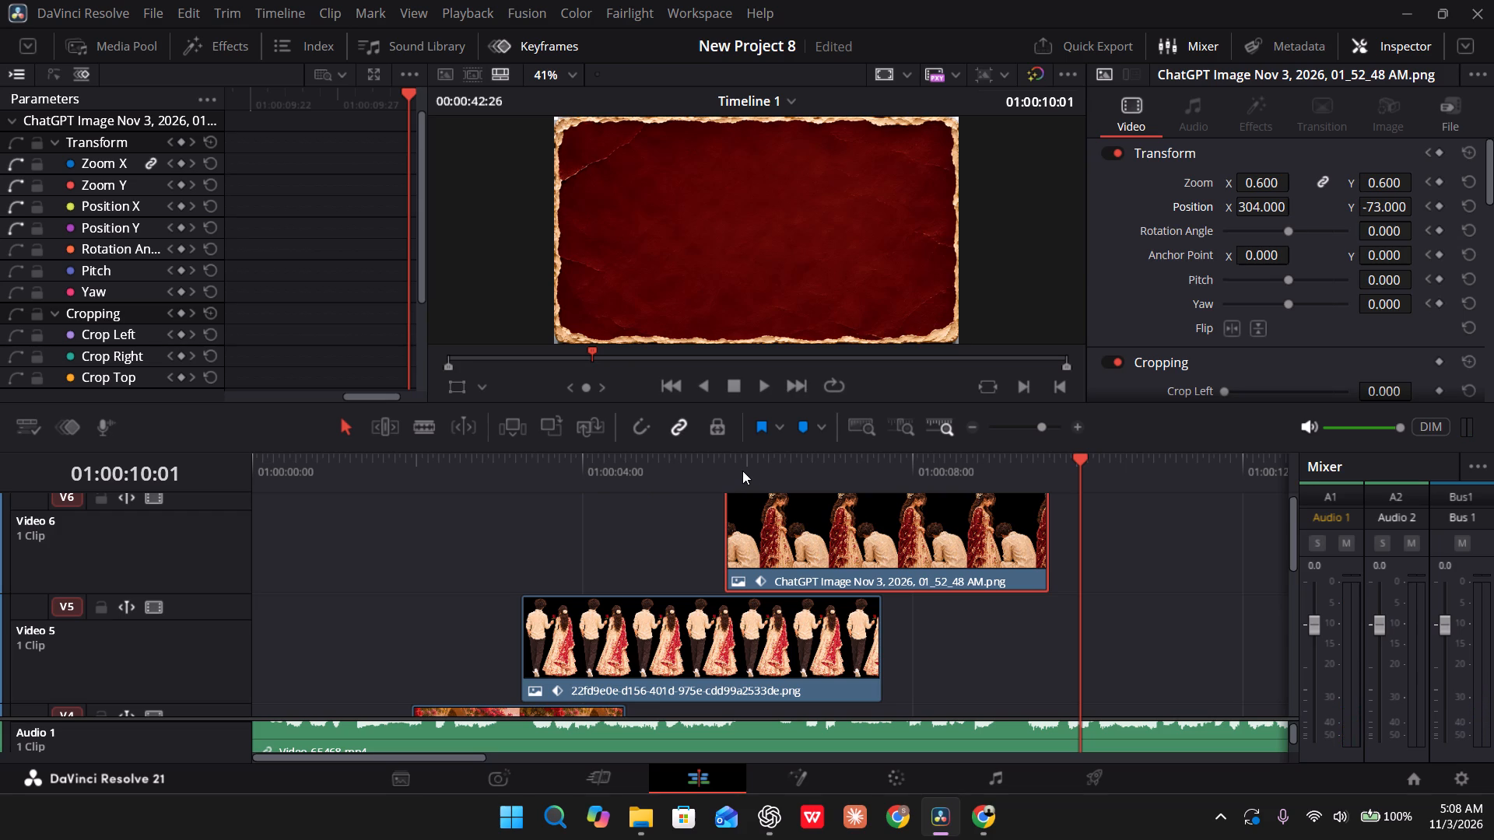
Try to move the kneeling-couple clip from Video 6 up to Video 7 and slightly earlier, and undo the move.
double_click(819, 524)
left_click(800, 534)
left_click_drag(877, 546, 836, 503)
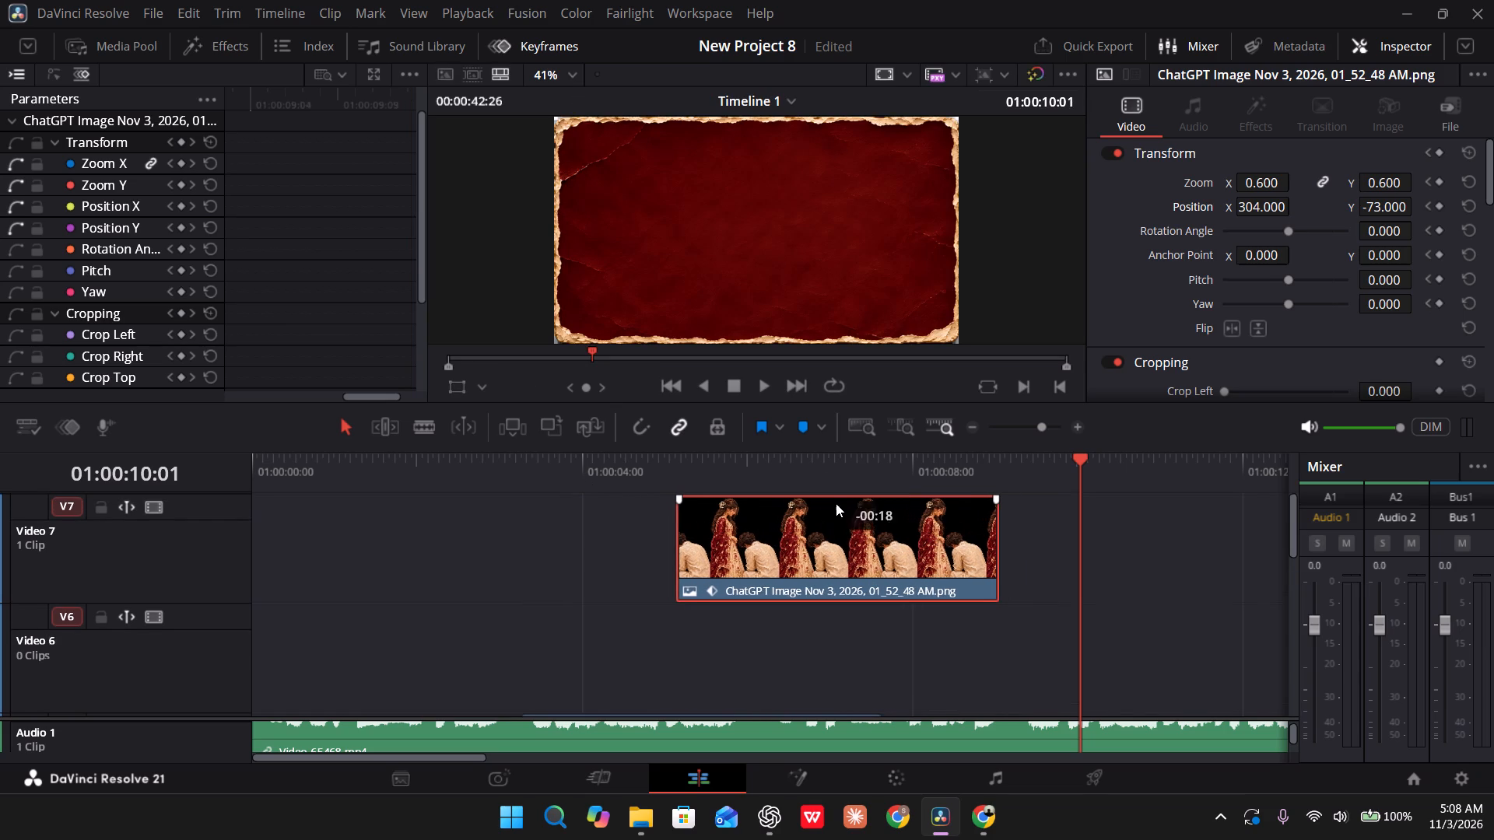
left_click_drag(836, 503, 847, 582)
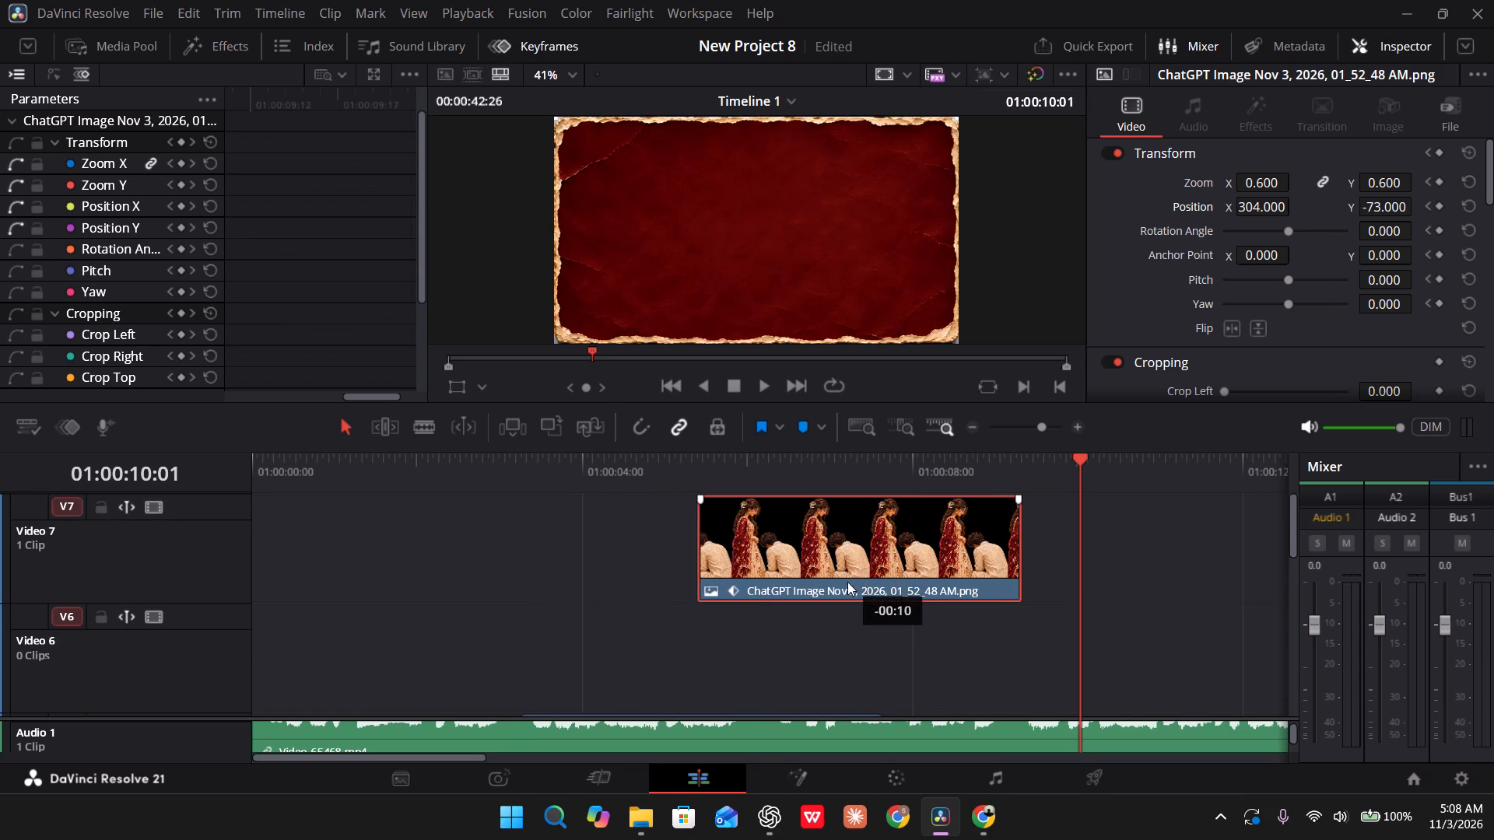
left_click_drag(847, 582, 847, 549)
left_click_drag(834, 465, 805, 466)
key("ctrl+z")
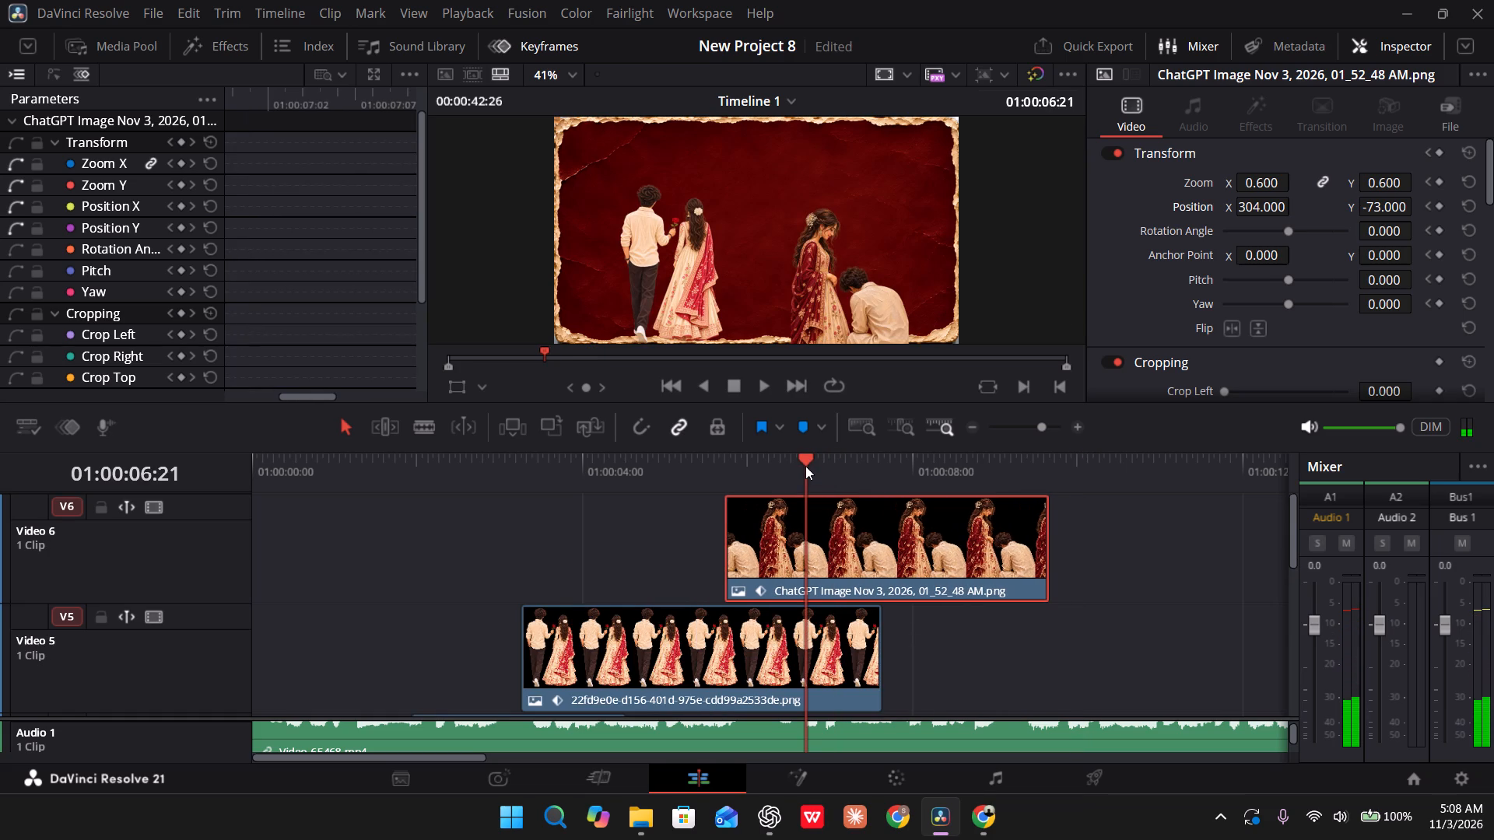
Check the kneeling couple's Transform keyframes and play its entry from shortly after 01:00:04:00 to 01:00:08:04.
left_click(850, 526)
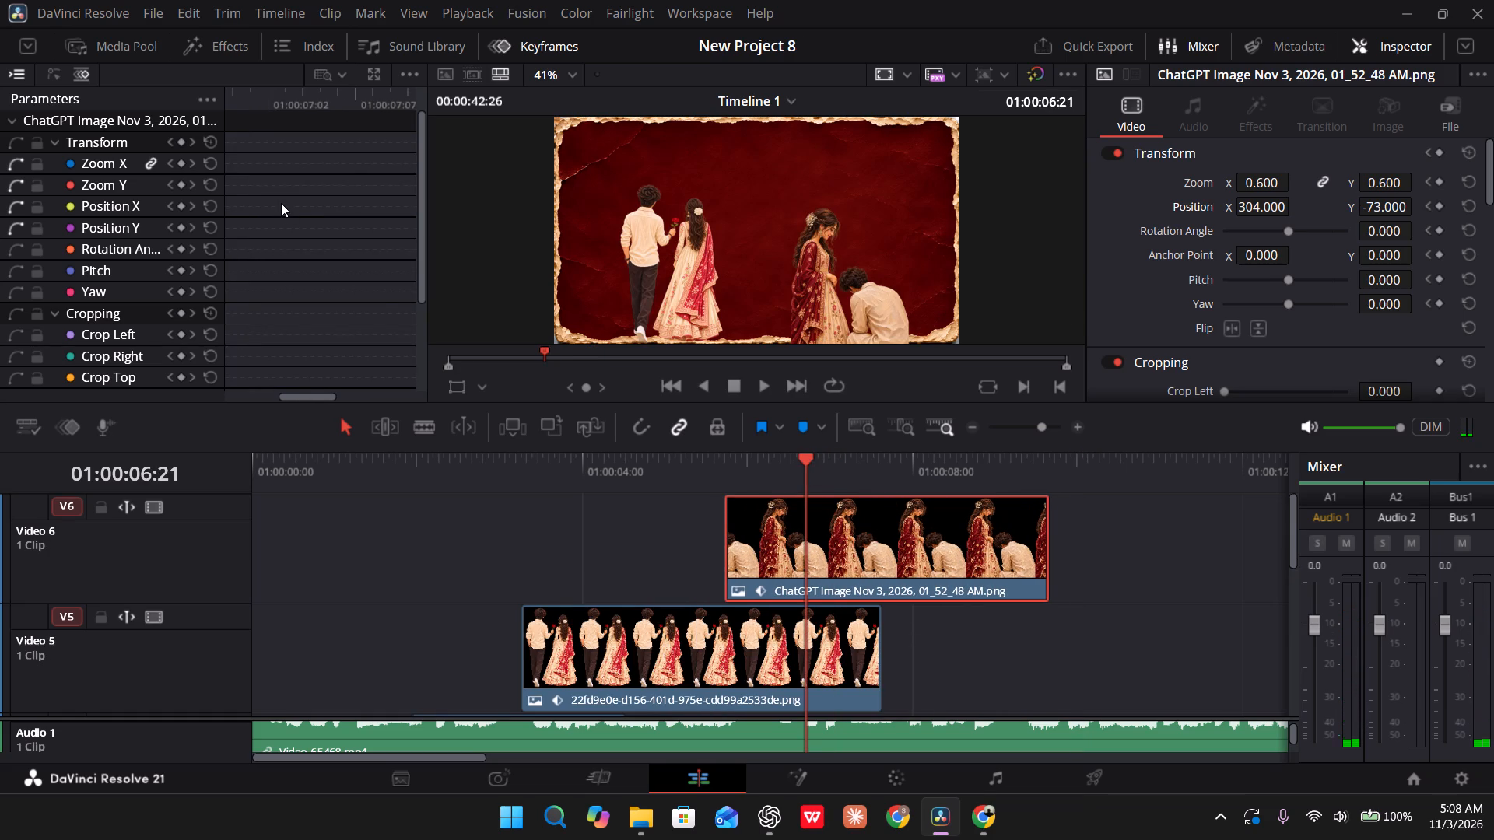
scroll(272, 194, "right", 1)
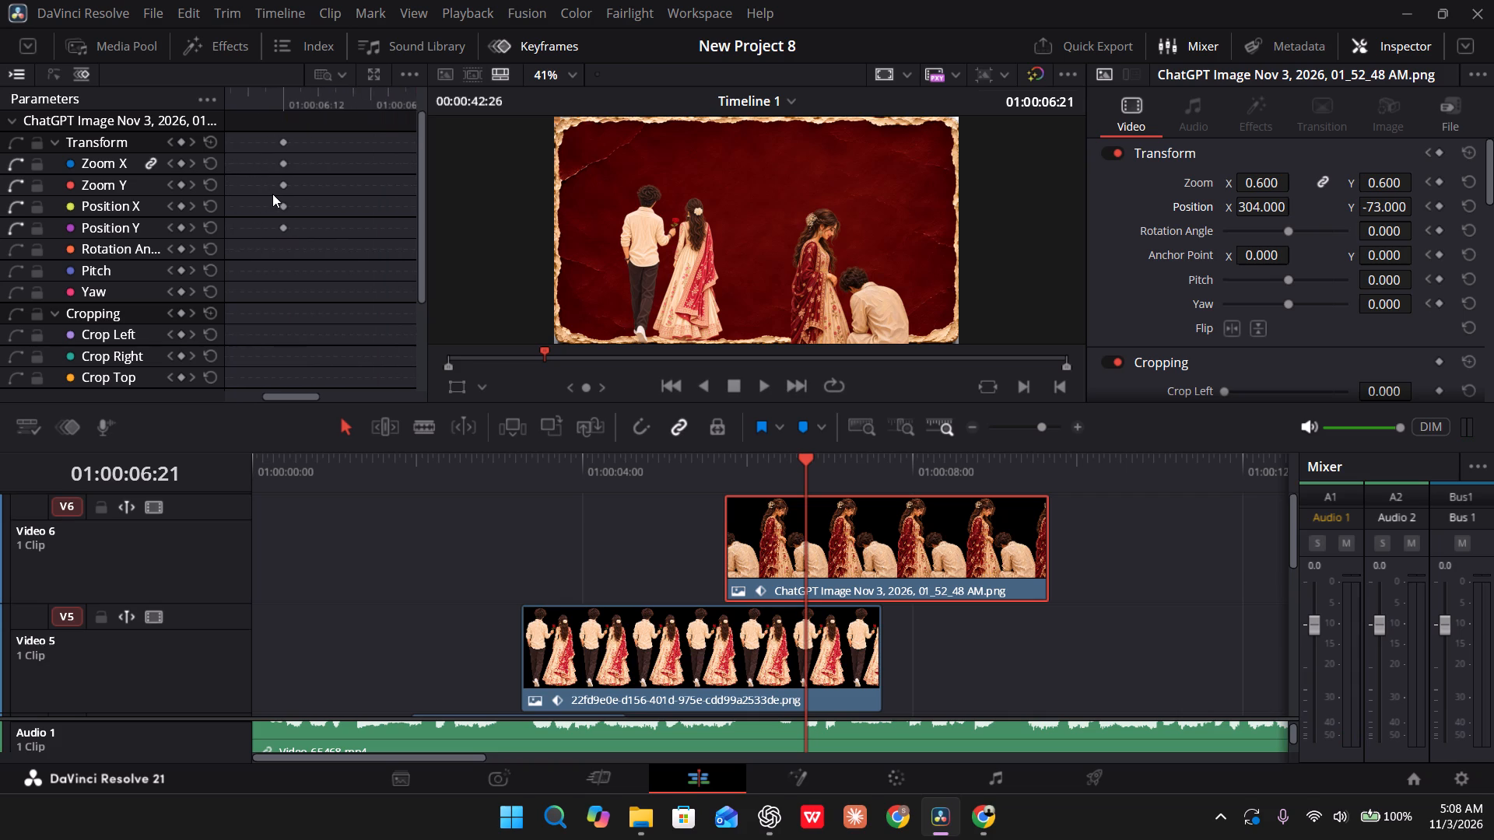
scroll(272, 194, "right", 1)
left_click_drag(658, 468, 627, 468)
key("space")
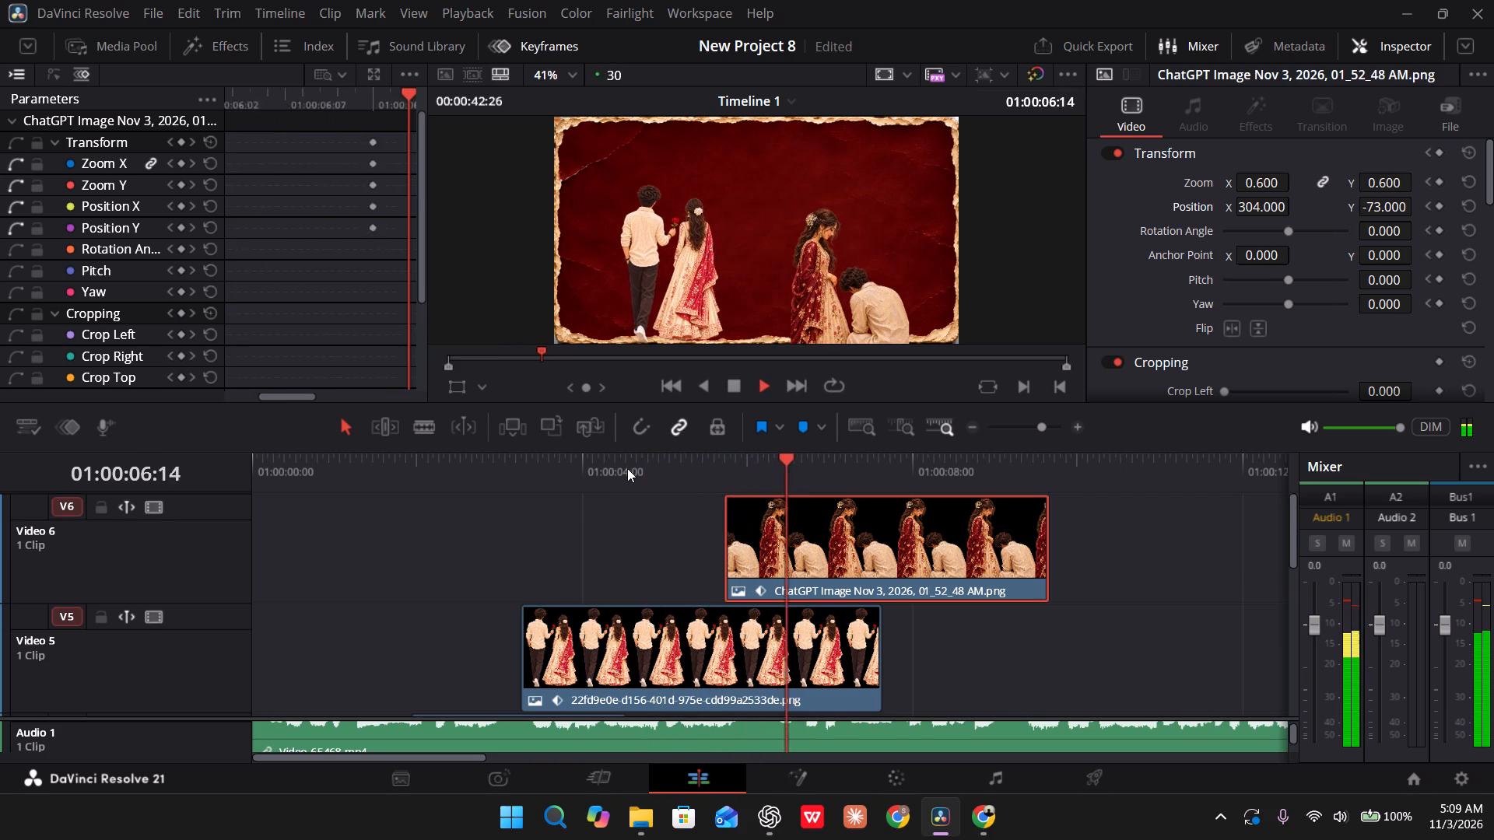
key("space")
key("space")
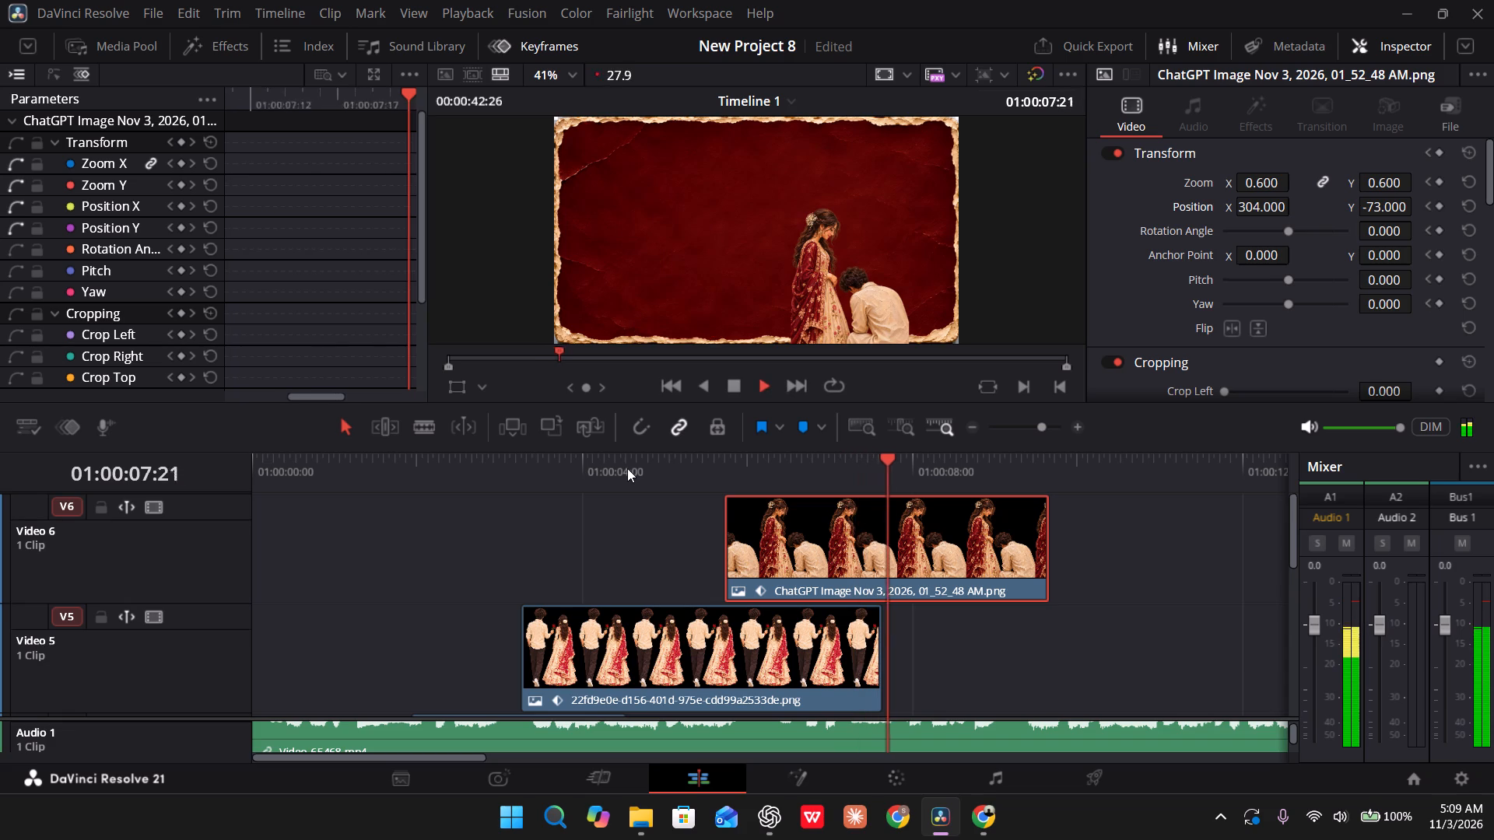
key("space")
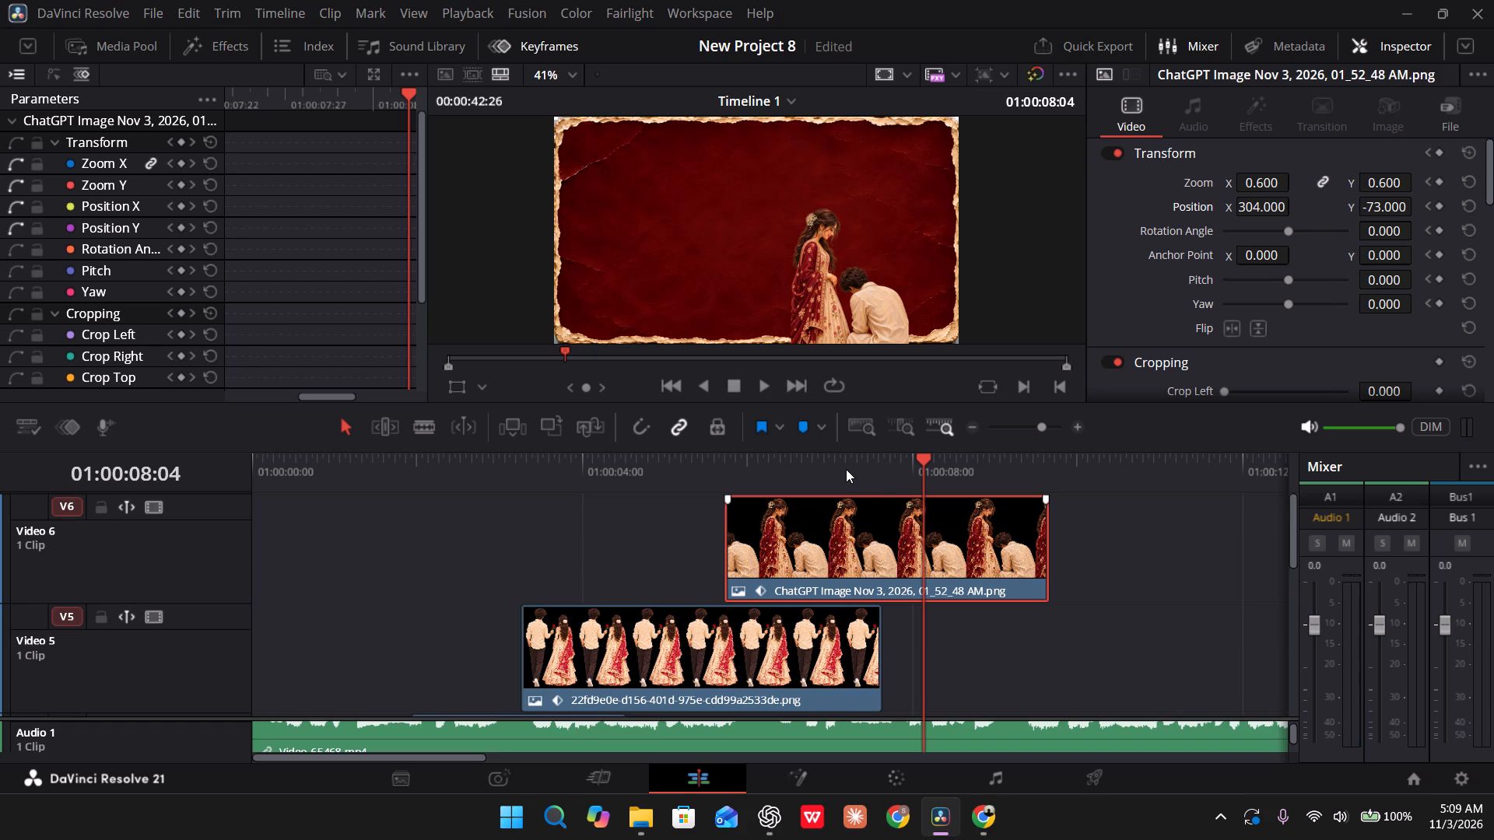
Shift the kneeling-couple clip along Video 6 so that it starts at 01:00:08:25, clear of the Video 5 couple.
left_click_drag(846, 469, 851, 493)
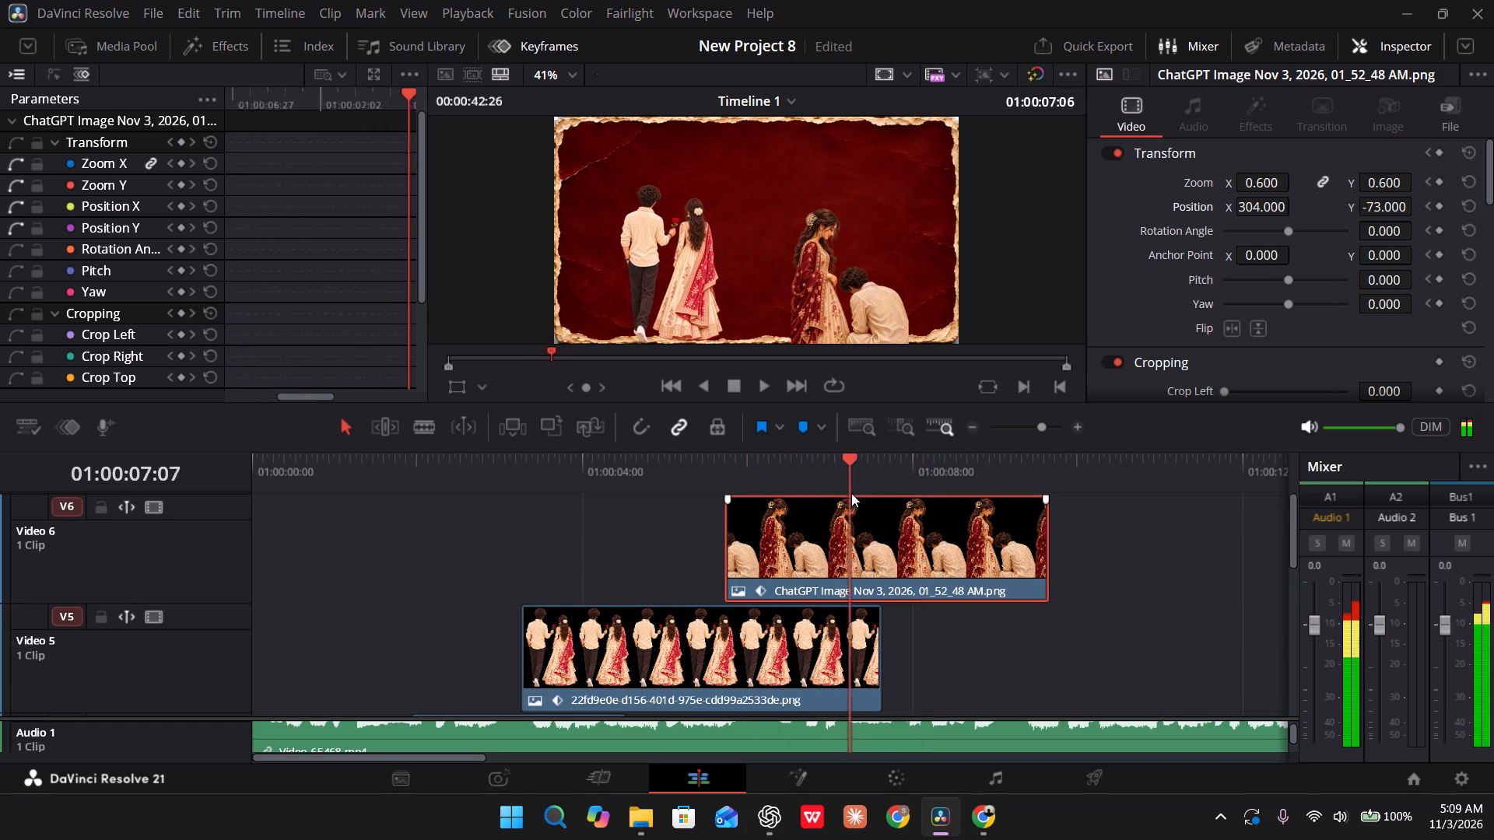
left_click_drag(851, 493, 933, 510)
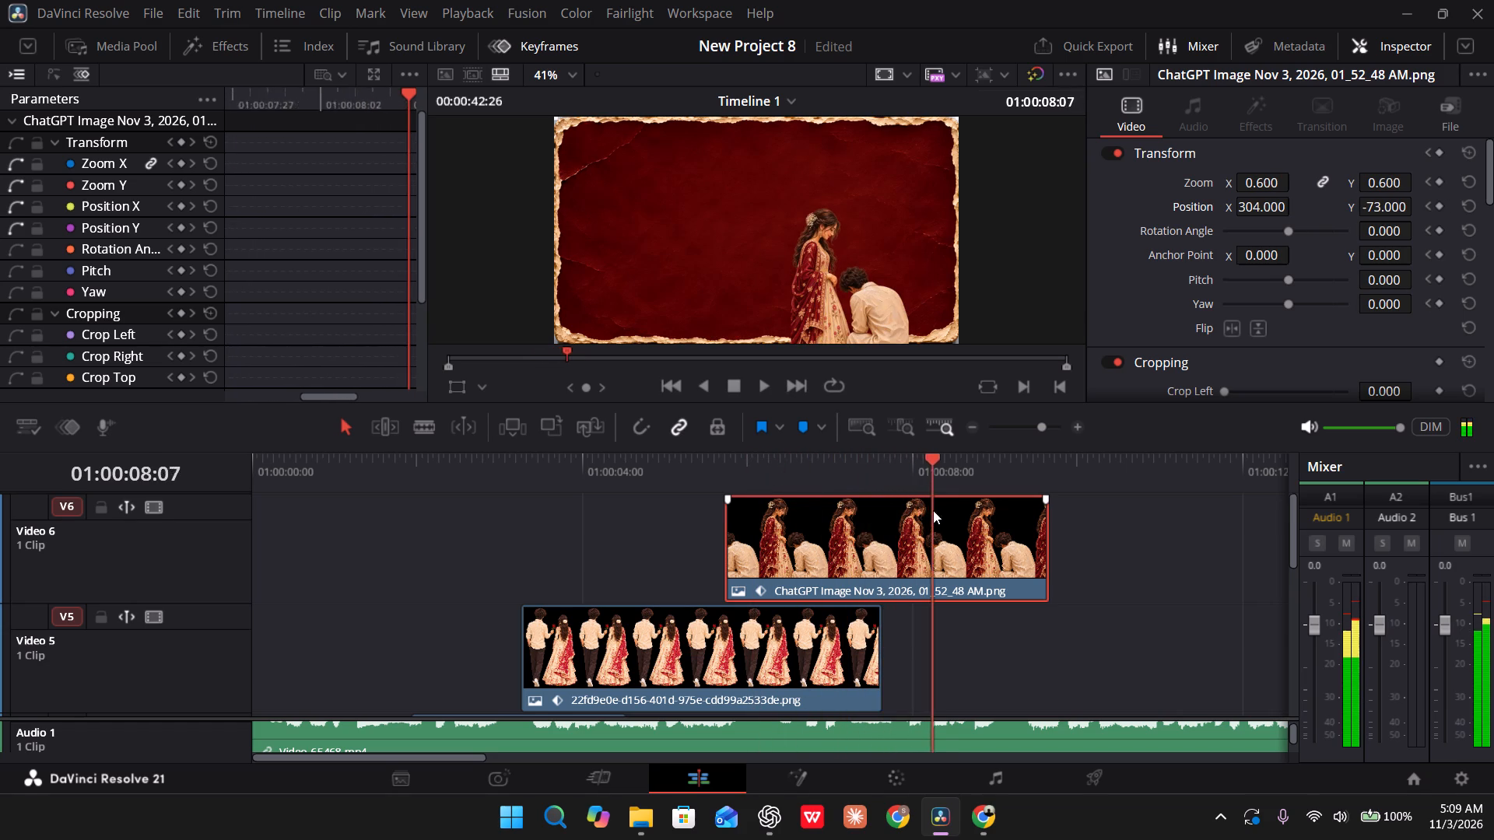
left_click_drag(933, 510, 981, 519)
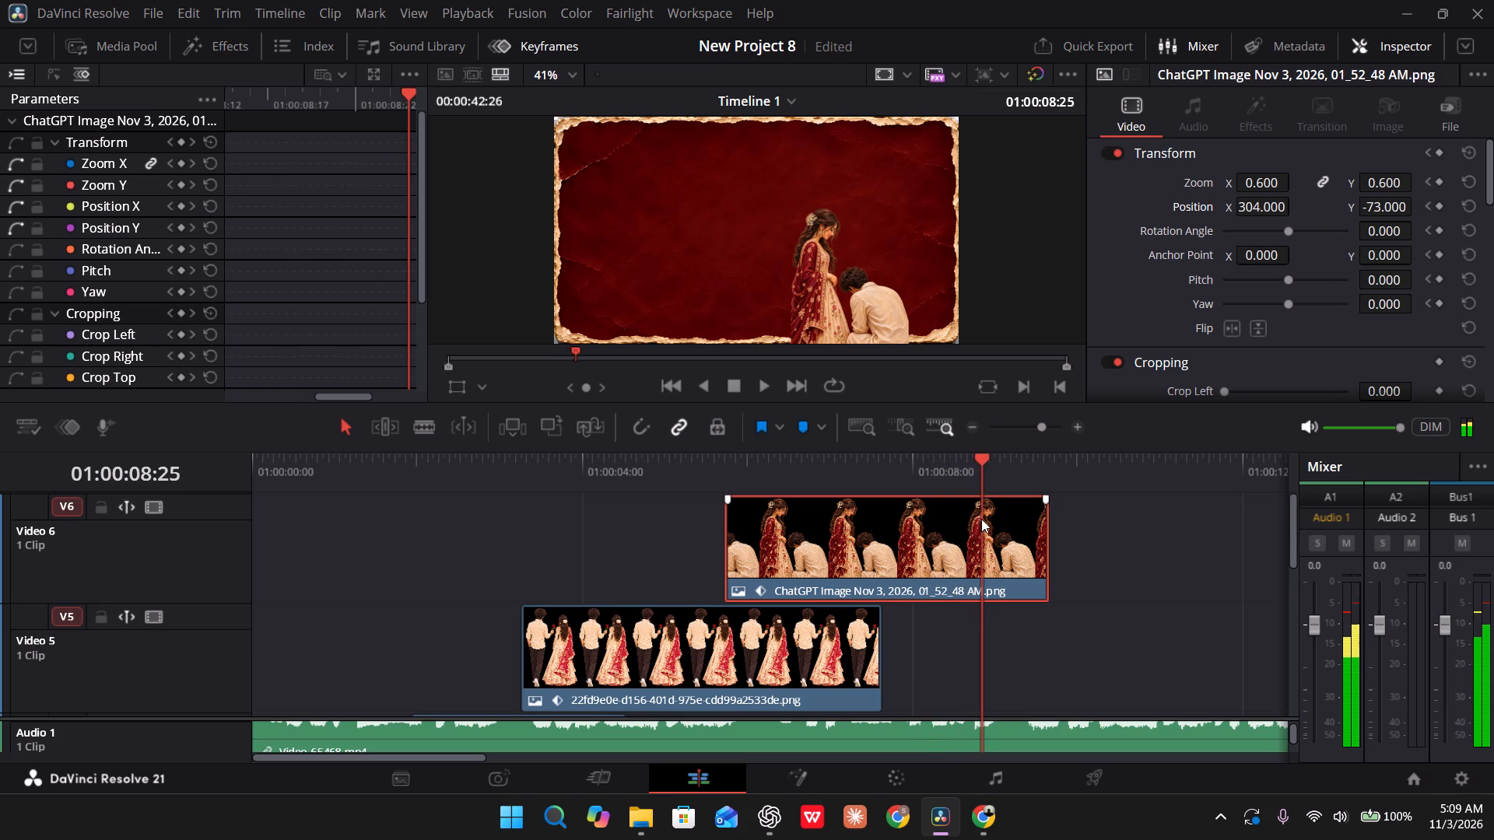
left_click_drag(1002, 527, 1084, 536)
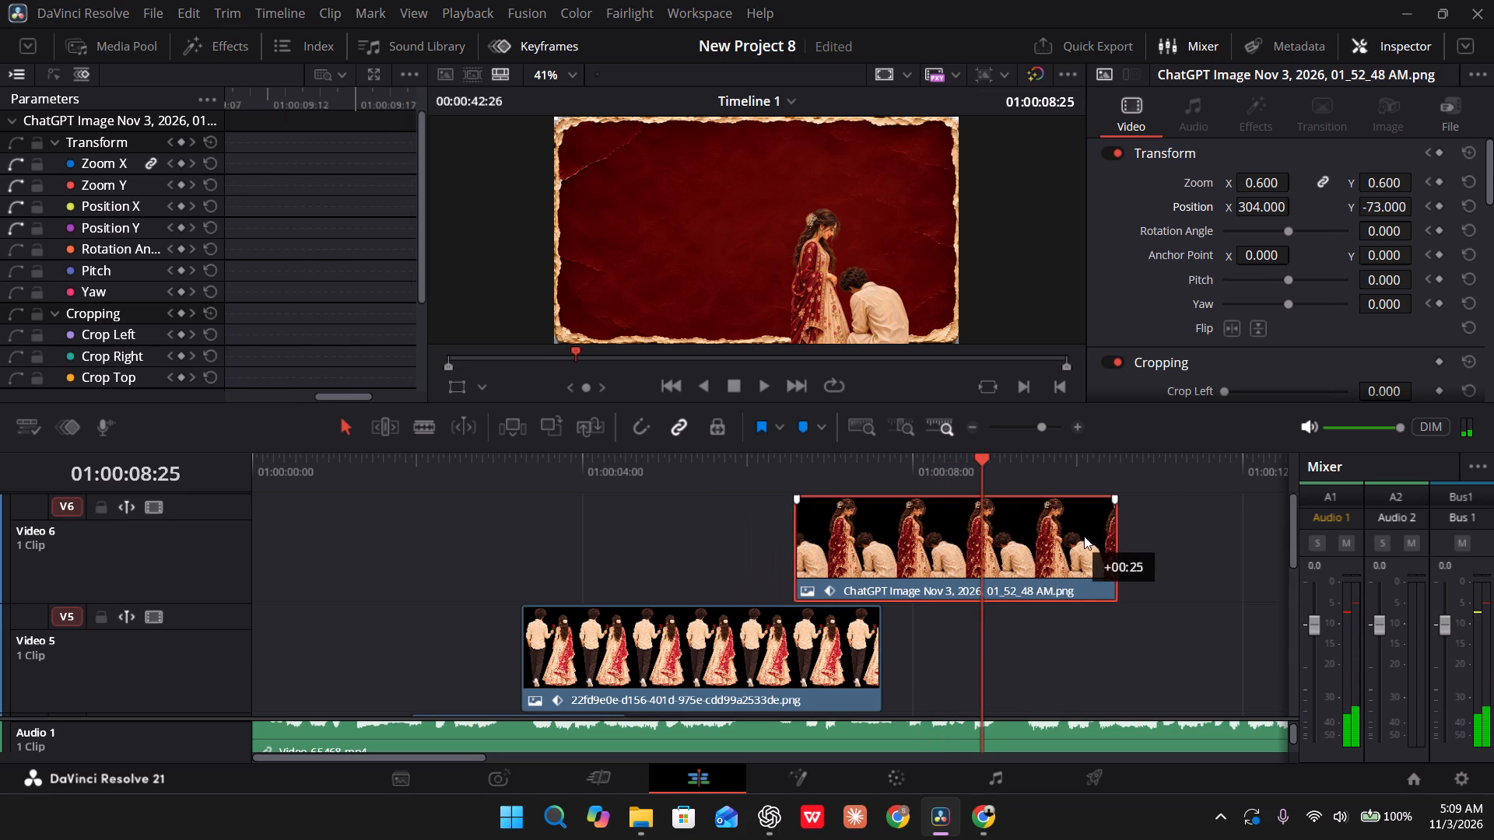
left_click_drag(1084, 536, 1259, 560)
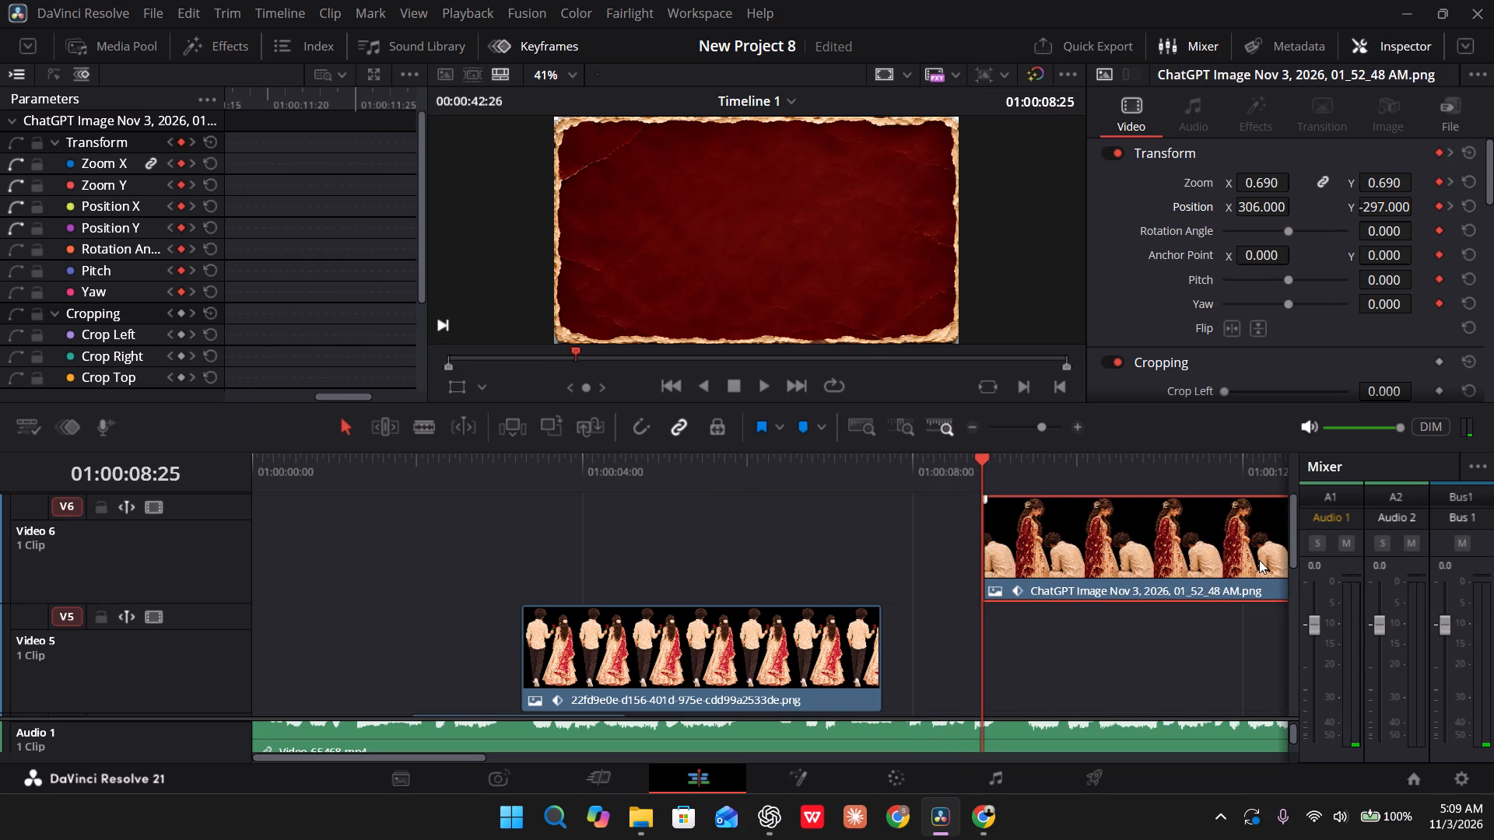
Remove the kneeling-couple clip's starting Transform keyframes at 01:00:08:25.
left_click(1135, 577)
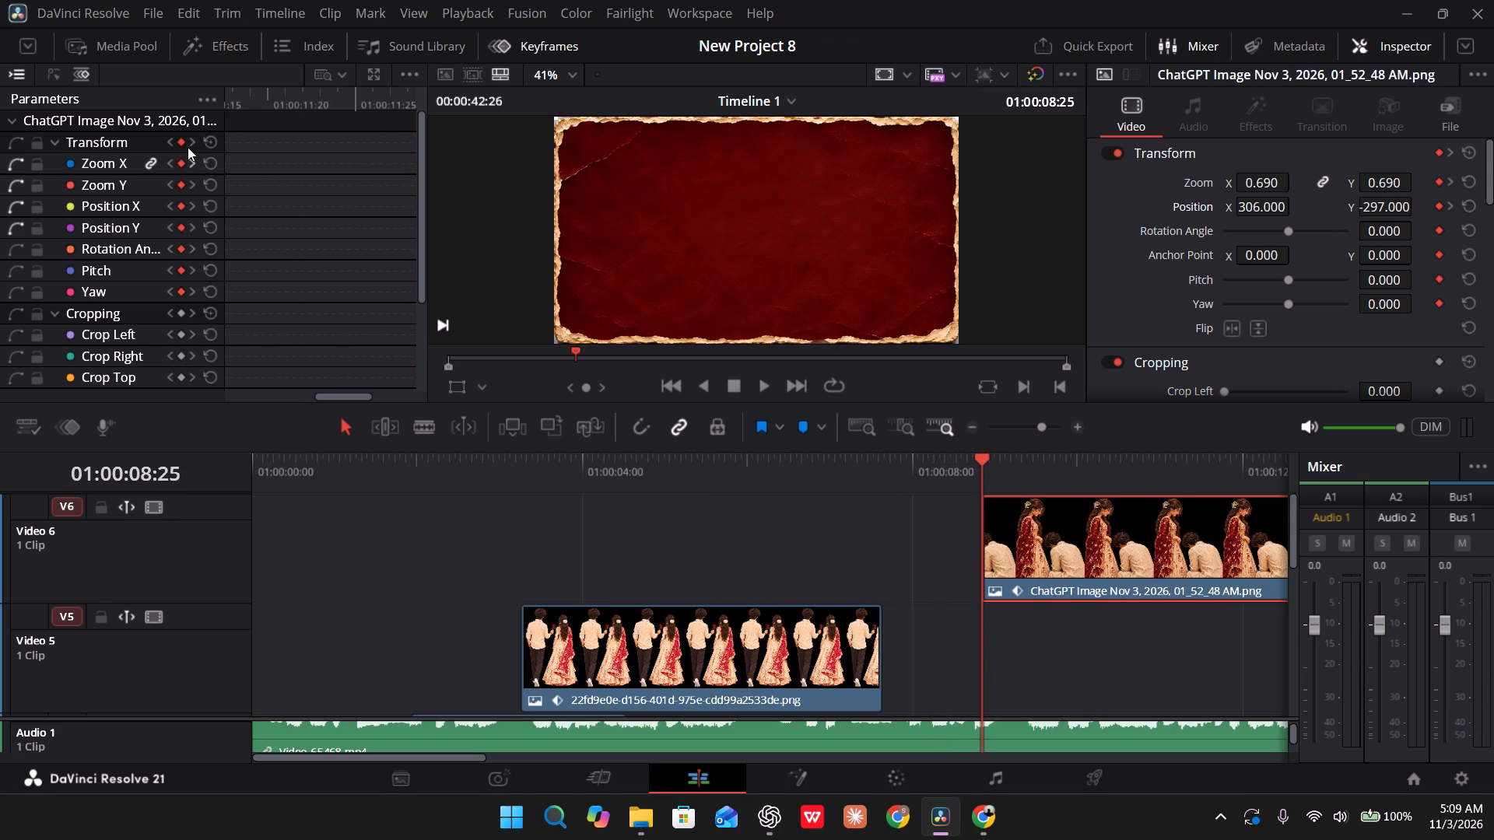
left_click(180, 144)
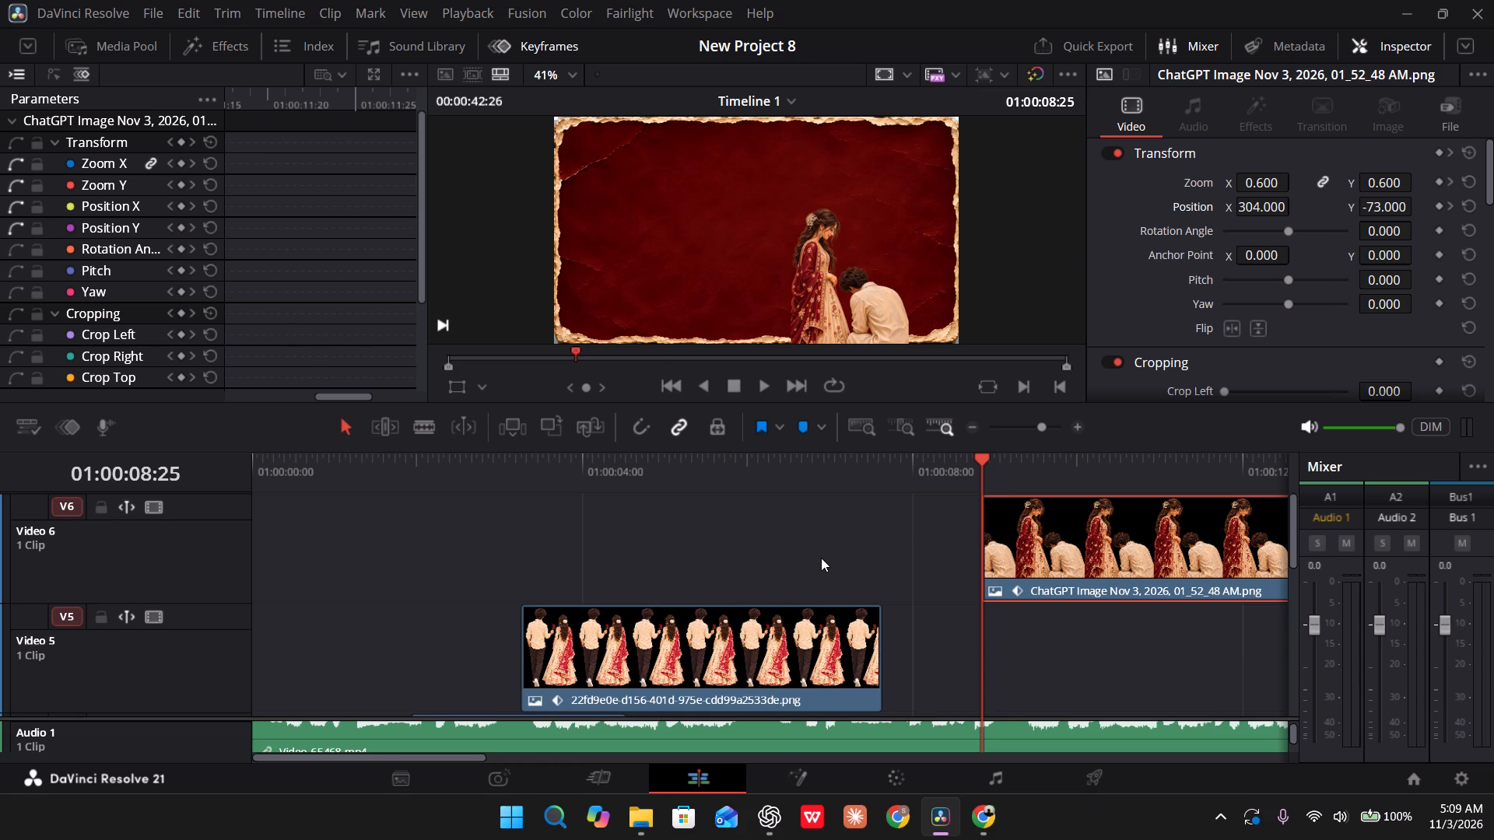
scroll(821, 558, "up", 4)
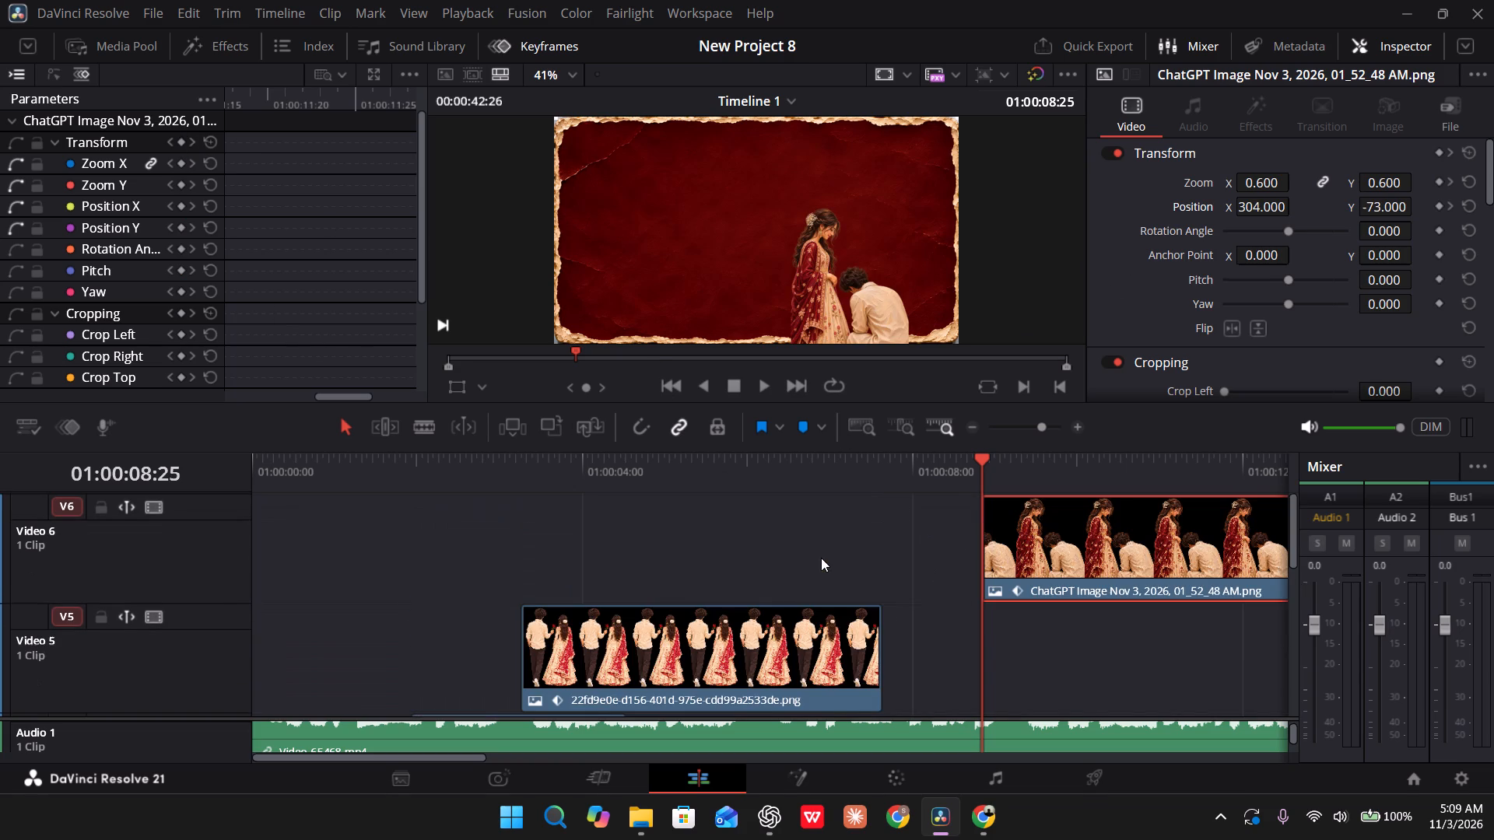
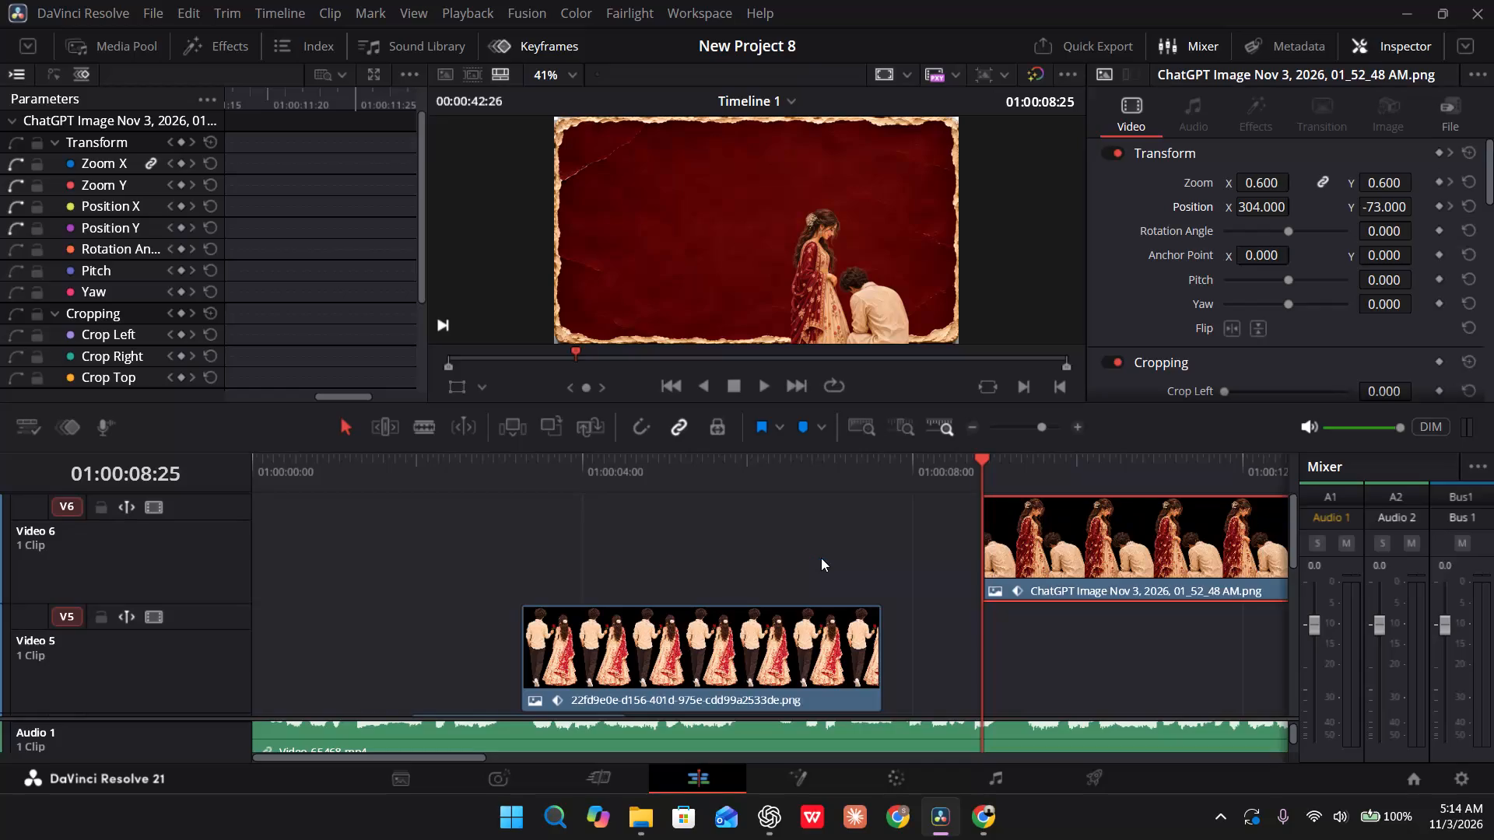
Save the New Project 8 video project and close DaVinci Resolve.
key("ctrl+s")
left_click(1493, 0)
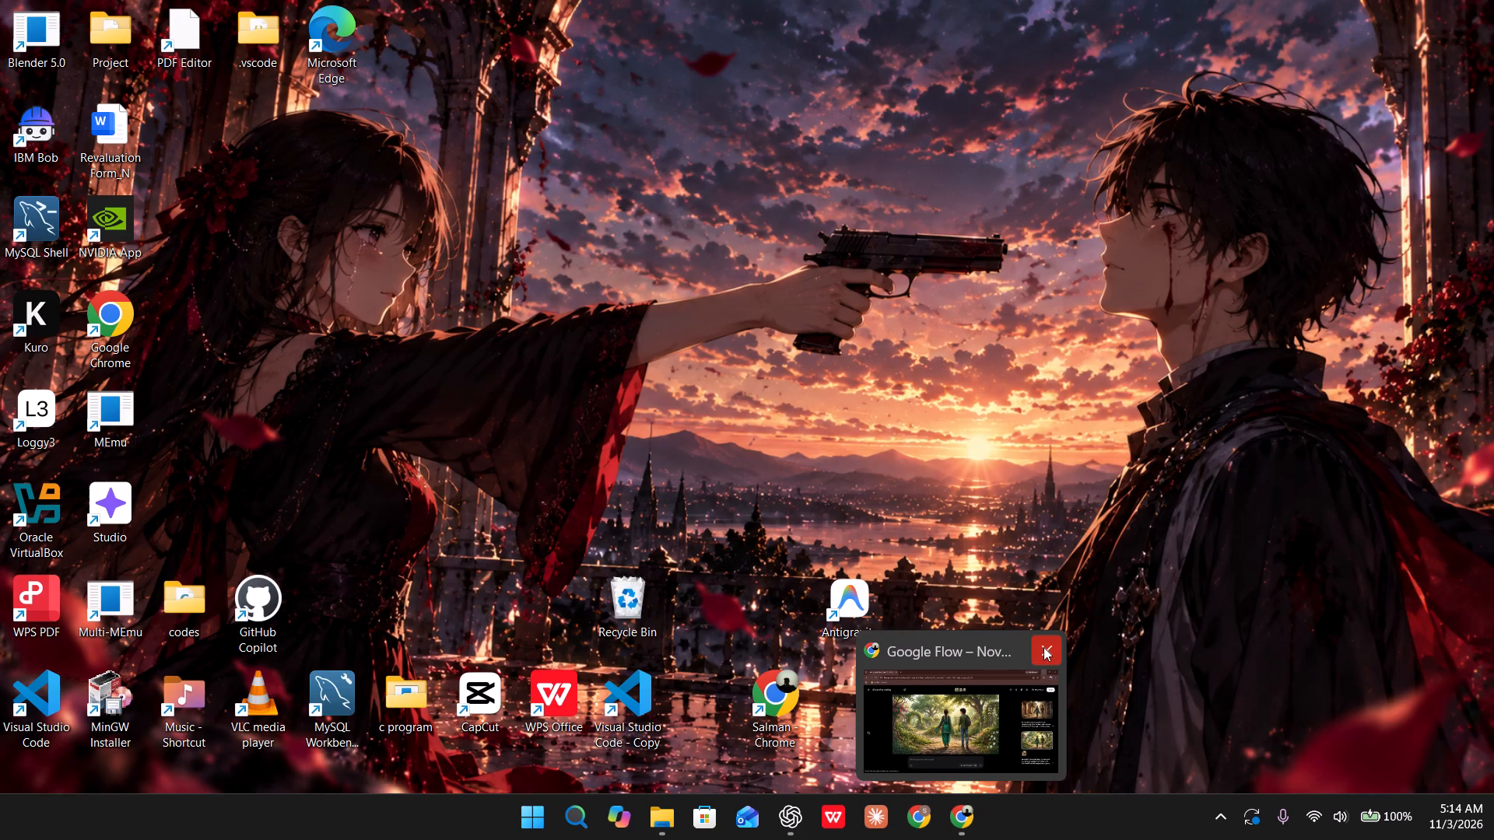
Close the remaining open windows: the Google Flow browser window, ChatGPT Classic and the edit raw video folder.
left_click(1043, 647)
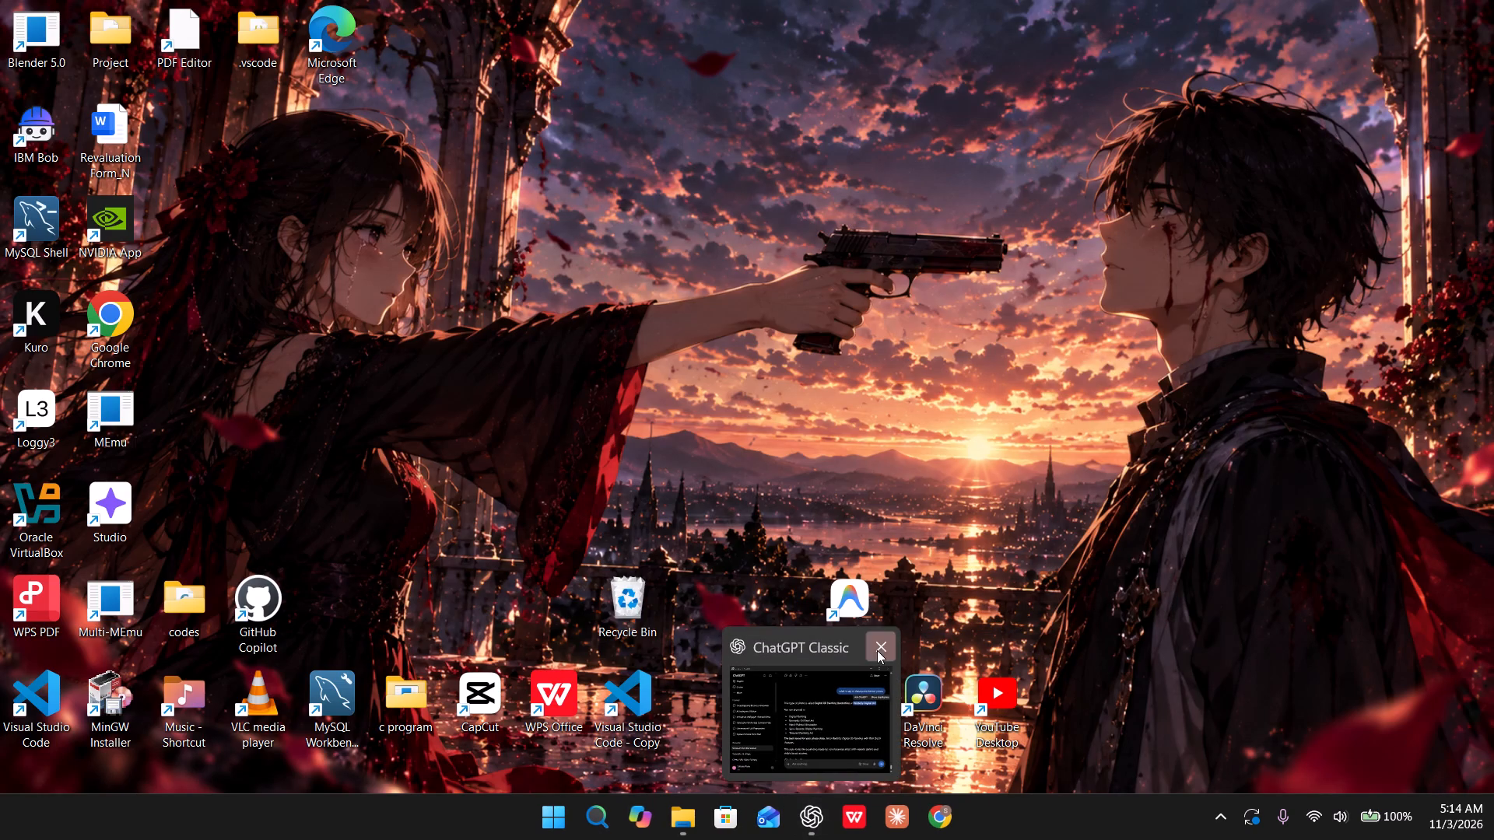
left_click(876, 648)
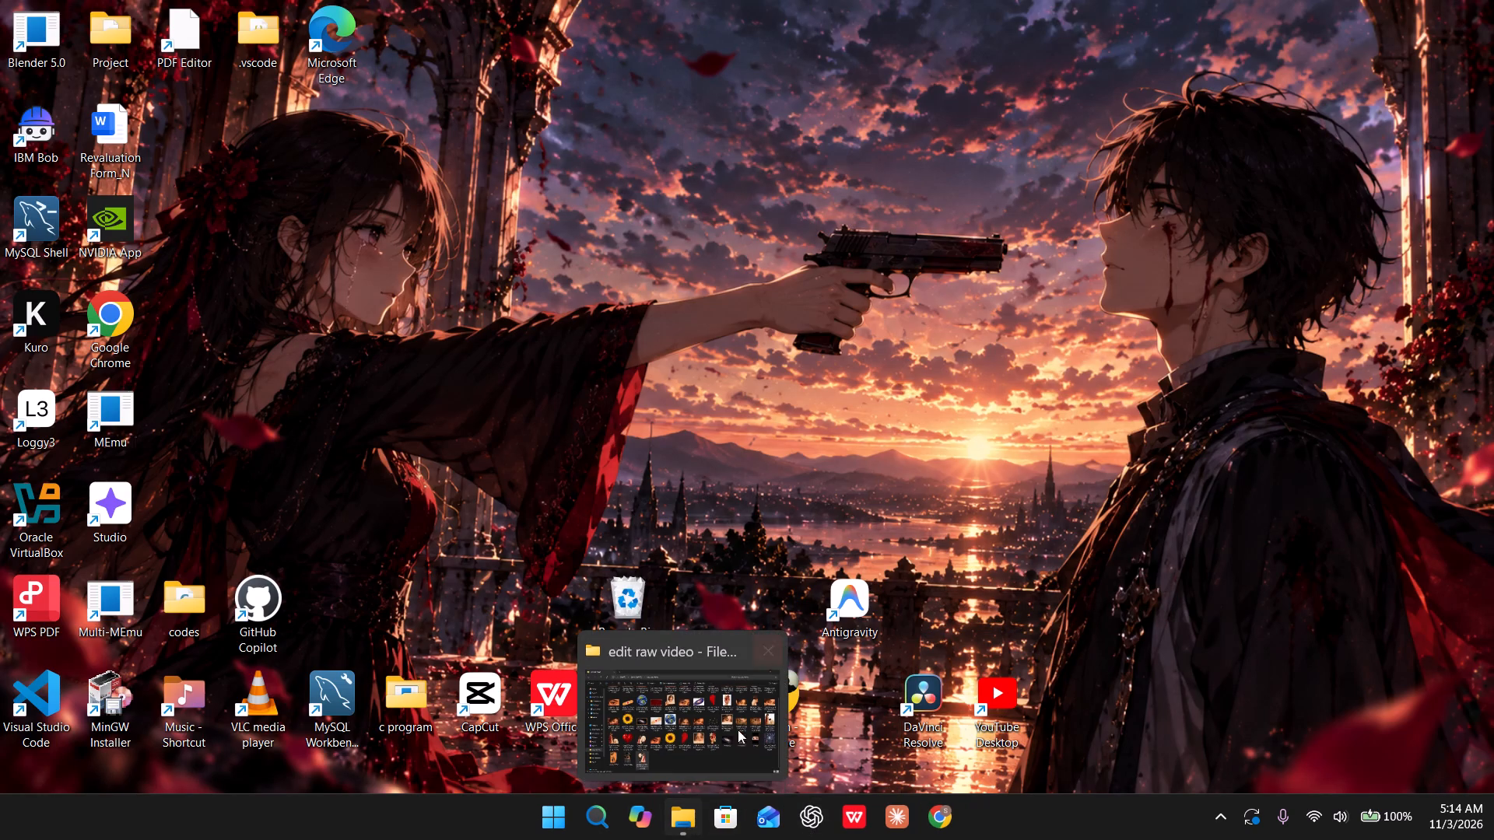
left_click(772, 657)
Bring up the Shut Down Windows dialog from the empty desktop.
left_click(1064, 398)
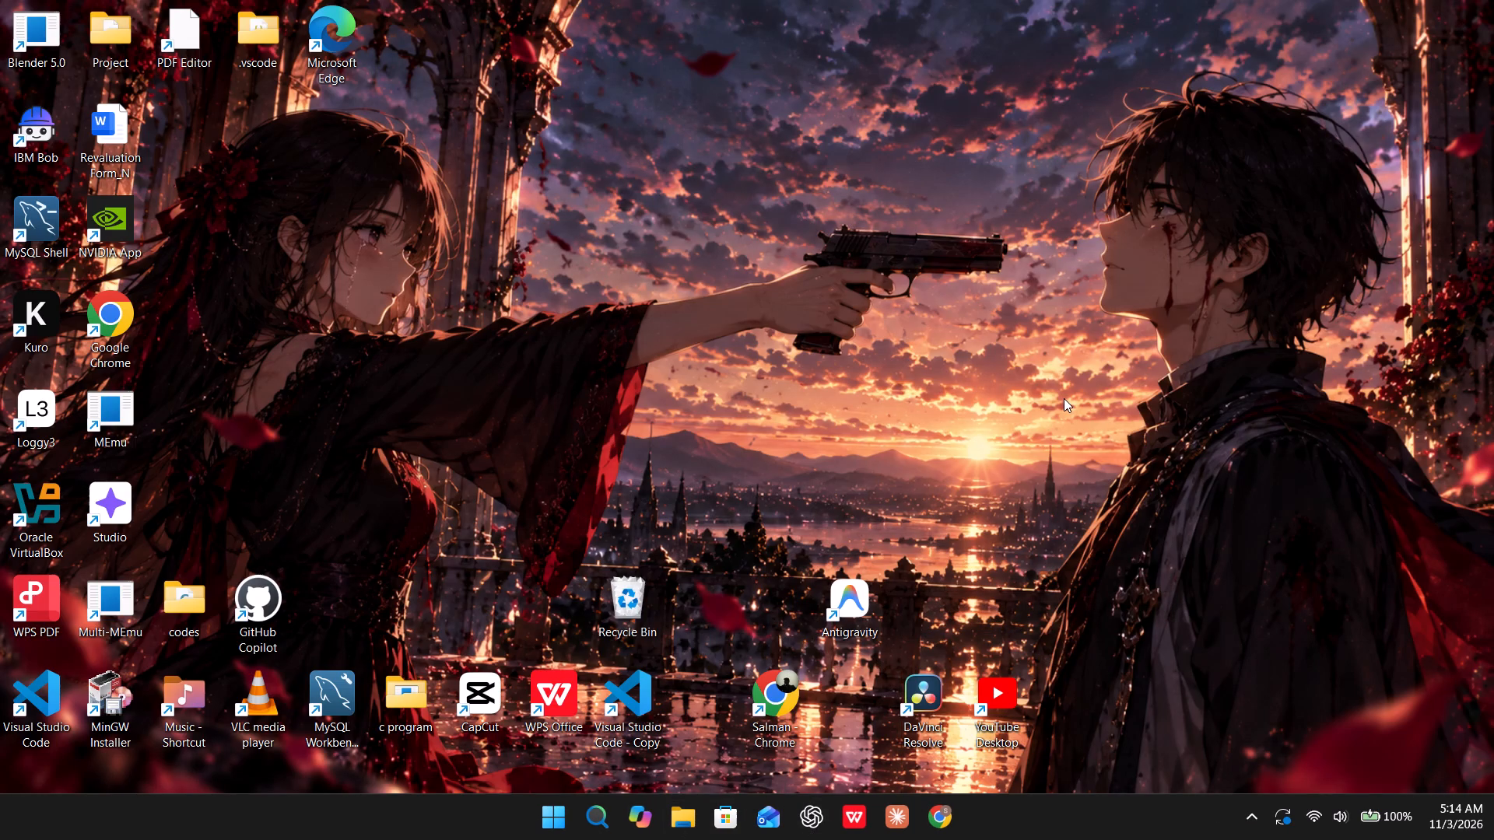
key("alt+F4")
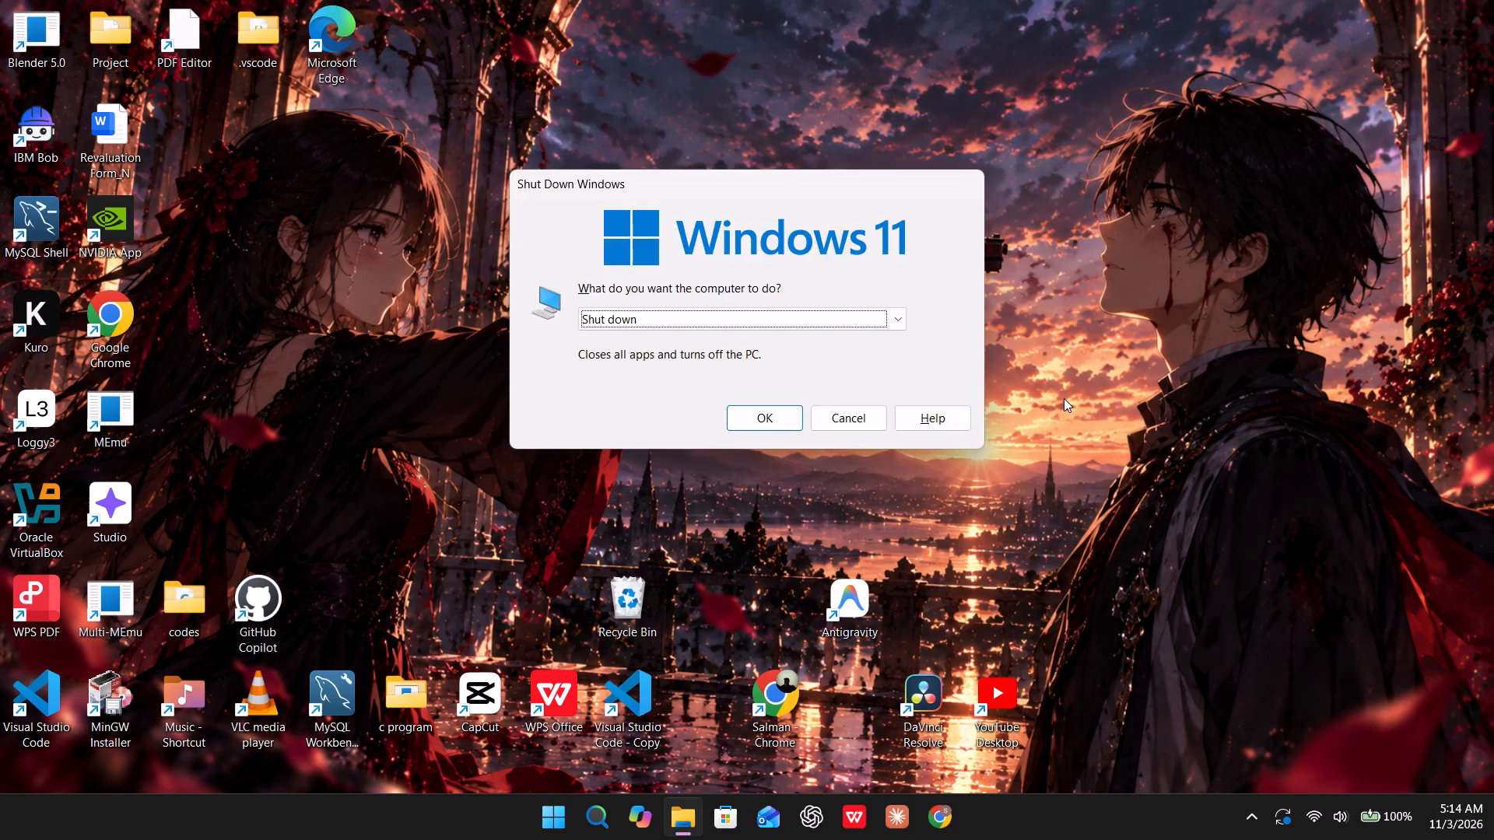